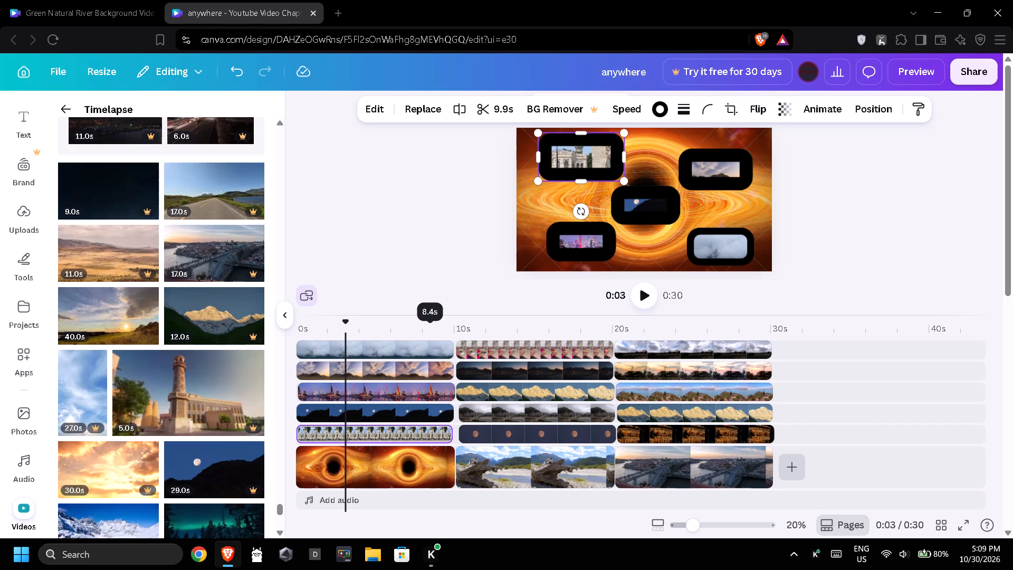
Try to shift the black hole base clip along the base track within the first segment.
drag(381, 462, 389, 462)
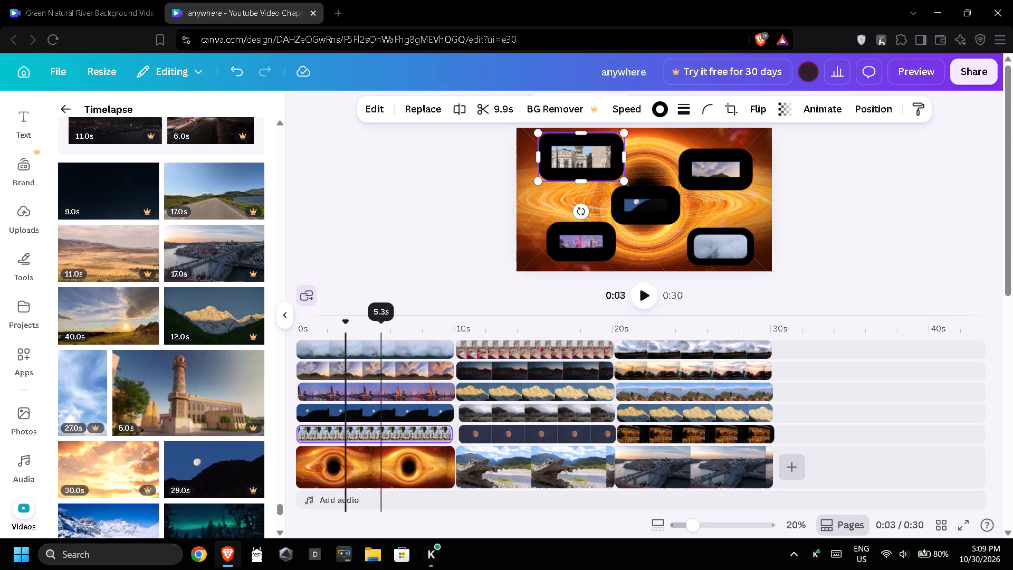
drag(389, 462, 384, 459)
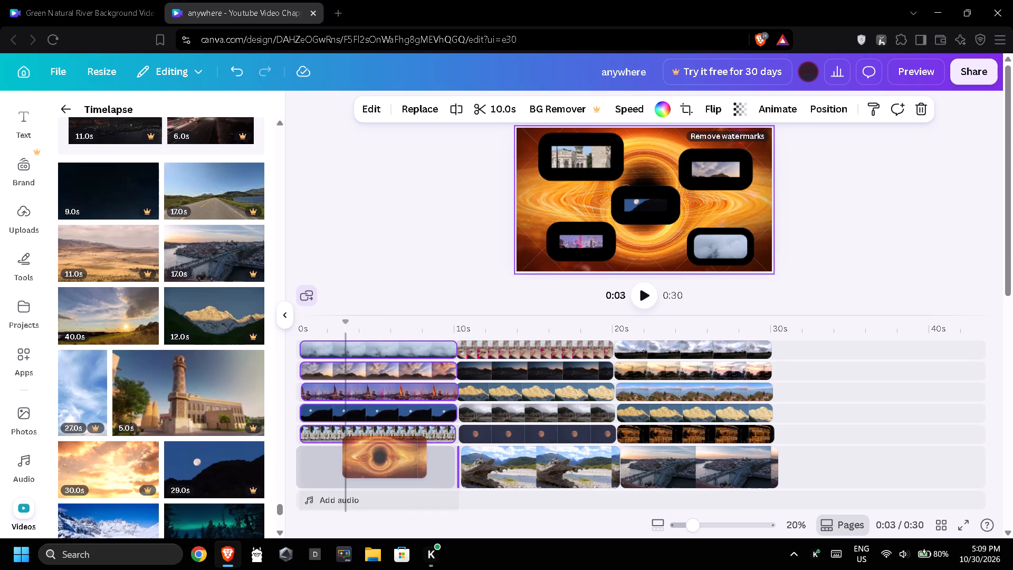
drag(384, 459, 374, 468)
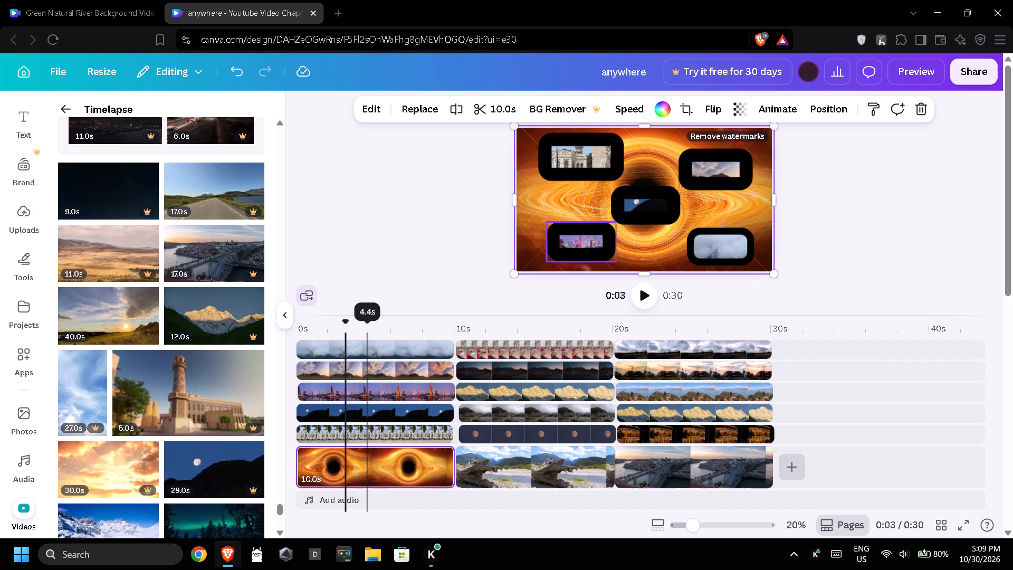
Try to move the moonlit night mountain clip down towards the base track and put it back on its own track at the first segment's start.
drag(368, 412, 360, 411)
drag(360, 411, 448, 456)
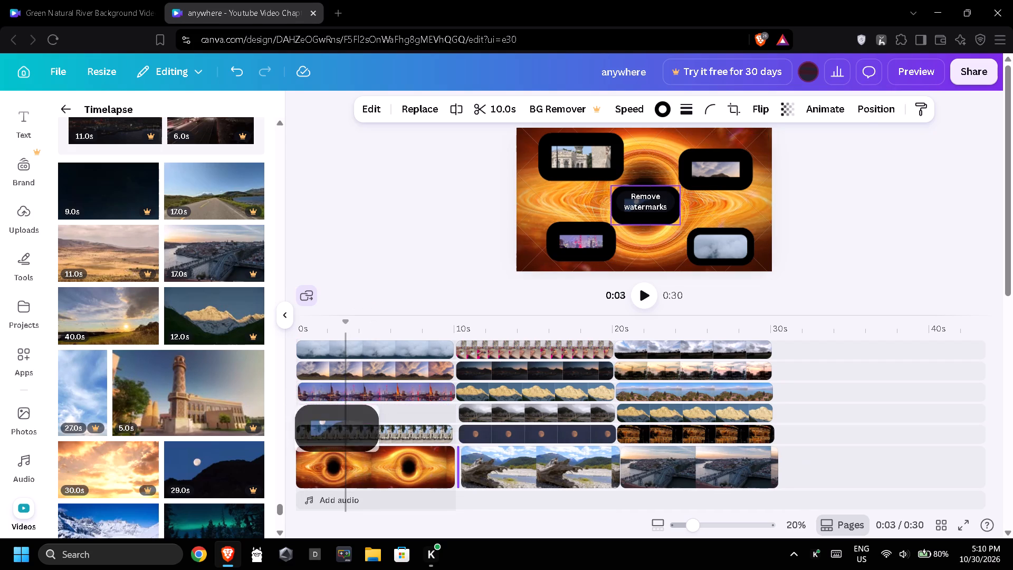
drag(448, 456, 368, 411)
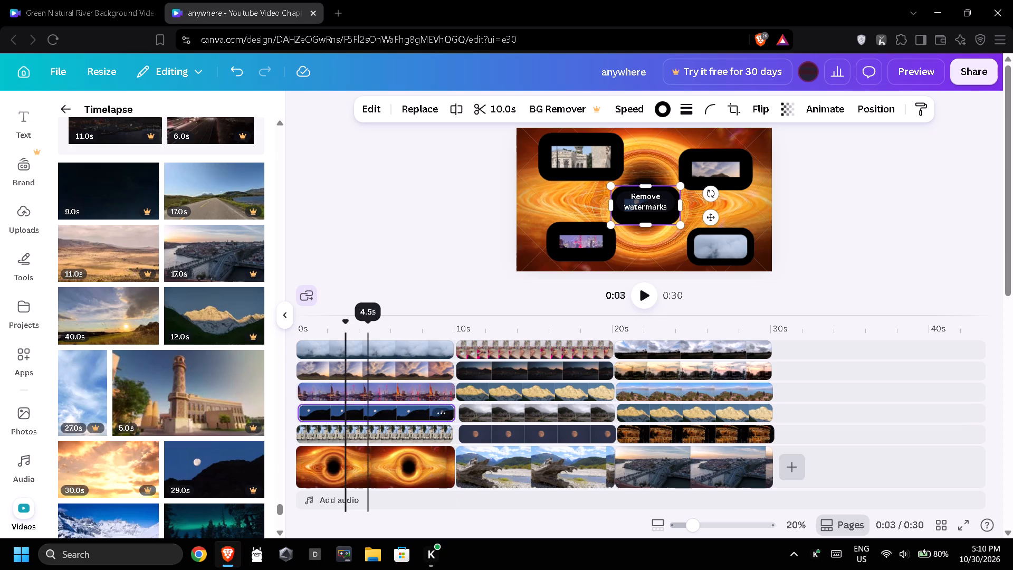
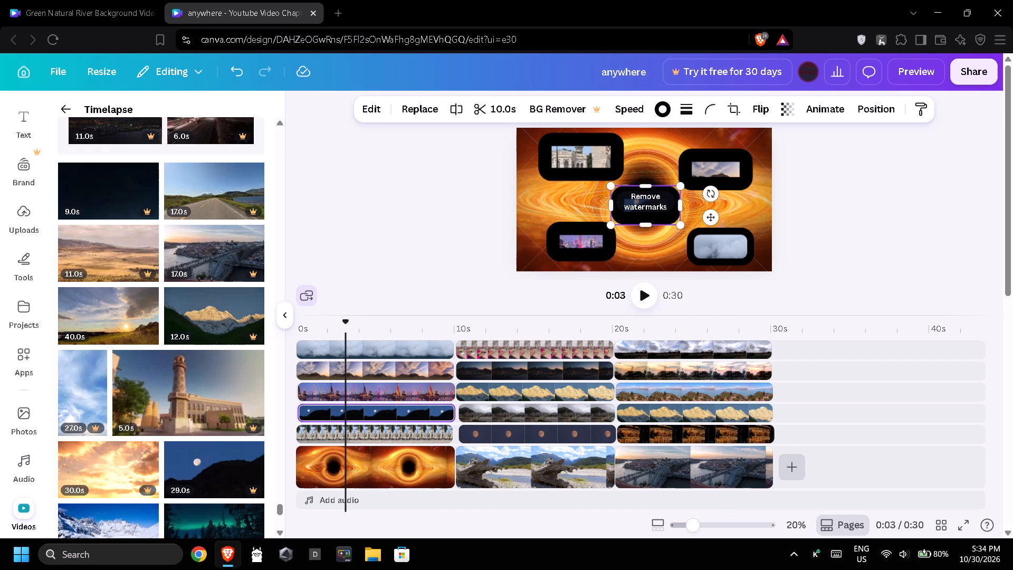
Scrub the playhead to about 20 s and back to 0:17 to preview the second segment's overlays.
right_drag(723, 275, 634, 337)
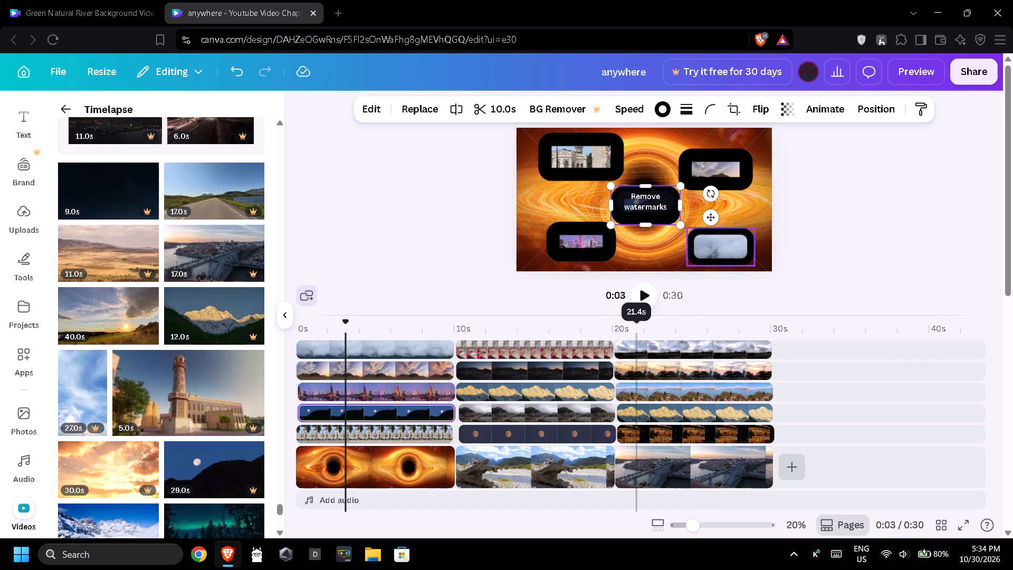
right_drag(634, 337, 634, 336)
right_drag(620, 336, 590, 347)
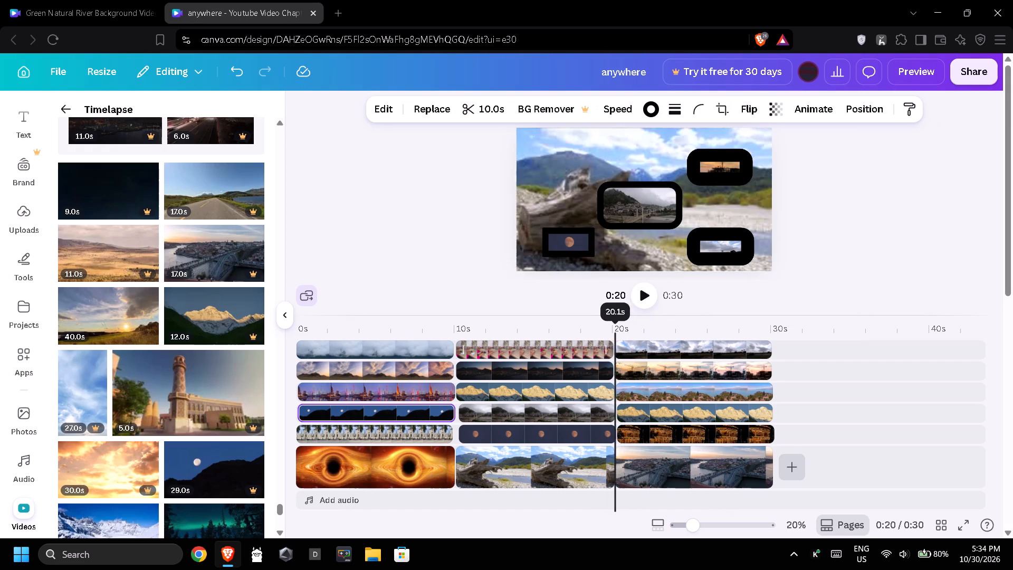
right_drag(590, 347, 553, 359)
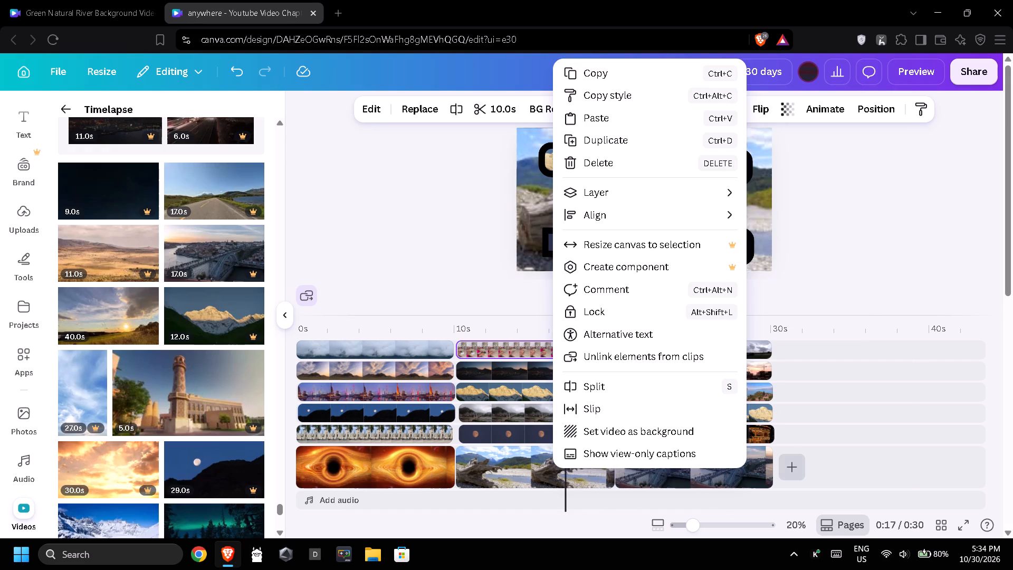
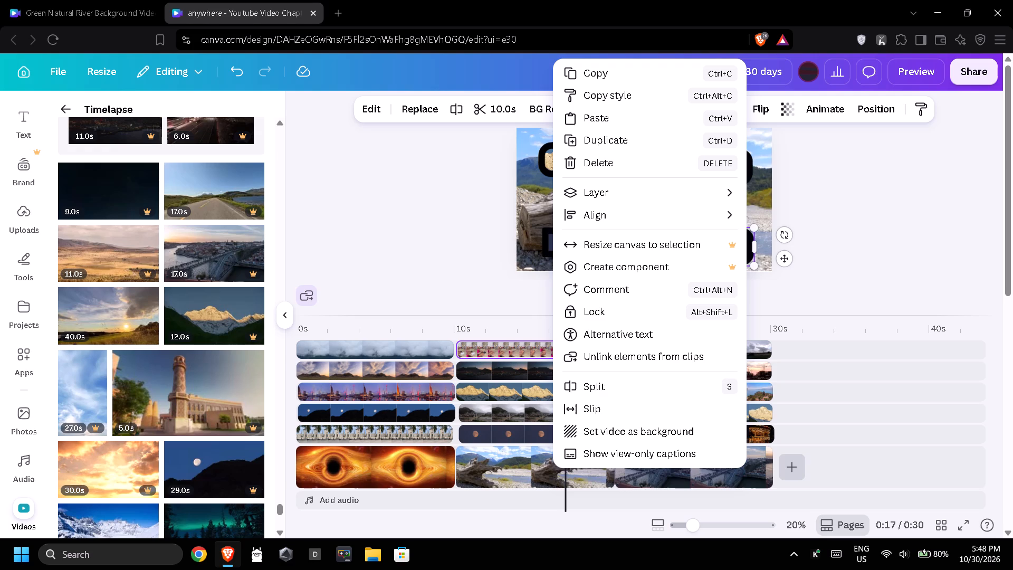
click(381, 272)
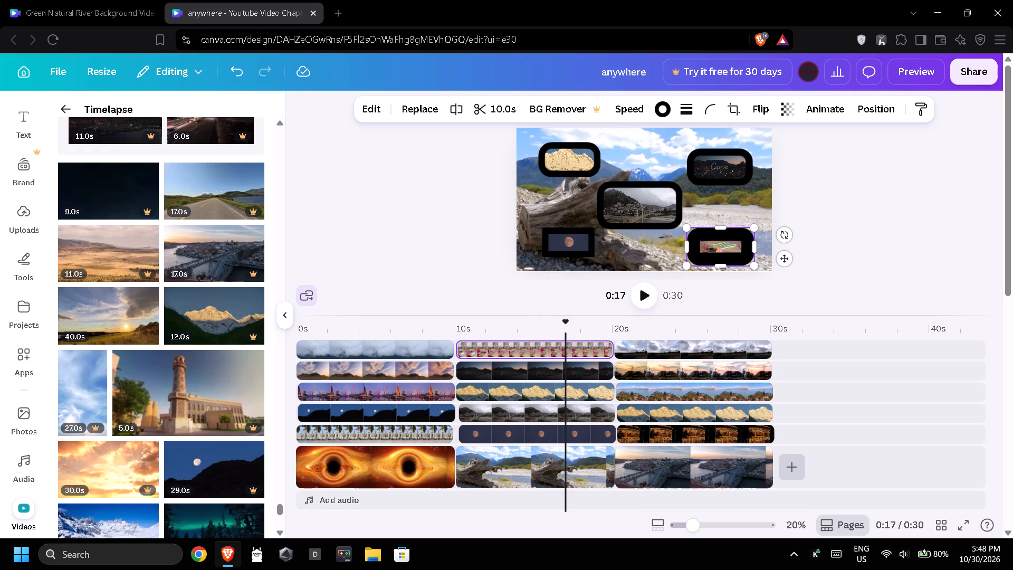
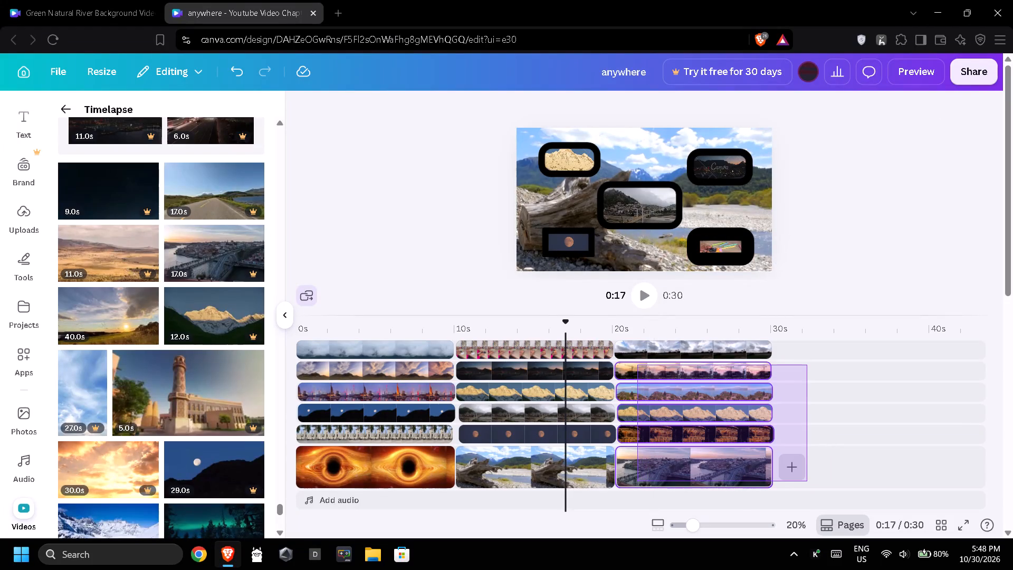
Delete the base clips and overlays of the second and third segments, keeping only the first 10-second segment.
drag(605, 362, 543, 359)
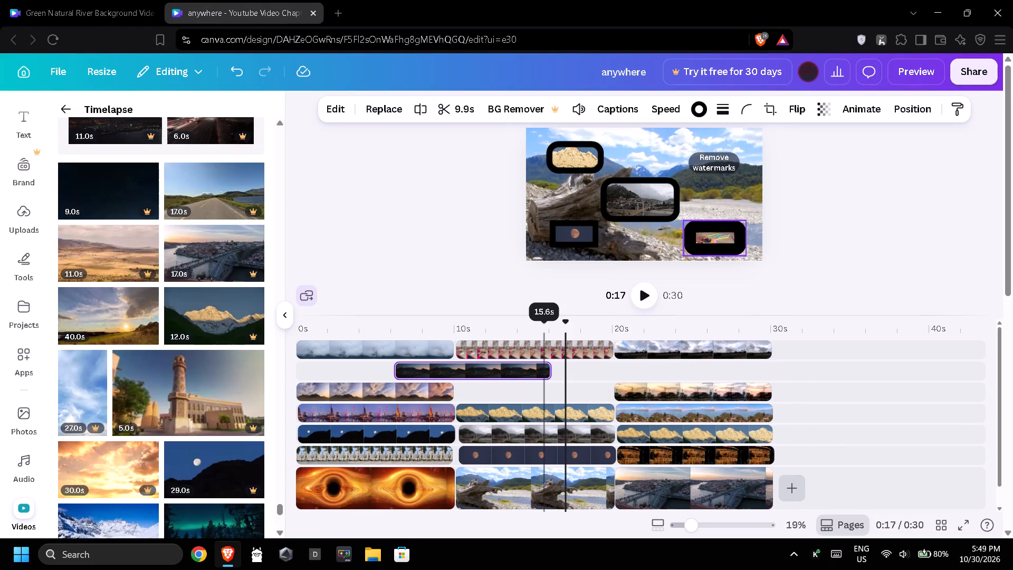
click(819, 487)
drag(821, 490, 518, 337)
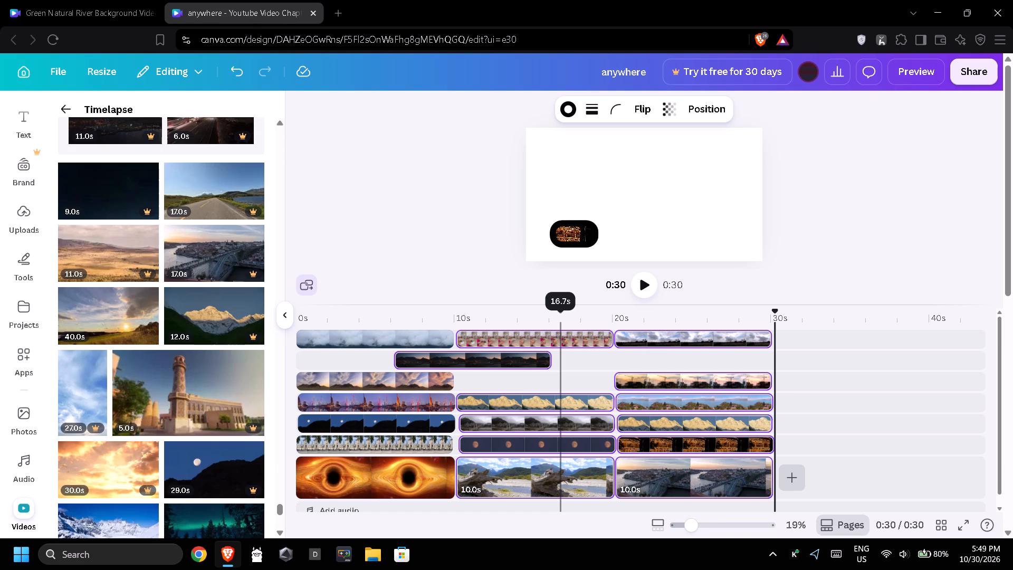
key(BackSpace)
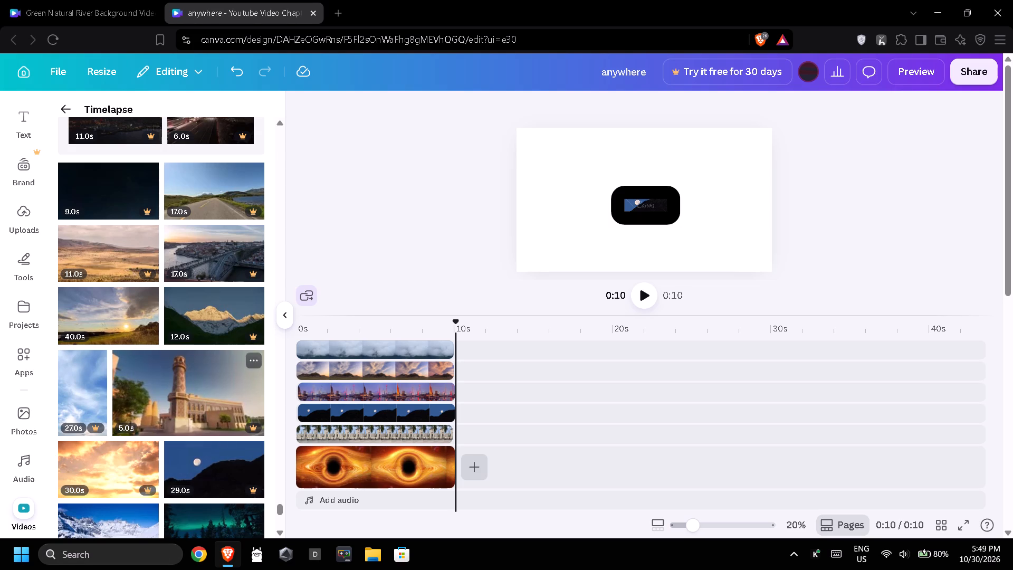
Add the moon-over-dark-hill video as the second segment's base clip and trim it to 10.0 s.
scroll(195, 386, down, 1)
drag(192, 413, 494, 471)
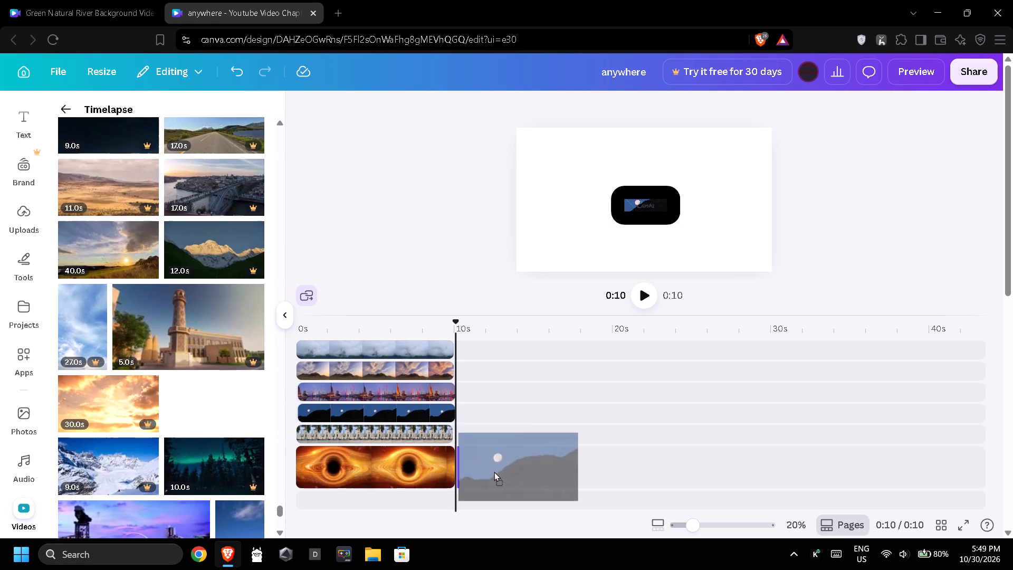
drag(494, 471, 509, 468)
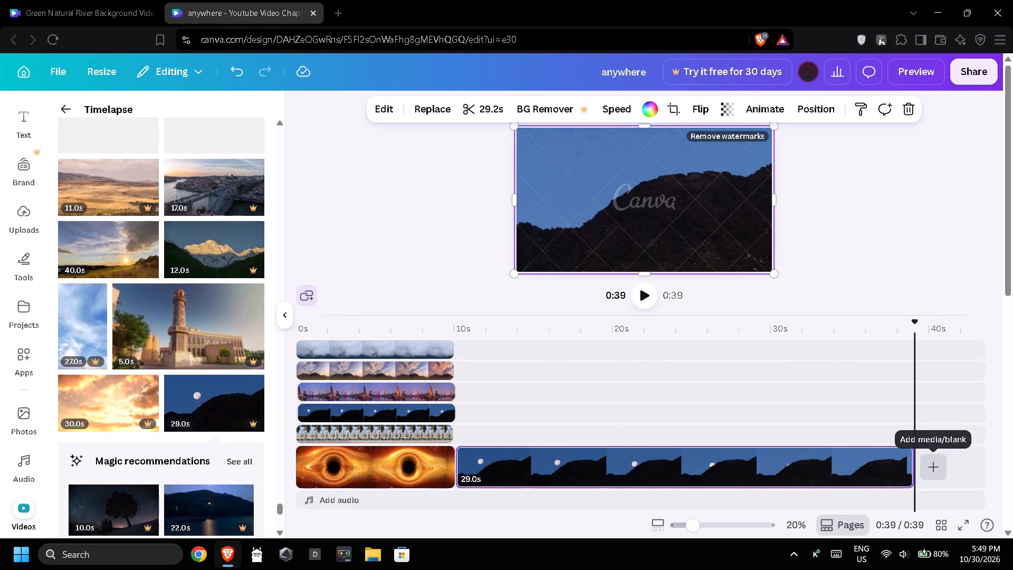
drag(909, 465, 601, 496)
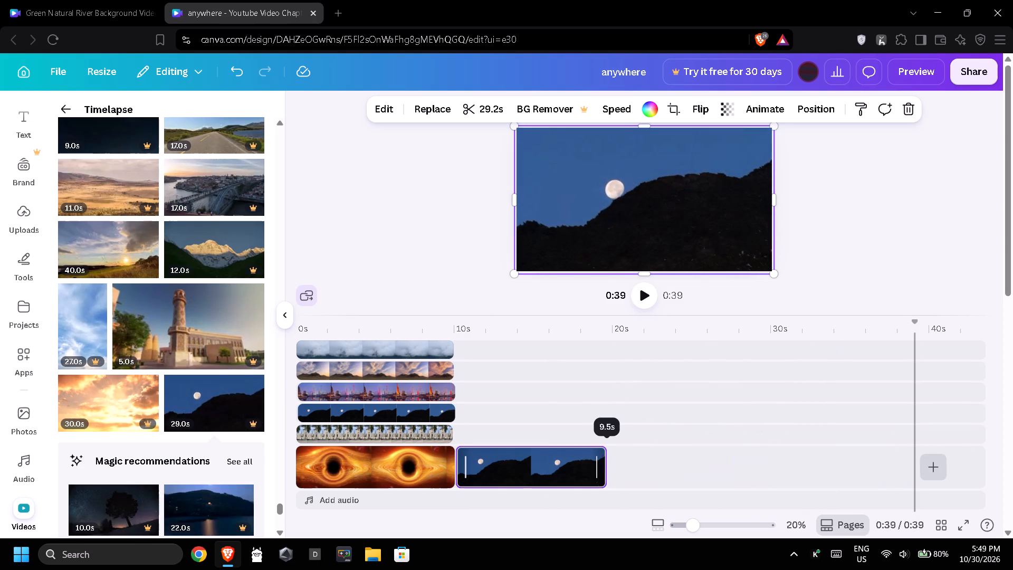
drag(601, 496, 609, 493)
Stack the snowy mountain, aurora forest and green aurora videos as overlays from the 10 s mark, trimming the green aurora to 10.1 s.
scroll(151, 411, down, 2)
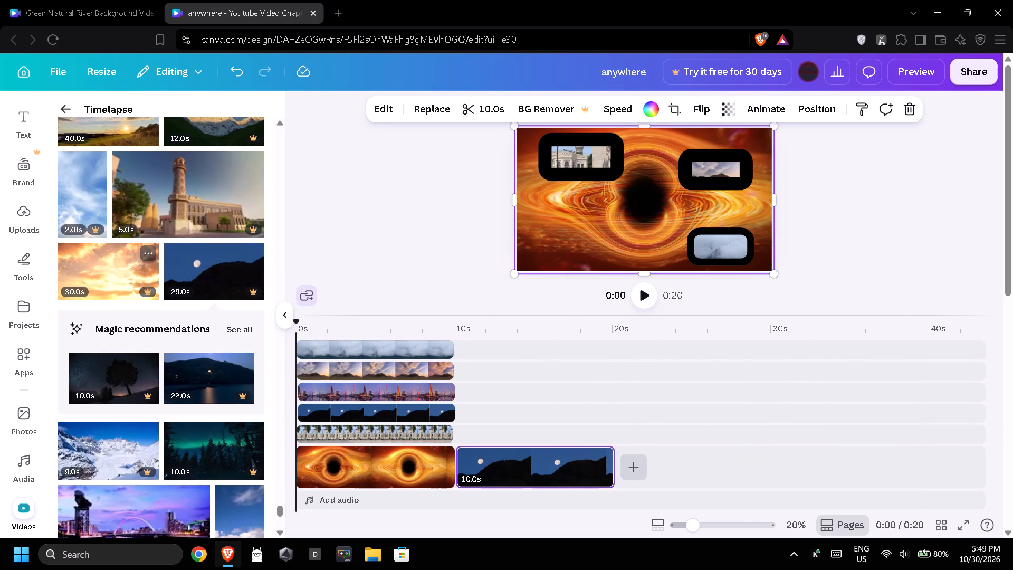
drag(114, 442, 502, 398)
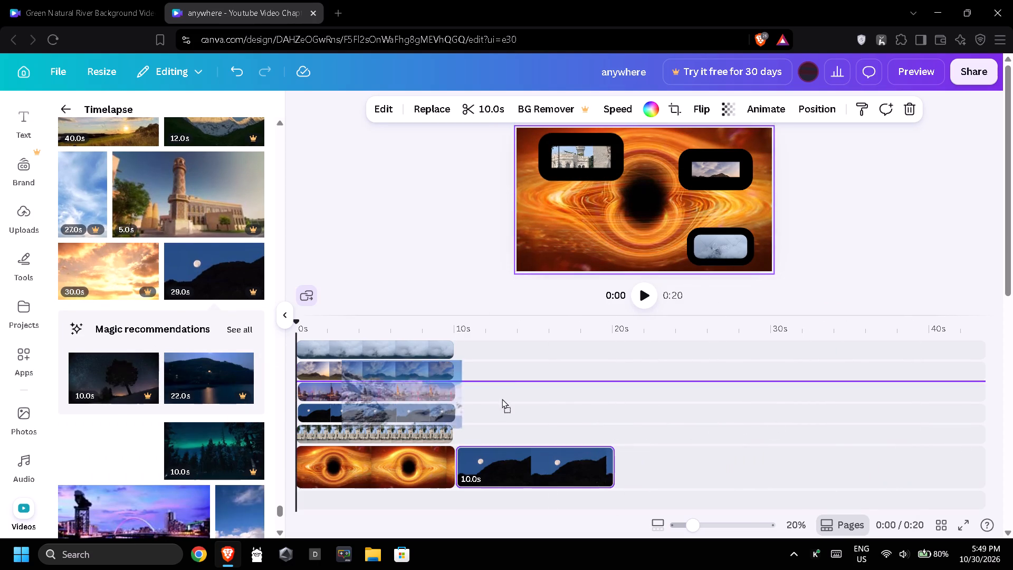
drag(502, 398, 512, 431)
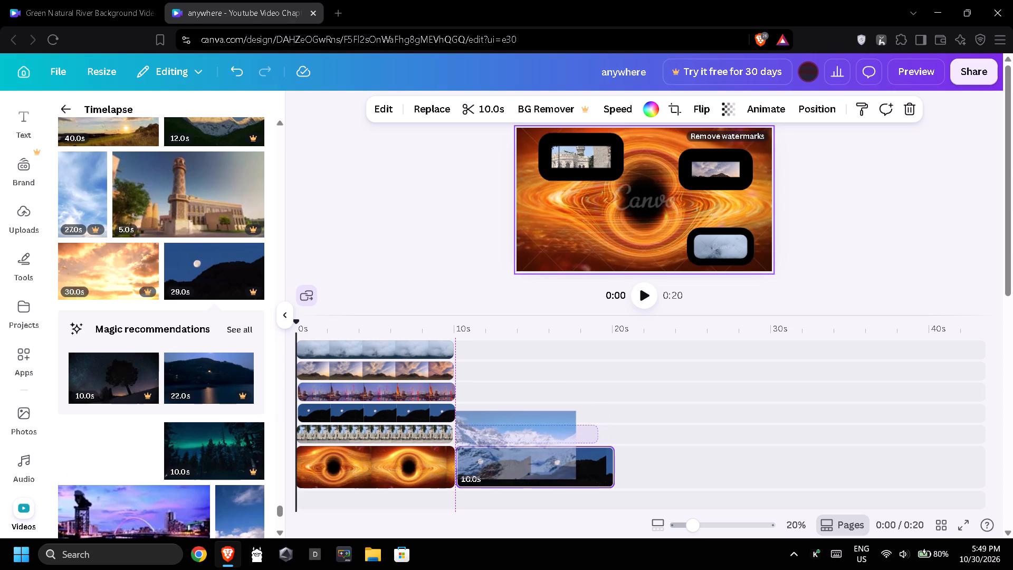
drag(204, 447, 504, 392)
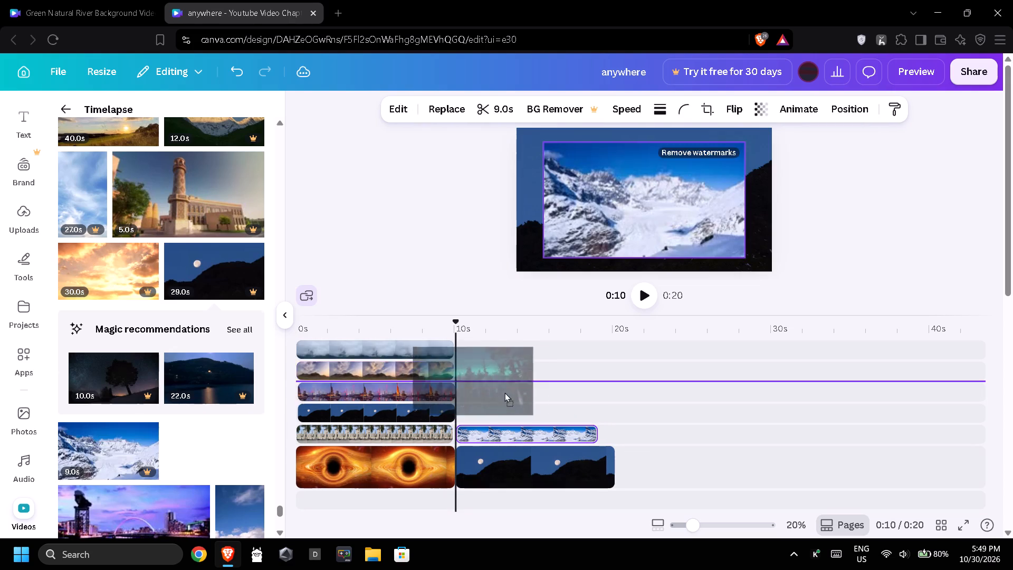
drag(504, 392, 501, 417)
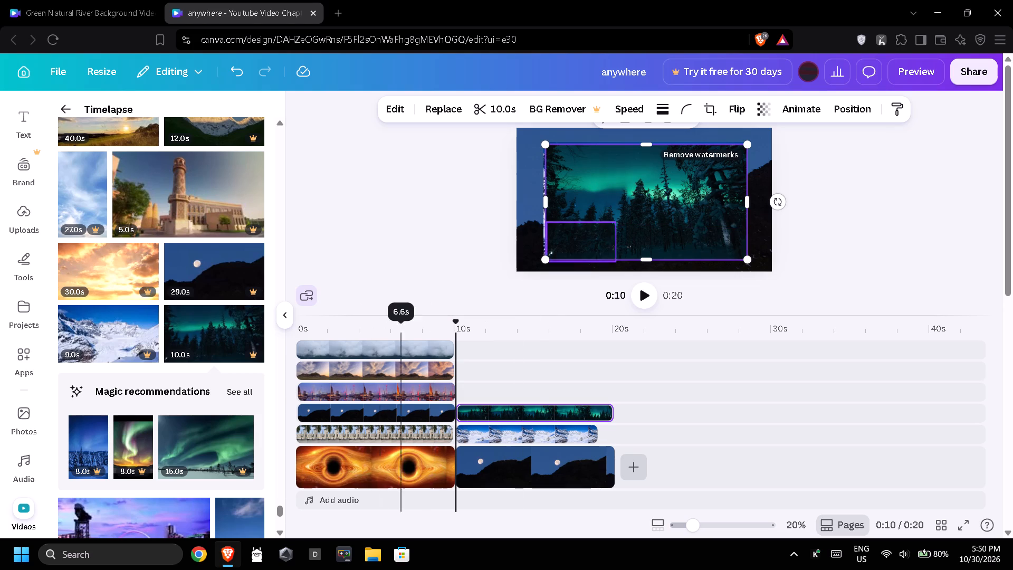
drag(200, 442, 518, 391)
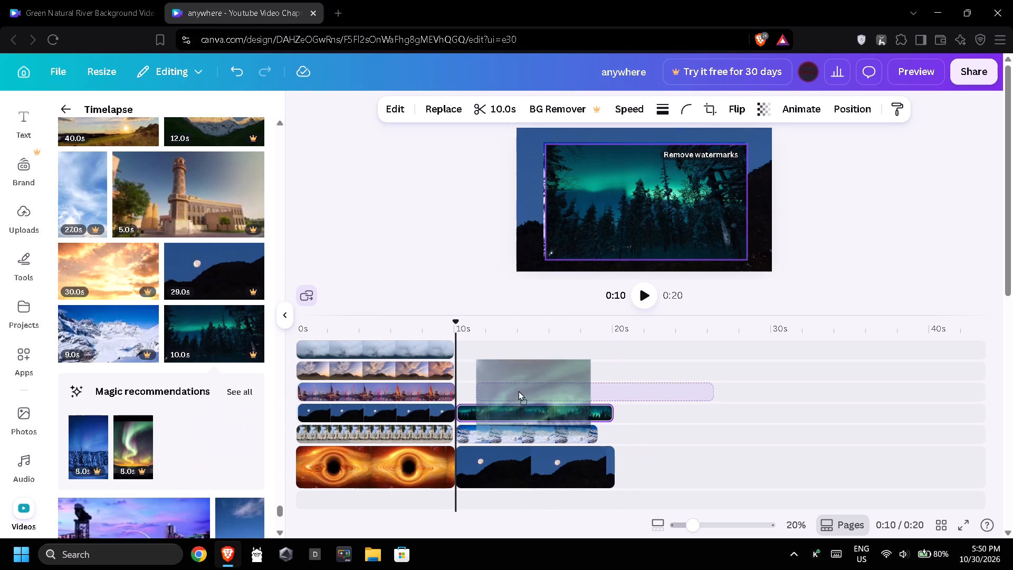
drag(518, 391, 499, 393)
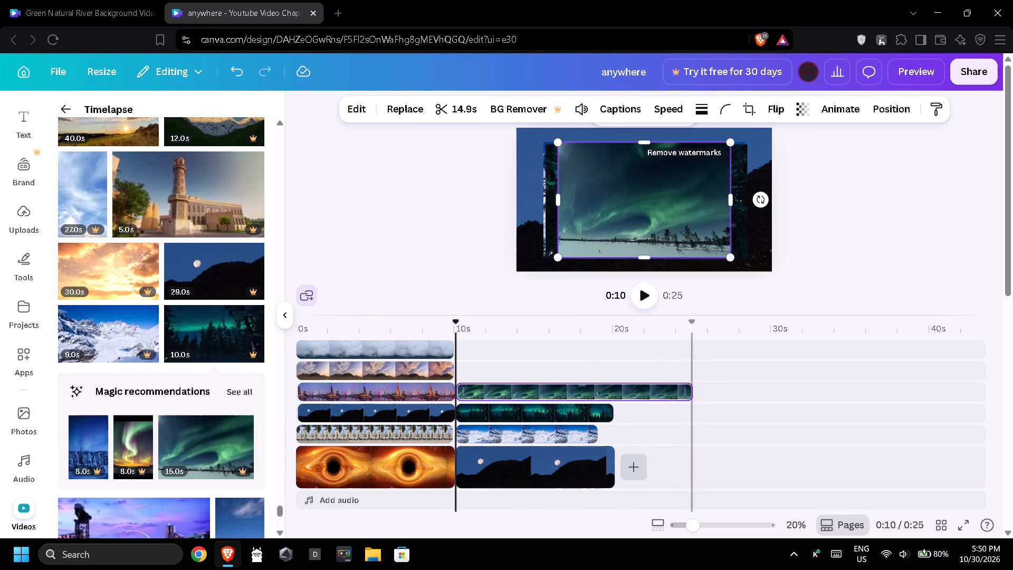
drag(690, 392, 613, 401)
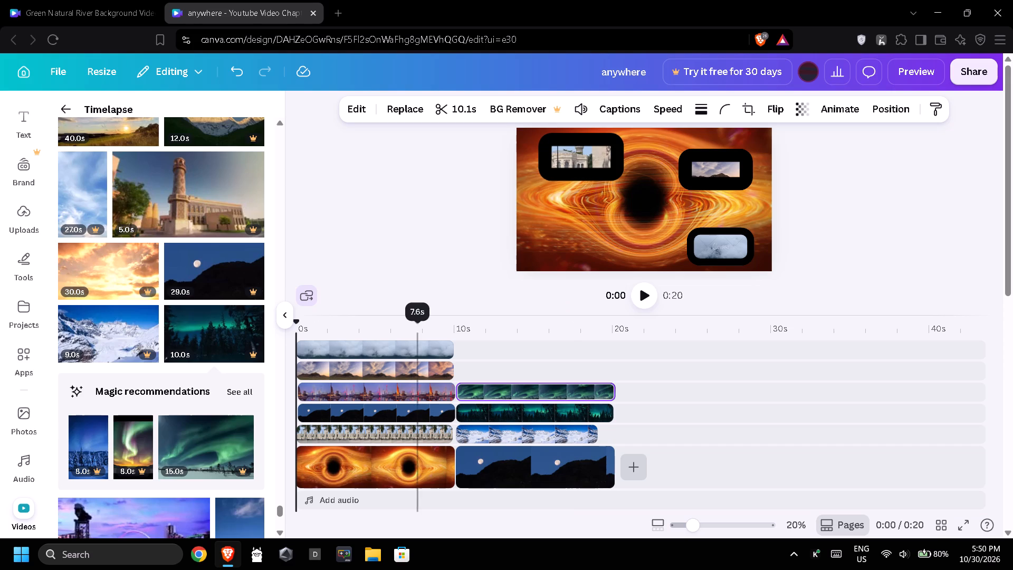
Add the snowy mountain video again and the elephant video as the top two overlays from 10 s, trimming the elephant to 9.8 s.
scroll(154, 435, down, 3)
drag(206, 415, 363, 383)
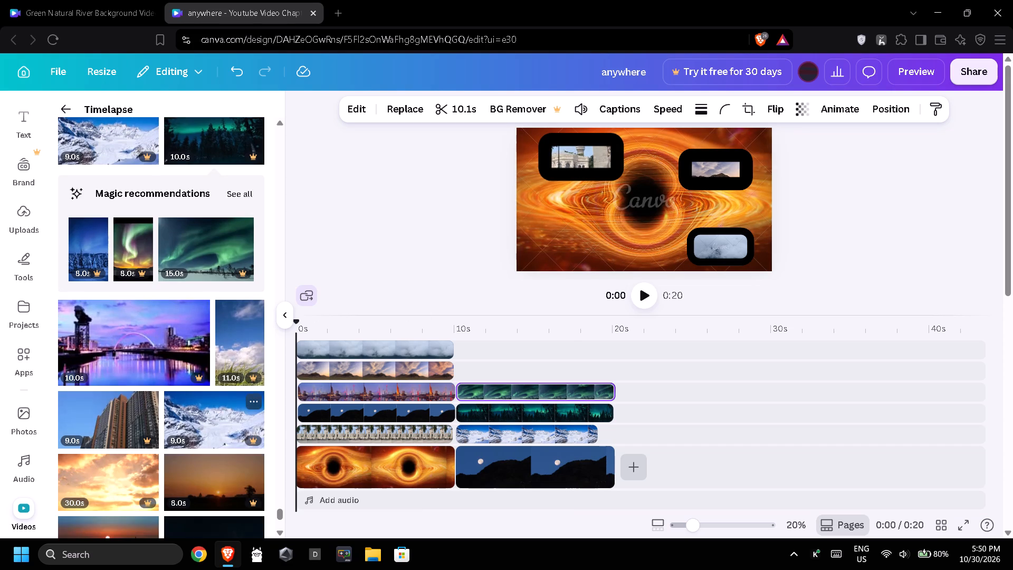
drag(363, 383, 498, 371)
drag(122, 425, 376, 365)
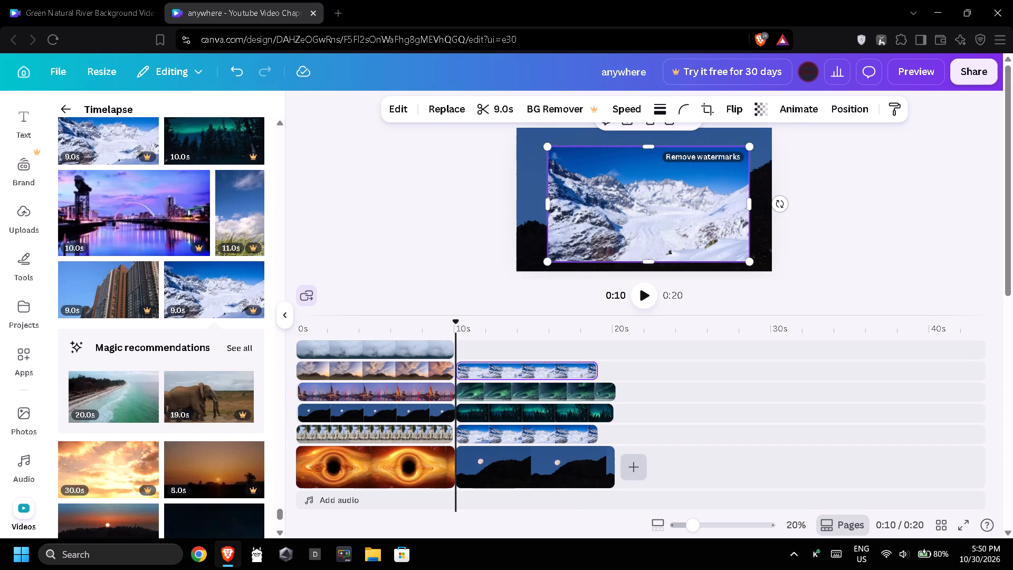
drag(376, 365, 490, 349)
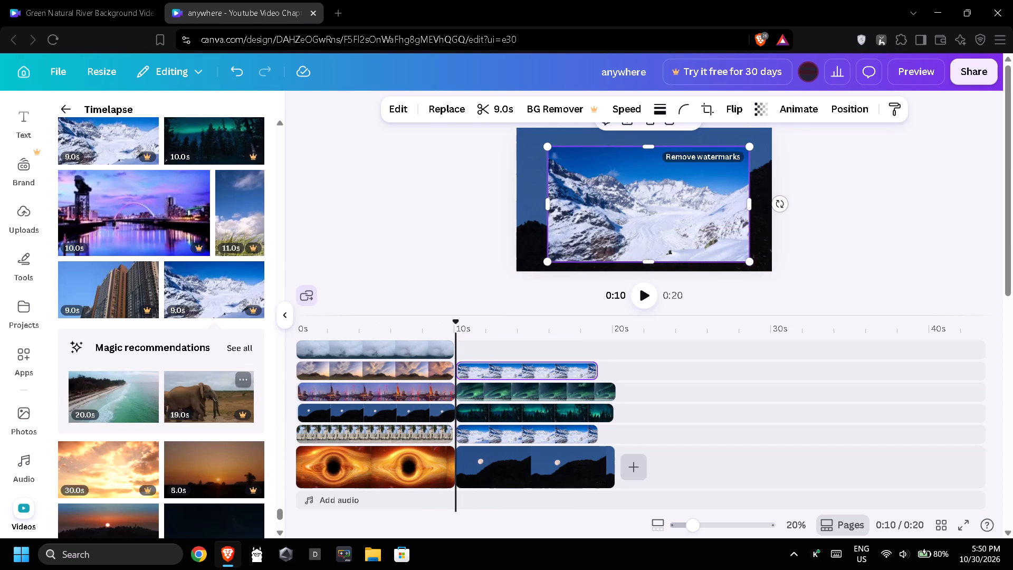
drag(178, 404, 475, 355)
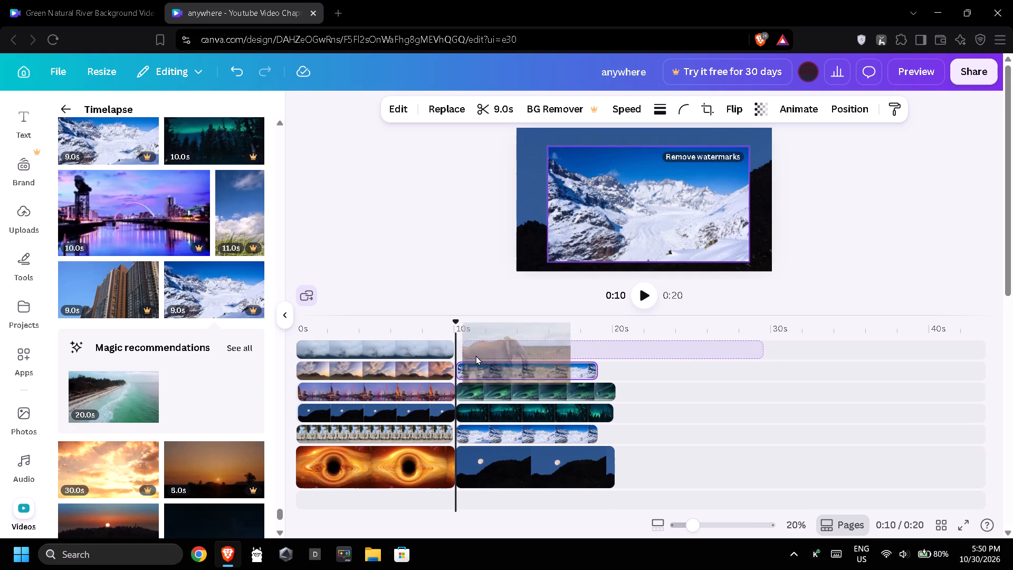
drag(475, 355, 474, 355)
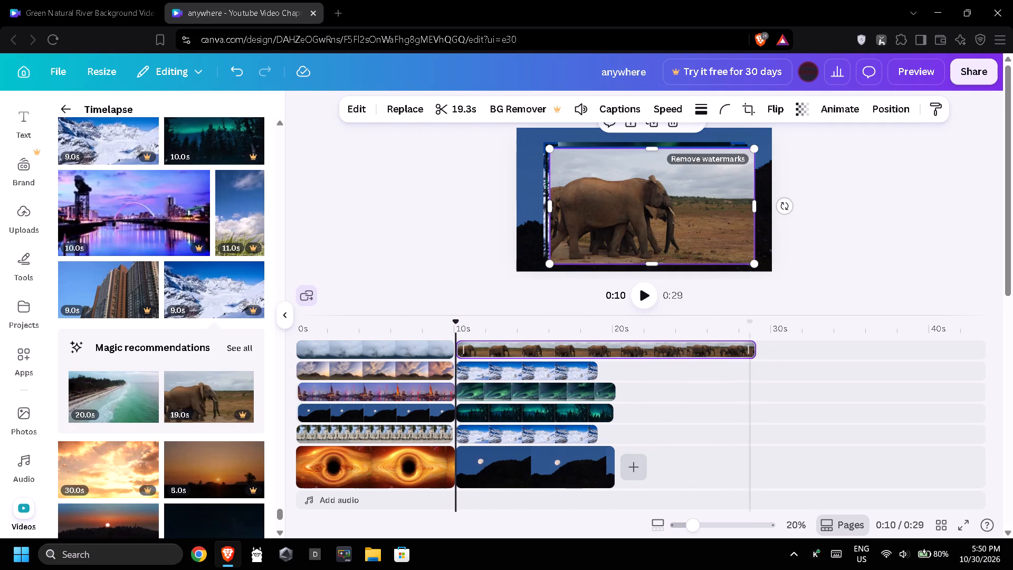
drag(750, 347, 605, 359)
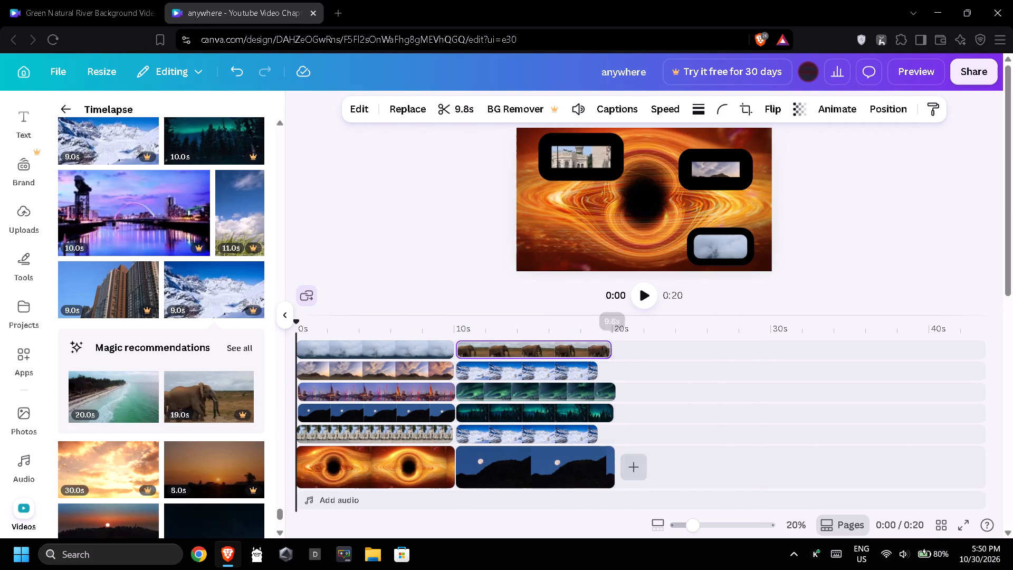
Shrink the elephant overlay into the frame's upper-left corner and the upper snowy mountain overlay into its upper-right corner.
click(552, 363)
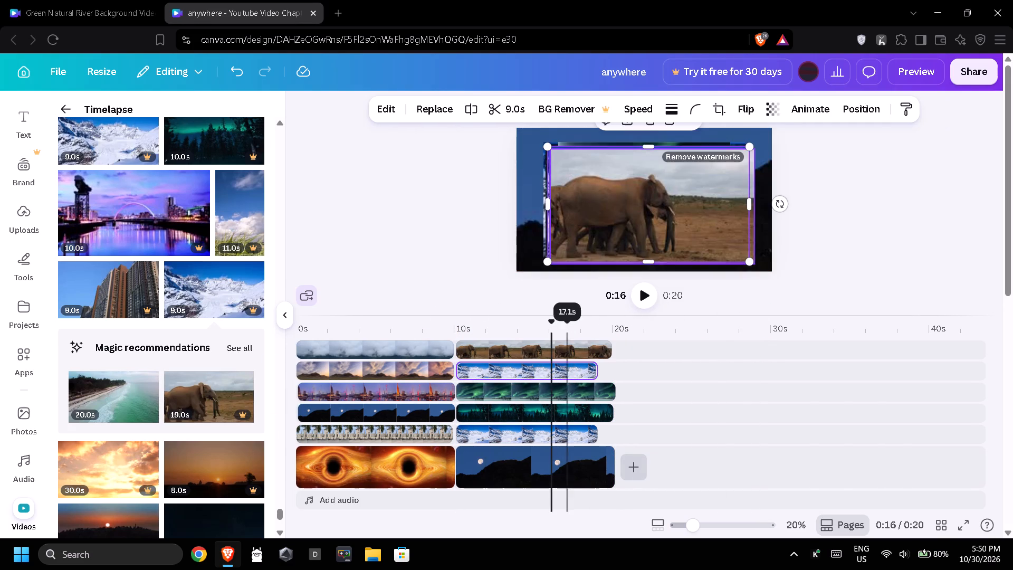
click(617, 201)
drag(753, 261, 660, 229)
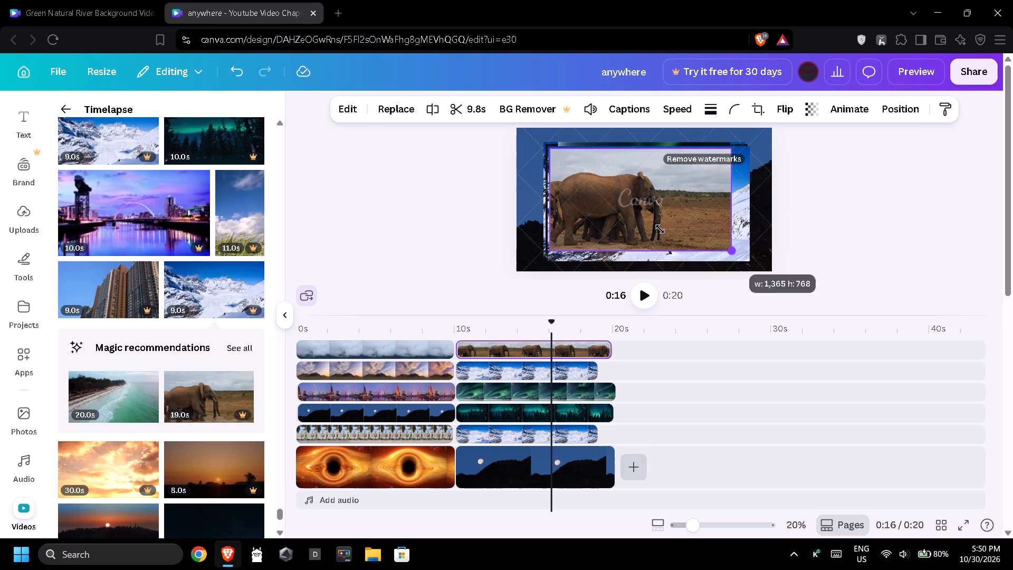
drag(660, 229, 612, 207)
click(628, 230)
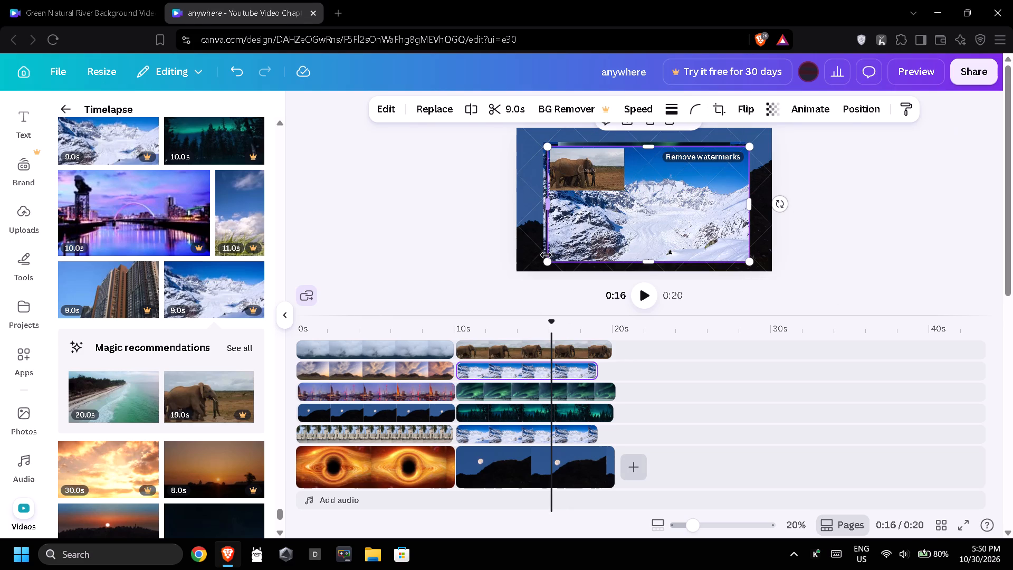
drag(545, 264, 665, 161)
Shrink the green aurora overlay into the frame's lower-right corner, nudged slightly right, and the aurora forest overlay into its lower-left corner.
click(630, 205)
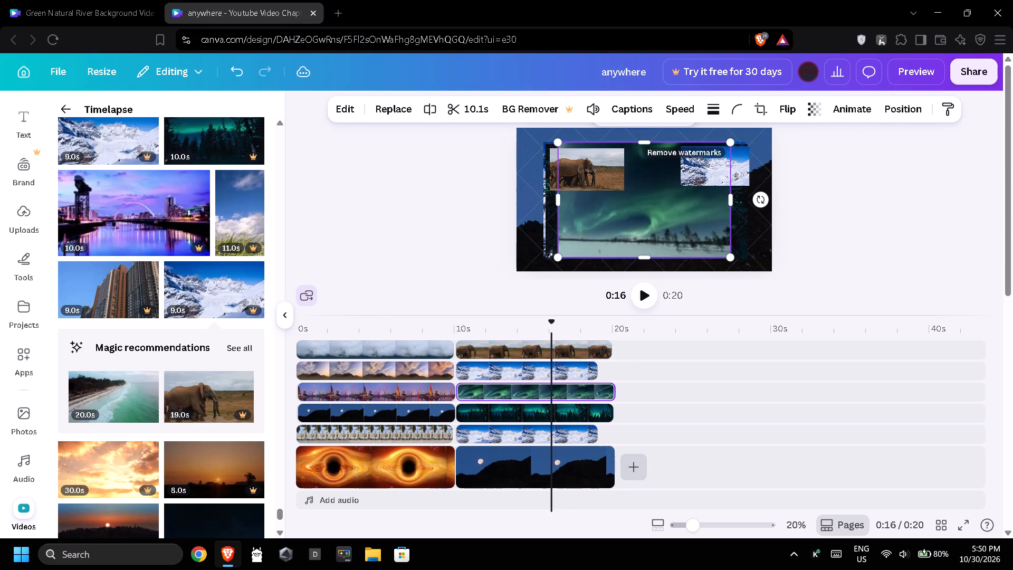
drag(557, 141, 669, 229)
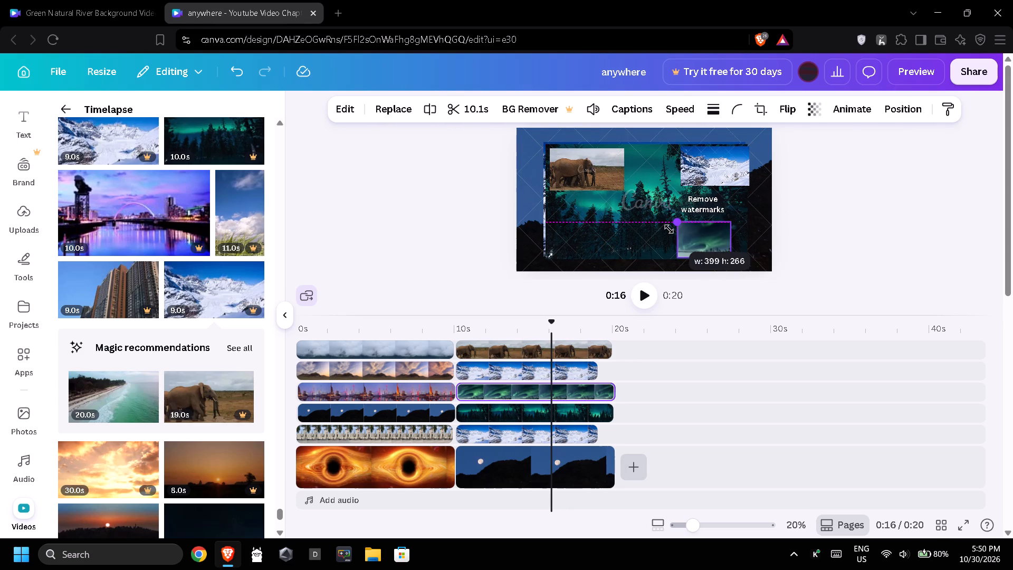
drag(669, 229, 672, 229)
click(614, 220)
drag(749, 144, 641, 195)
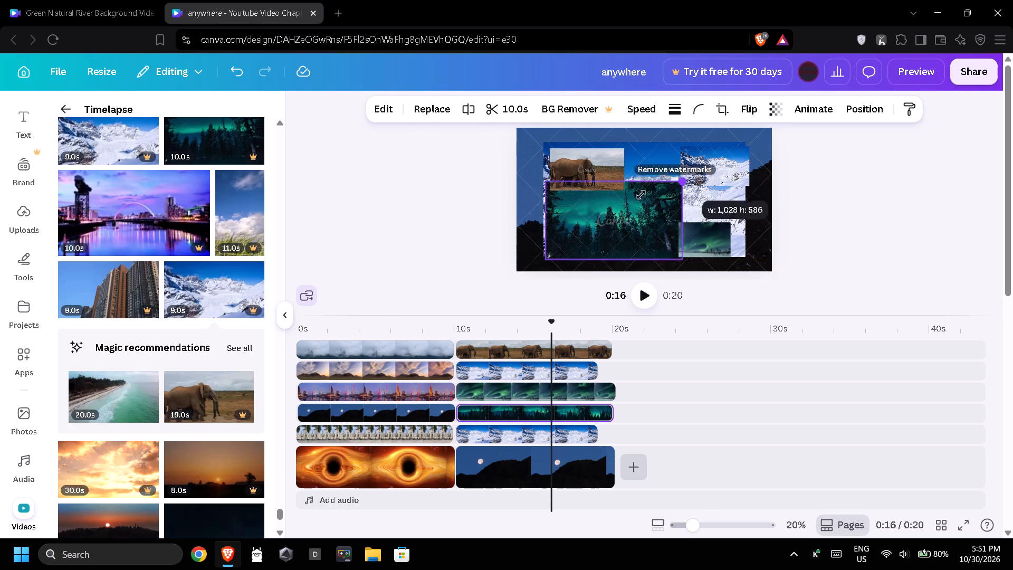
drag(641, 195, 617, 209)
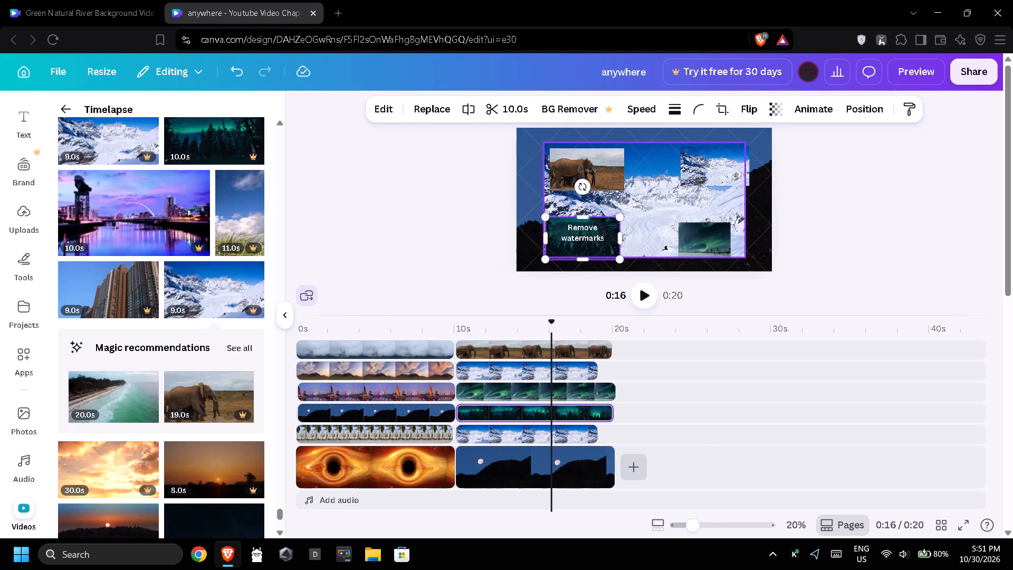
click(619, 213)
click(650, 199)
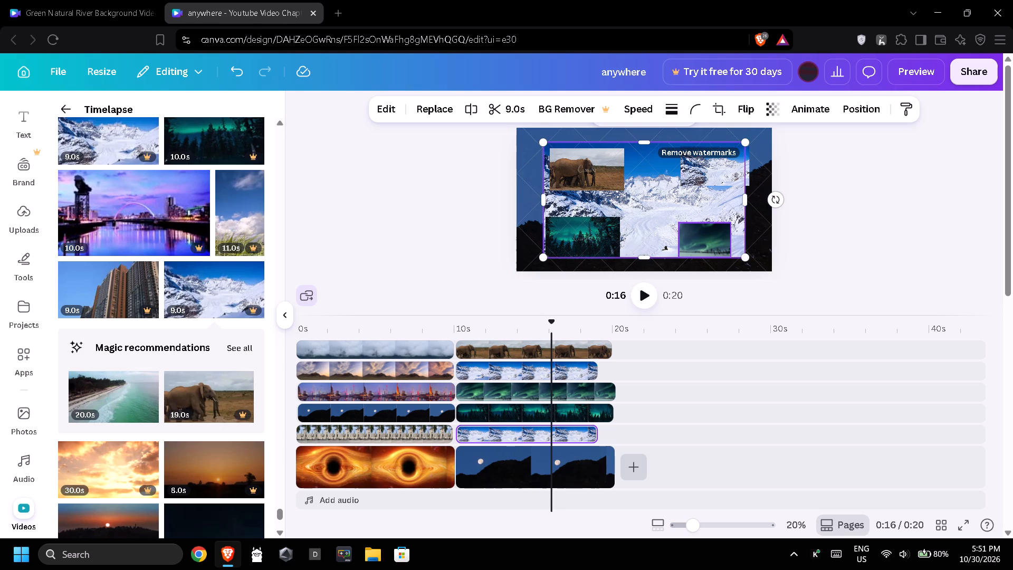
drag(699, 239, 709, 239)
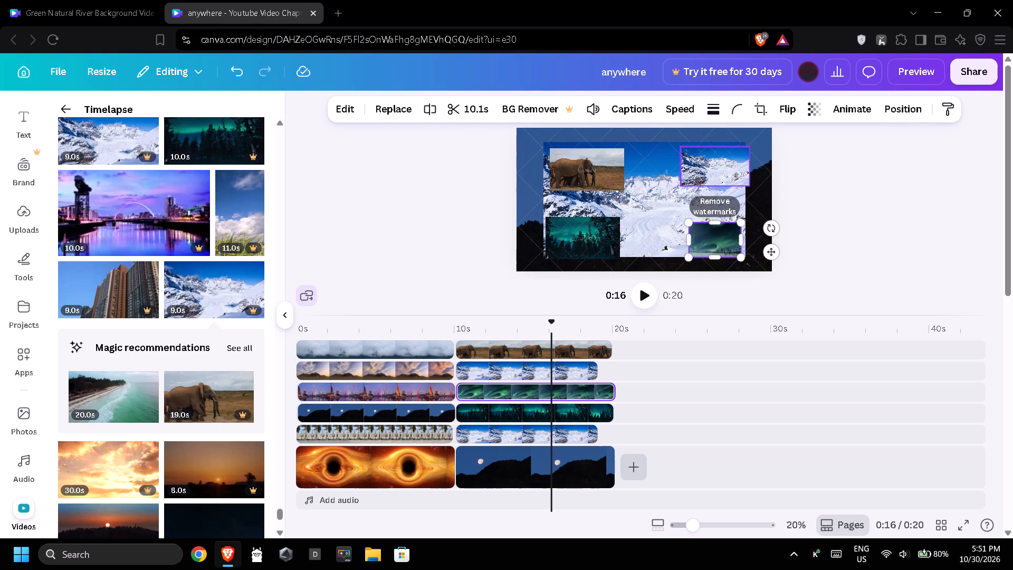
click(702, 172)
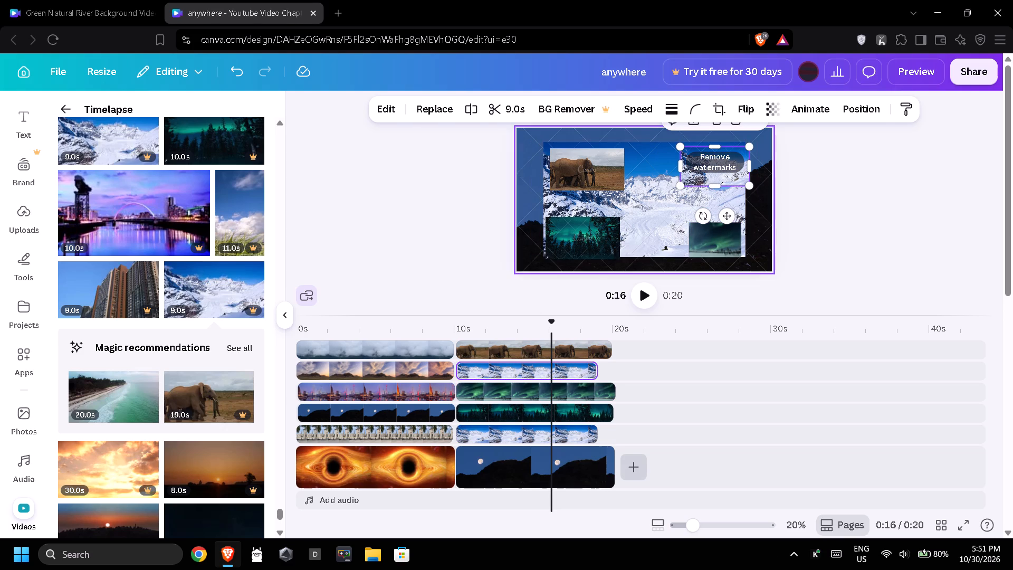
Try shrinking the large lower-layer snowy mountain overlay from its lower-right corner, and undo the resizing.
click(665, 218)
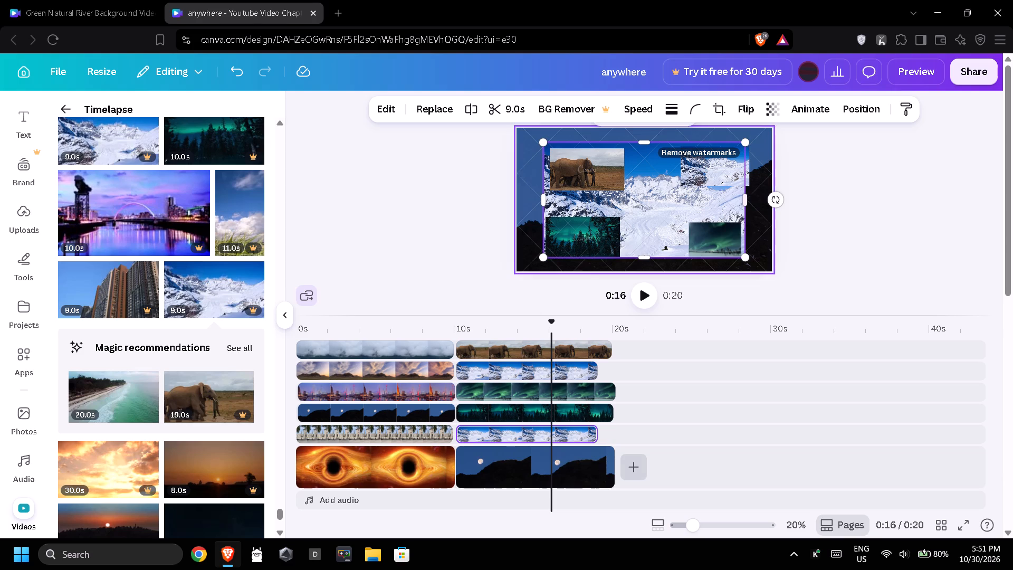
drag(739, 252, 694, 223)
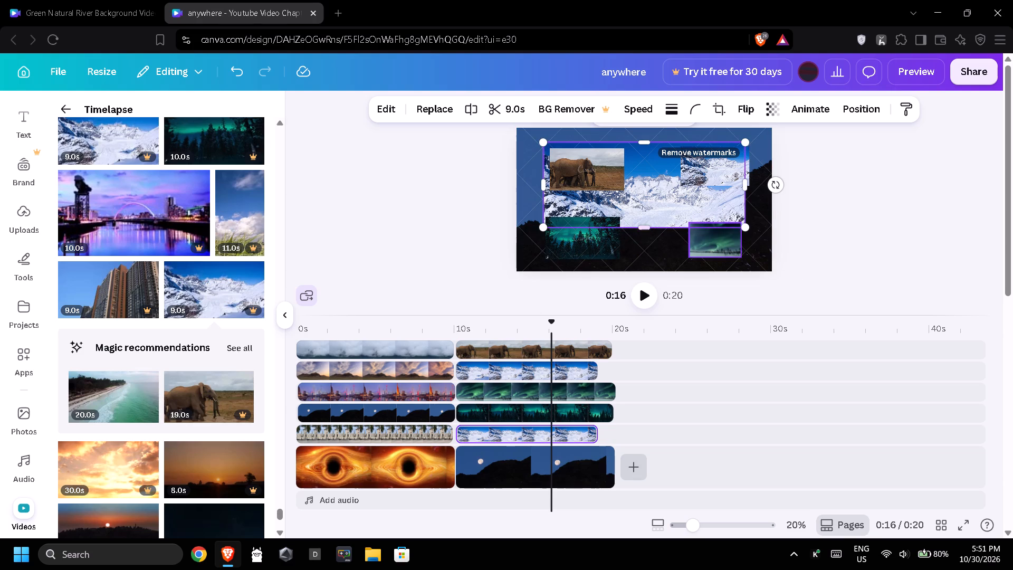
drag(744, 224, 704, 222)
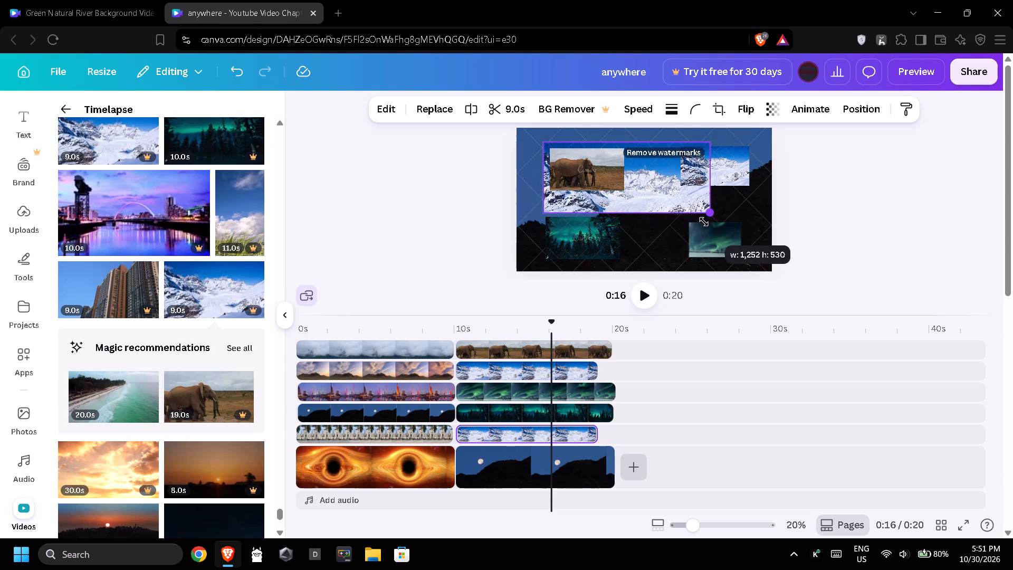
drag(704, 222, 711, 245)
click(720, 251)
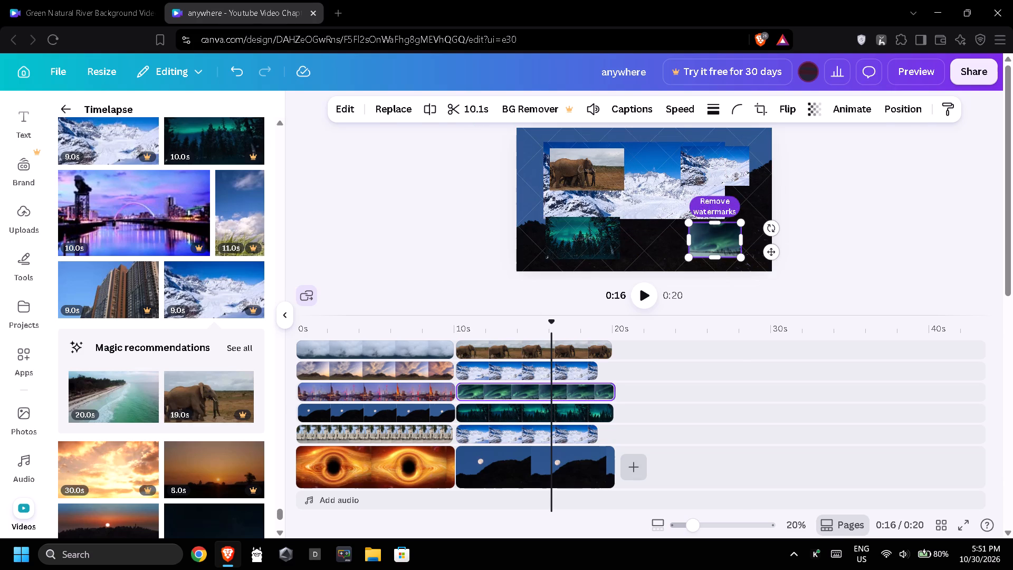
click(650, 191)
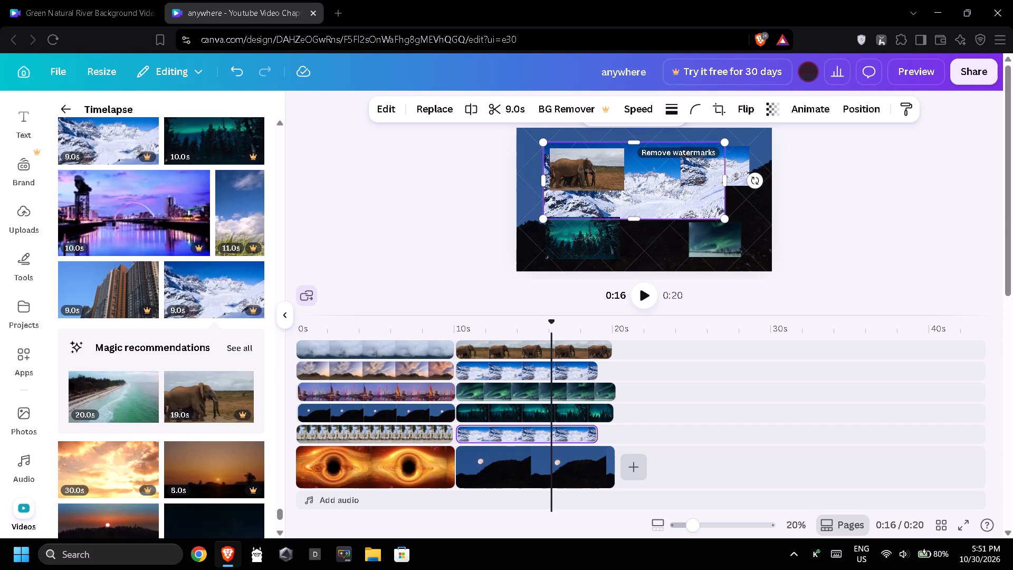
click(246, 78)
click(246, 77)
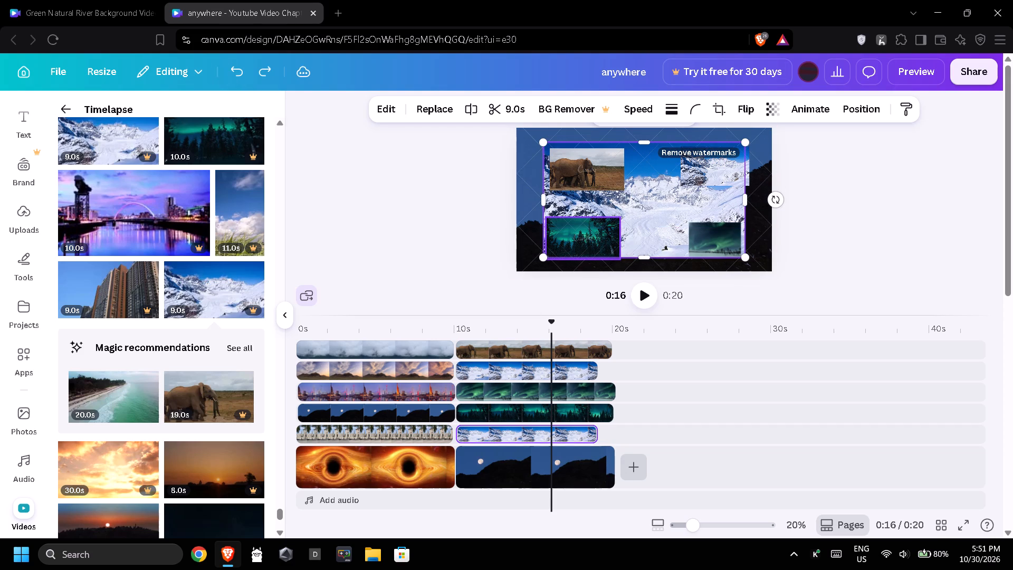
Shrink the large snowy mountain overlay from two opposite corners into a small clip at the centre of the frame.
drag(744, 254, 743, 254)
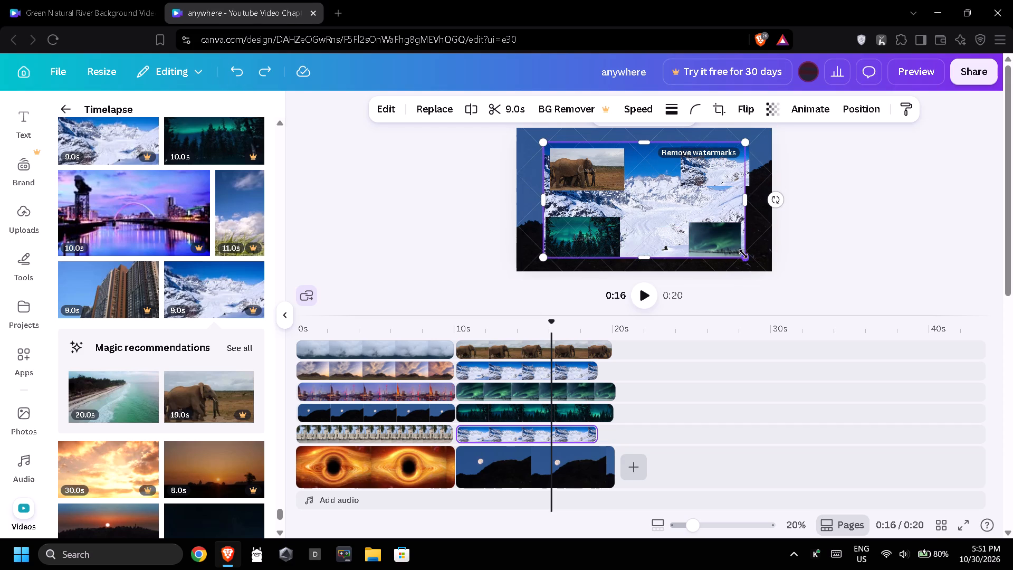
drag(743, 254, 686, 230)
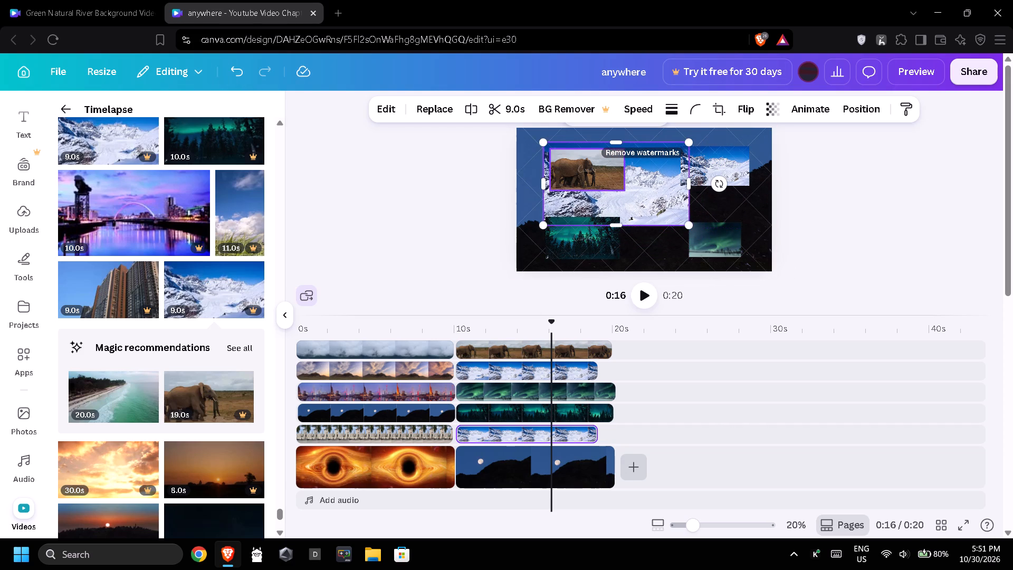
drag(544, 141, 607, 179)
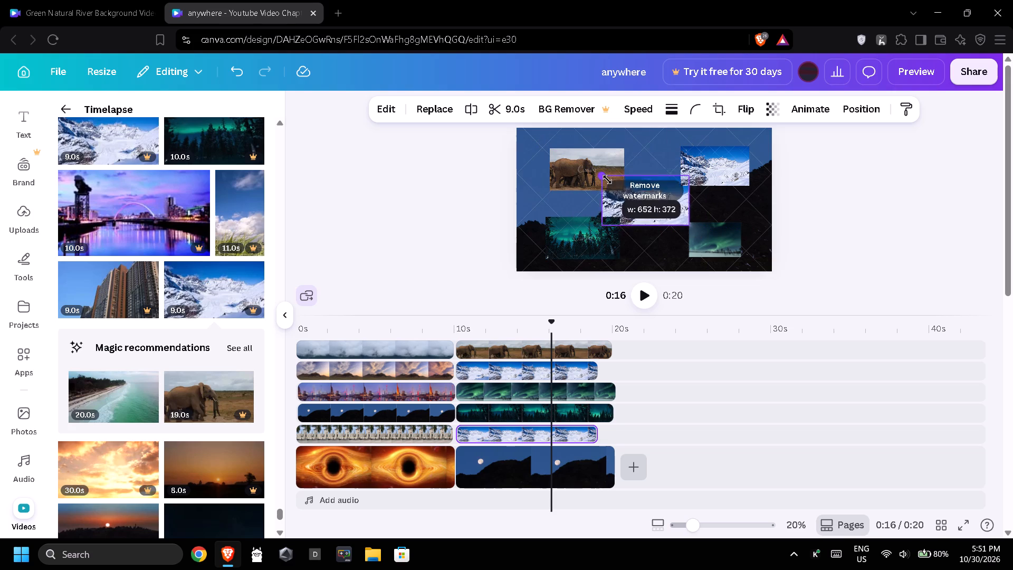
drag(607, 179, 622, 188)
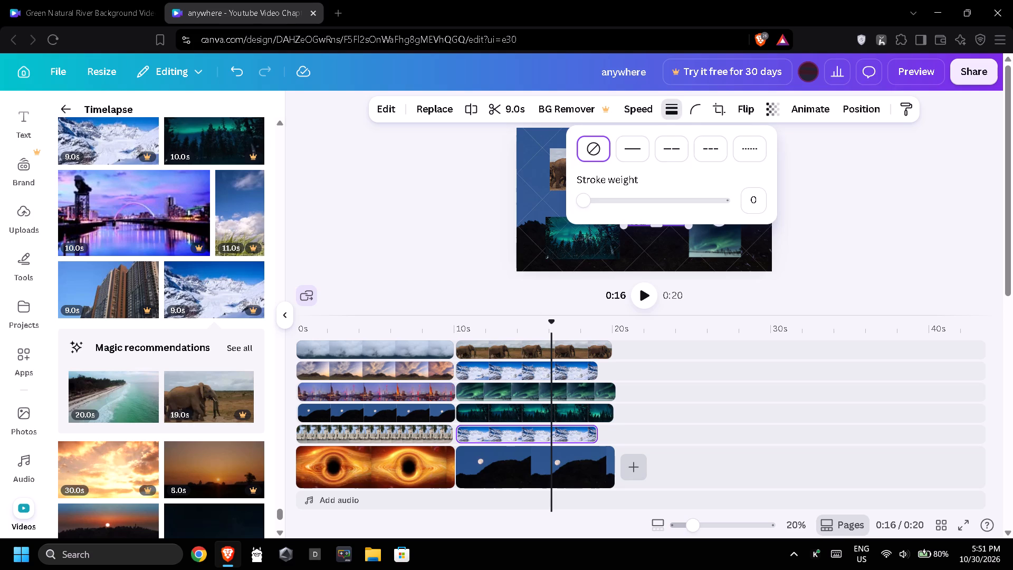
Give the central snowy mountain overlay a thick solid black border and a corner rounding of 100.
drag(697, 199, 713, 201)
click(878, 165)
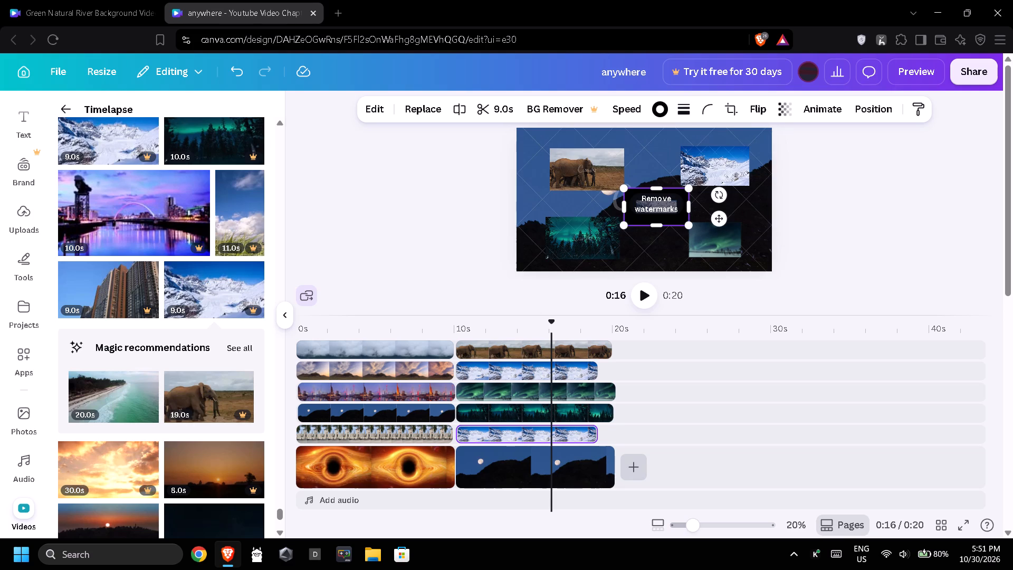
click(709, 108)
drag(730, 167, 741, 167)
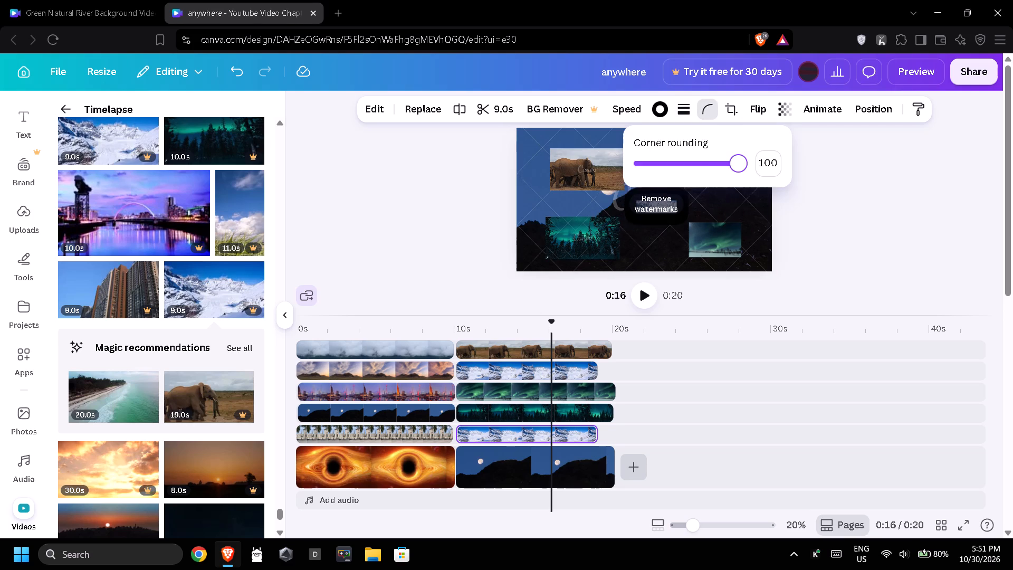
click(842, 191)
Give the snowy mountain overlay in the frame's upper-right corner a matching thick solid black border and fully rounded corners.
click(708, 172)
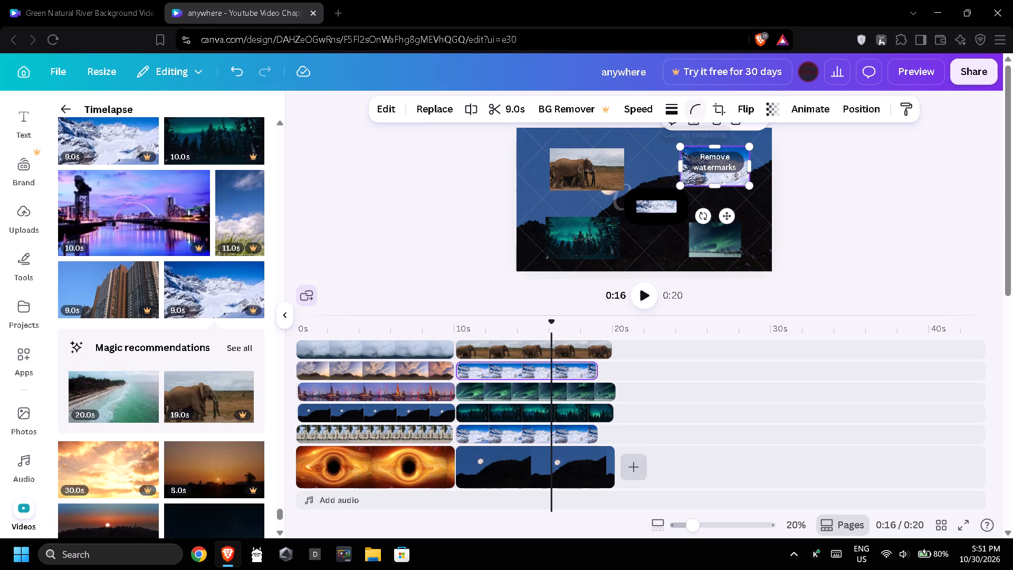
click(676, 113)
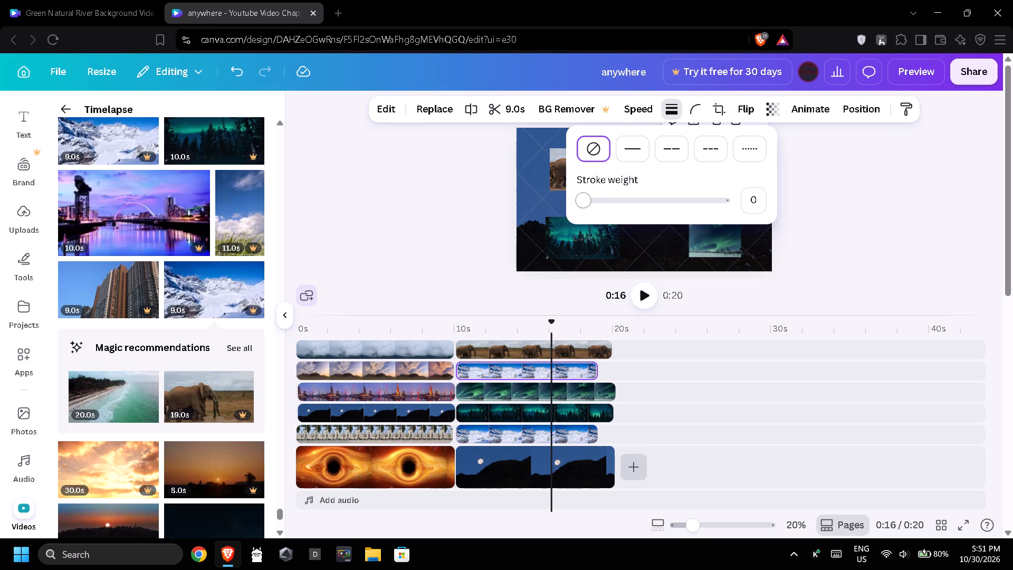
drag(691, 194, 732, 201)
click(702, 99)
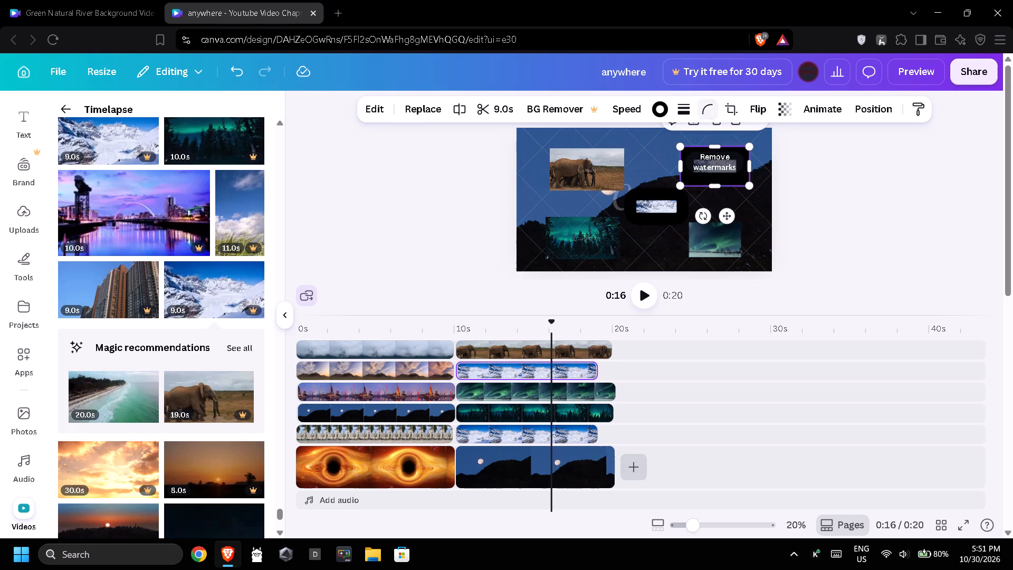
drag(741, 158, 766, 168)
Give the elephant overlay the same thick solid black border and fully rounded corners.
click(599, 160)
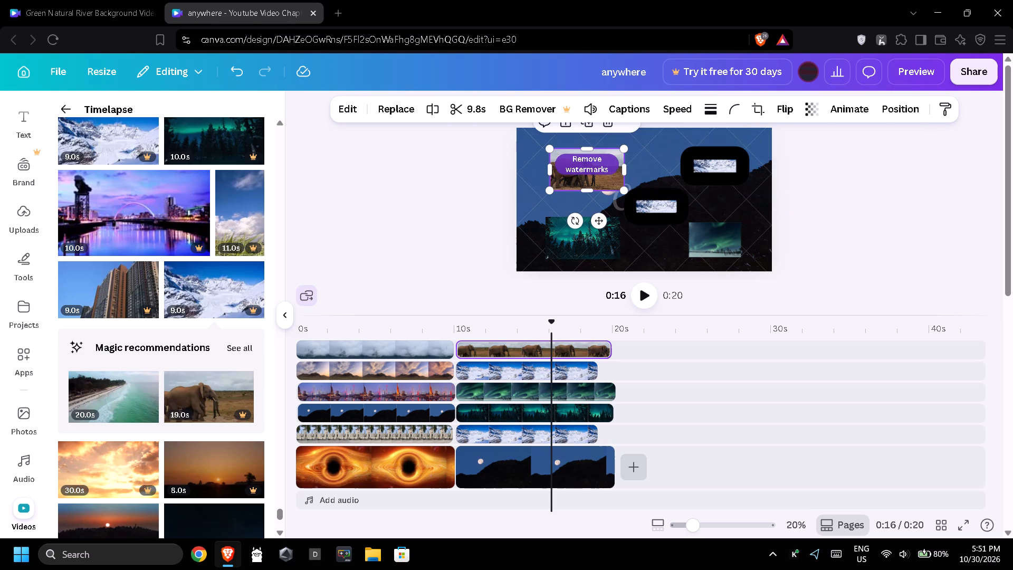
click(715, 109)
drag(729, 186, 765, 196)
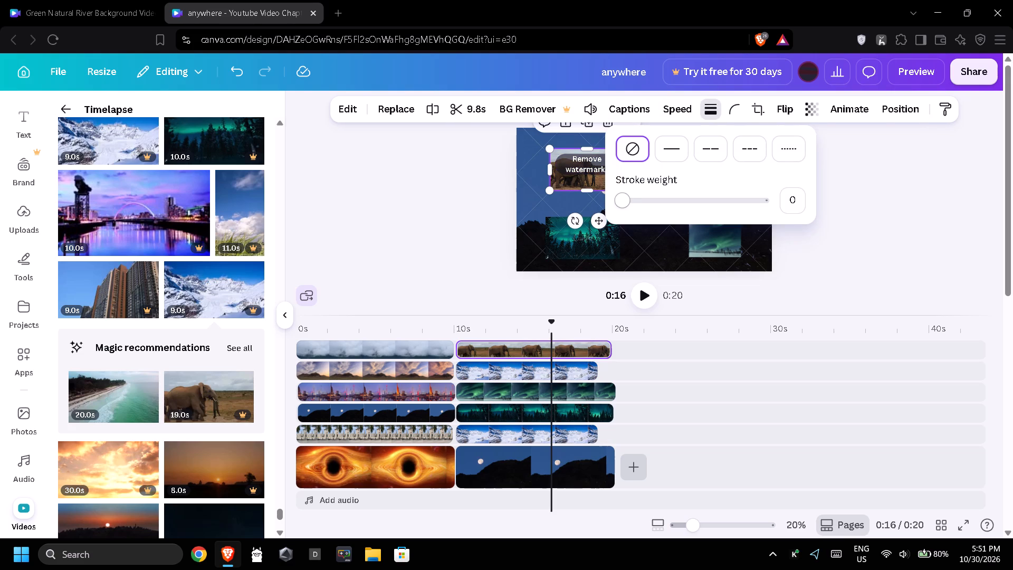
drag(765, 196, 767, 196)
drag(755, 199, 766, 202)
click(745, 109)
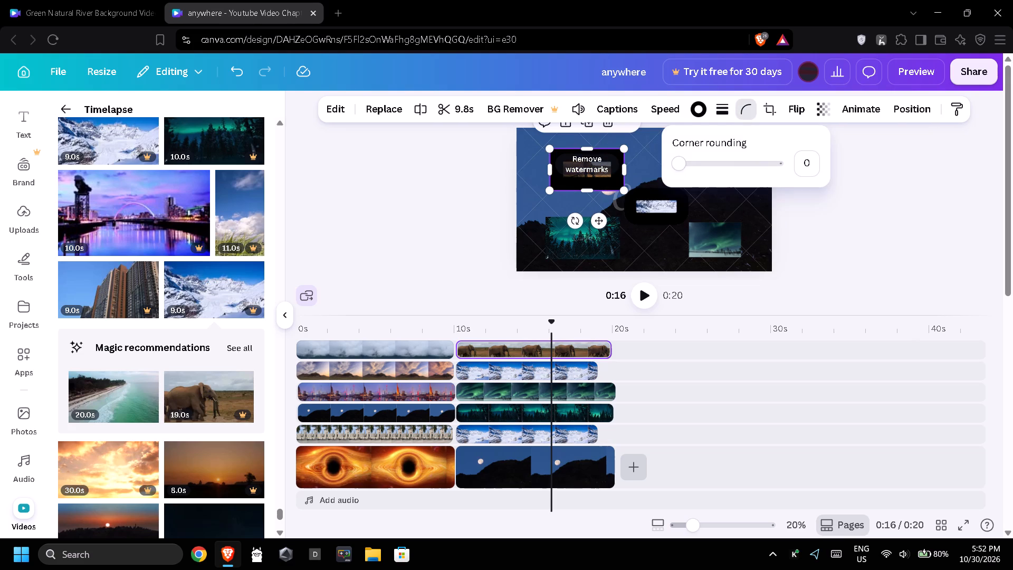
drag(764, 163, 795, 174)
click(790, 220)
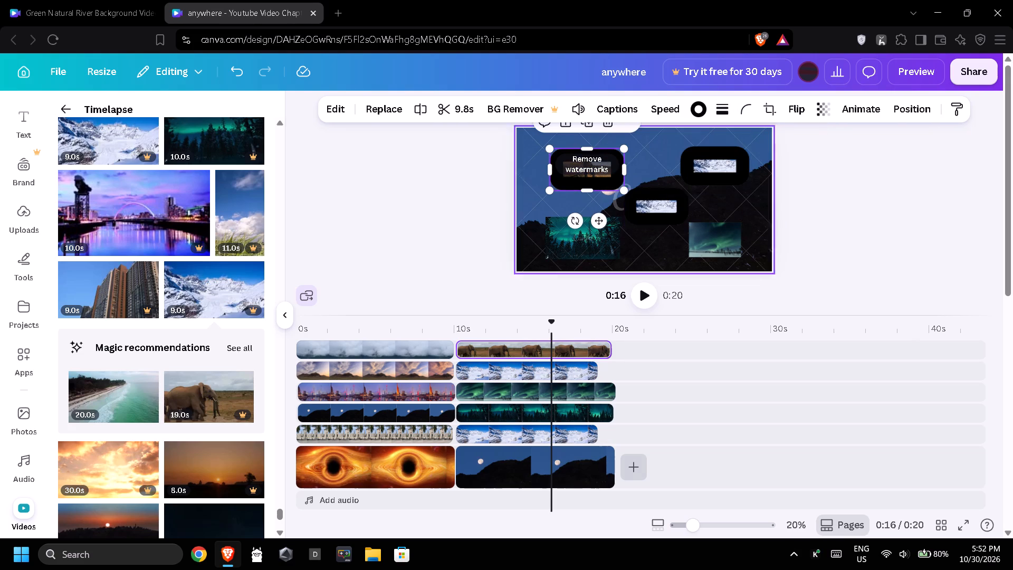
Give the aurora forest overlay a solid black border with stroke weight 99 and a corner rounding of 100.
click(588, 241)
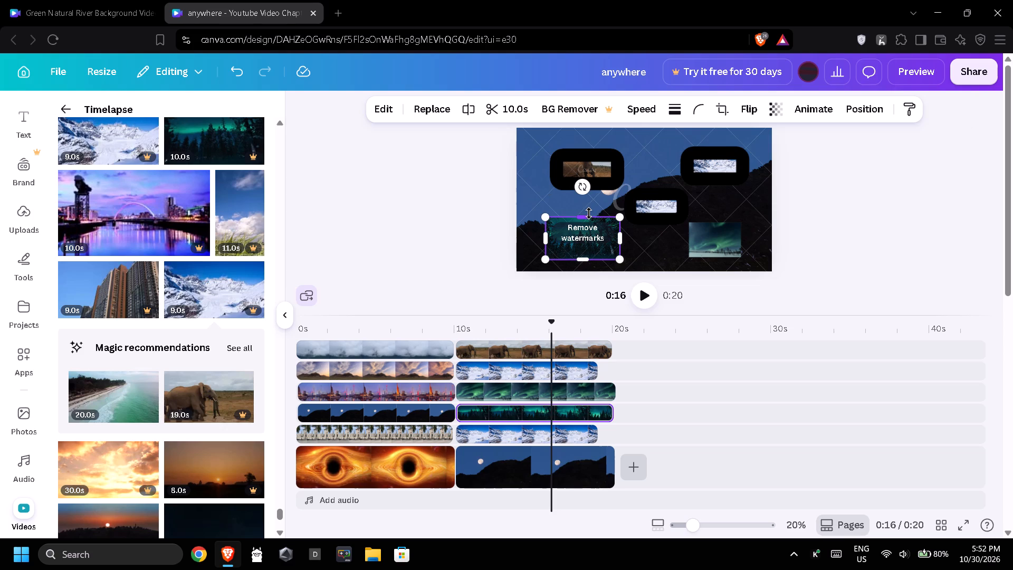
click(676, 115)
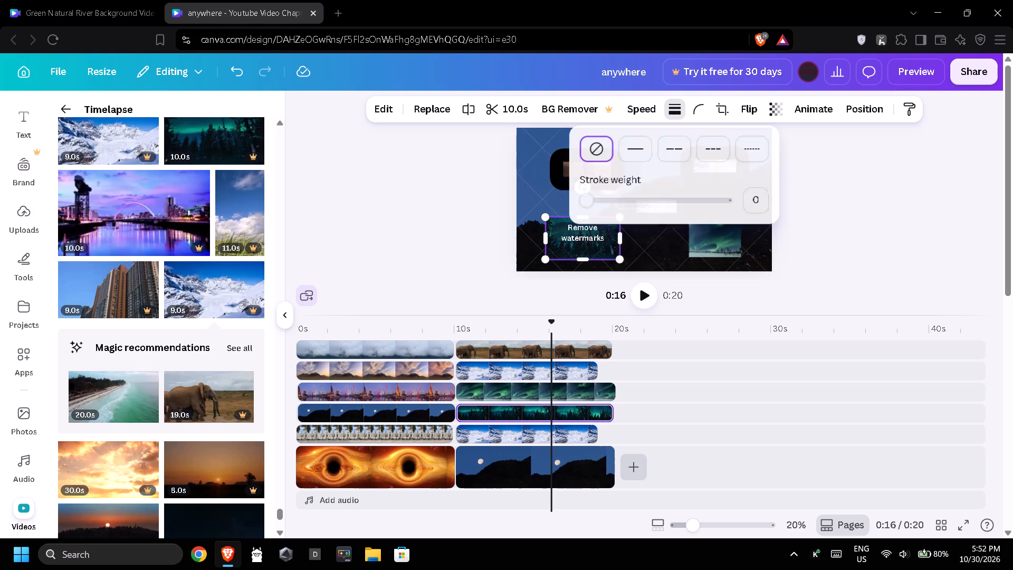
double_click(733, 203)
click(726, 202)
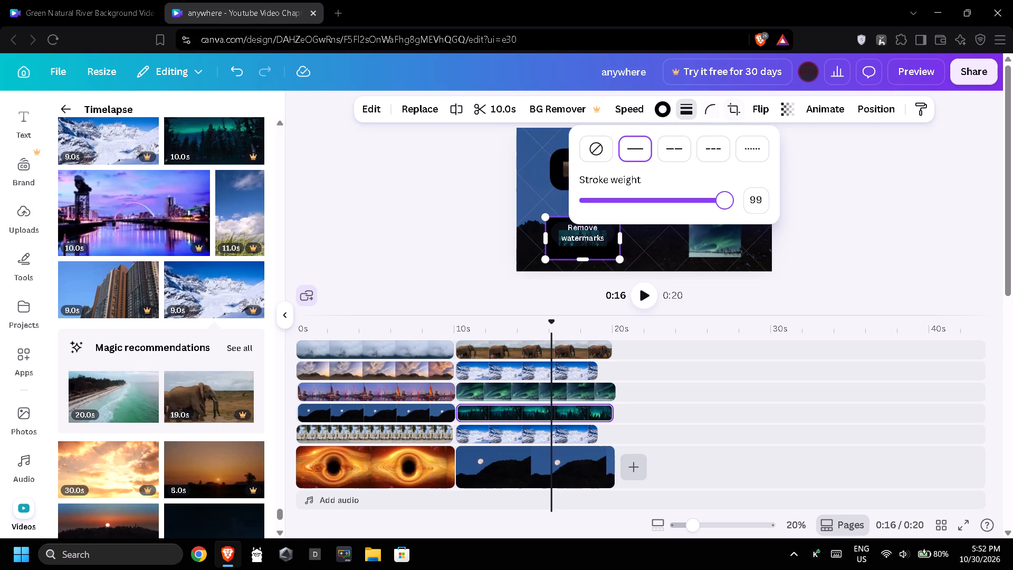
click(714, 112)
click(744, 169)
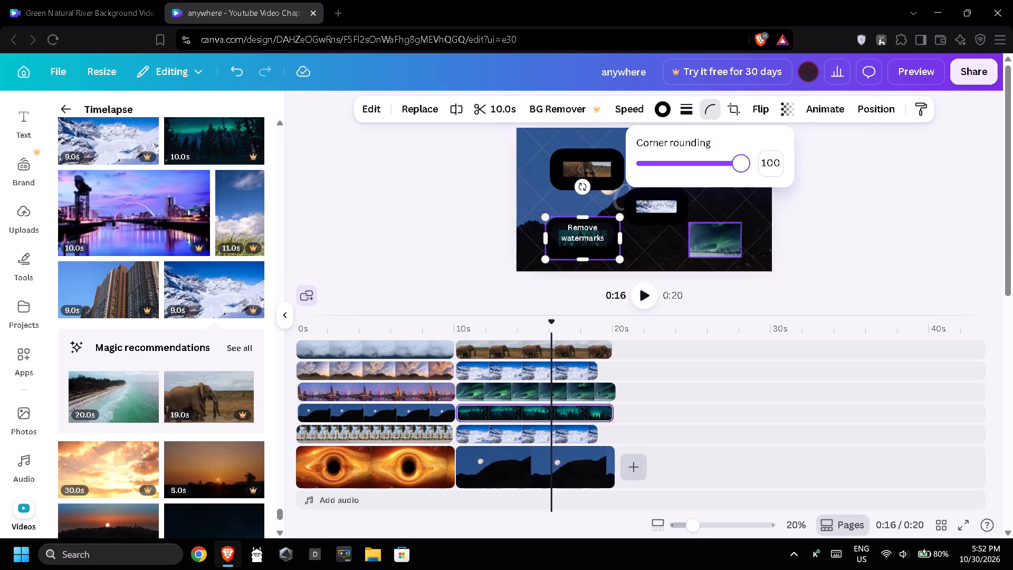
click(679, 238)
Give the green aurora overlay a solid black border with stroke weight 100 and fully rounded corners.
click(703, 242)
click(719, 110)
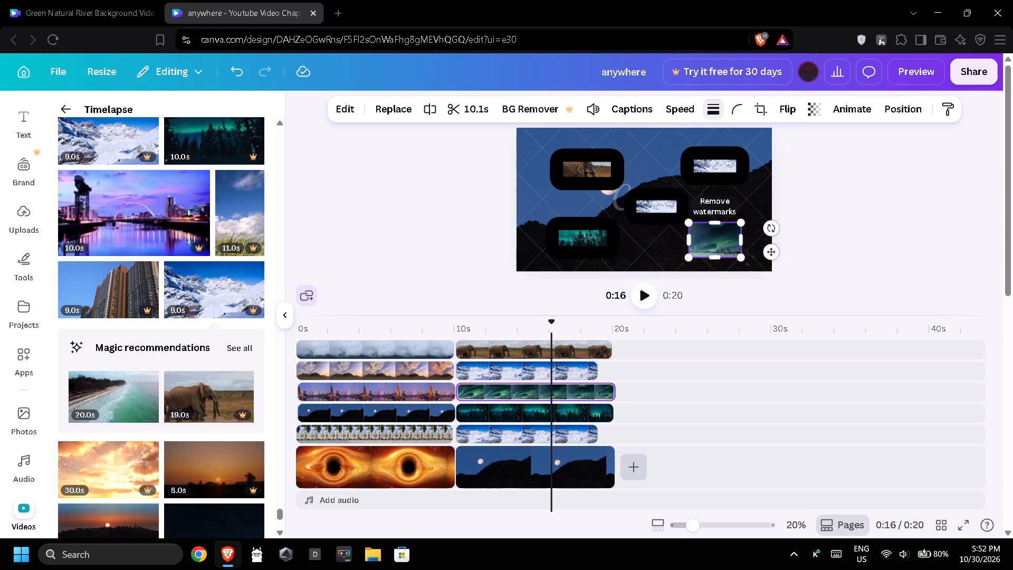
drag(764, 198, 775, 203)
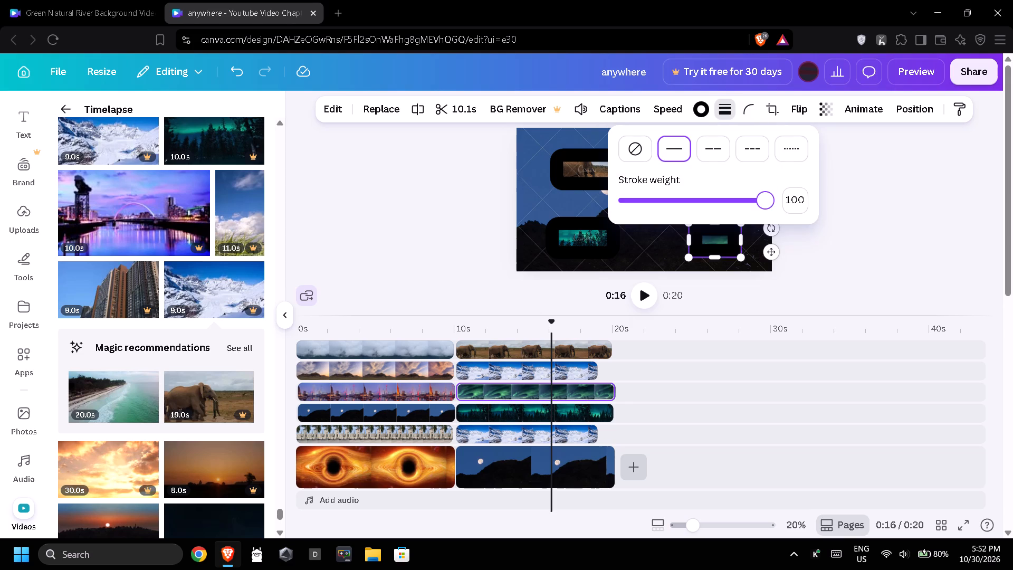
click(742, 112)
drag(751, 165, 796, 174)
click(818, 200)
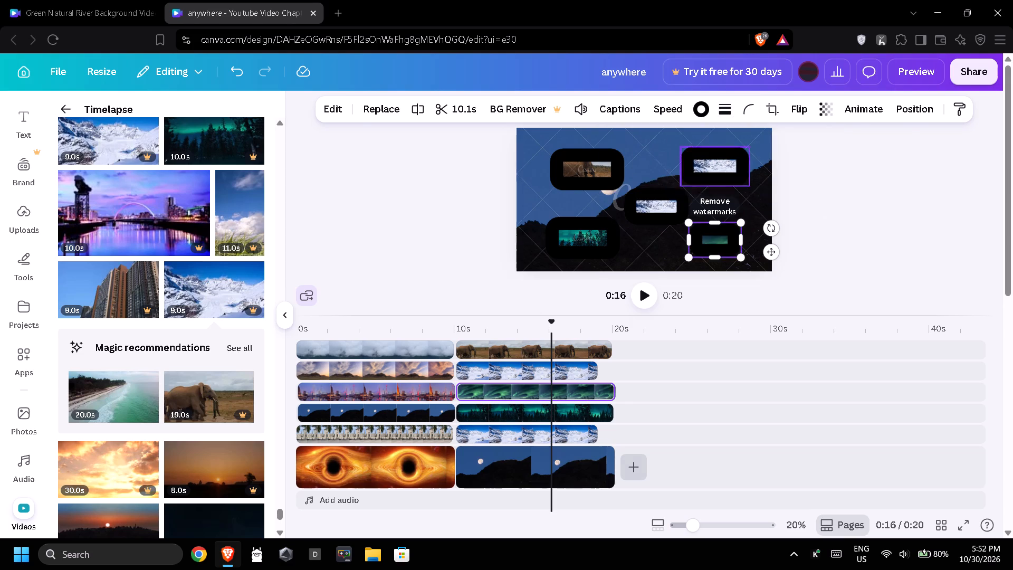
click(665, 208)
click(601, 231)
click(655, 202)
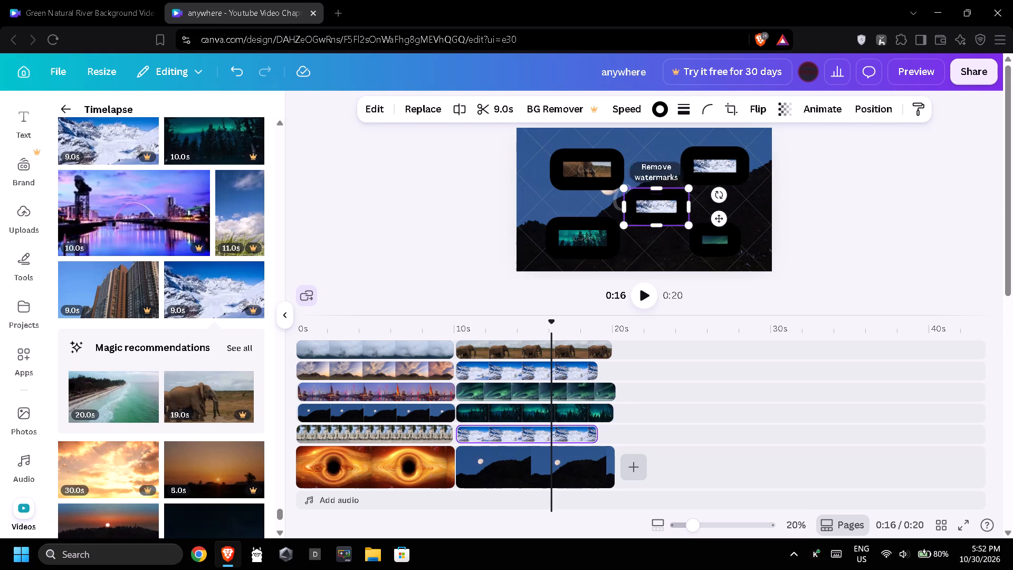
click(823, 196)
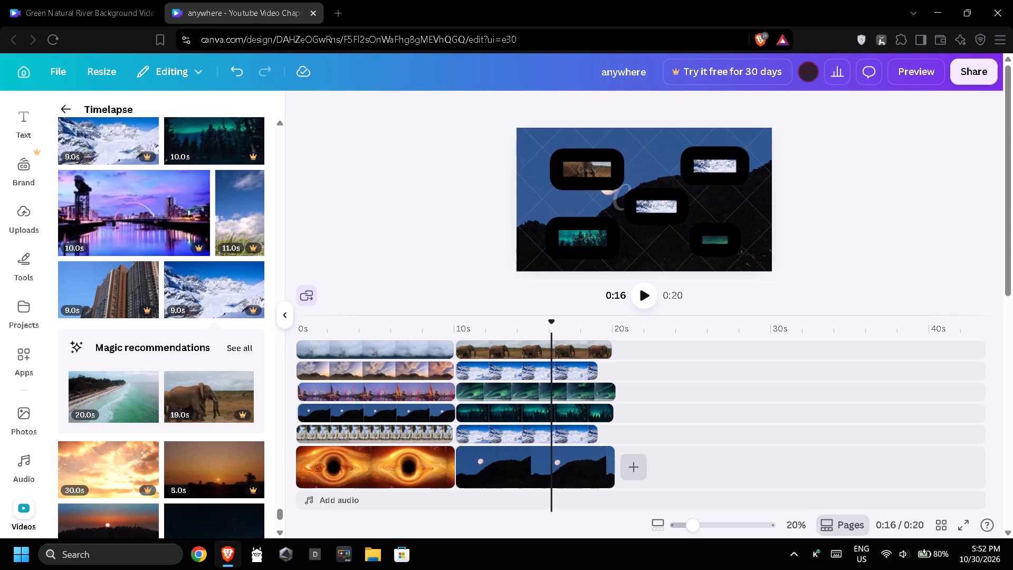
Trim the aurora forest, green aurora and elephant overlays to 9.0 s so they end level with the snowy mountain clips.
click(671, 396)
click(610, 434)
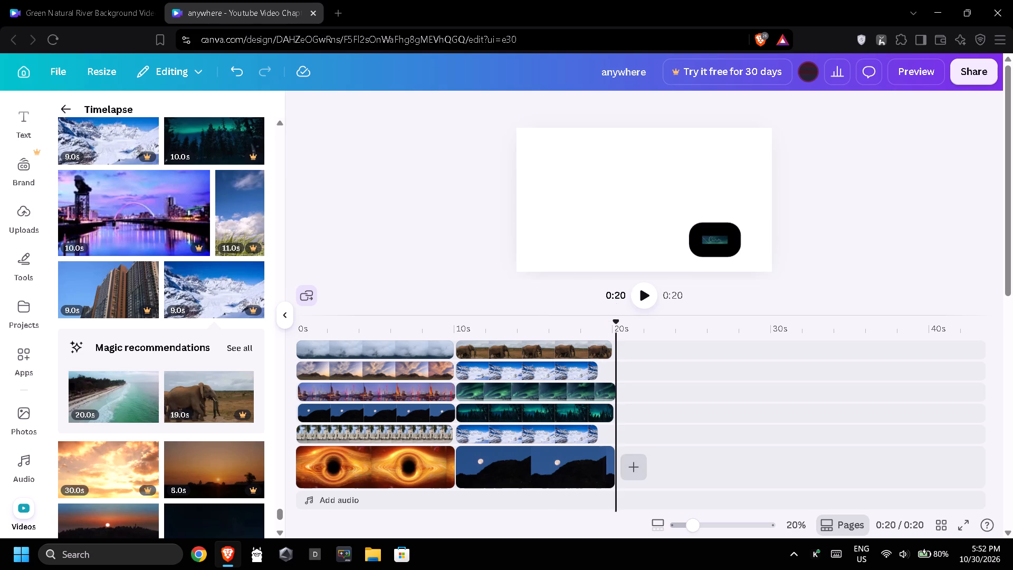
drag(609, 408, 596, 408)
drag(609, 388, 609, 388)
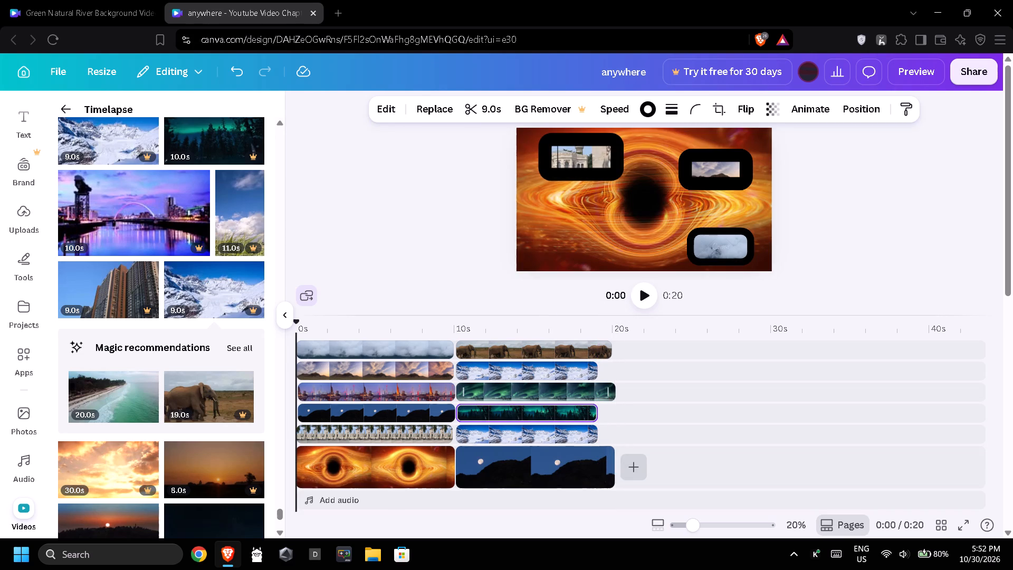
drag(609, 388, 590, 394)
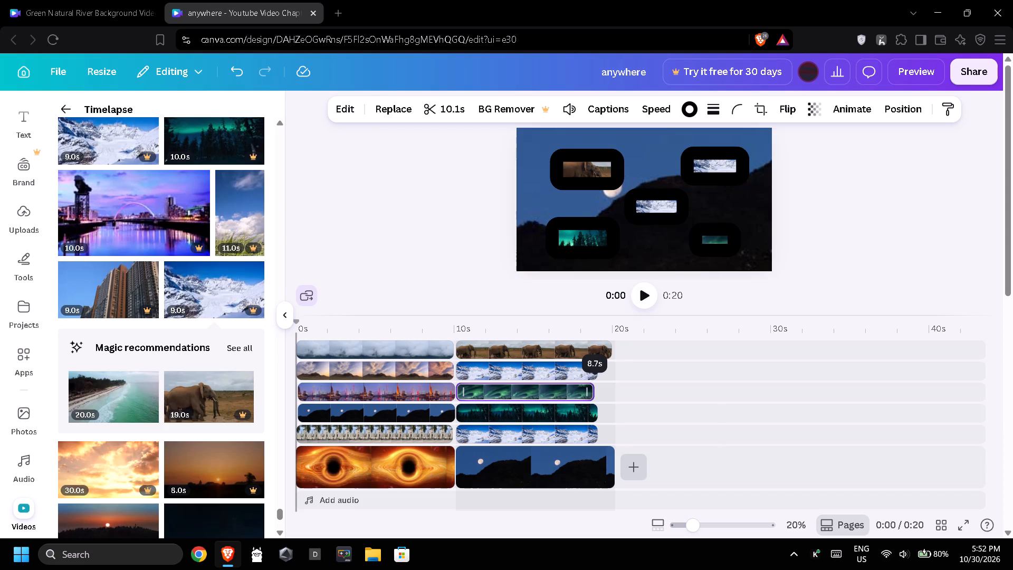
drag(590, 394, 592, 395)
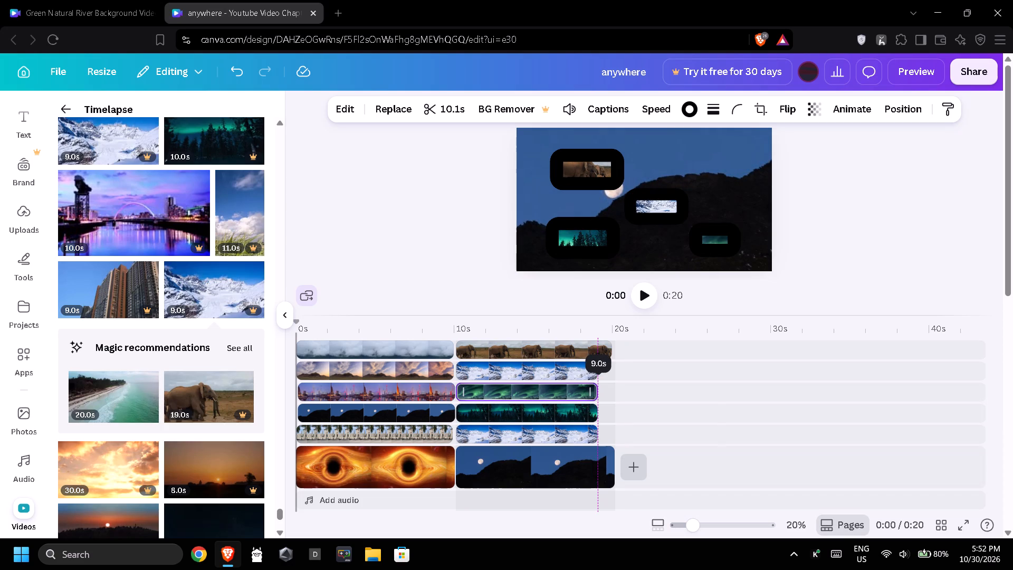
click(628, 376)
drag(608, 352, 597, 351)
click(658, 395)
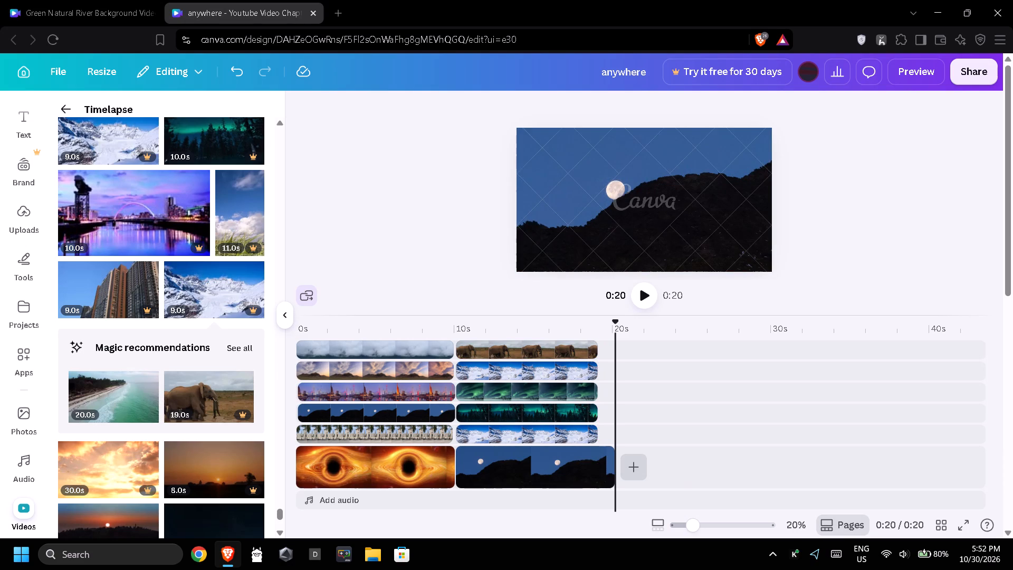
Trim the second segment's moonlit mountain background clip to end level with its overlays at 19 s.
drag(607, 464, 597, 463)
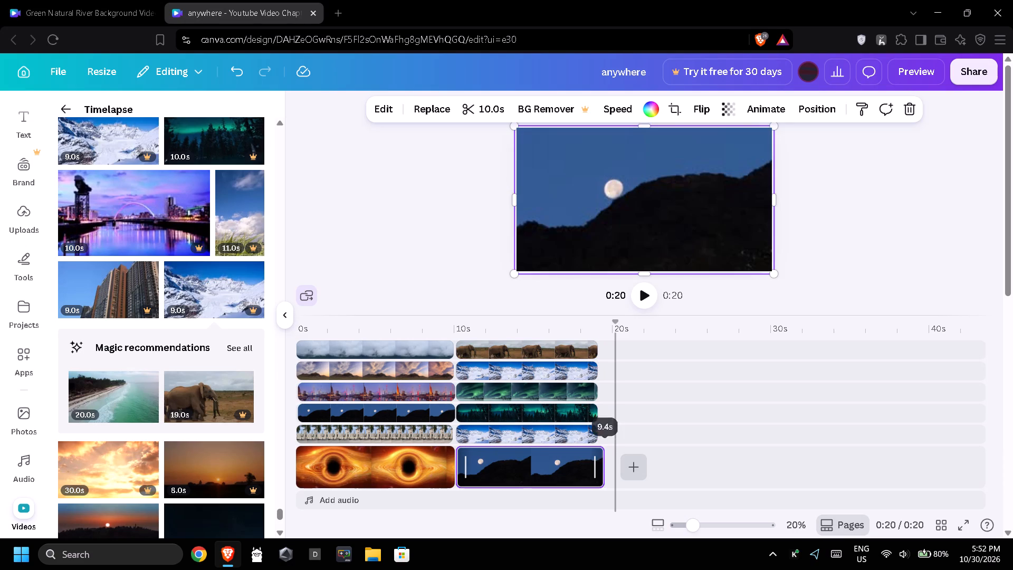
drag(597, 463, 595, 463)
click(662, 427)
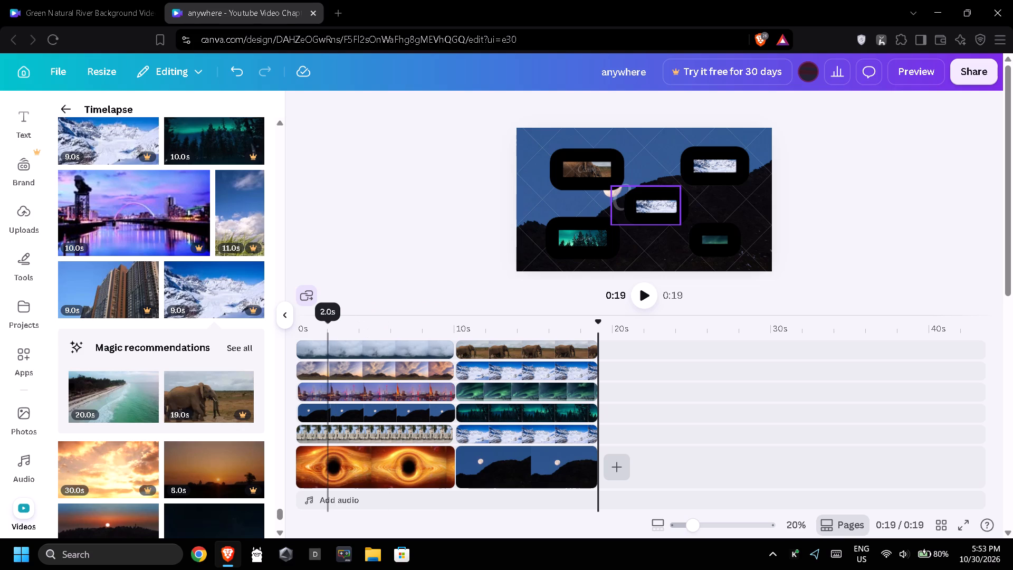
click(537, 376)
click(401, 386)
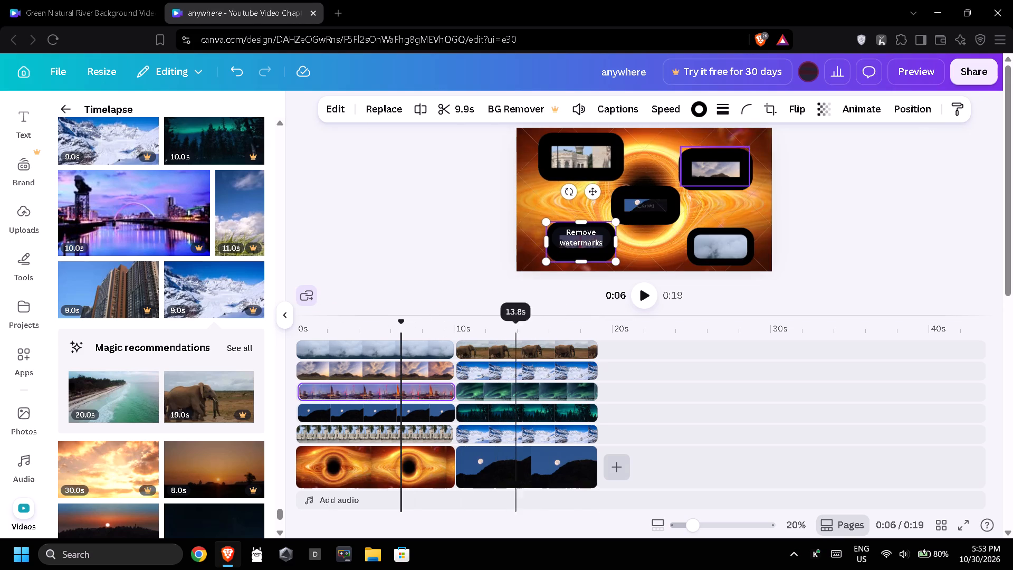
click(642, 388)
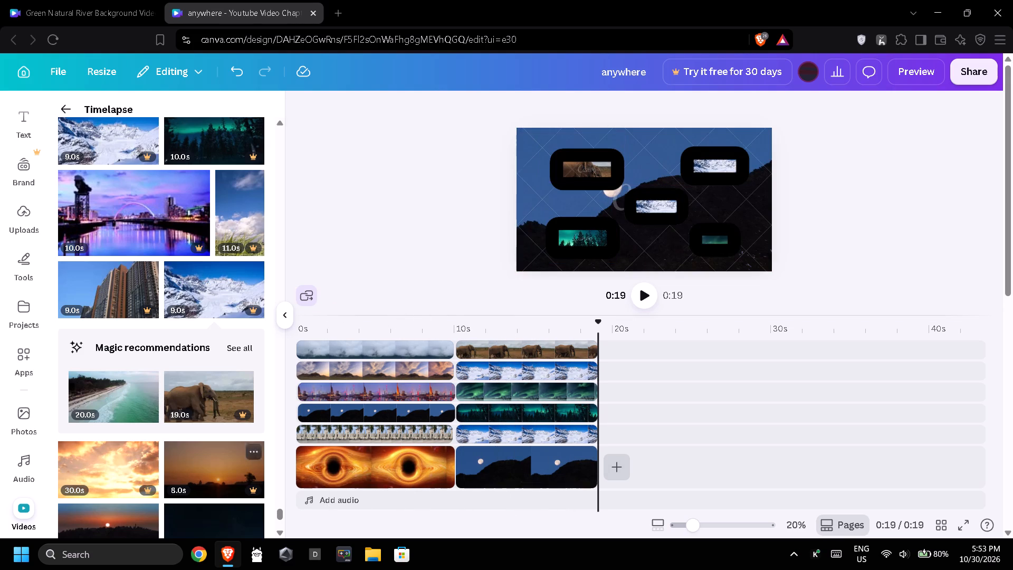
Add the 10.0 s riverside city and arch bridge timelapse as the third segment's background, right after the moonlit mountain clip.
scroll(241, 449, down, 3)
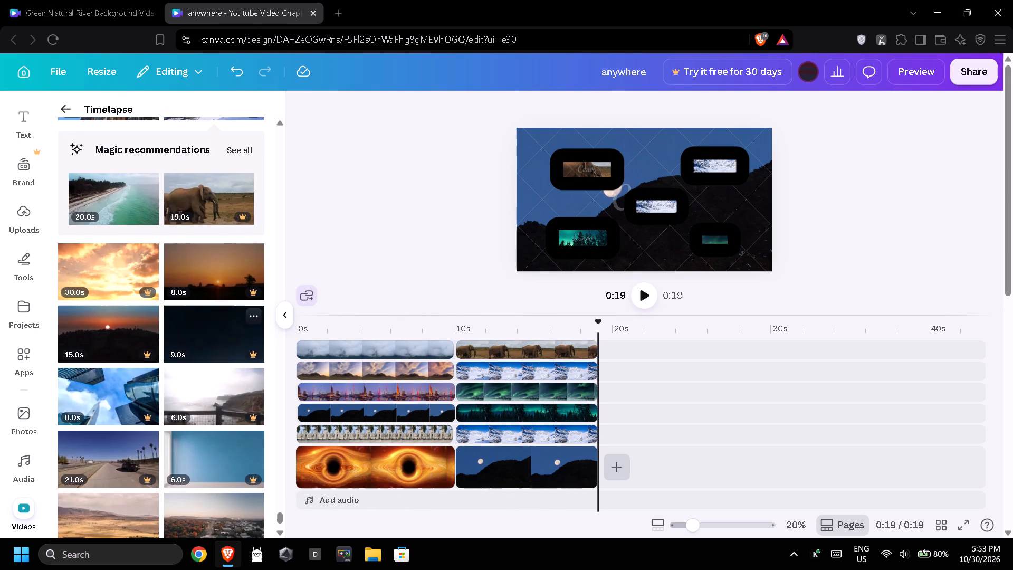
scroll(101, 409, down, 3)
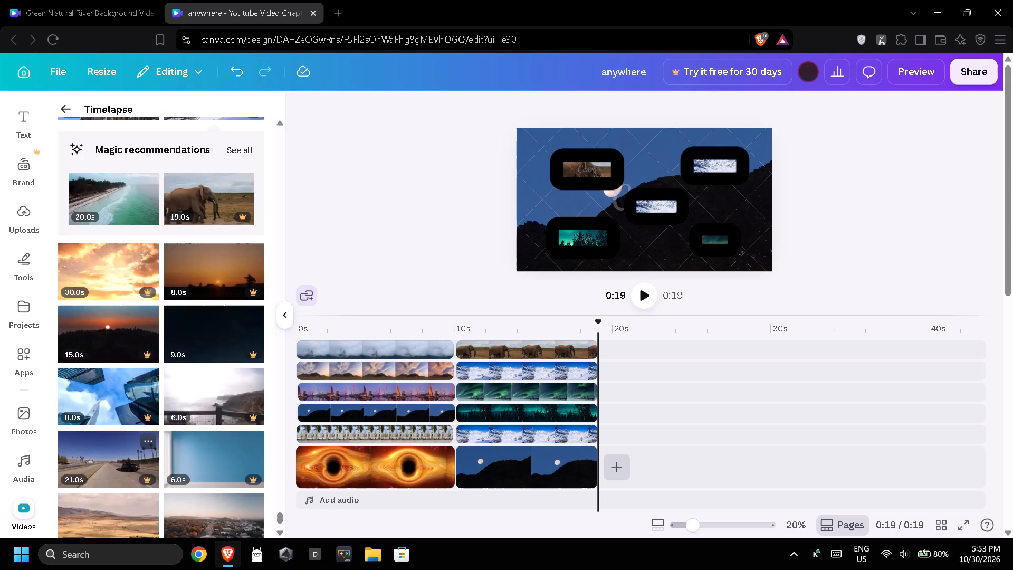
scroll(130, 448, down, 1)
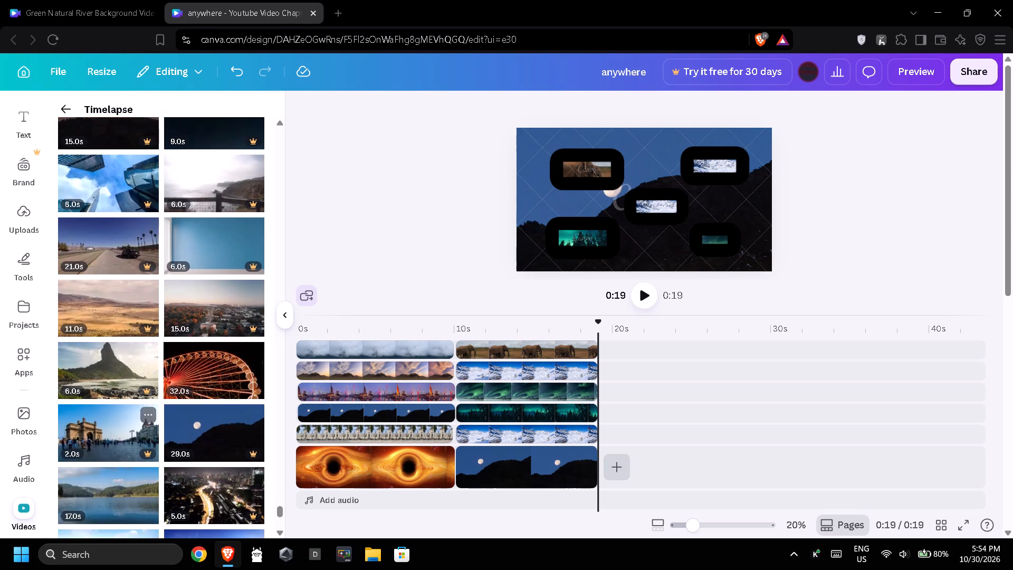
scroll(112, 413, down, 2)
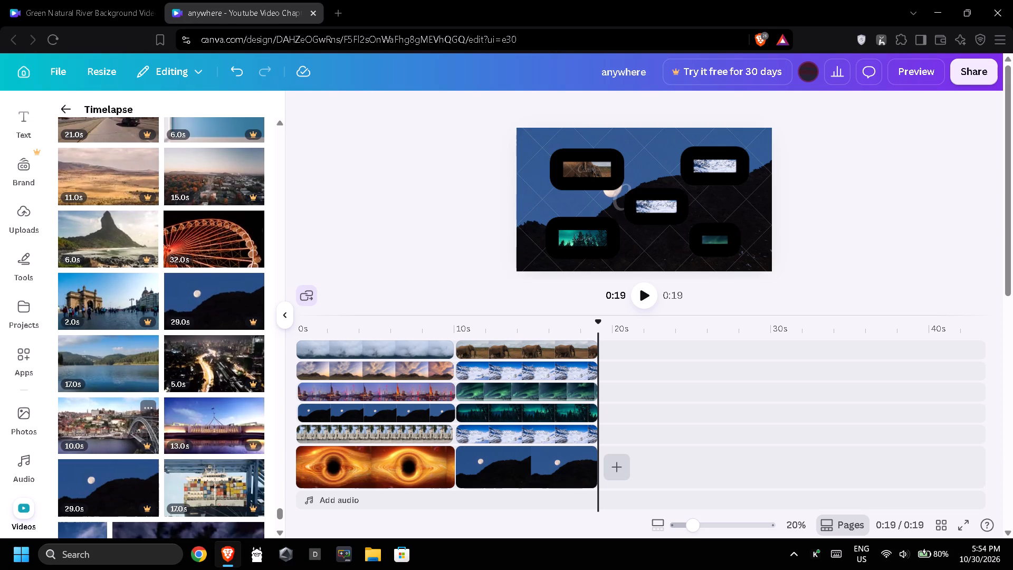
drag(114, 422, 594, 453)
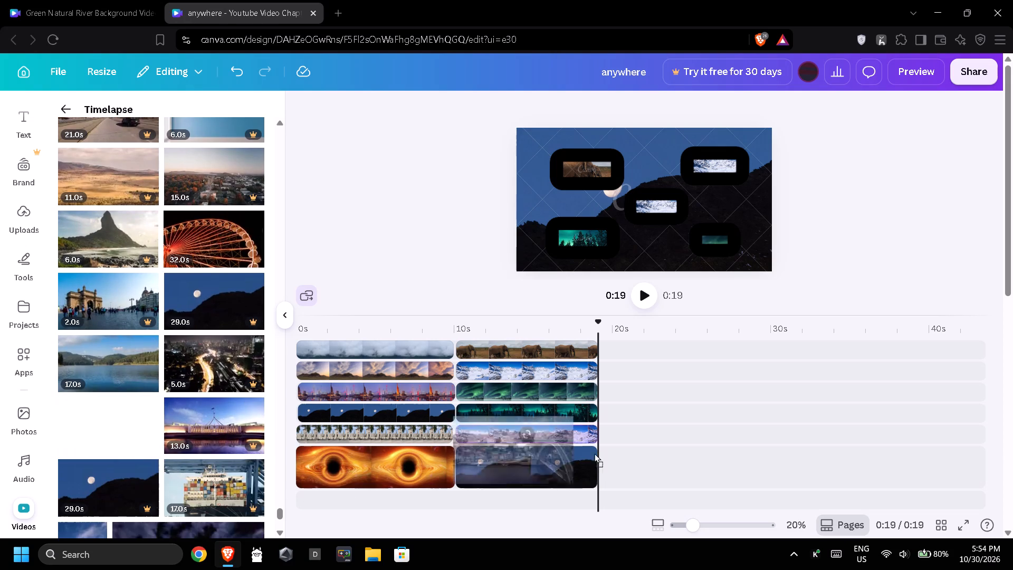
drag(594, 453, 673, 461)
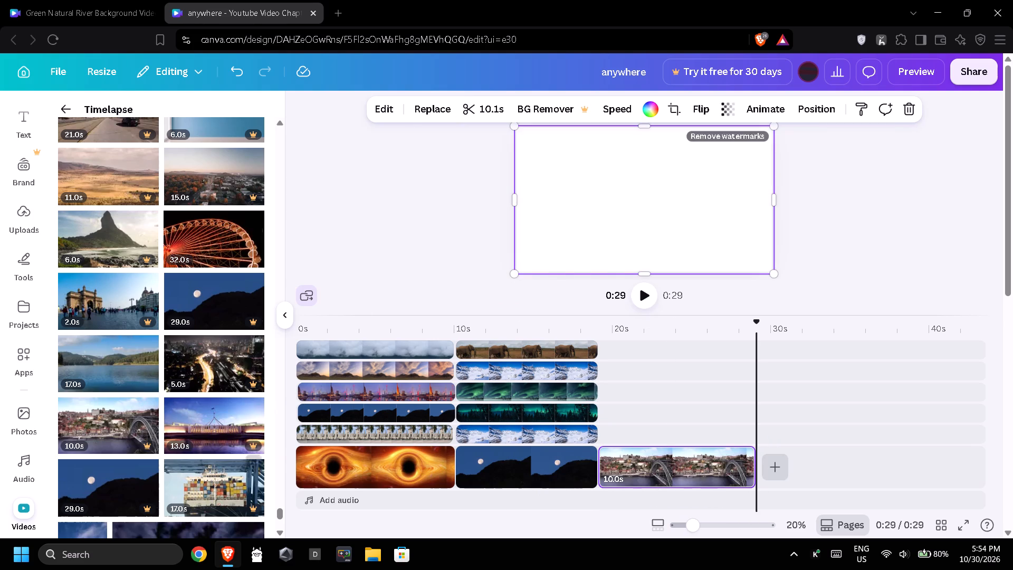
Overlay the lit parliament building clip on the third segment and trim it to 9.9 s, level with the bridge background.
scroll(144, 429, down, 1)
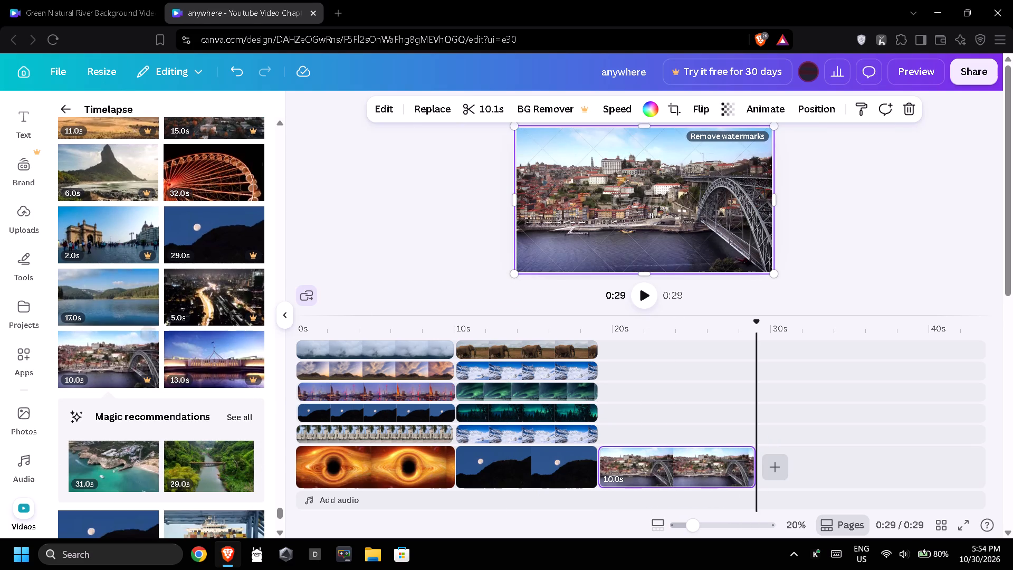
drag(202, 370, 641, 430)
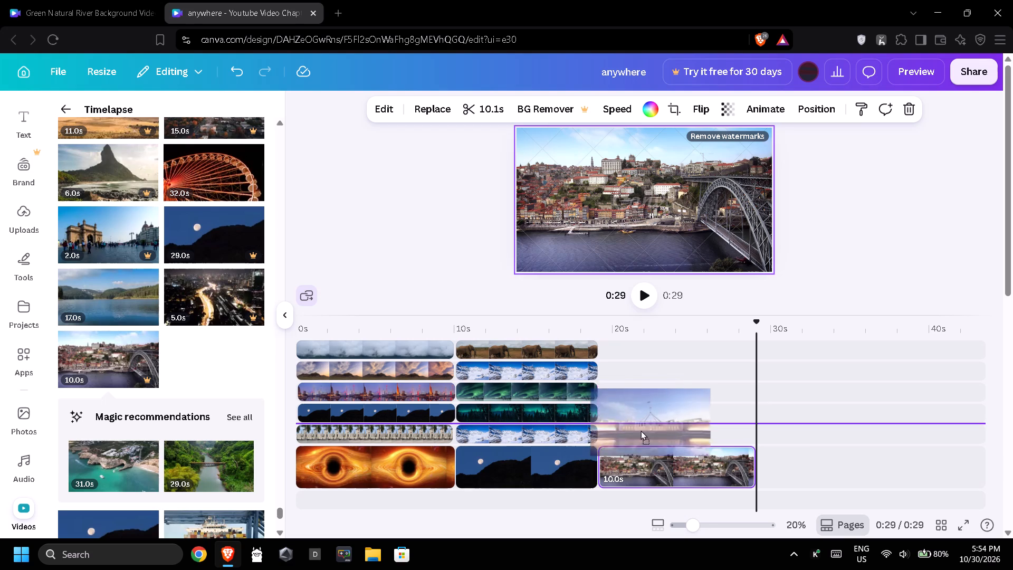
drag(641, 430, 640, 433)
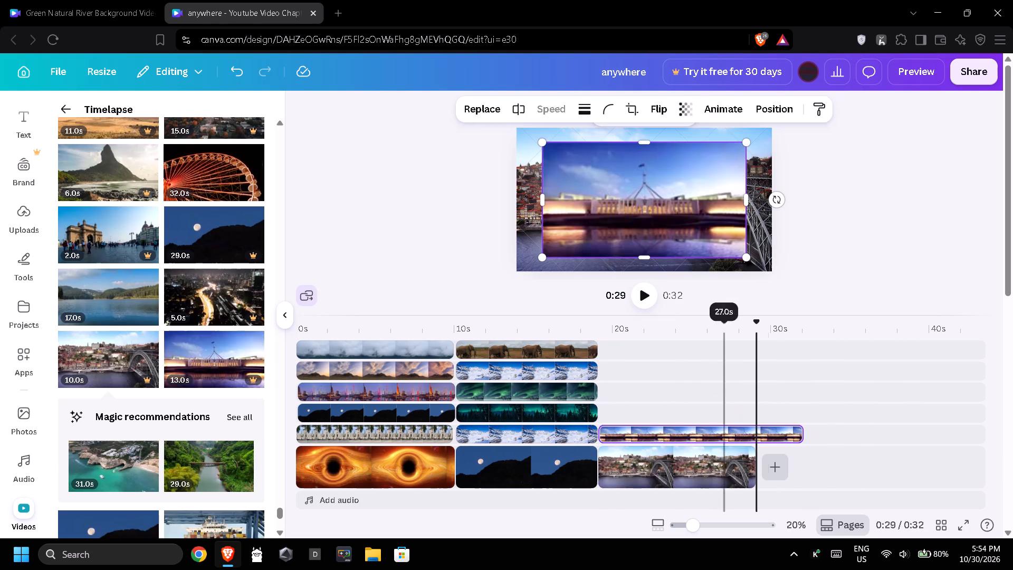
drag(801, 432, 752, 438)
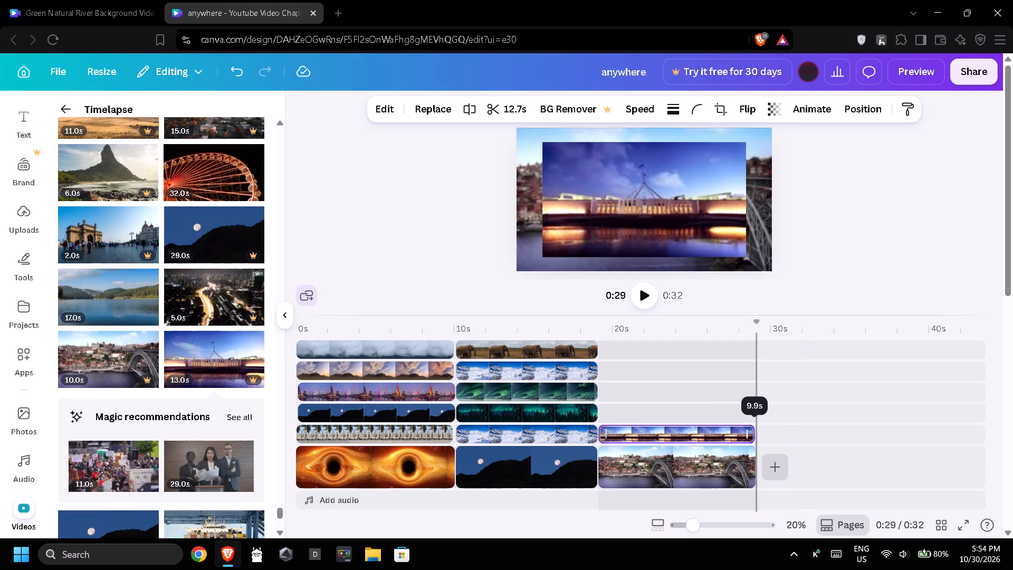
drag(752, 438, 753, 439)
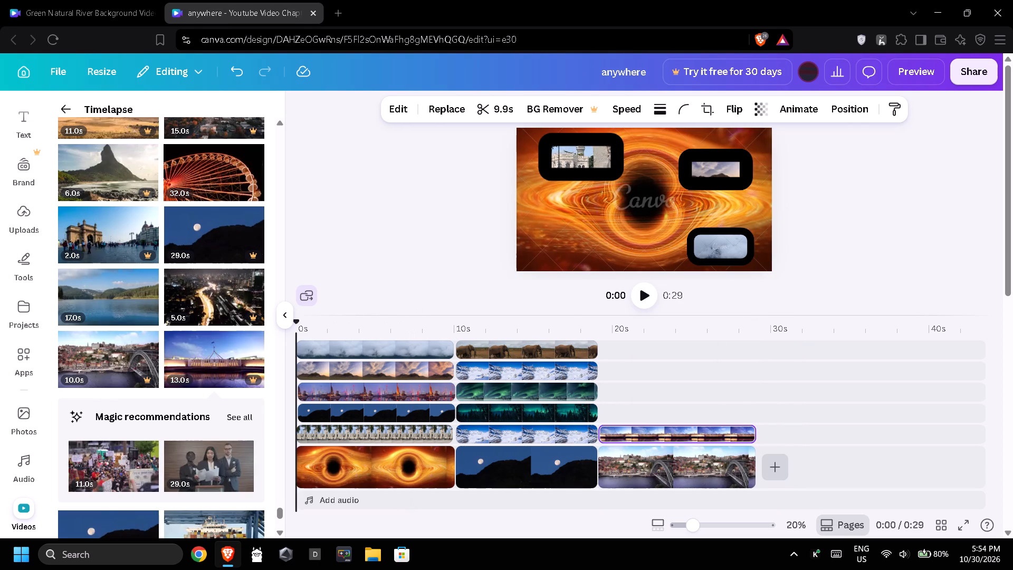
Add the 10.0 s night city skyline clip as an overlay on the track above the parliament clip, starting at the third segment.
scroll(131, 423, down, 3)
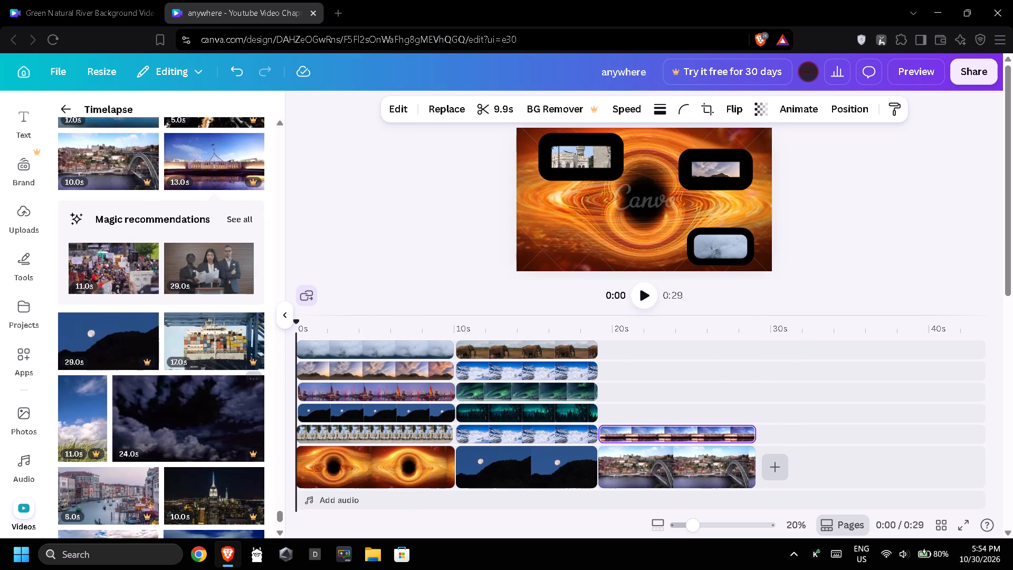
drag(190, 491, 628, 408)
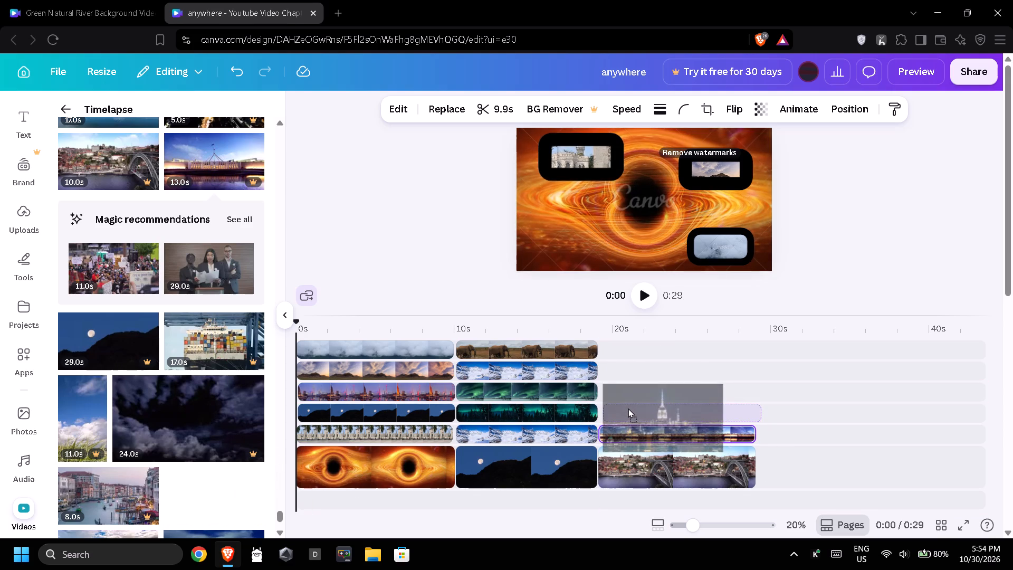
drag(628, 408, 624, 408)
drag(666, 404, 667, 417)
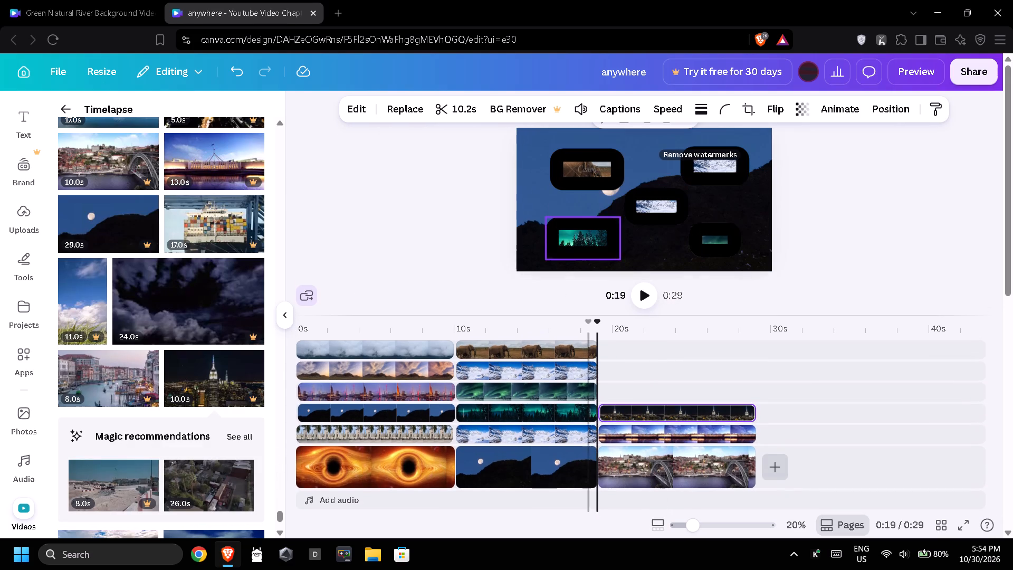
Add the recommended 8.0 s sandy construction site clip as an overlay above the night skyline, aligned to the third segment's start.
scroll(193, 449, down, 2)
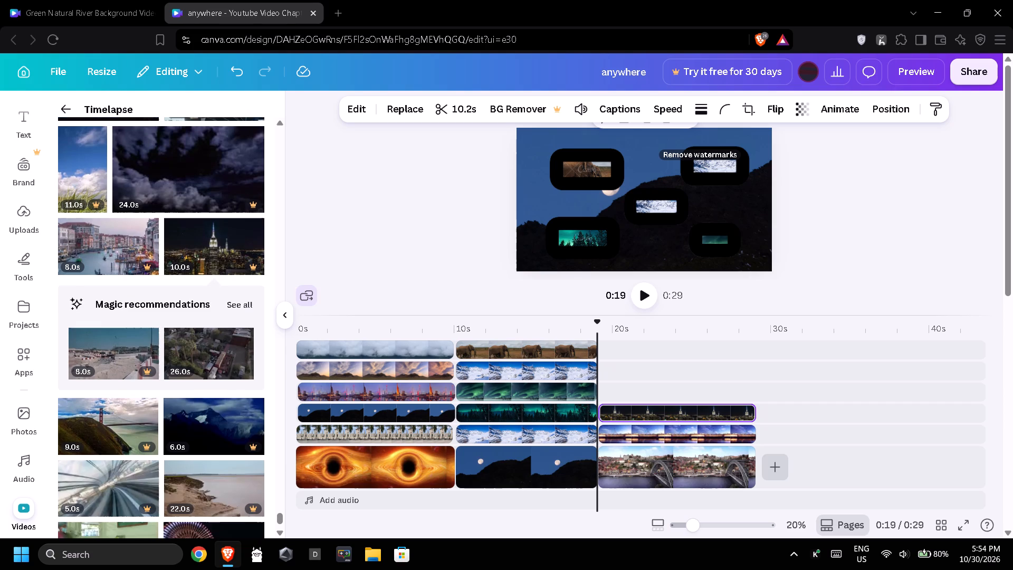
drag(125, 360, 638, 392)
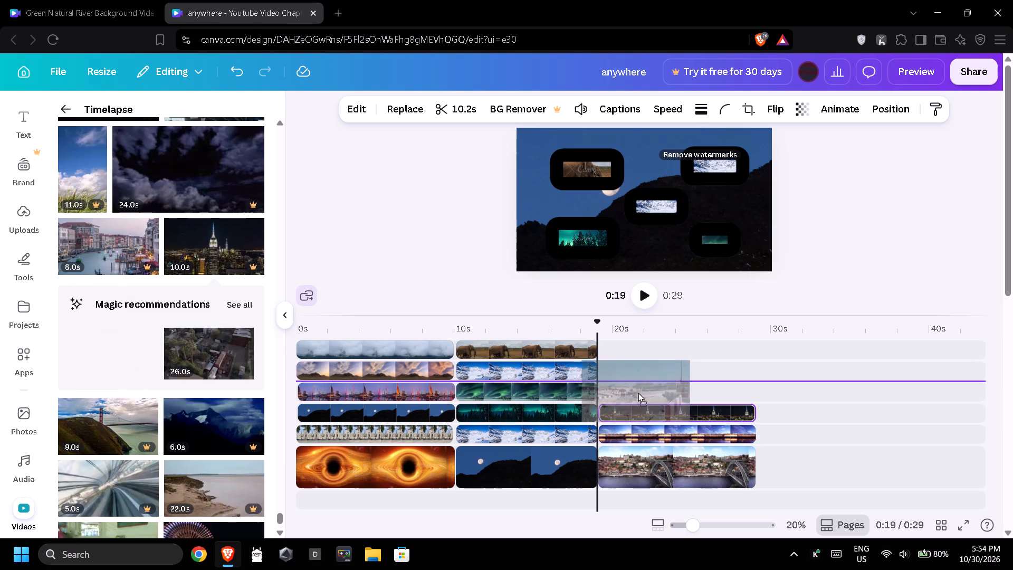
drag(638, 392, 661, 397)
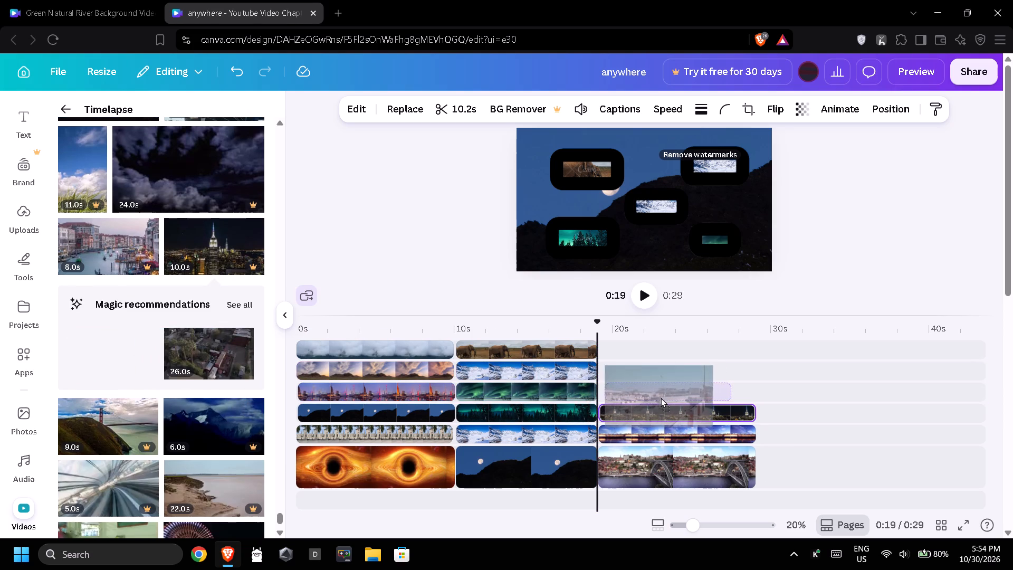
drag(661, 397, 655, 397)
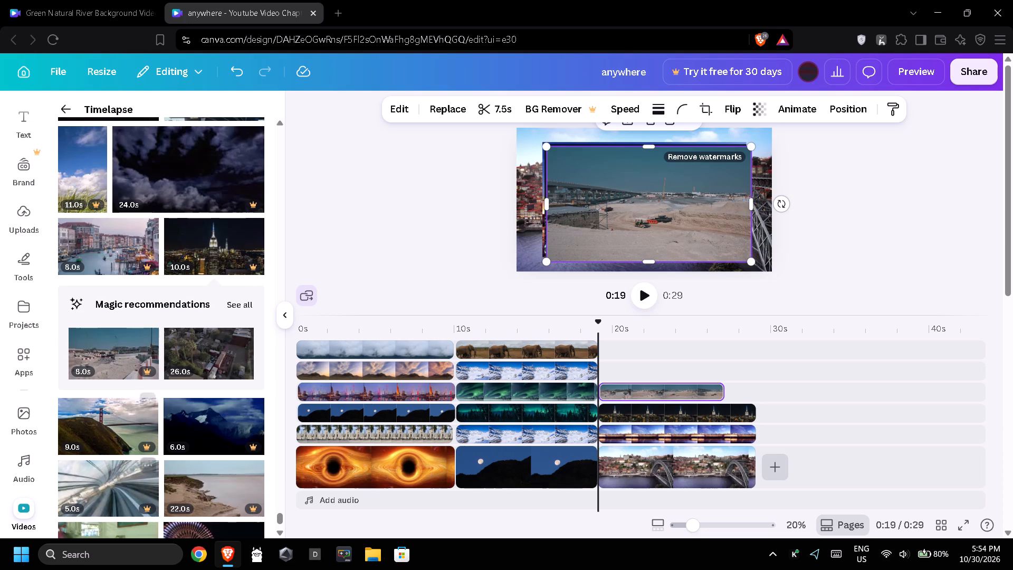
Add the 8.0 s clip of workers with the red crate as an overlay above the sandy site clip, starting at the third segment.
scroll(175, 469, down, 2)
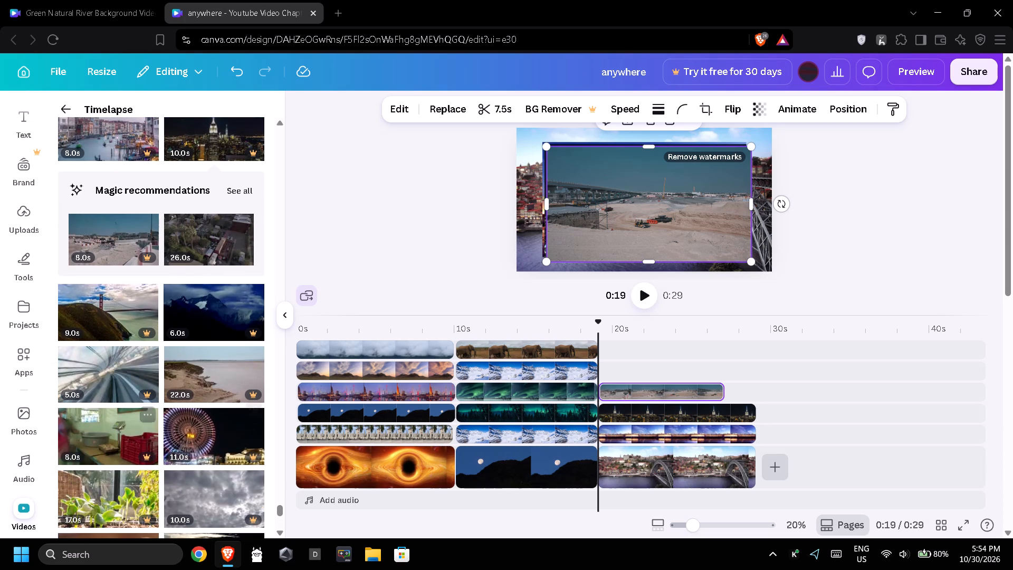
drag(108, 437, 632, 371)
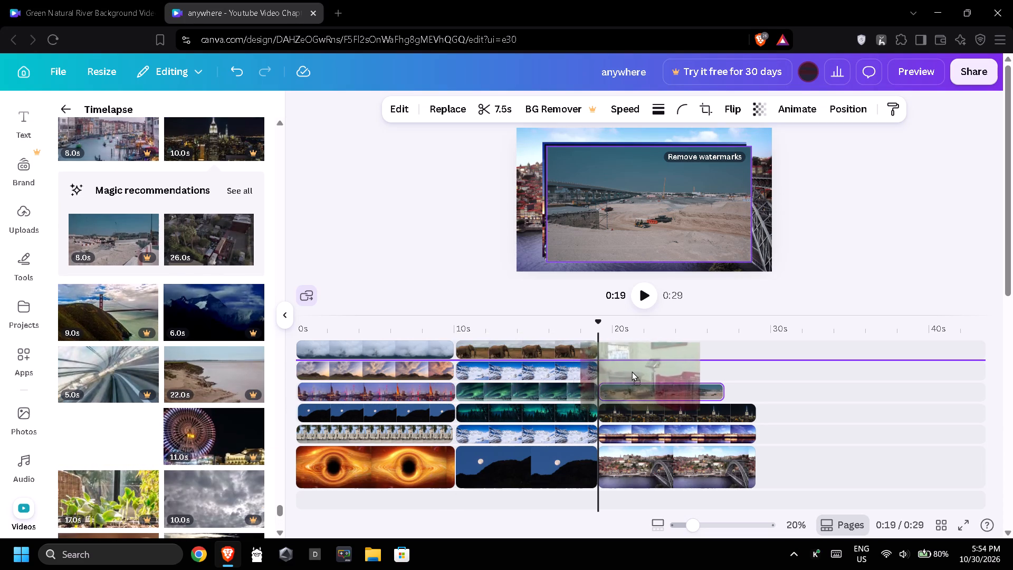
drag(632, 371, 647, 370)
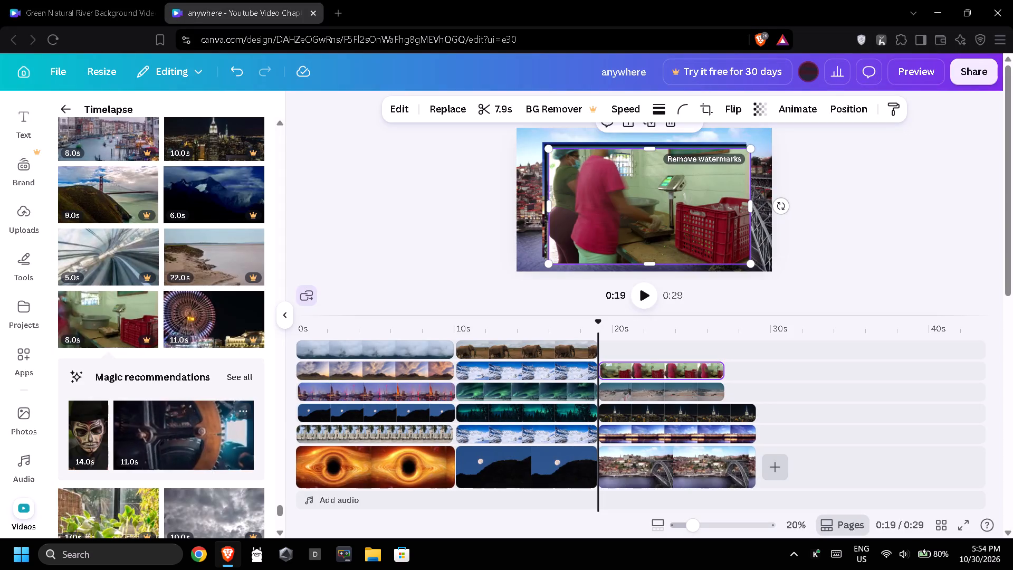
Add the recommended 11.0 s gear machinery clip as the third segment's top overlay and trim it to 10.0 s, level with the background.
drag(147, 430, 639, 346)
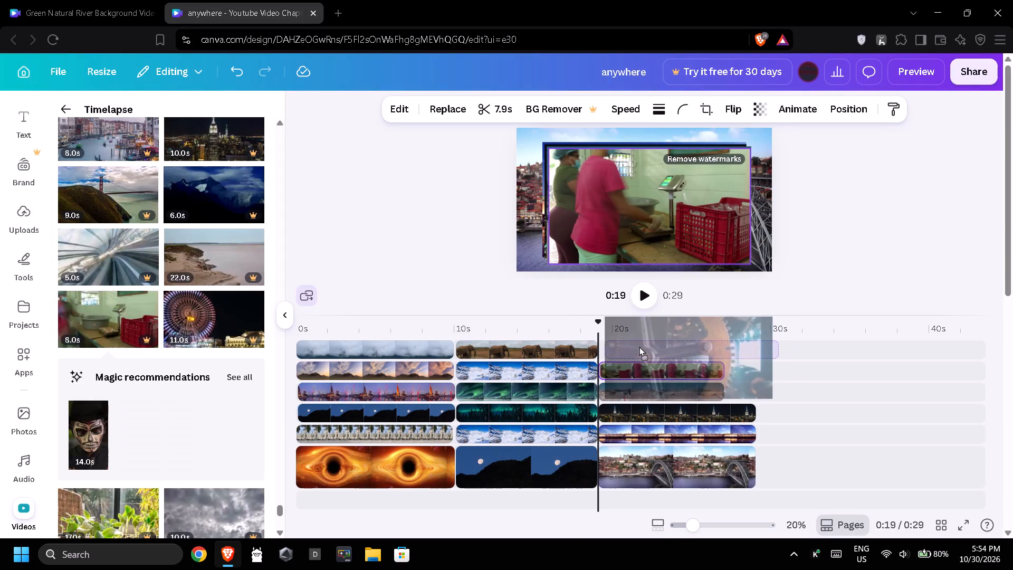
drag(639, 346, 635, 346)
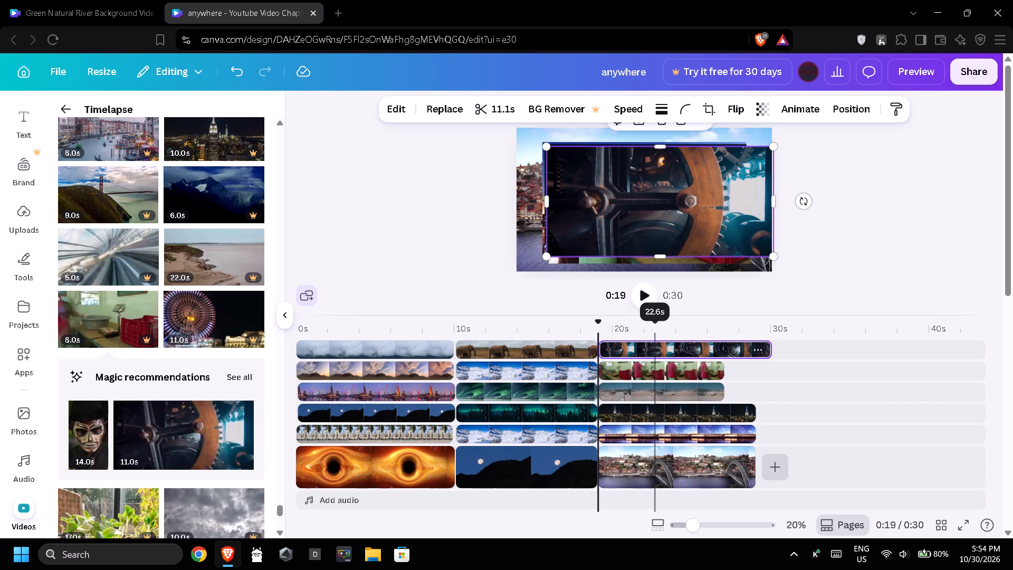
click(751, 414)
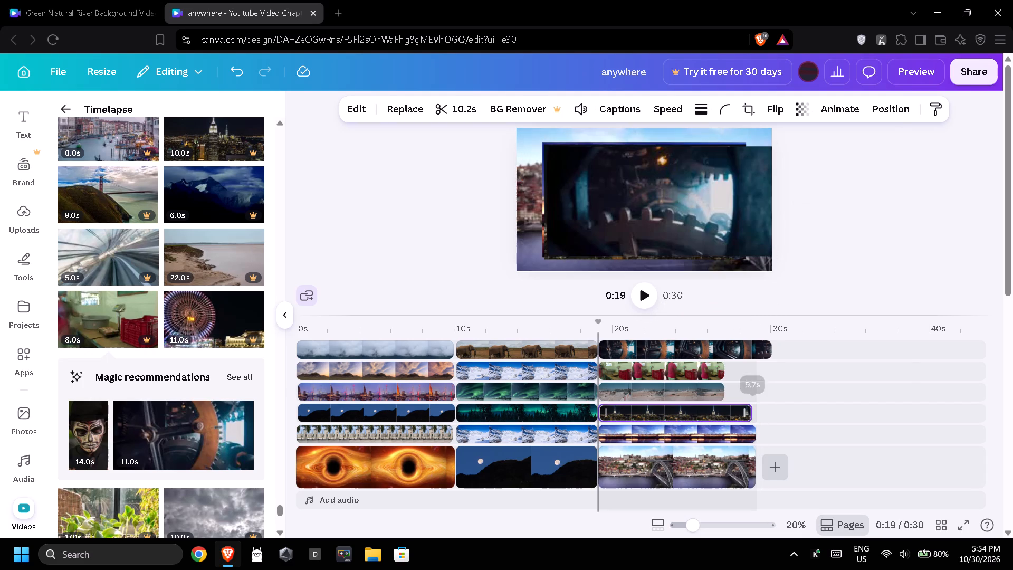
click(695, 395)
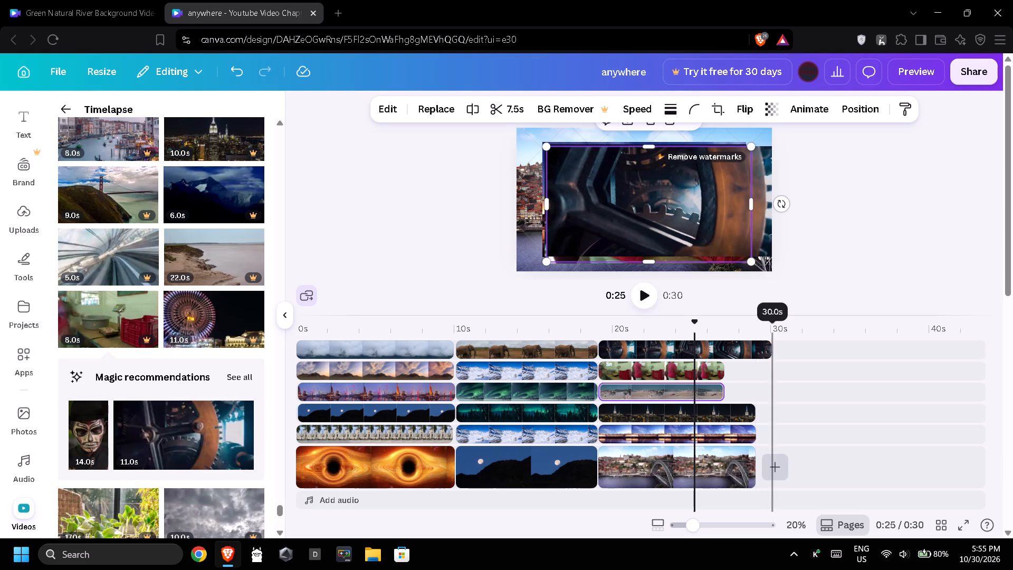
drag(766, 344, 751, 347)
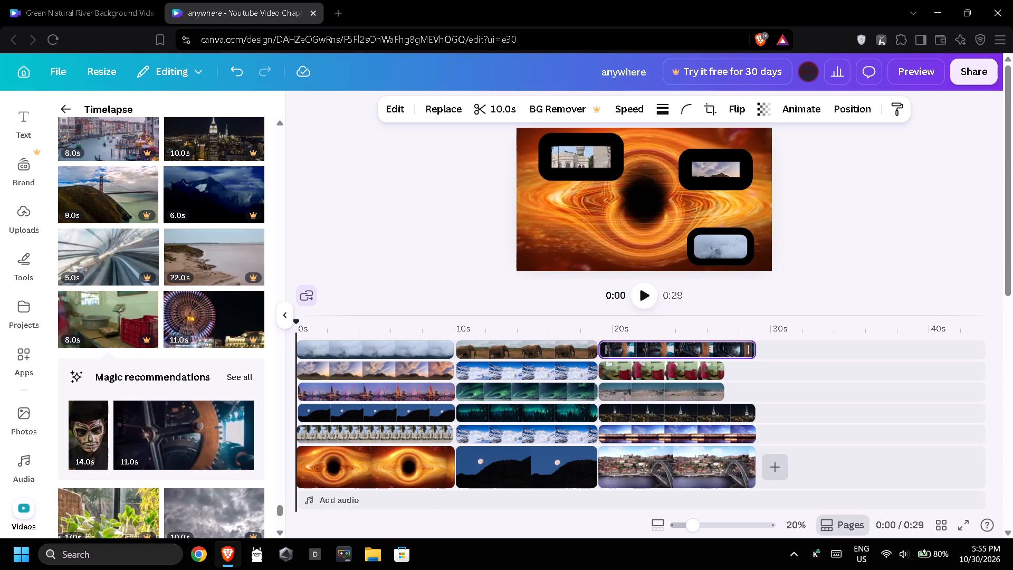
Slow the red crate workers overlay to 0.75 speed and trim its end level with the third segment's background.
click(688, 373)
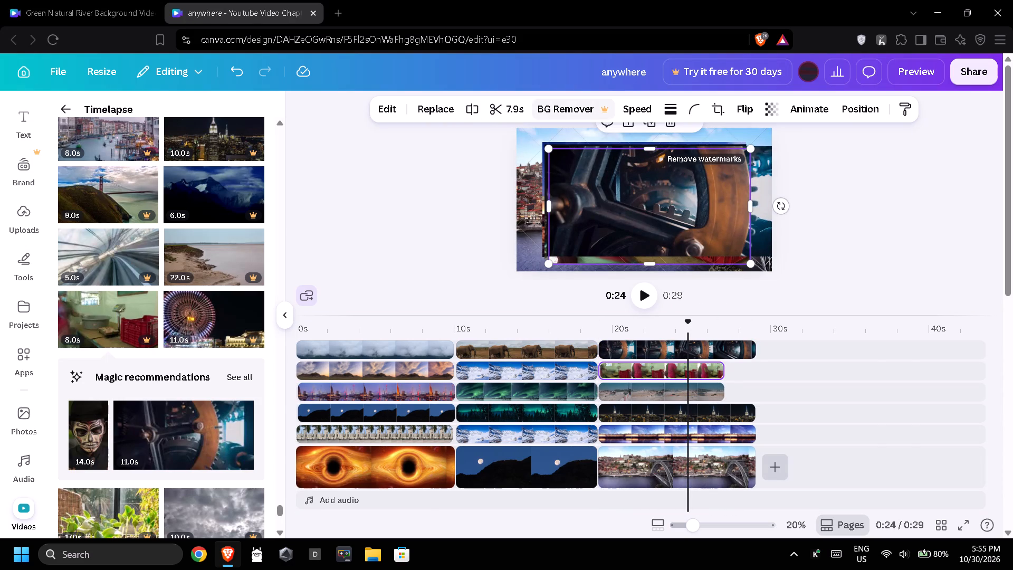
click(640, 109)
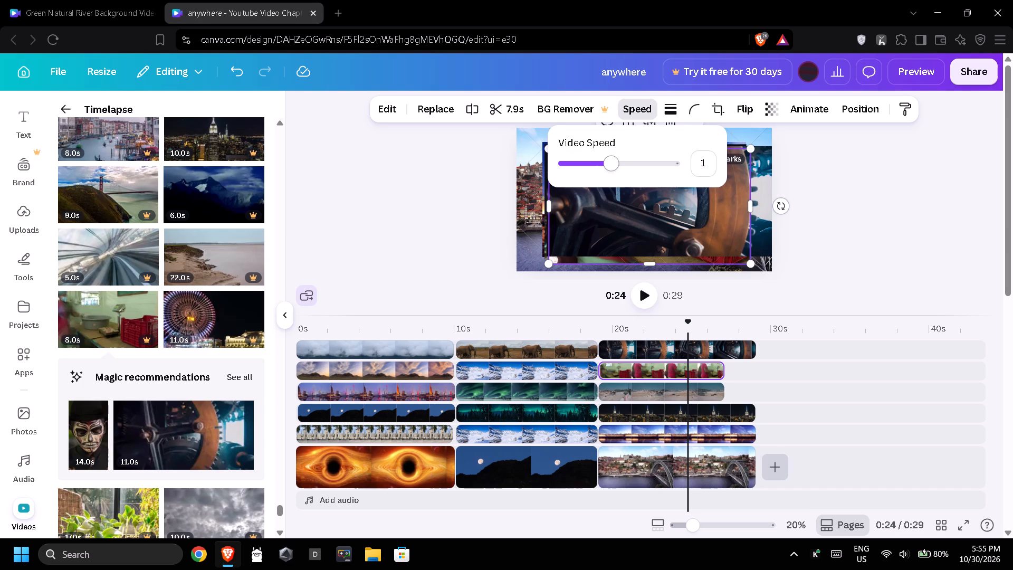
click(591, 165)
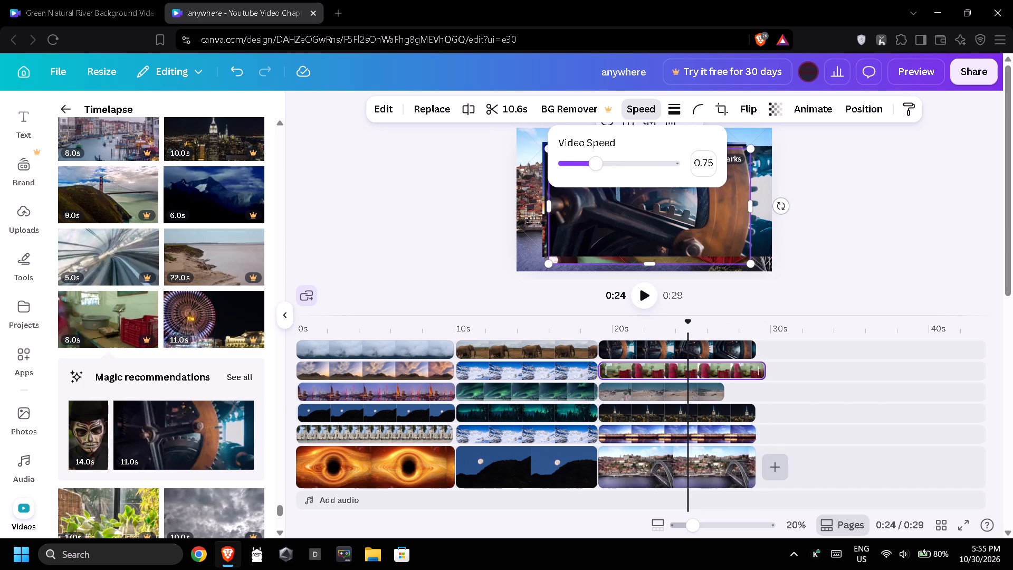
drag(762, 367, 756, 367)
Slow the sandy construction site overlay to 0.75 speed and fit its end to 10.0 s, level with the other overlays.
click(674, 395)
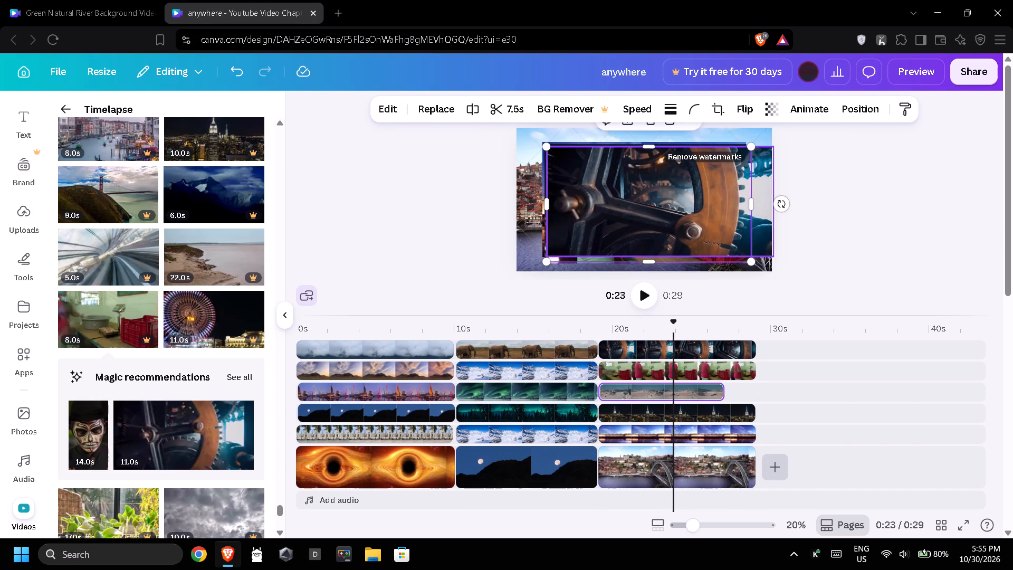
click(626, 108)
click(595, 165)
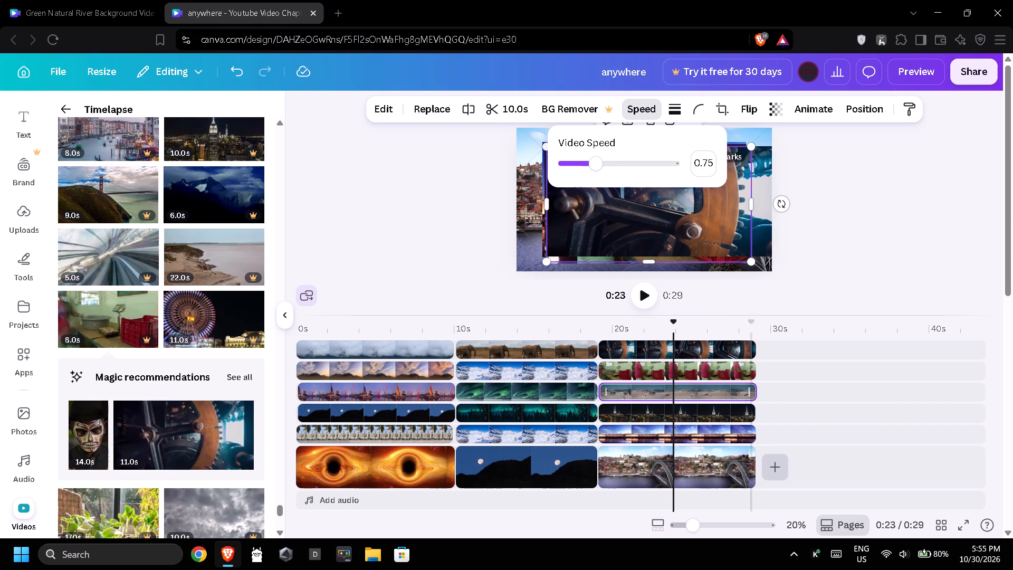
drag(751, 393, 749, 393)
drag(749, 393, 752, 393)
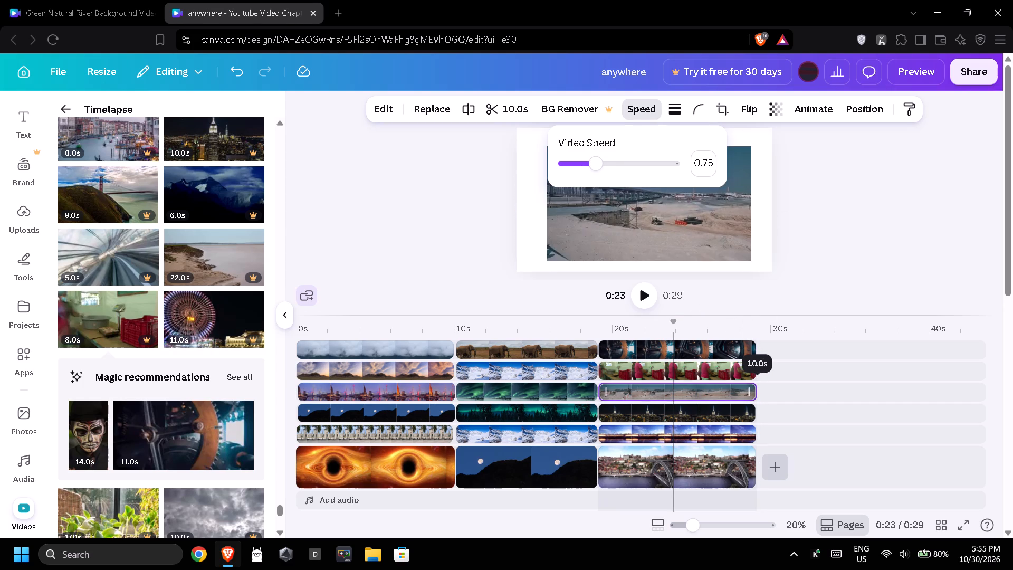
Fine-tune the sandy construction site overlay's end so it sits level with the third segment's background.
drag(752, 393, 750, 393)
drag(750, 393, 757, 394)
click(792, 393)
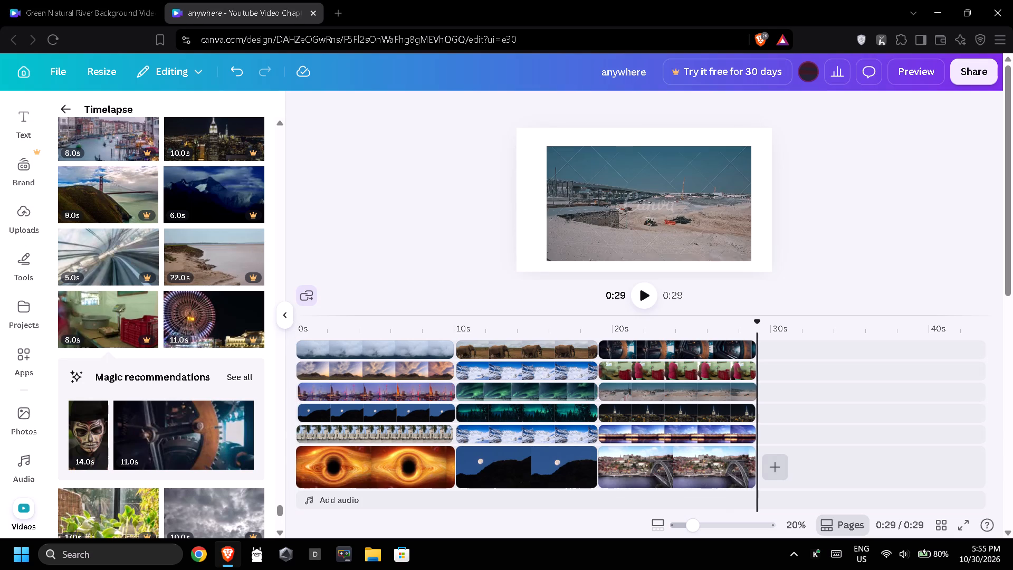
Shrink the third segment's sunset bridge overlay into the frame's lower-left corner and the gear machinery overlay into its lower-right corner.
click(712, 467)
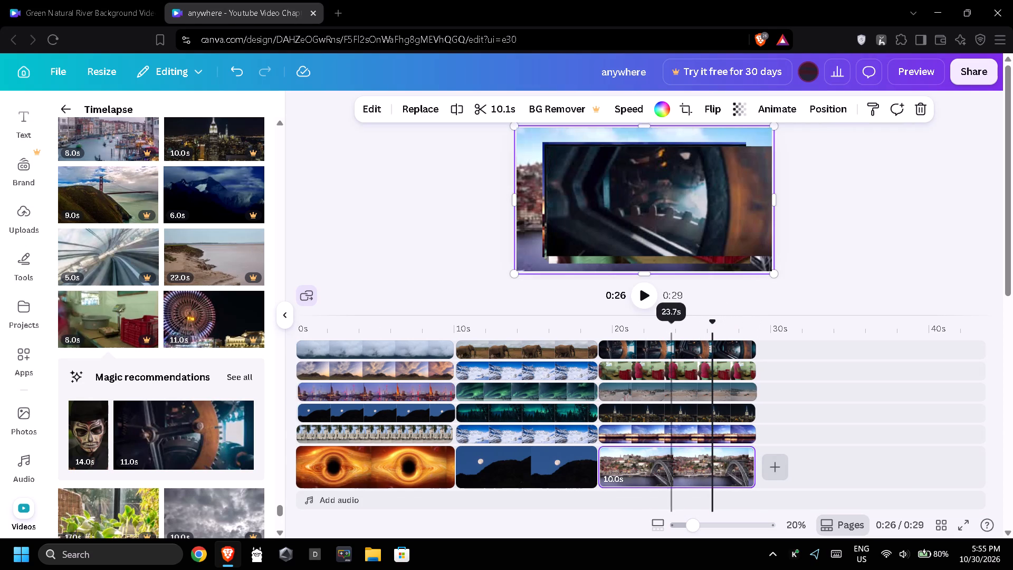
click(663, 430)
drag(745, 144, 582, 229)
click(588, 181)
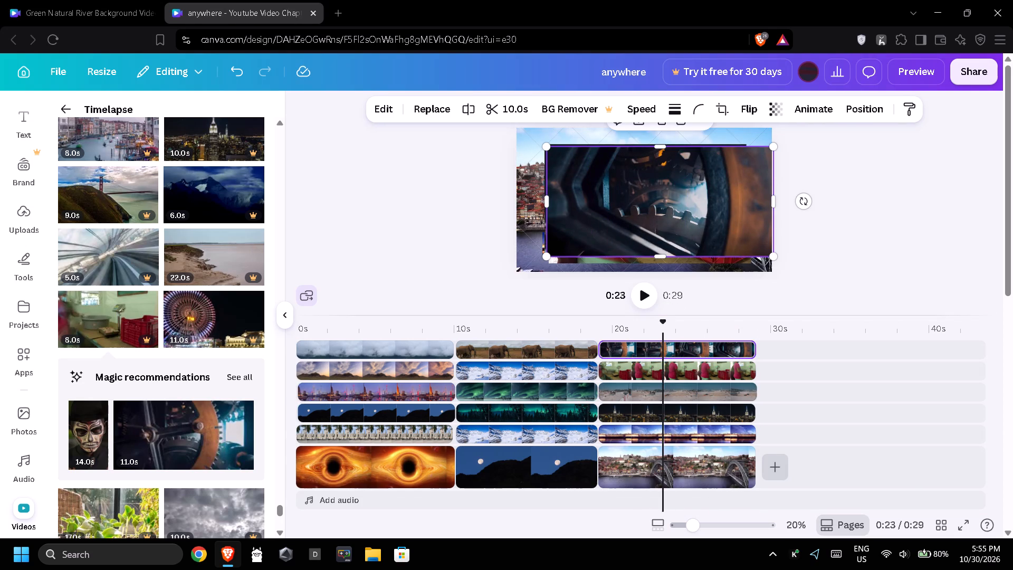
drag(547, 147, 702, 254)
Shrink the red crate workers overlay into the frame's upper-right corner and the sandy construction site overlay into its upper-left corner.
click(646, 224)
drag(550, 261, 656, 200)
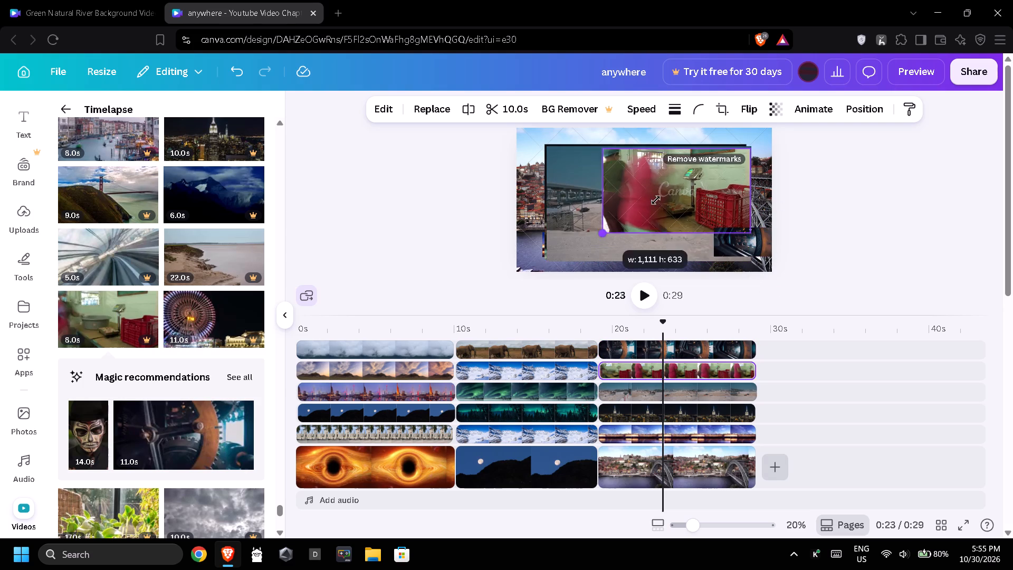
drag(656, 200, 700, 178)
click(684, 213)
drag(750, 260, 664, 195)
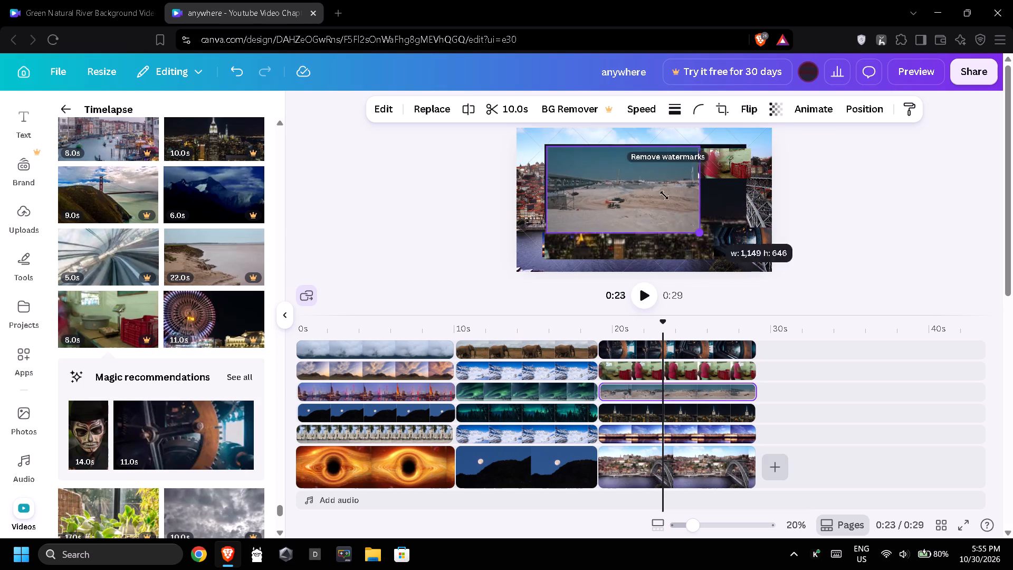
drag(664, 195, 603, 172)
Shrink the night skyline overlay to a medium size near the centre of the frame, between the four corner overlays.
click(629, 214)
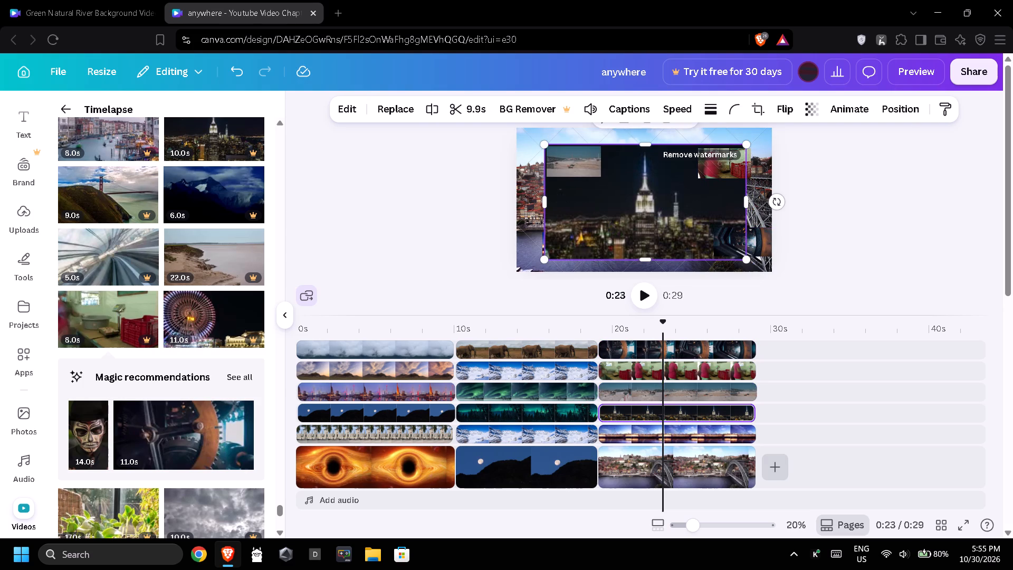
drag(543, 258, 601, 221)
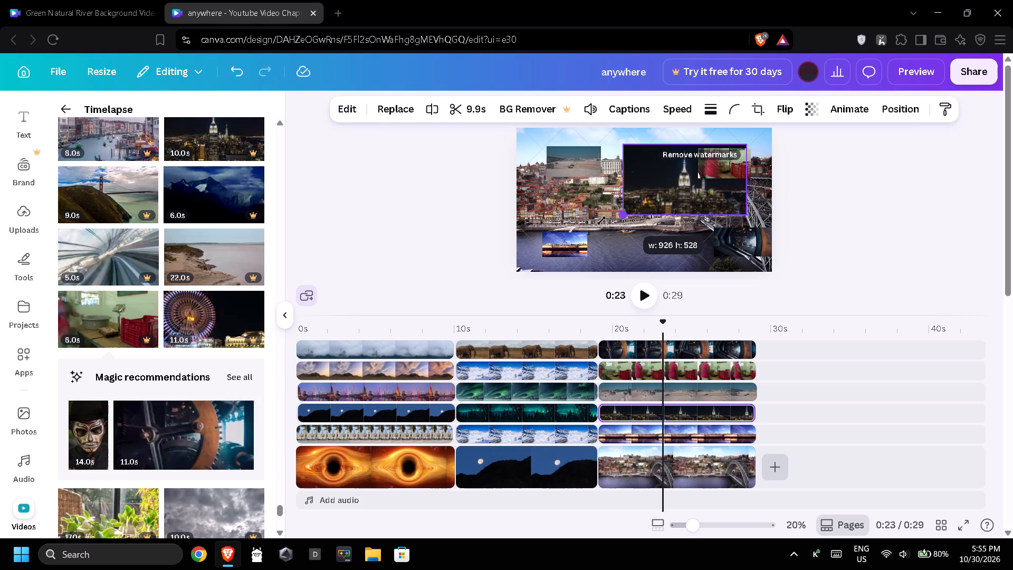
drag(601, 221, 587, 228)
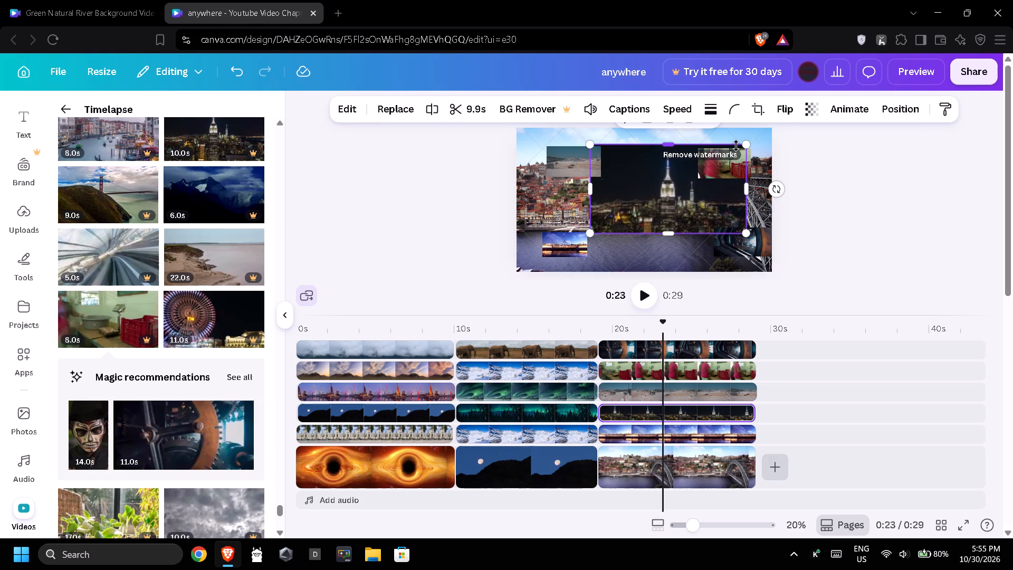
drag(743, 145, 701, 179)
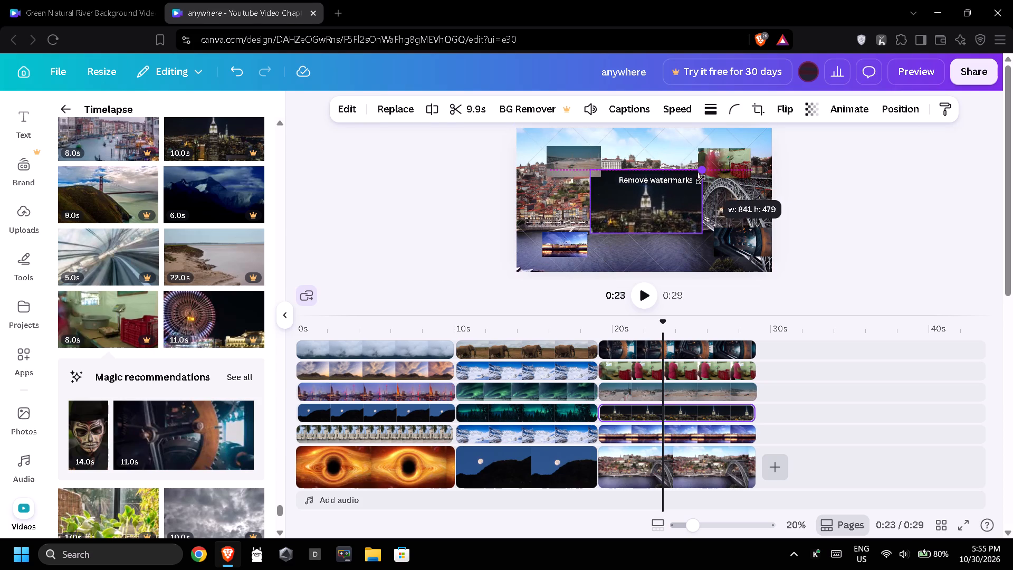
drag(701, 179, 694, 188)
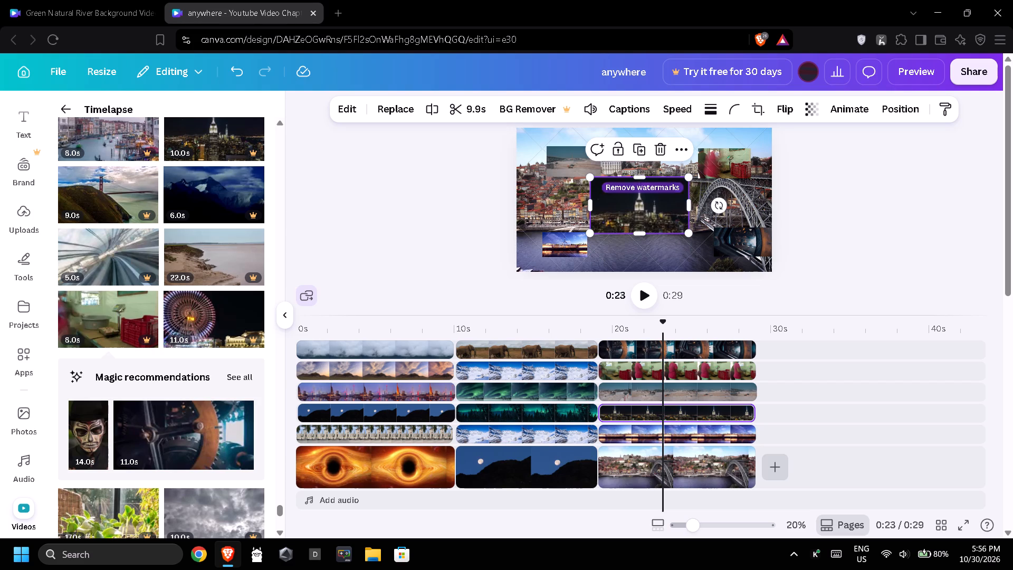
Give the night skyline overlay a thick solid black border and set its corner rounding to 100.
click(708, 110)
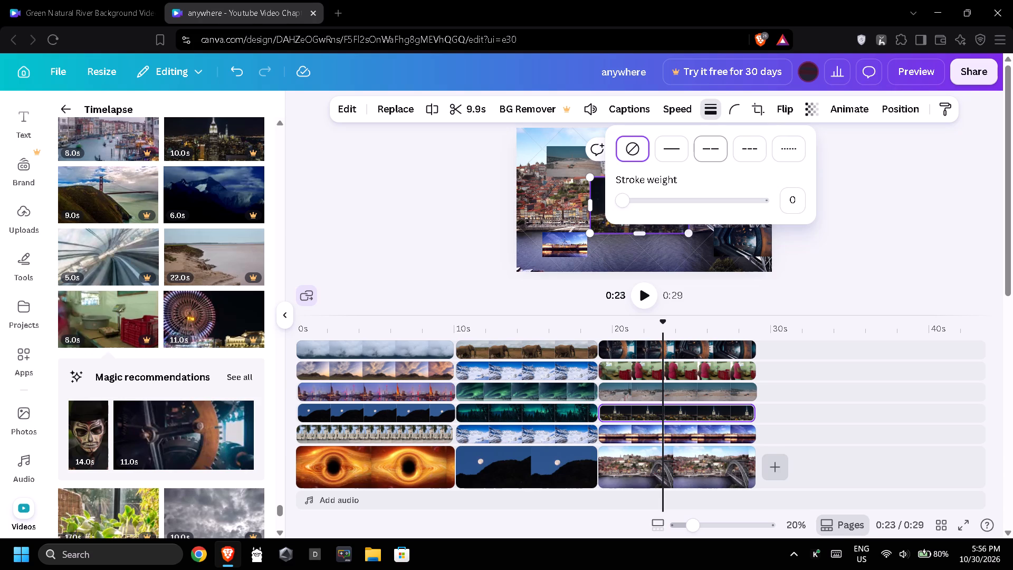
drag(757, 198, 768, 199)
click(752, 107)
drag(764, 168, 795, 168)
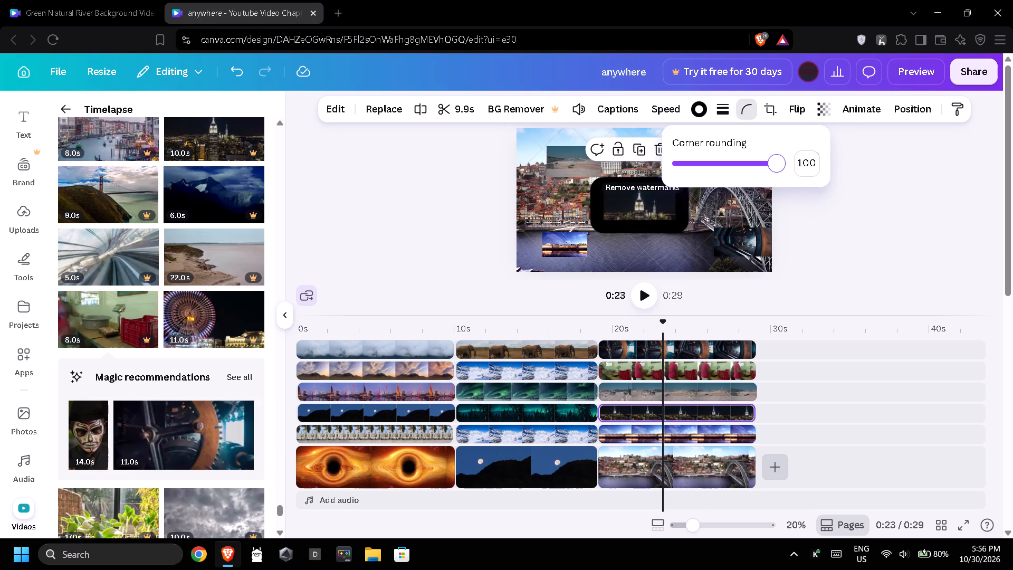
Give the gear machinery overlay a solid border with stroke weight 99 and corner rounding 100.
click(752, 239)
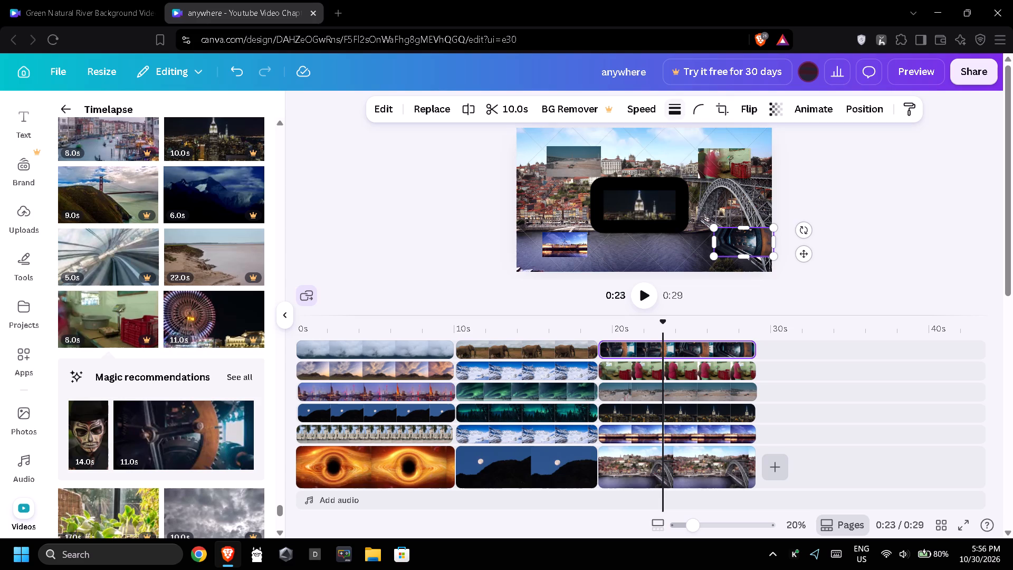
click(674, 107)
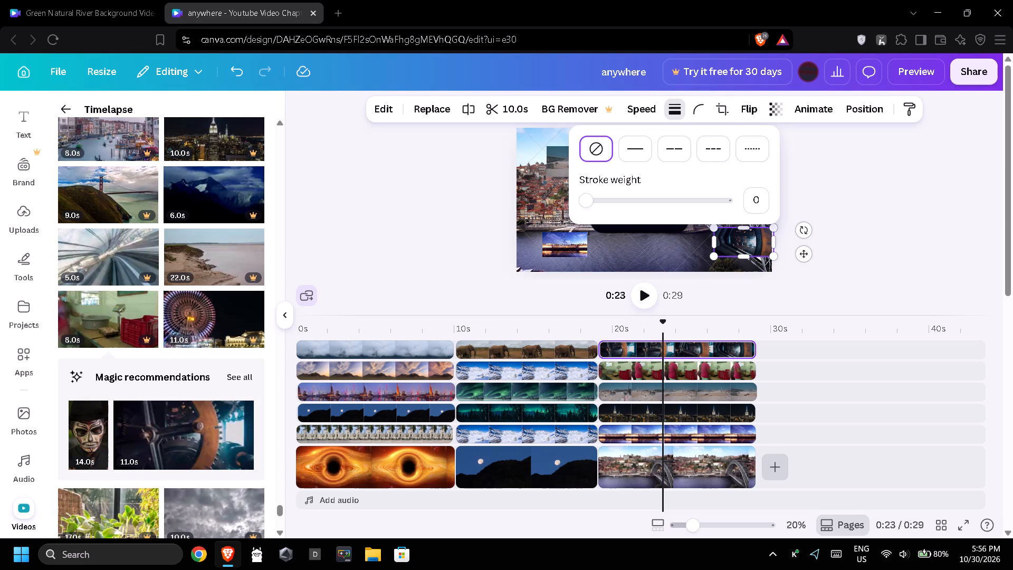
drag(721, 201, 726, 201)
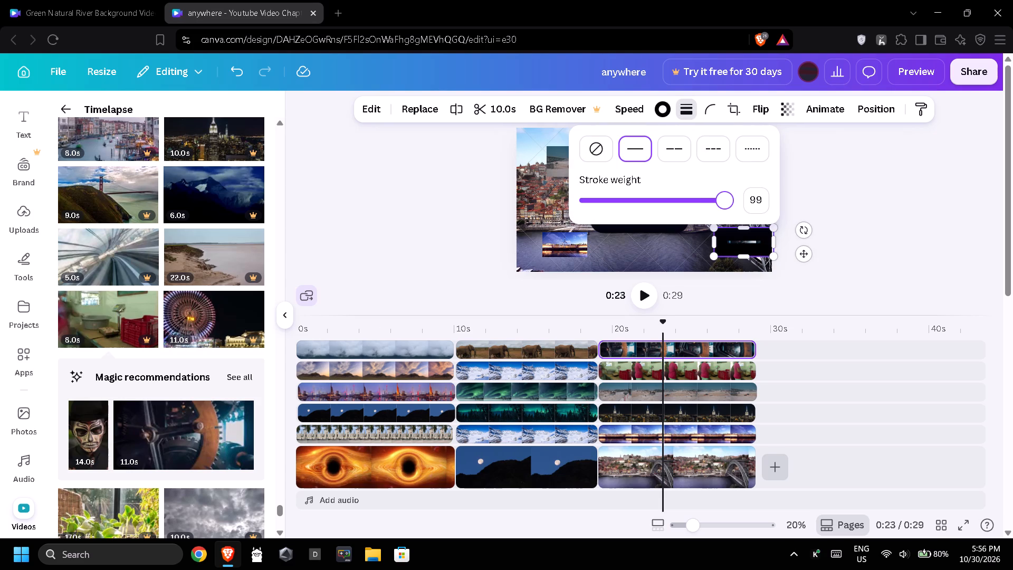
click(710, 111)
drag(725, 166, 760, 171)
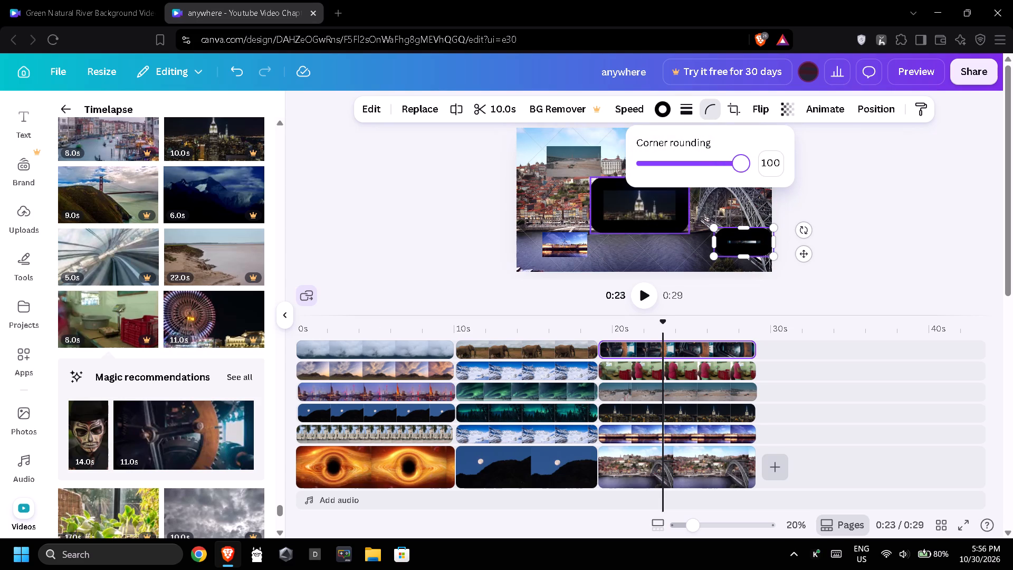
Give the sunset bridge overlay a solid border with stroke weight 100 and corner rounding 100.
click(569, 239)
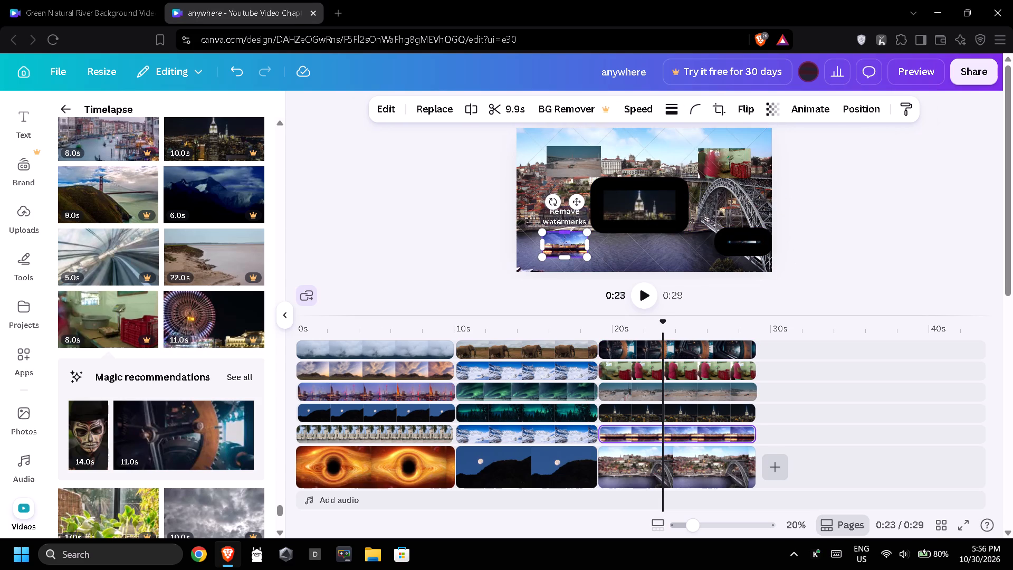
click(670, 115)
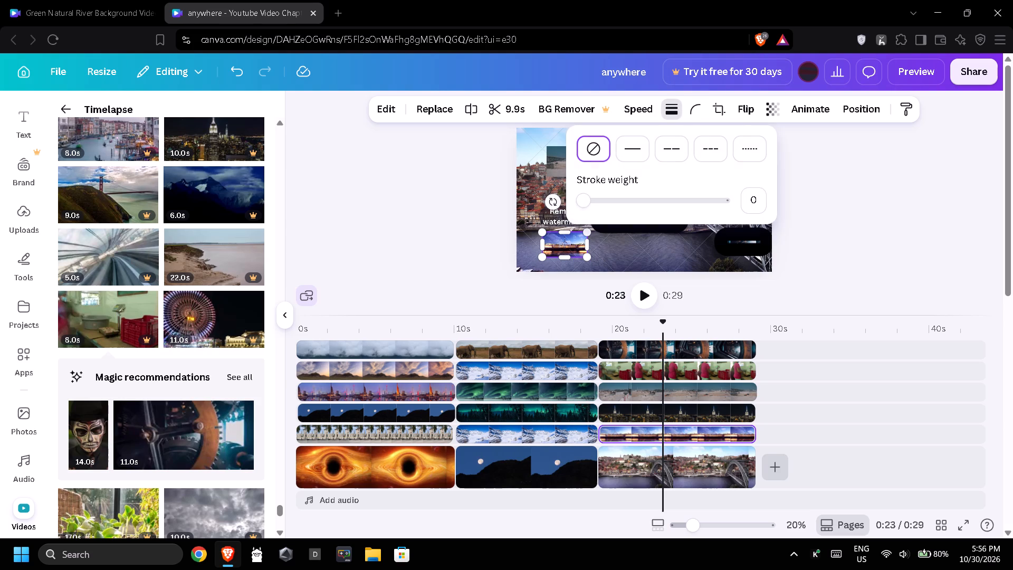
drag(714, 197, 729, 198)
click(705, 109)
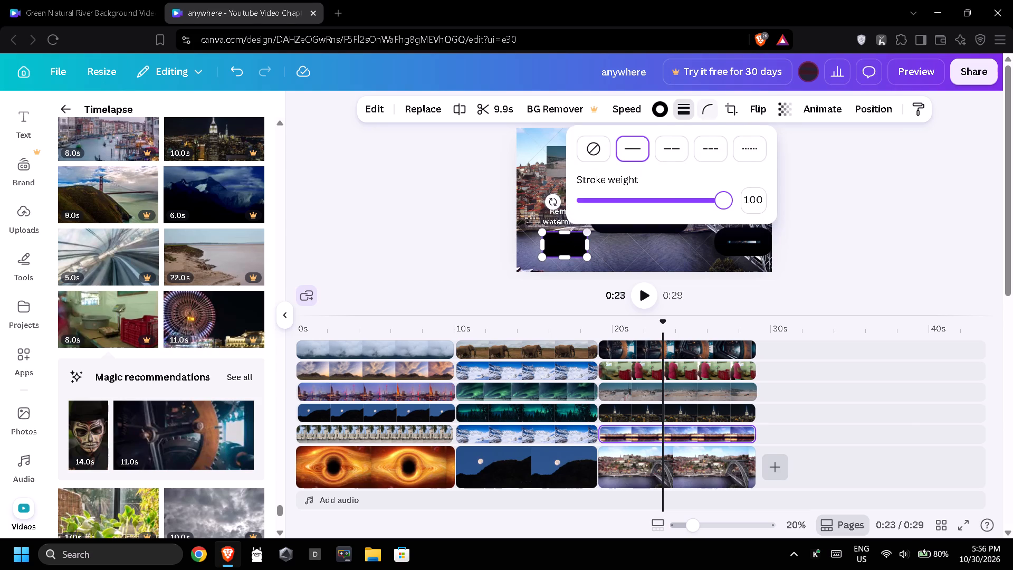
drag(714, 164, 743, 170)
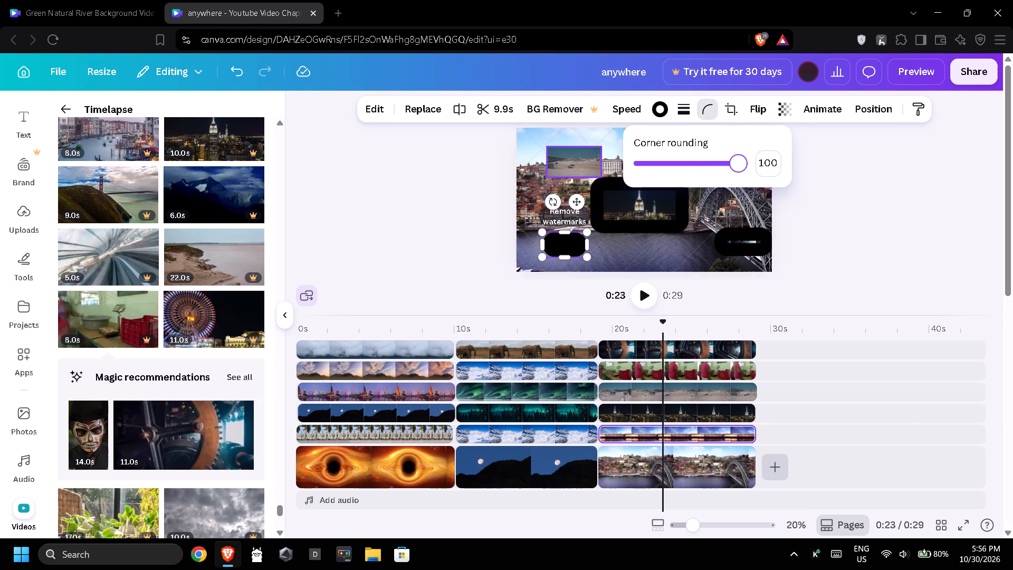
Give the sandy construction site overlay a solid border with stroke weight 100 and fully rounded corners.
click(580, 161)
click(678, 108)
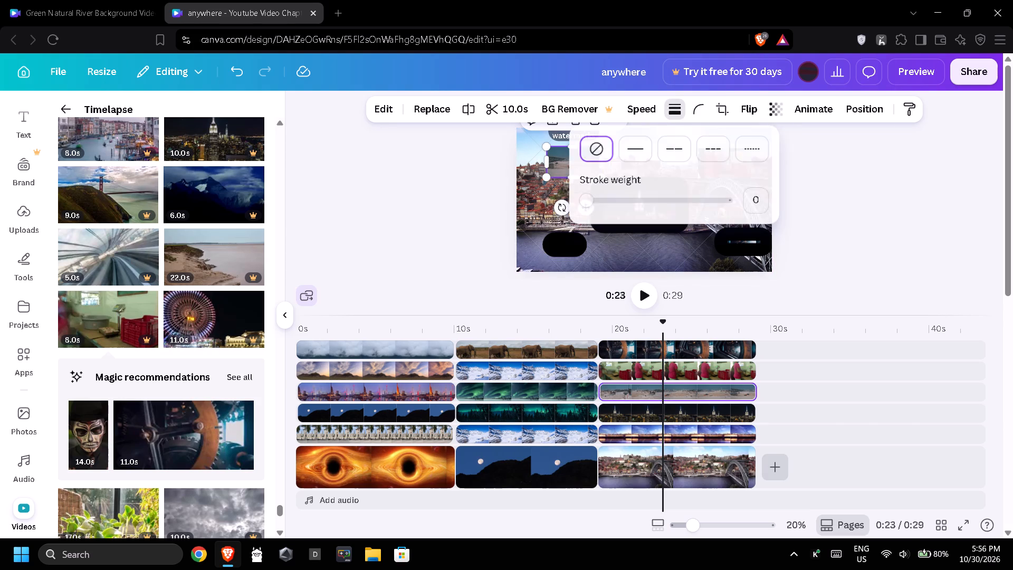
drag(718, 198, 739, 202)
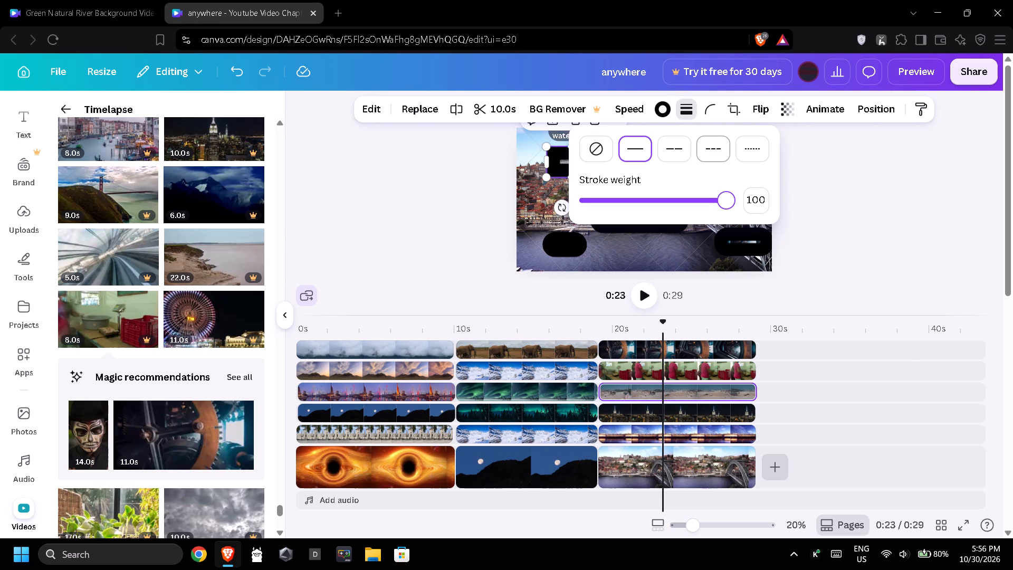
click(706, 106)
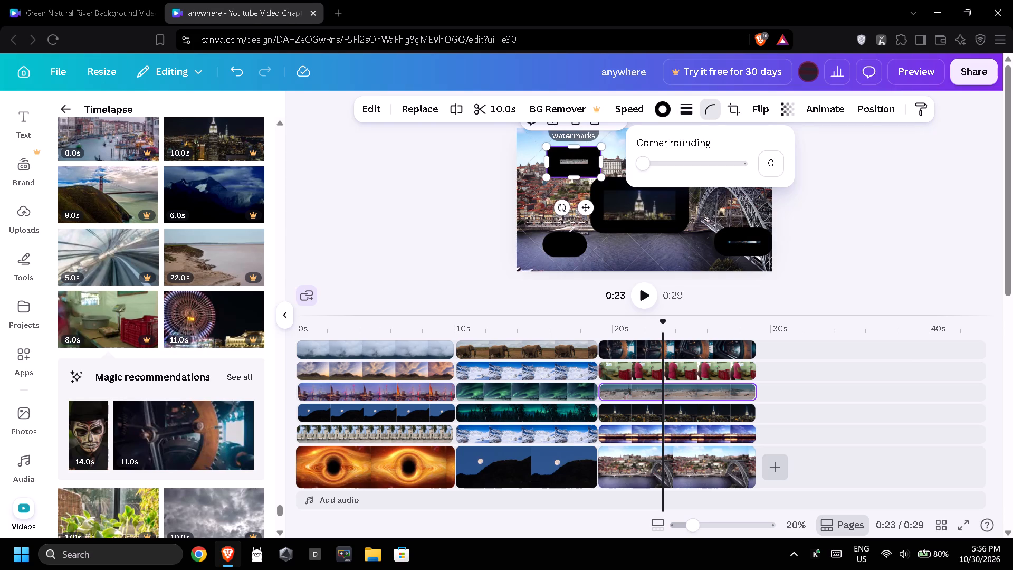
drag(721, 168, 753, 172)
click(807, 170)
Give the red crate workers overlay a thick solid black border and fully rounded corners, leaving it deselected.
click(719, 145)
click(725, 158)
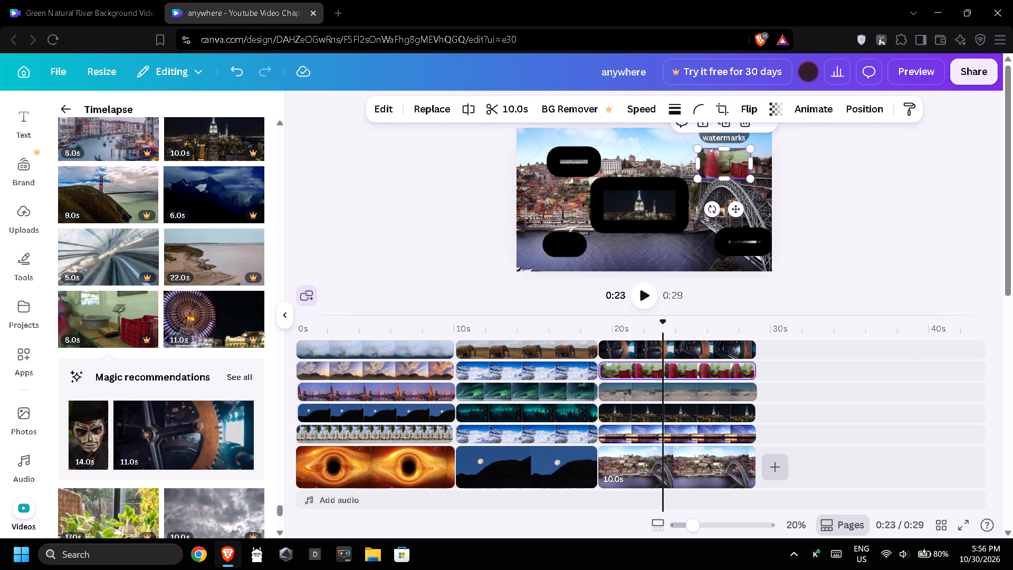
click(676, 105)
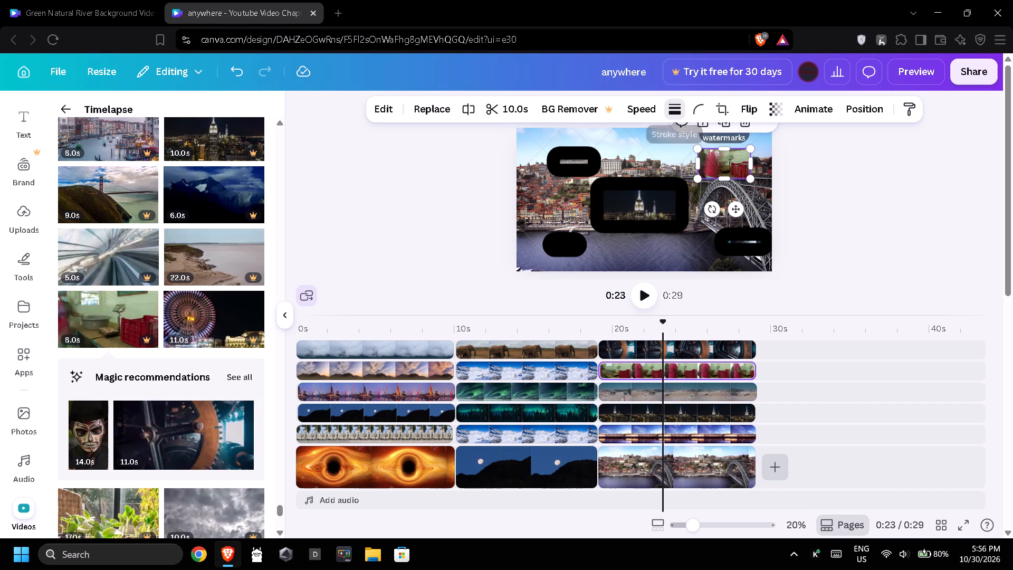
drag(711, 202, 732, 206)
click(713, 104)
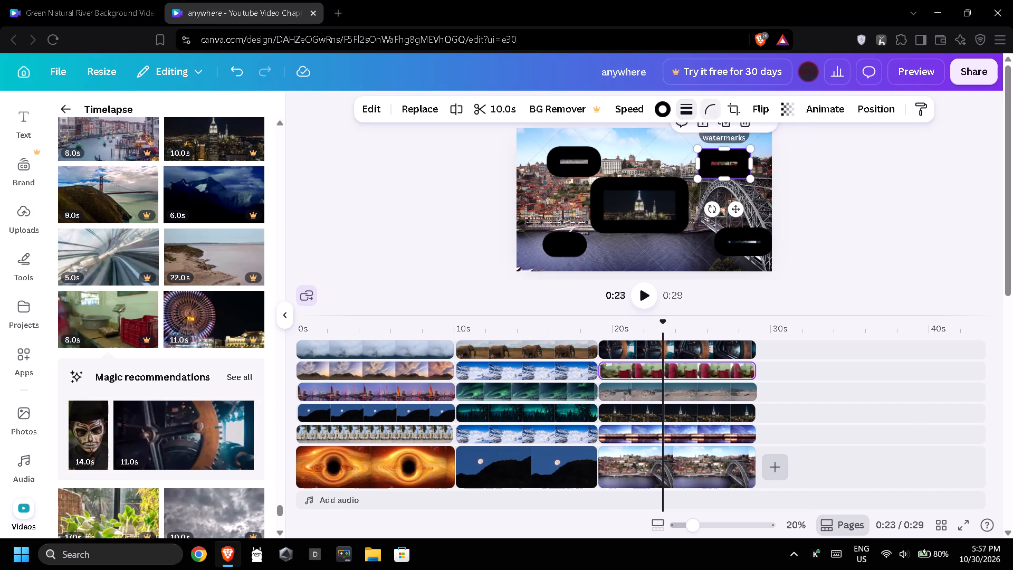
drag(723, 165, 754, 170)
click(792, 200)
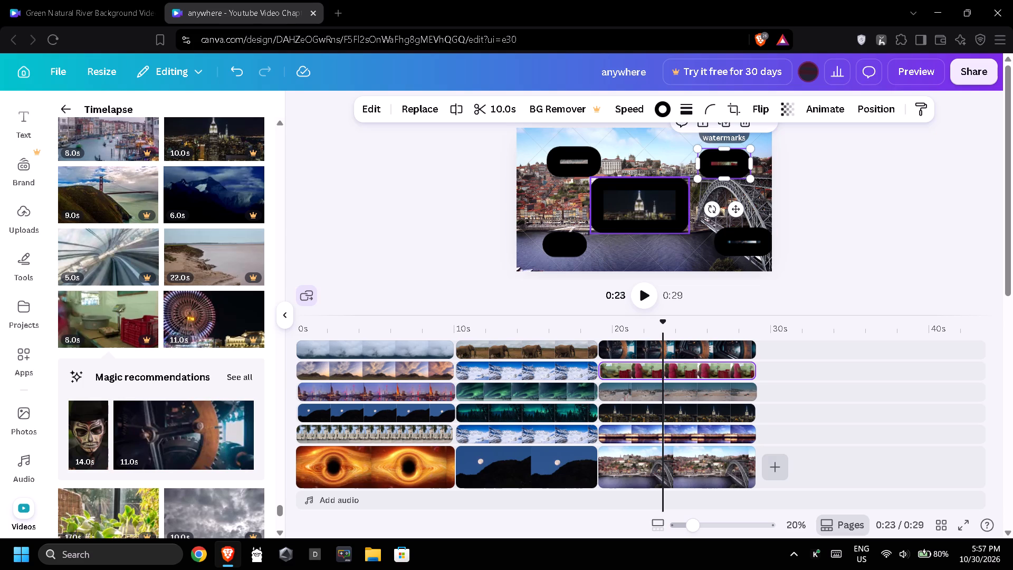
click(818, 213)
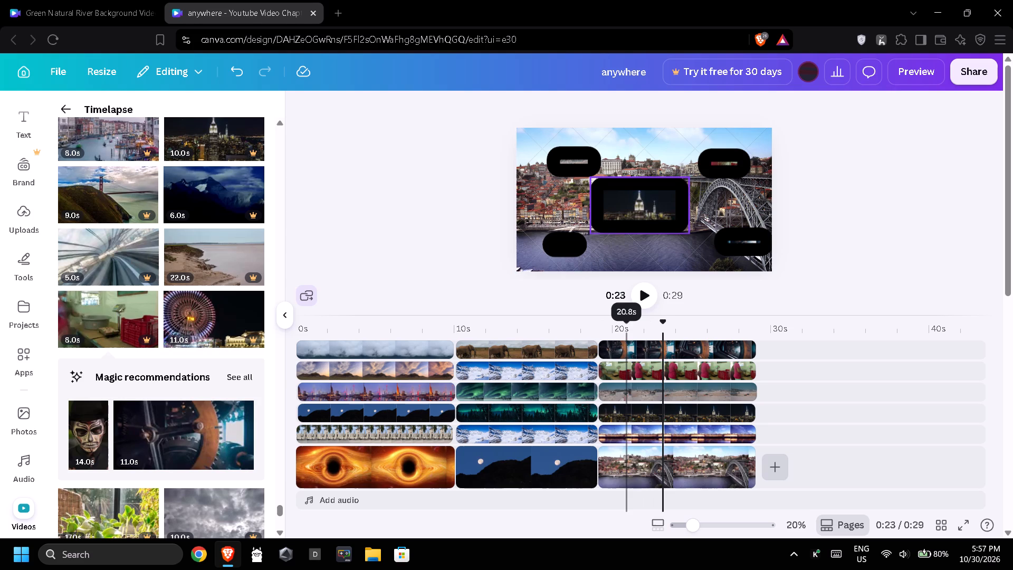
Replace the second segment's lower-left teal forest overlay with the 10.0 s cloudy sky clip from the Timelapse videos.
click(523, 396)
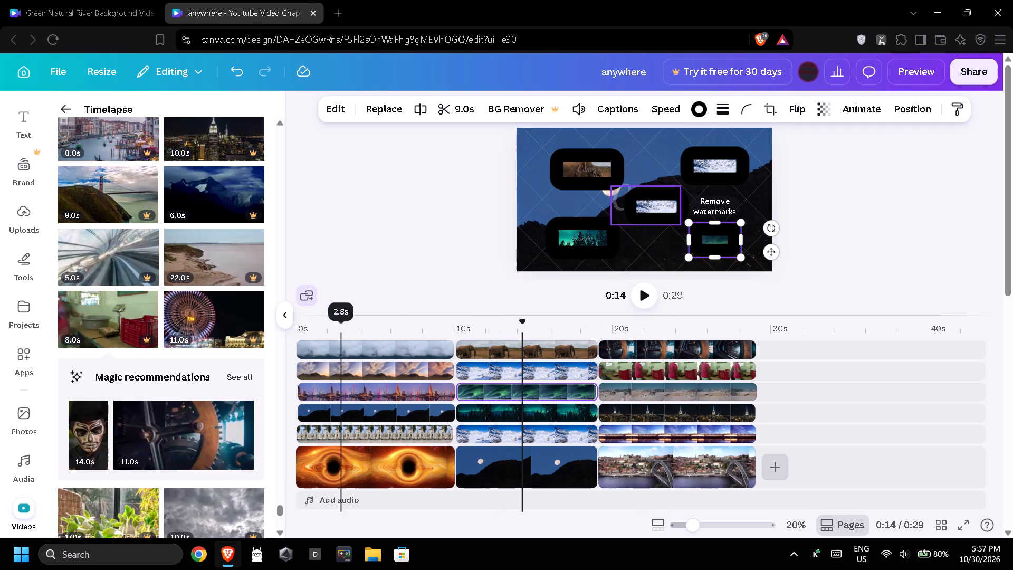
scroll(175, 435, down, 2)
drag(192, 386, 246, 386)
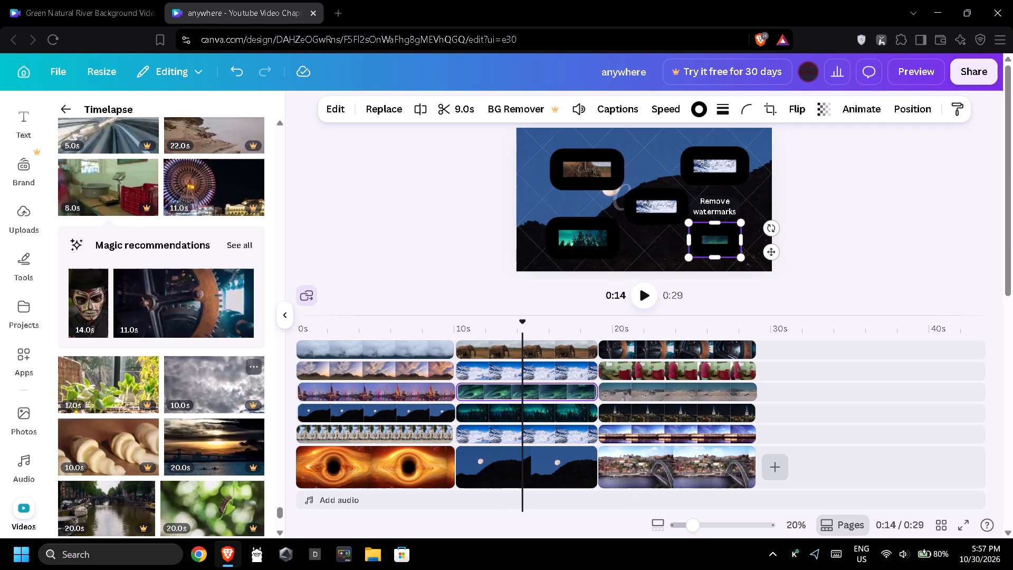
drag(246, 386, 503, 412)
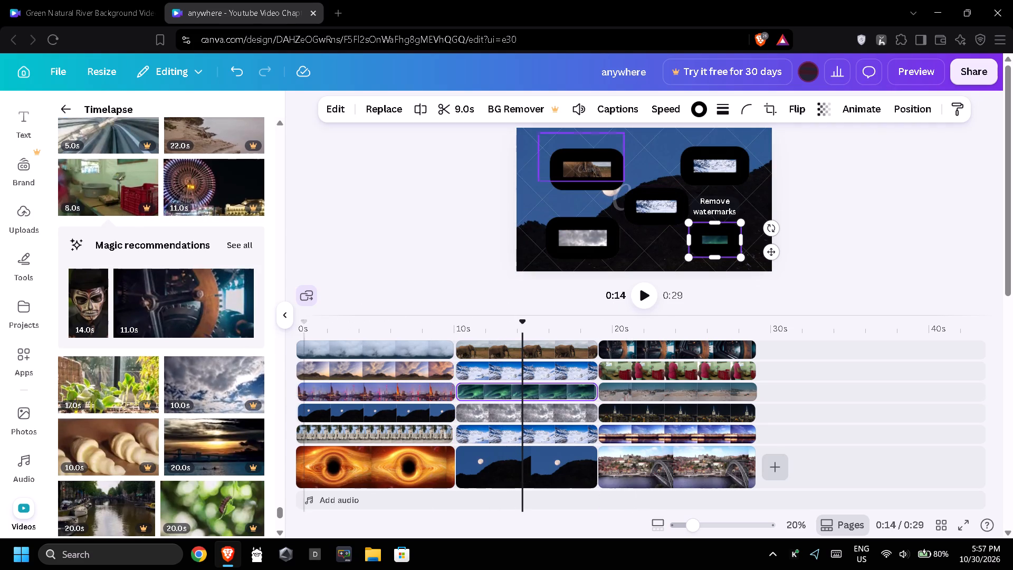
Replace the second segment's background with the 20.0 s sunset-over-water clip and the first segment's background with the 20.0 s tree-lined canal clip.
drag(227, 446, 512, 463)
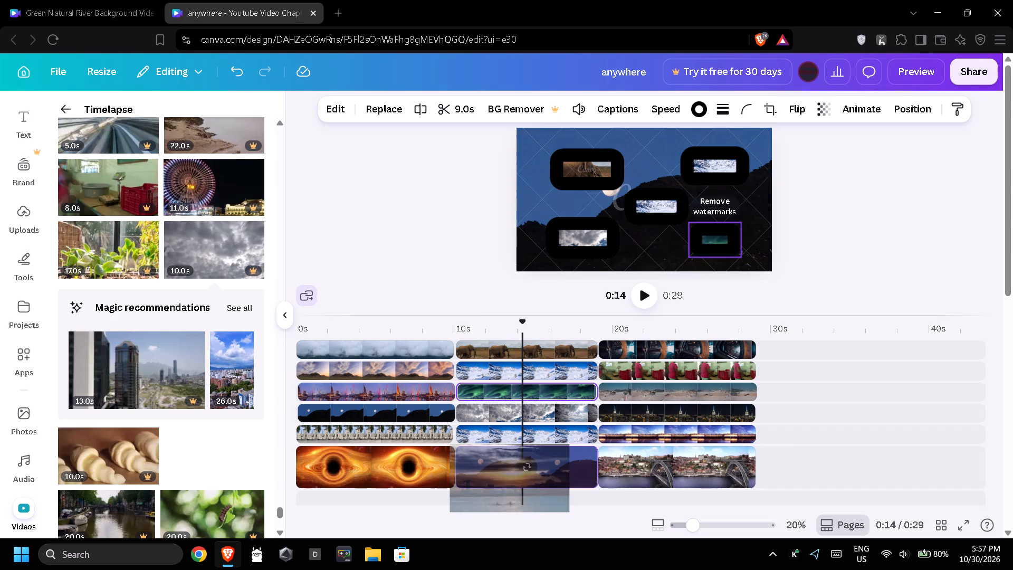
drag(107, 487, 316, 428)
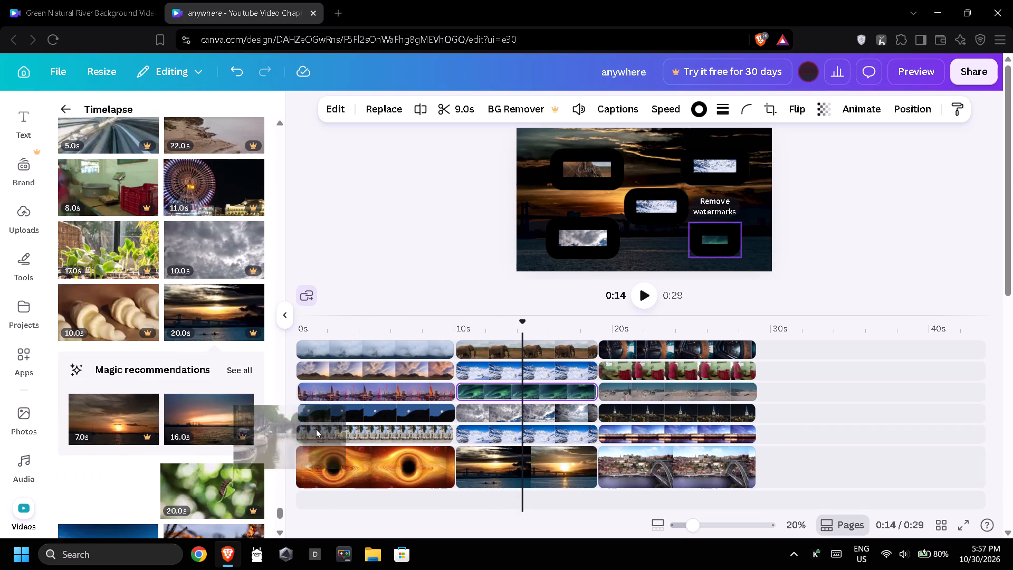
drag(316, 428, 375, 461)
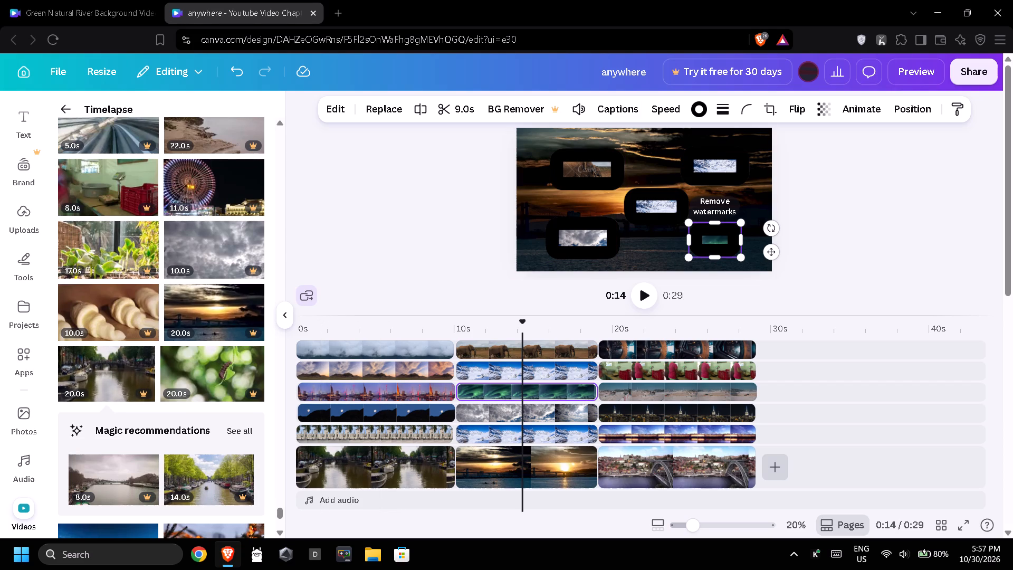
Make the second segment's elephant overlay semi-transparent and set the upper-right snowy mountain overlay's transparency value to 63.
click(646, 207)
click(595, 175)
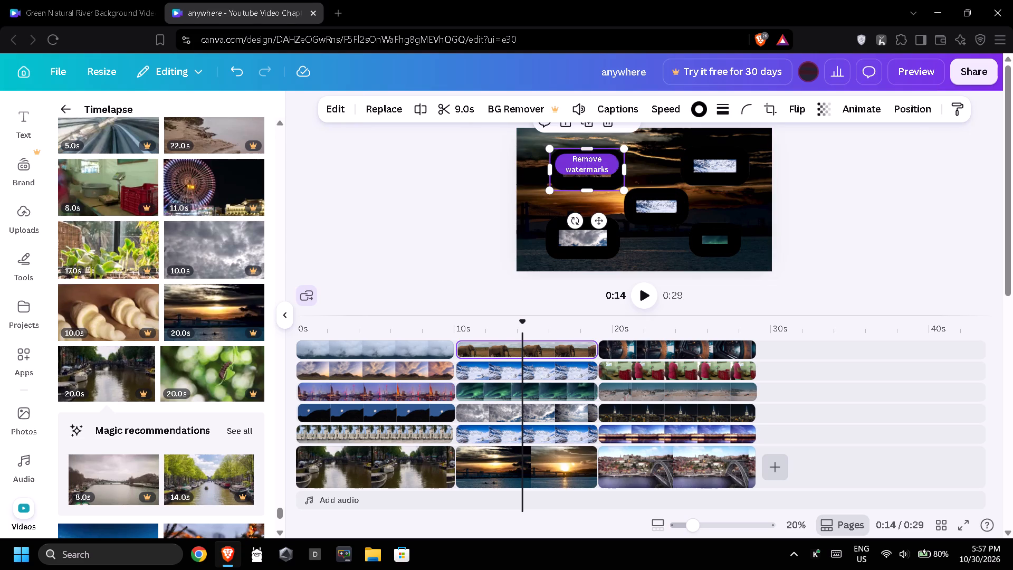
click(751, 111)
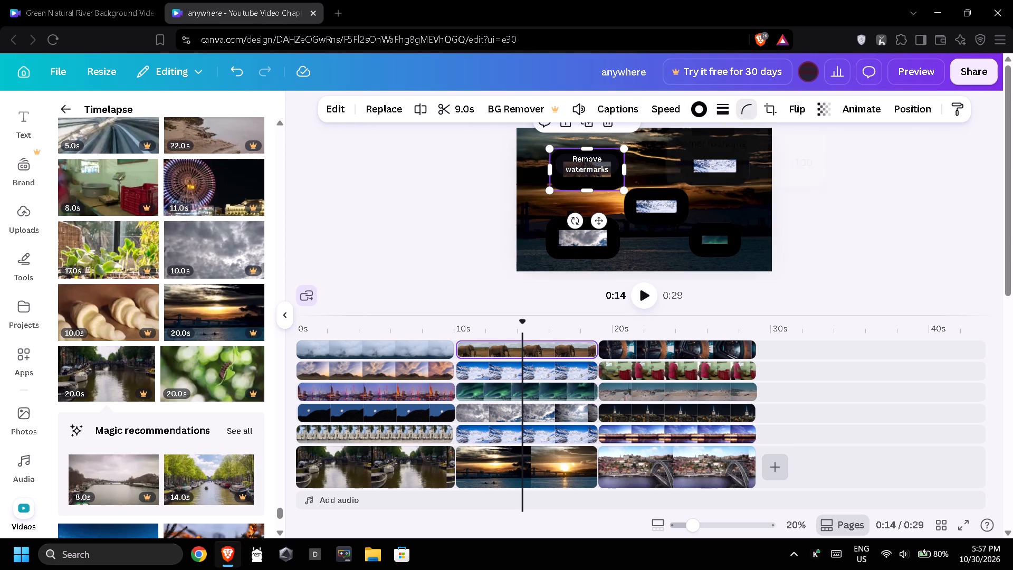
click(751, 111)
click(821, 109)
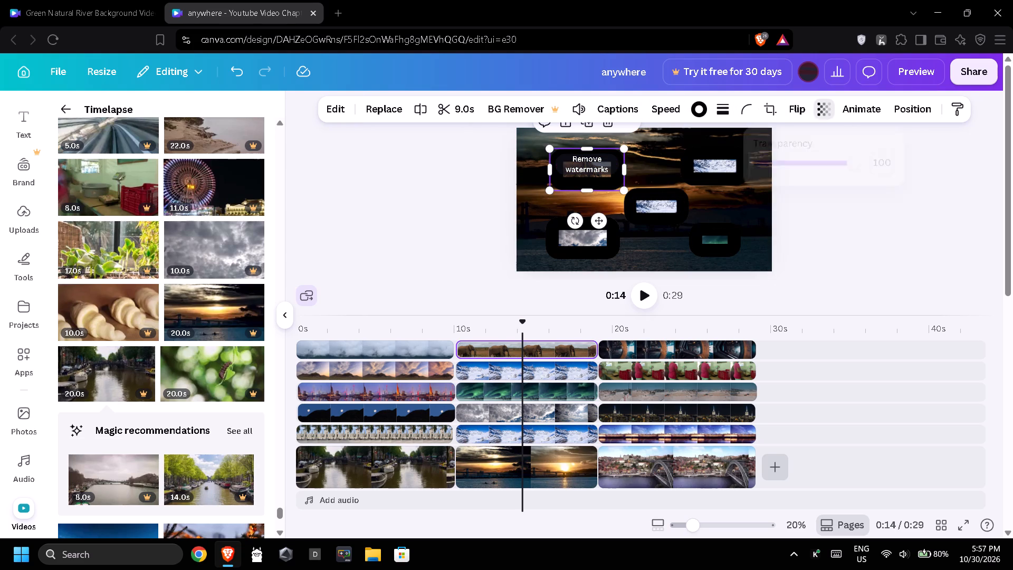
click(808, 158)
click(712, 163)
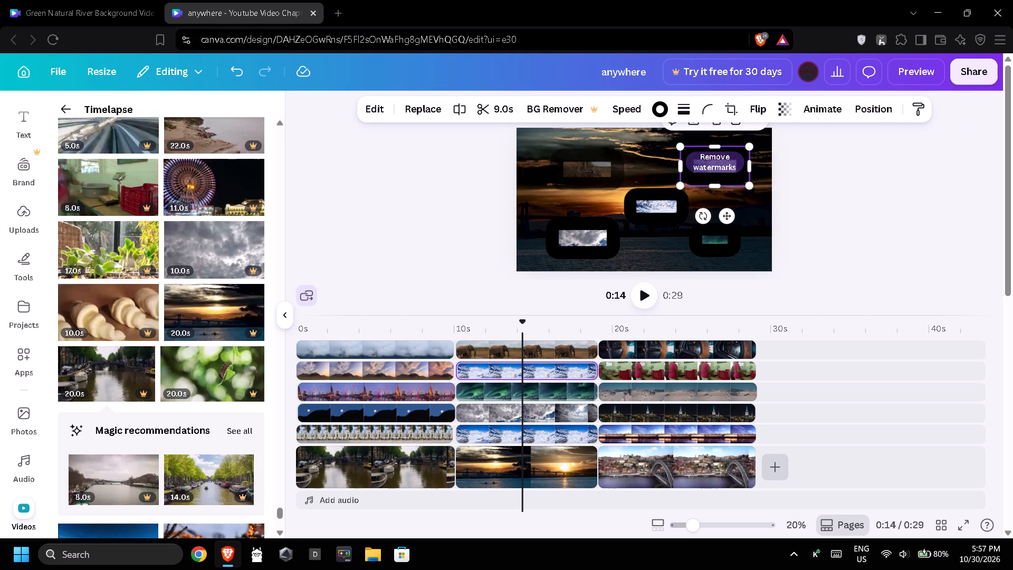
click(788, 103)
click(780, 155)
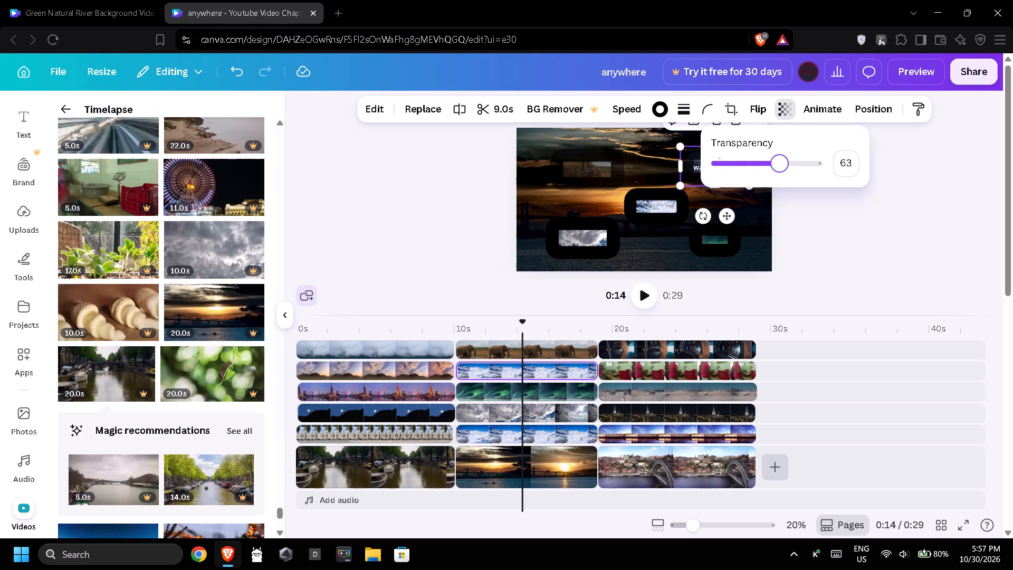
Set the second segment's green aurora overlay to transparency 61 and make its lower-left cloudy sky overlay semi-transparent.
click(676, 237)
click(695, 241)
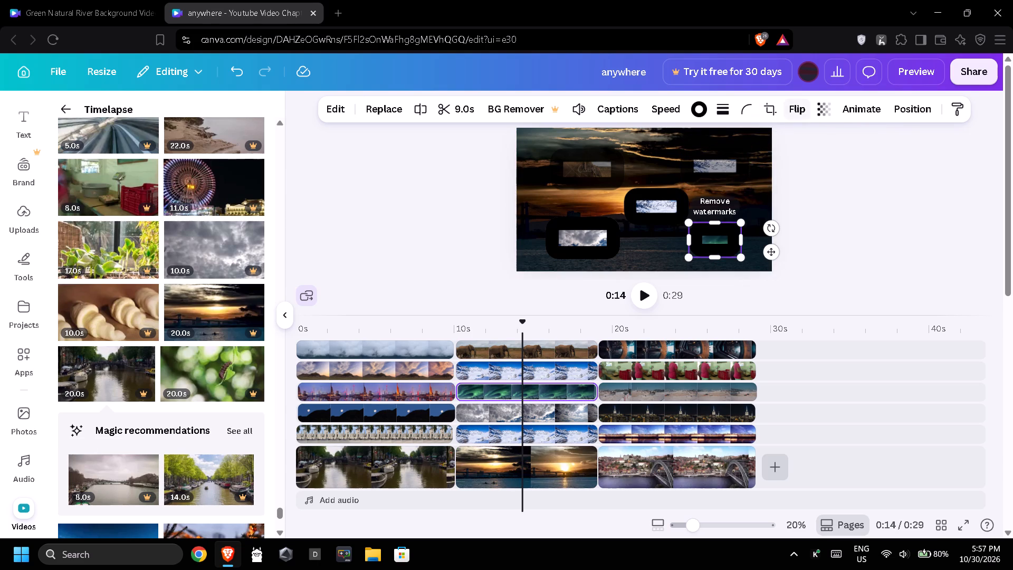
click(823, 112)
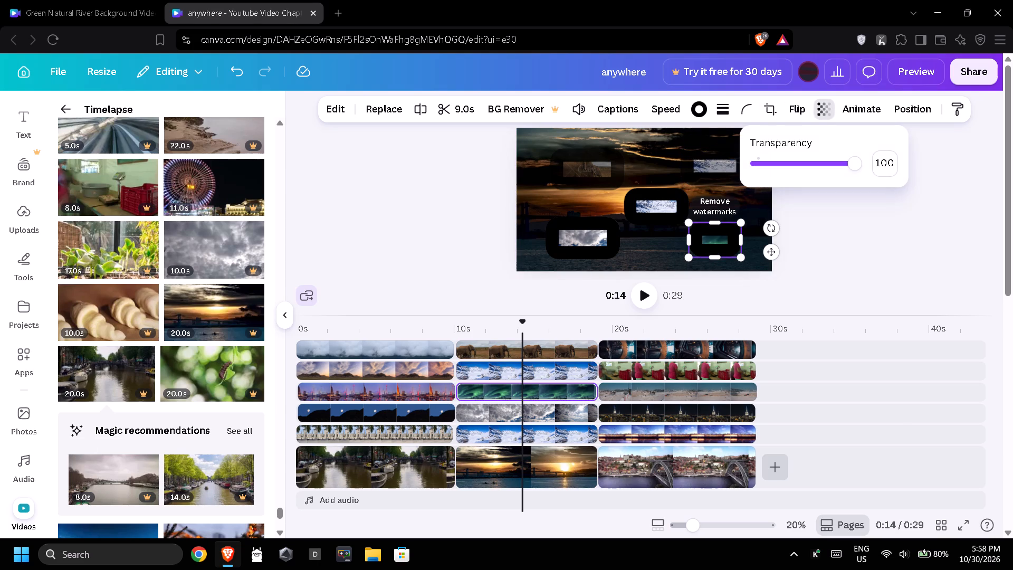
click(817, 157)
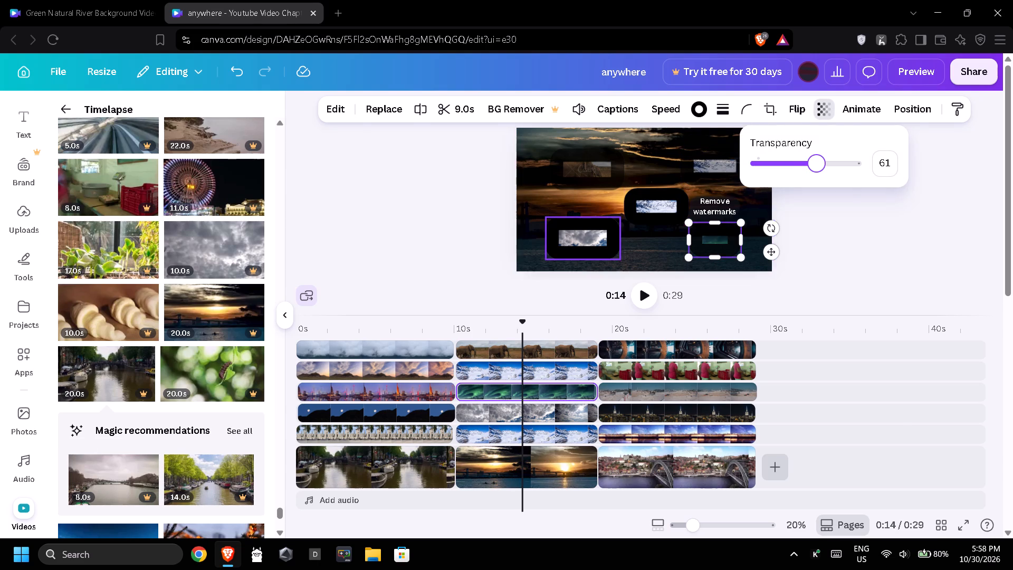
click(600, 237)
click(794, 109)
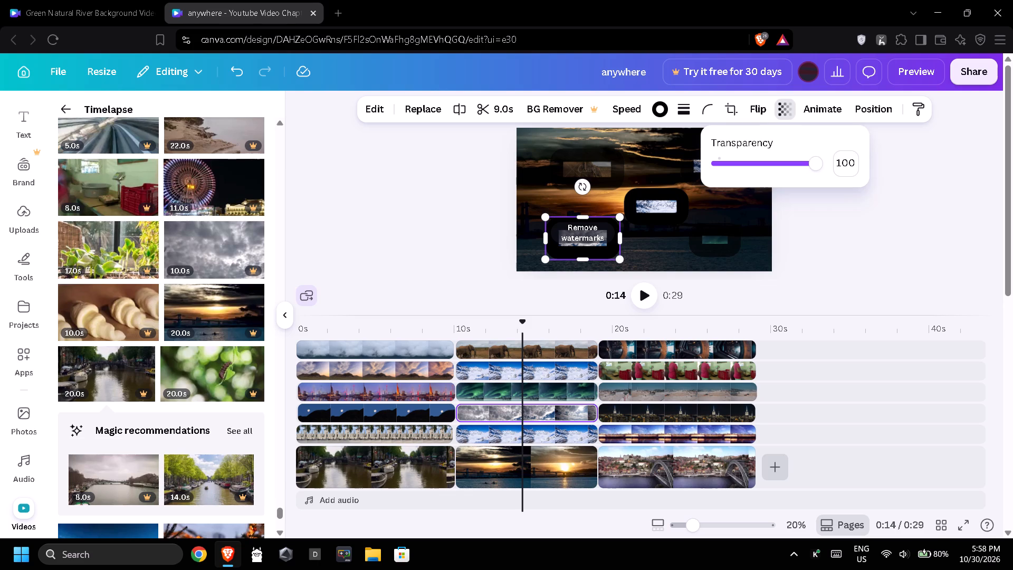
click(780, 161)
Make the second segment's central snowy mountain overlay semi-transparent.
click(672, 197)
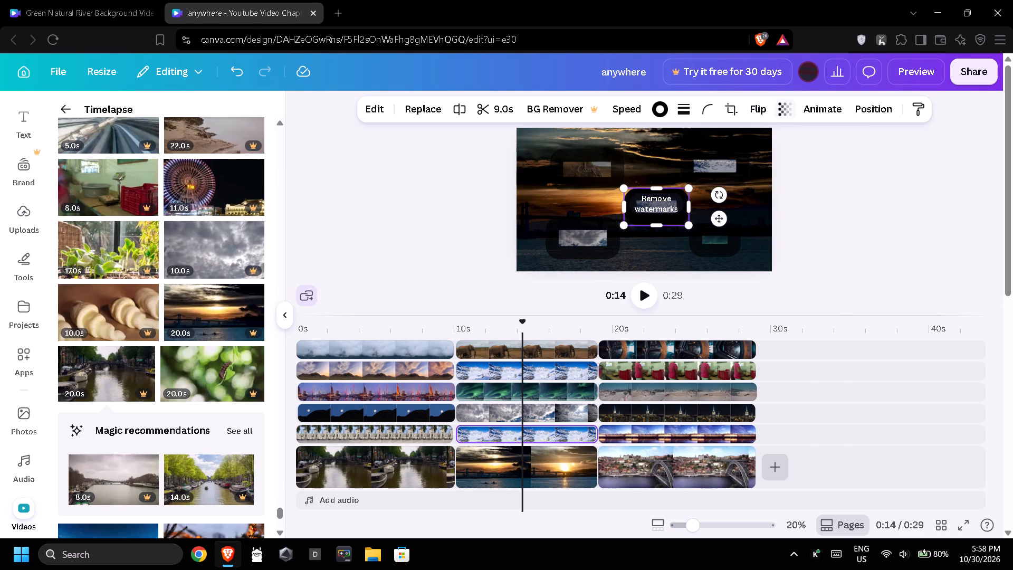
click(788, 110)
click(785, 161)
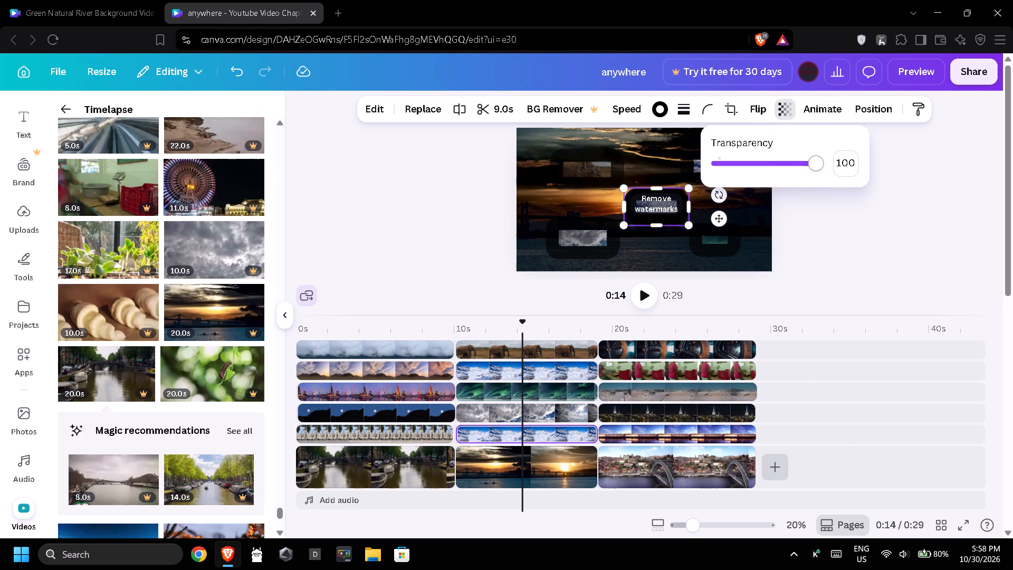
click(640, 172)
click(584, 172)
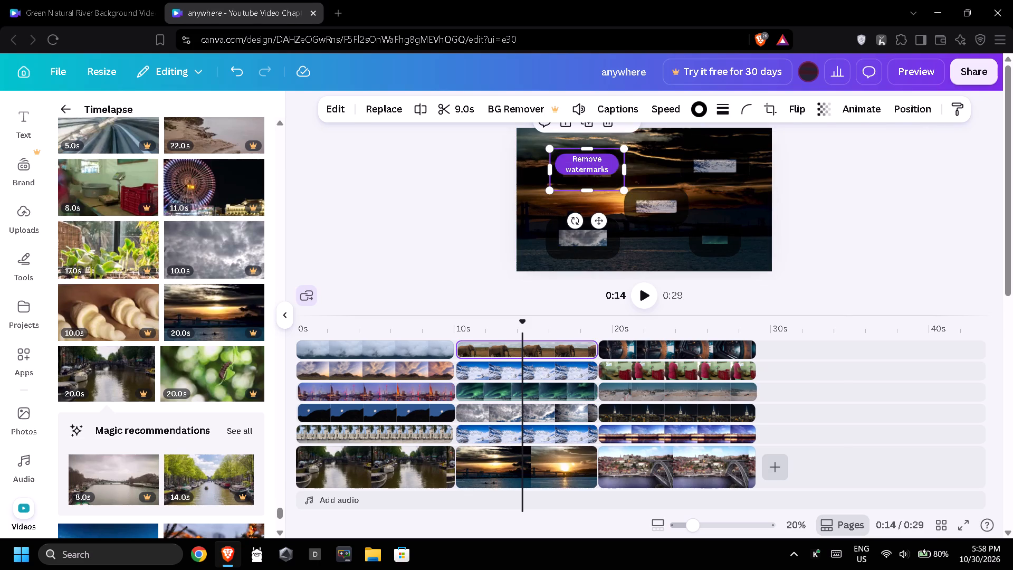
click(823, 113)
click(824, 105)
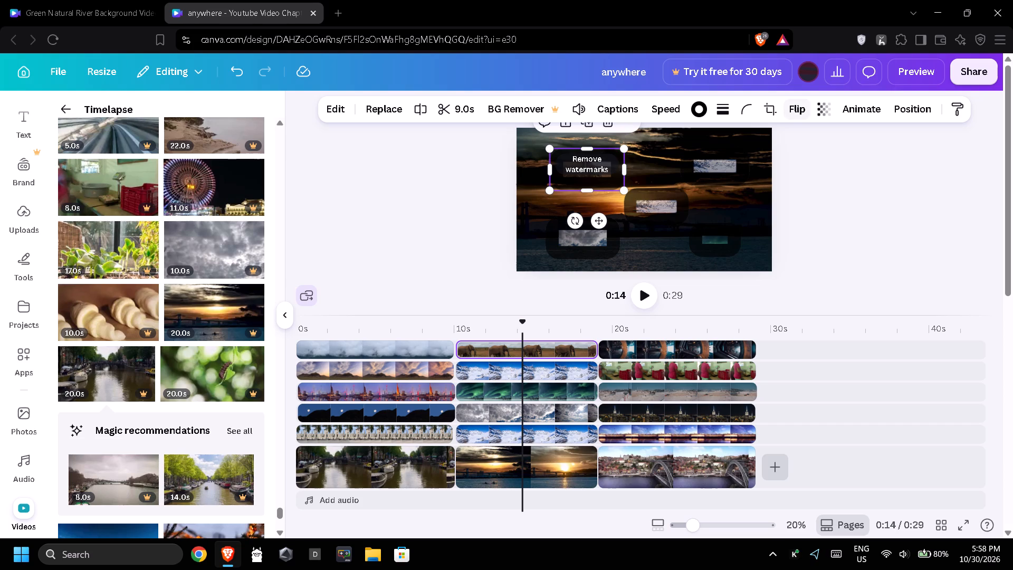
Make the first segment's lower-left purple harbour overlay semi-transparent and set its lower-right cloud overlay to transparency 73.
click(396, 407)
click(588, 234)
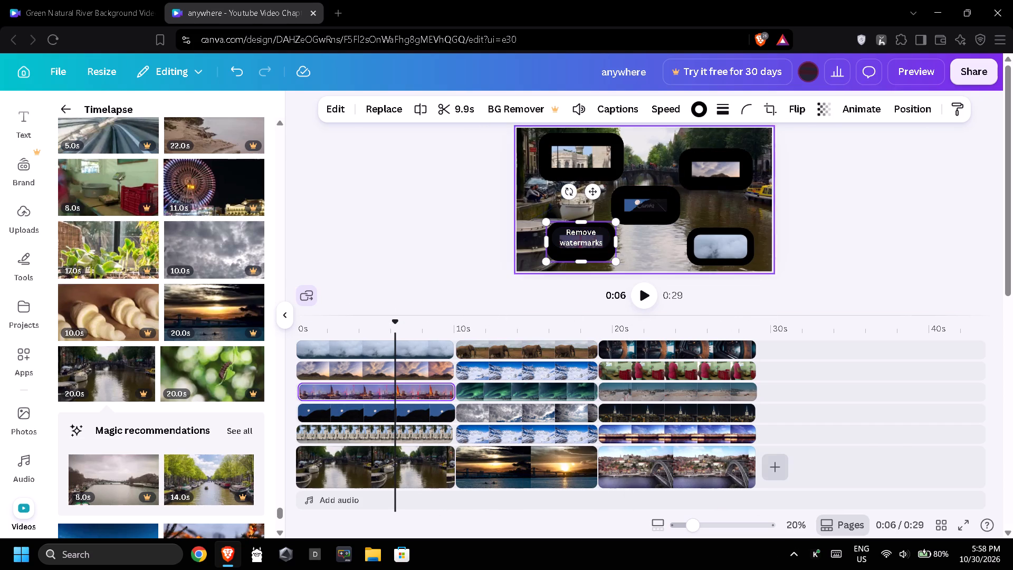
click(825, 112)
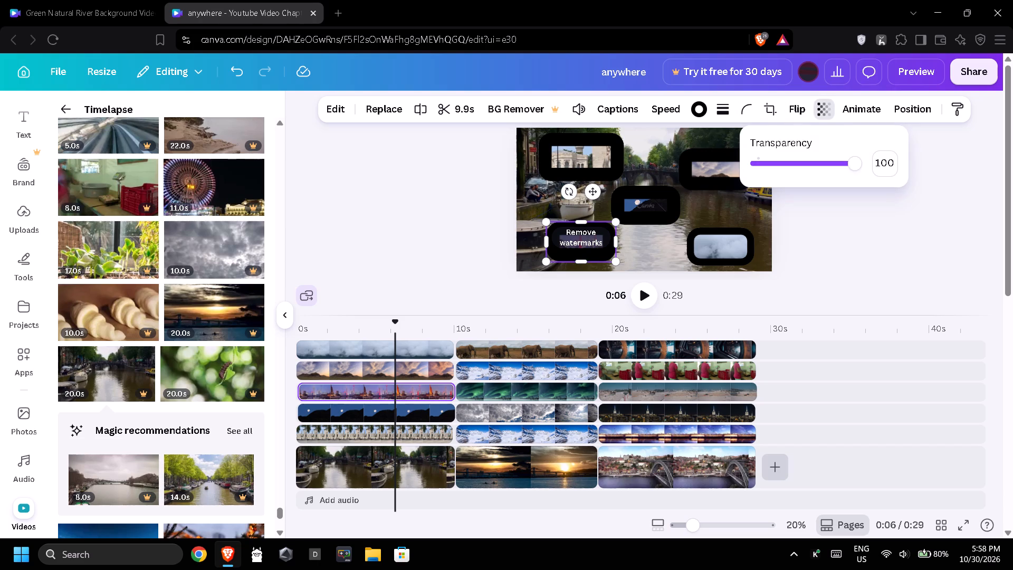
click(814, 165)
click(728, 243)
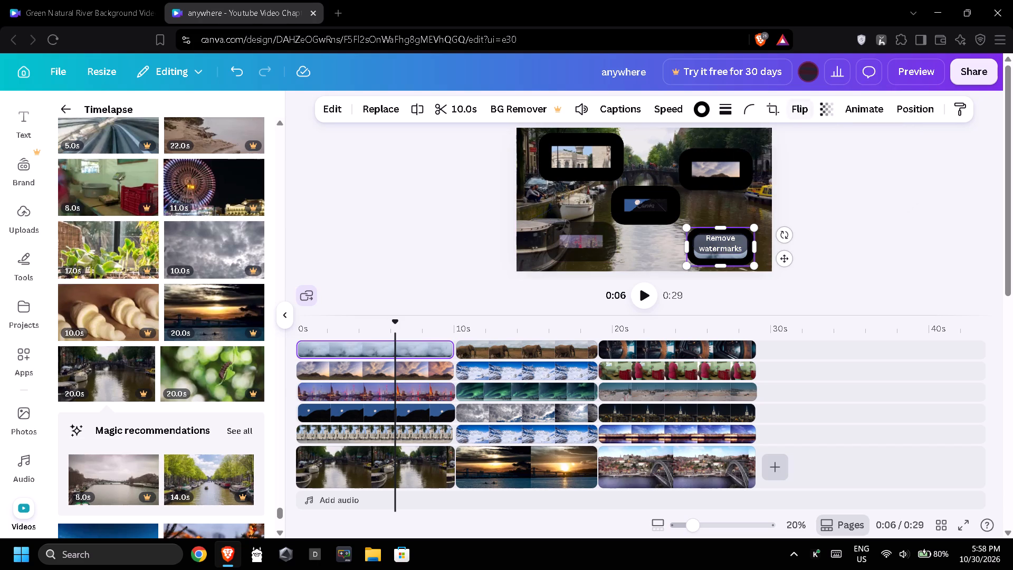
click(827, 109)
click(832, 164)
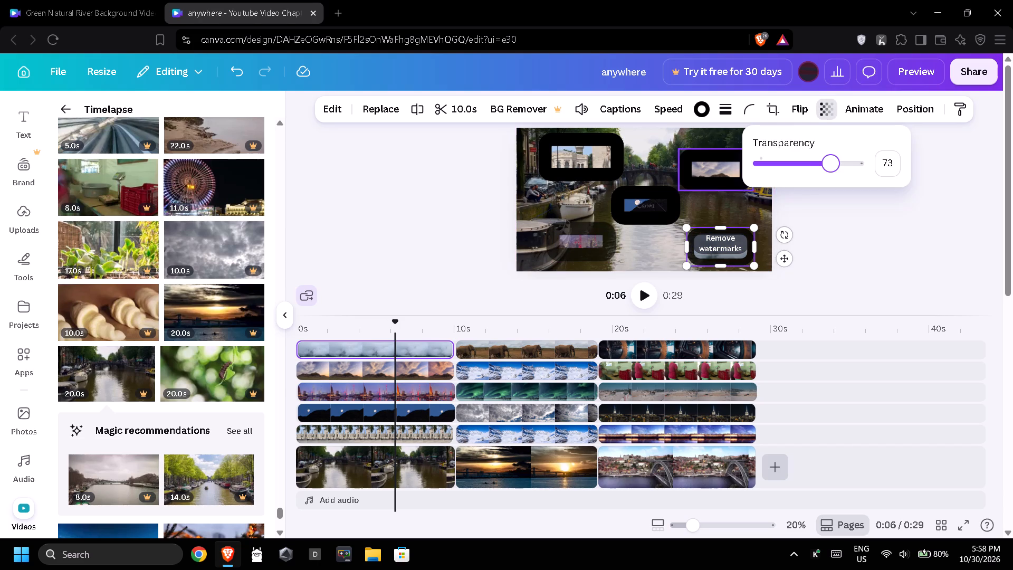
Set the first segment's upper-right mountain sunset overlay to transparency 65 and flip it horizontally.
click(699, 181)
click(823, 111)
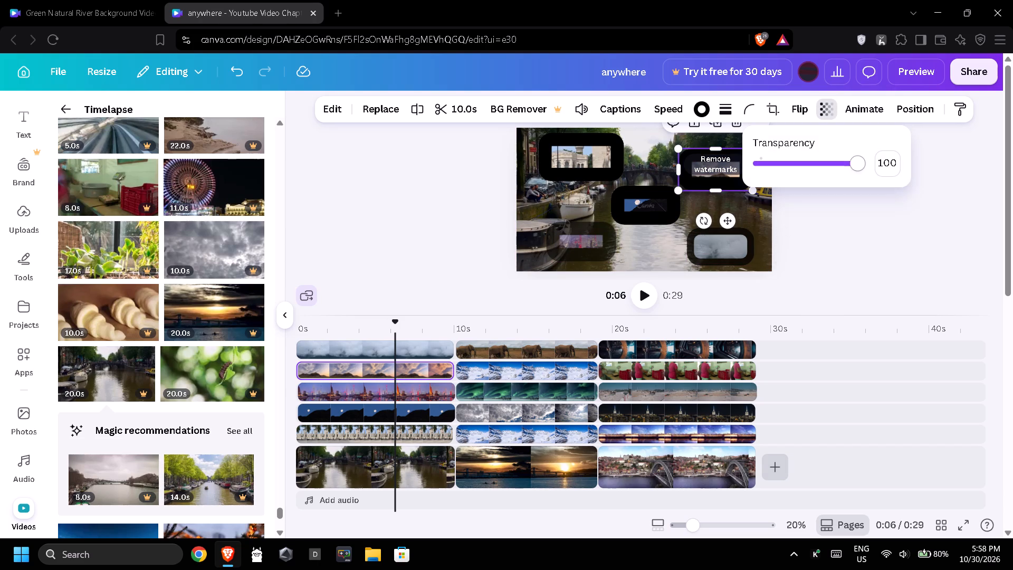
click(823, 163)
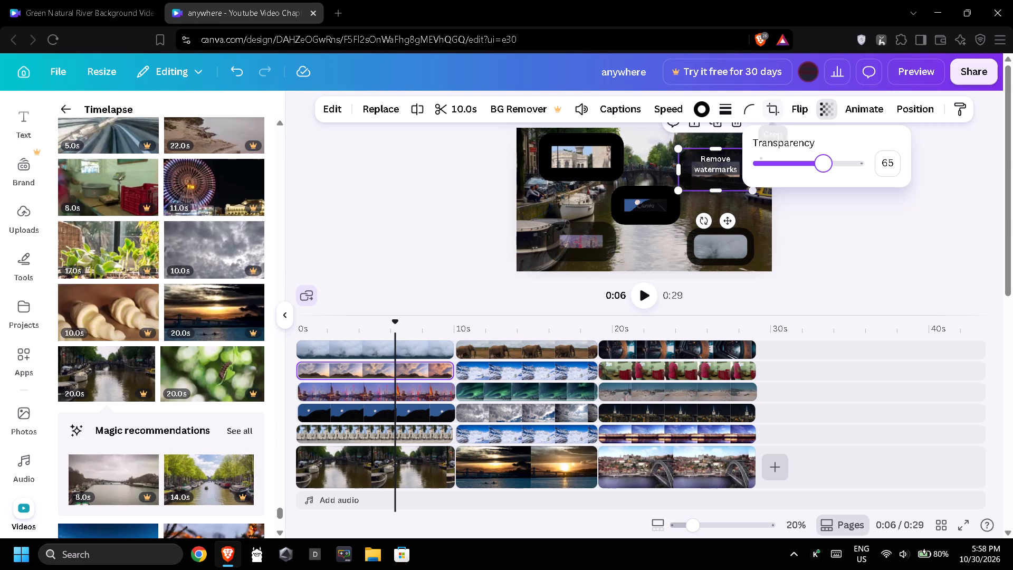
click(805, 107)
click(812, 149)
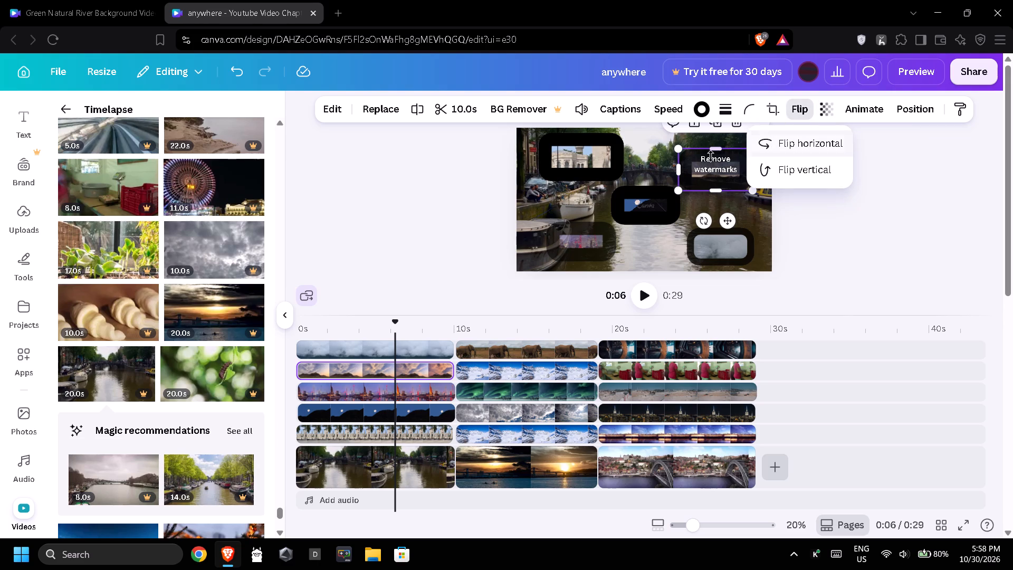
Flip the first segment's central night sky overlay vertically and set its transparency to 61.
click(648, 193)
click(770, 108)
click(771, 164)
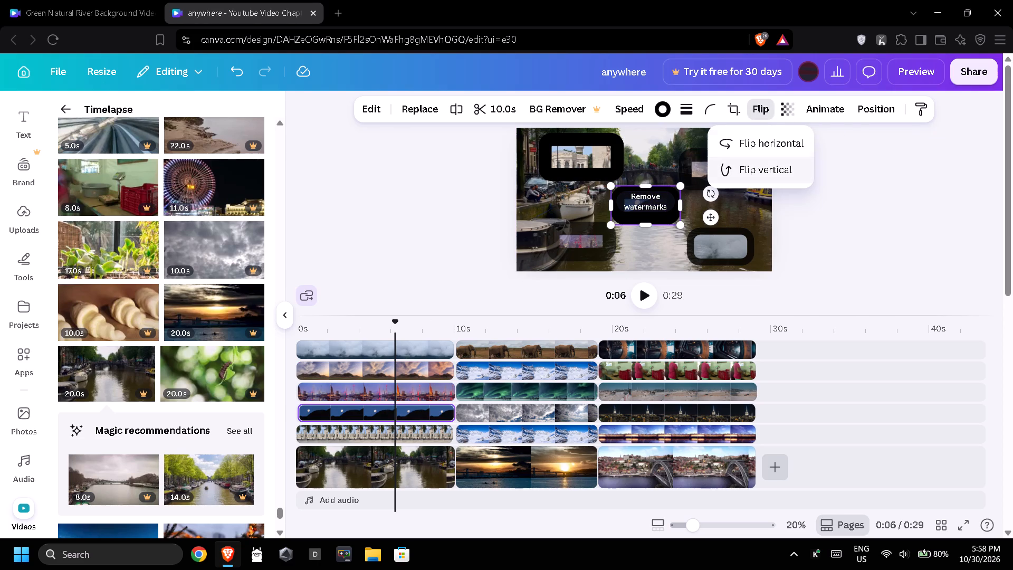
click(789, 107)
click(780, 158)
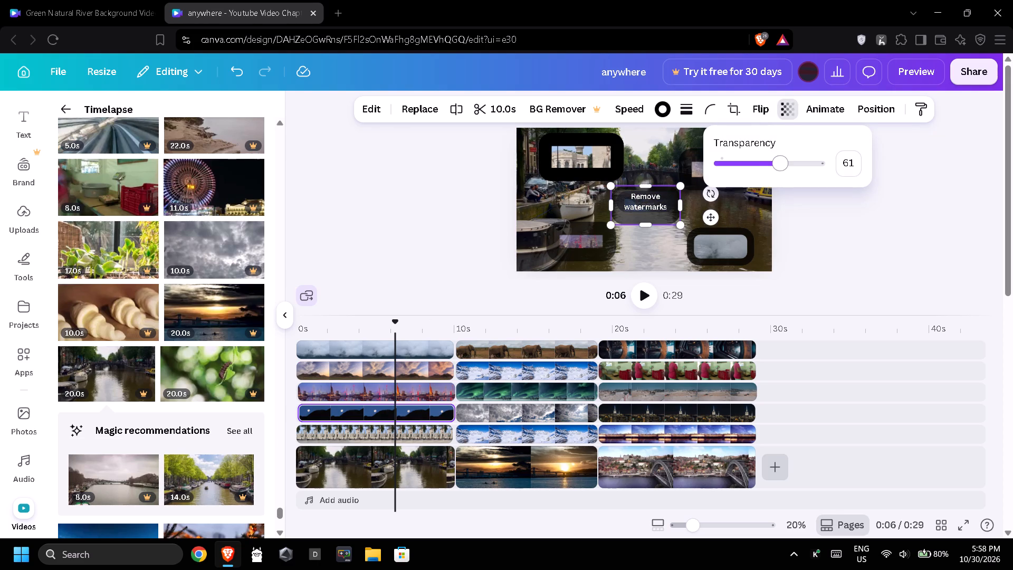
Make the first segment's upper-left white building overlay semi-transparent and flip it vertically.
click(594, 175)
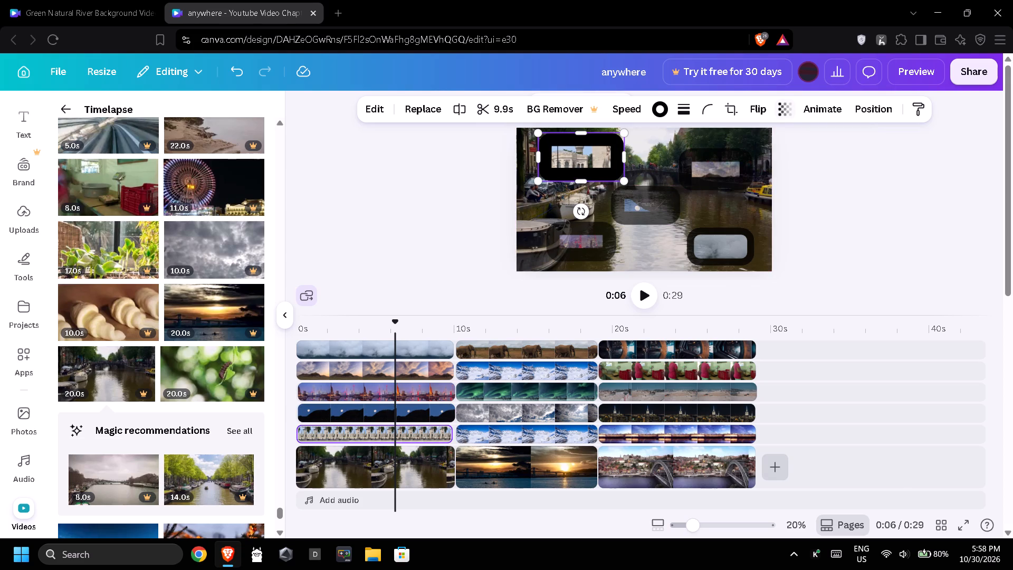
click(787, 116)
click(782, 160)
click(761, 113)
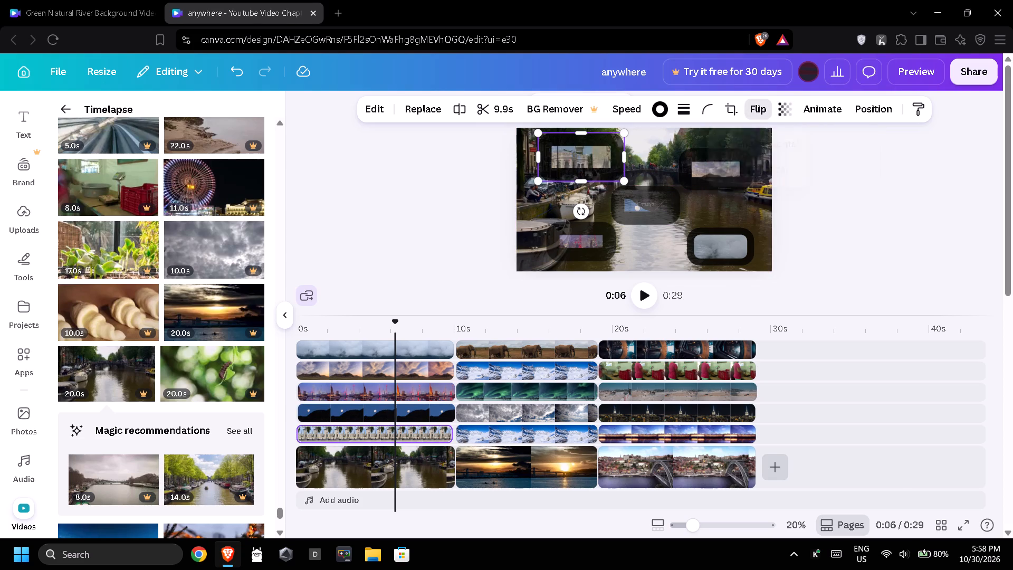
click(771, 163)
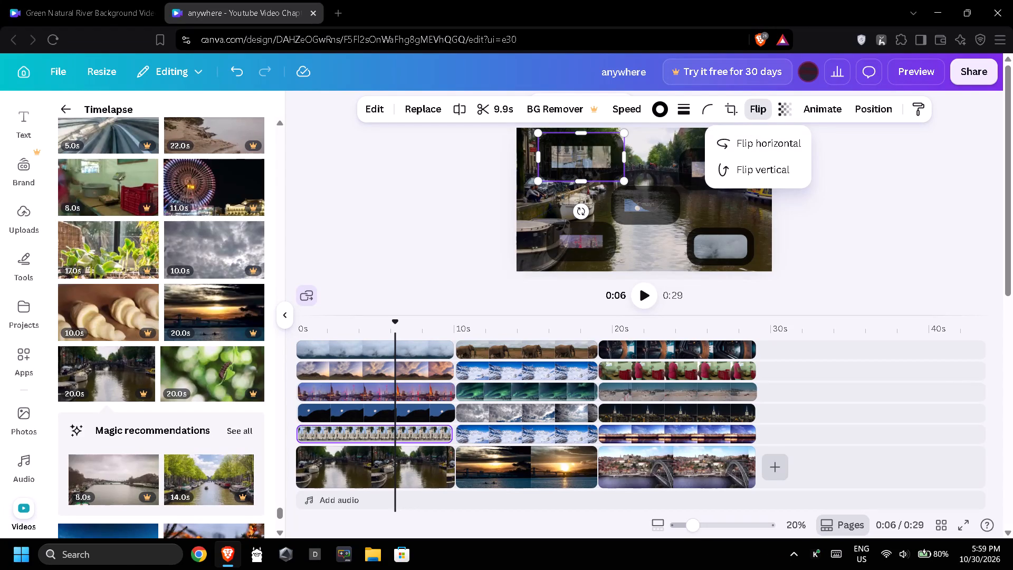
Make the third segment's central night cathedral overlay semi-transparent and flip it horizontally.
click(346, 413)
click(486, 392)
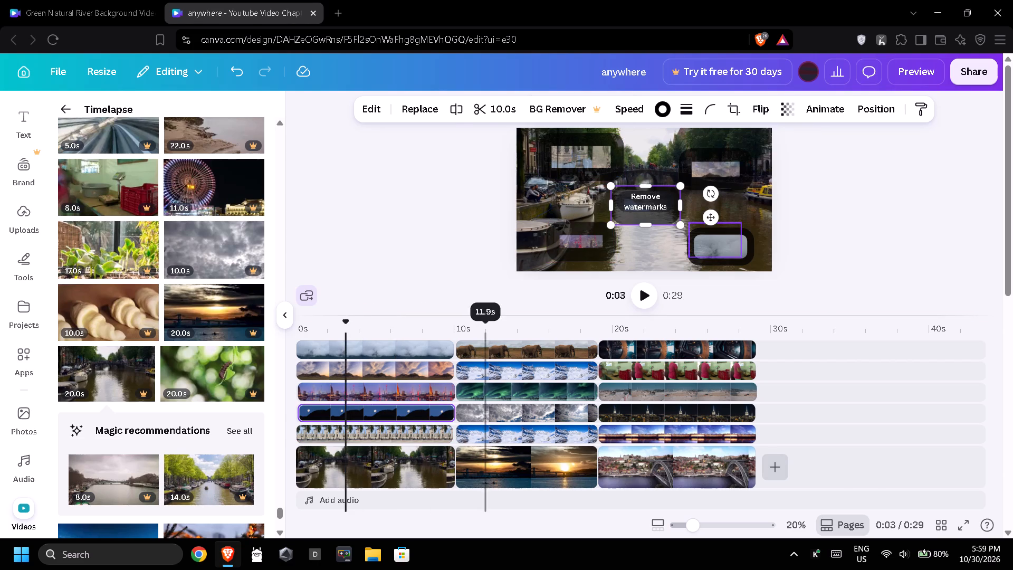
click(661, 406)
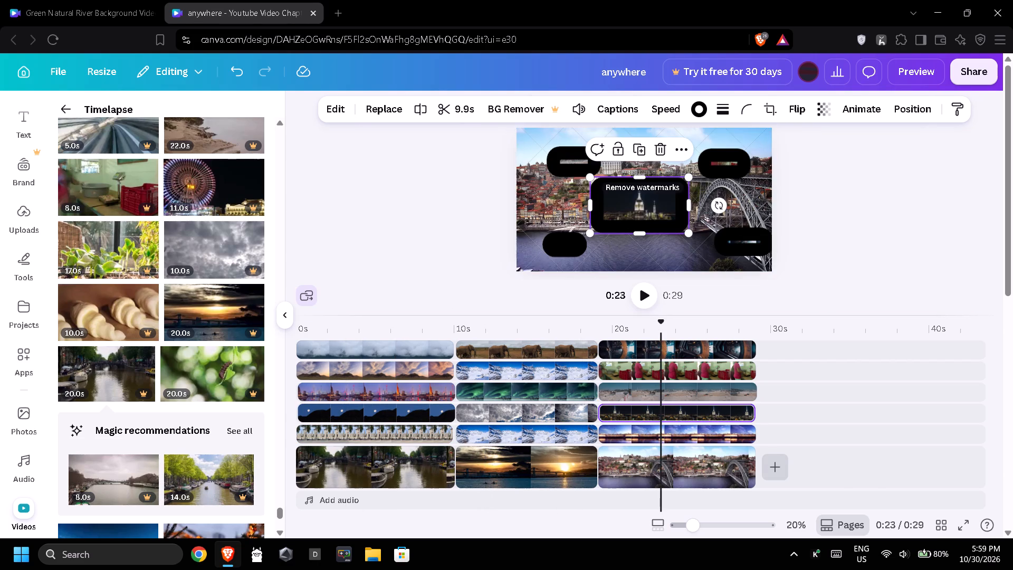
click(829, 108)
click(820, 165)
click(798, 107)
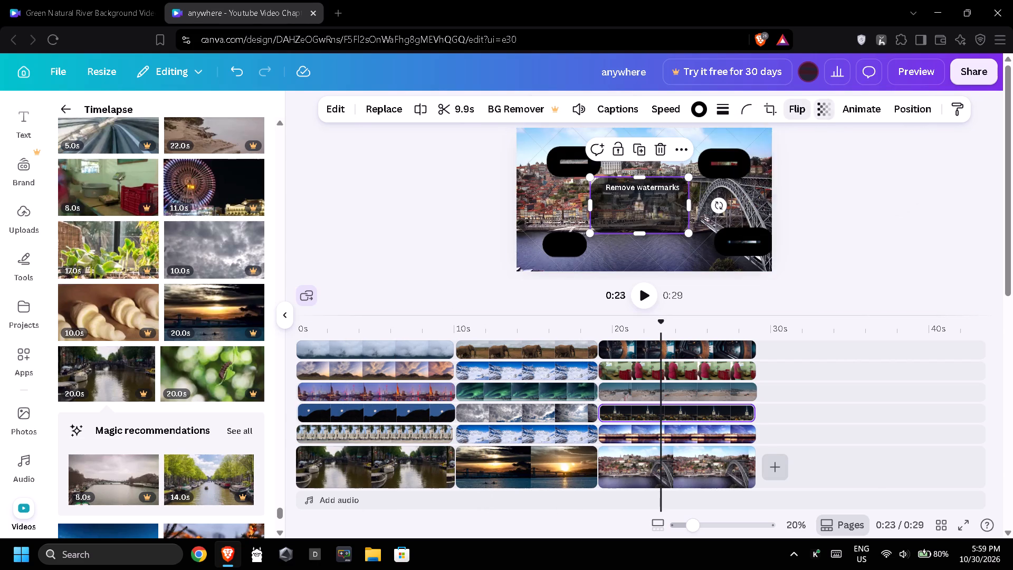
click(793, 149)
Make the third segment's lower-right overlay semi-transparent and flip it vertically.
click(733, 229)
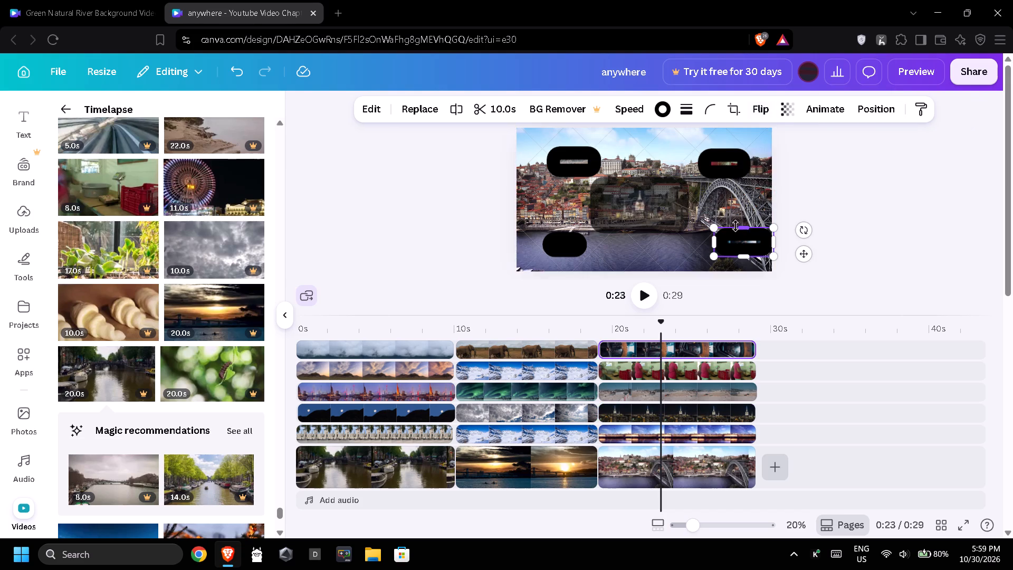
click(786, 111)
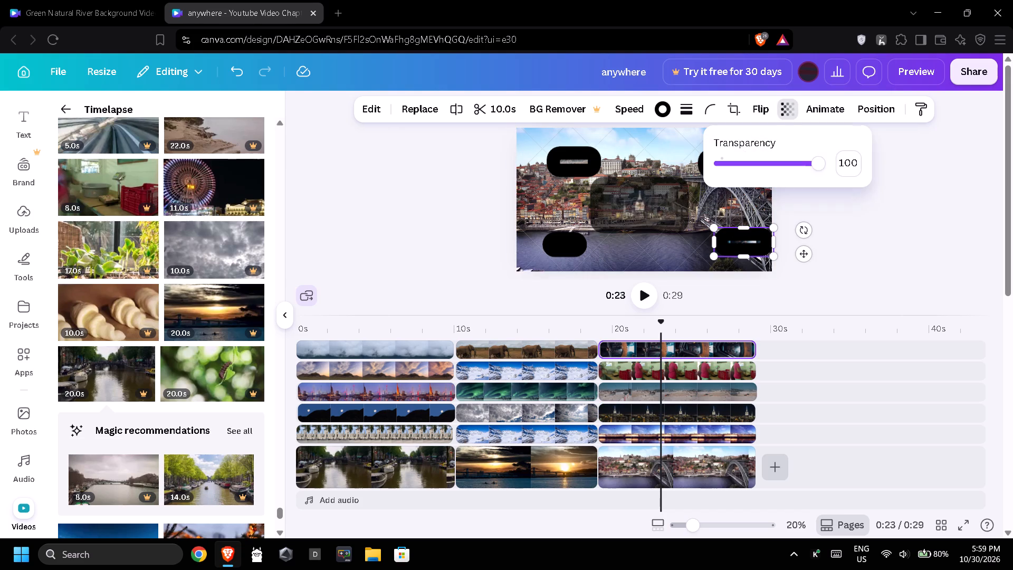
click(788, 156)
click(759, 112)
click(772, 168)
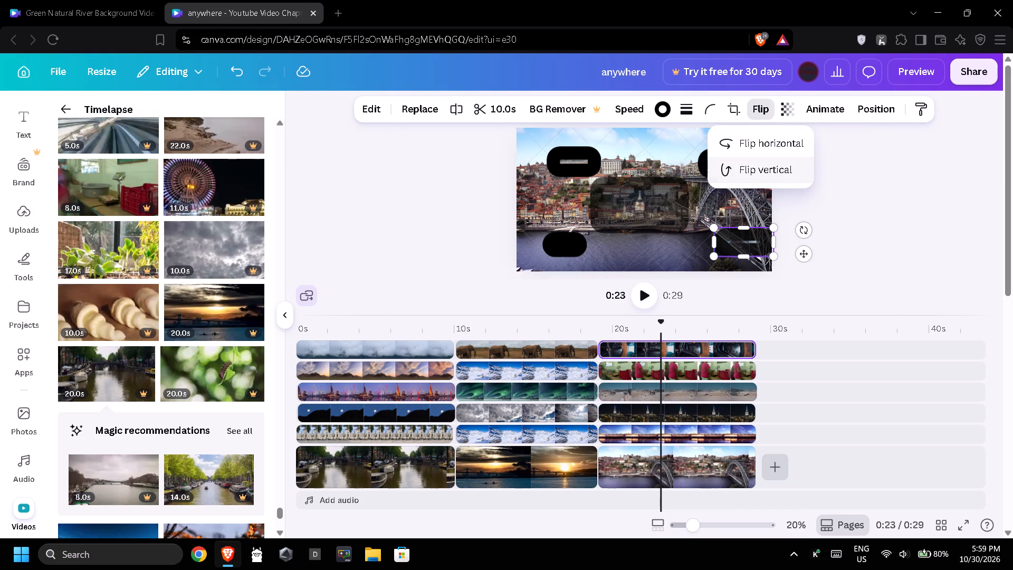
Make the third segment's upper-right red crate workers overlay semi-transparent and flip it both horizontally and vertically.
click(703, 171)
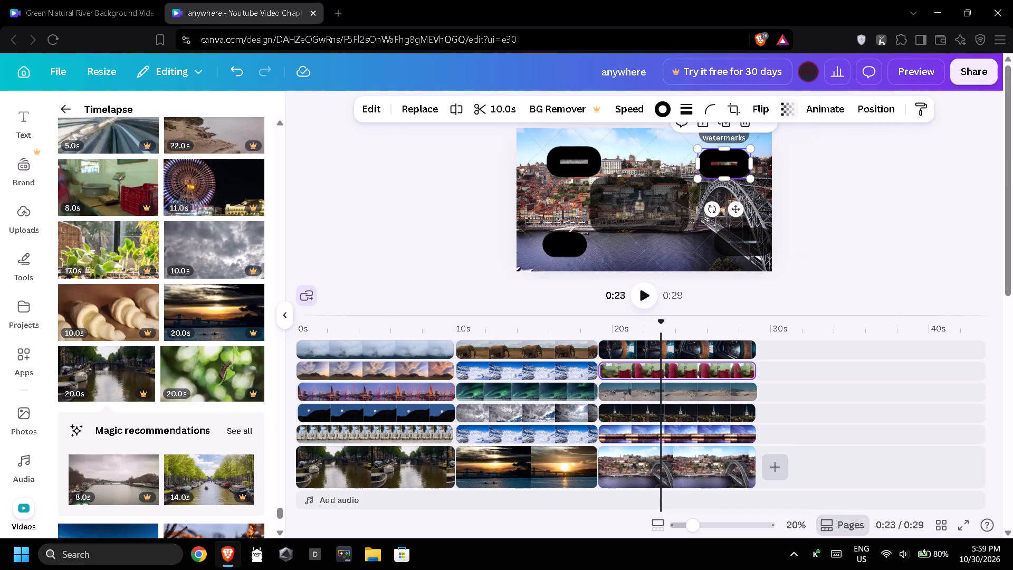
click(792, 106)
click(768, 164)
click(766, 108)
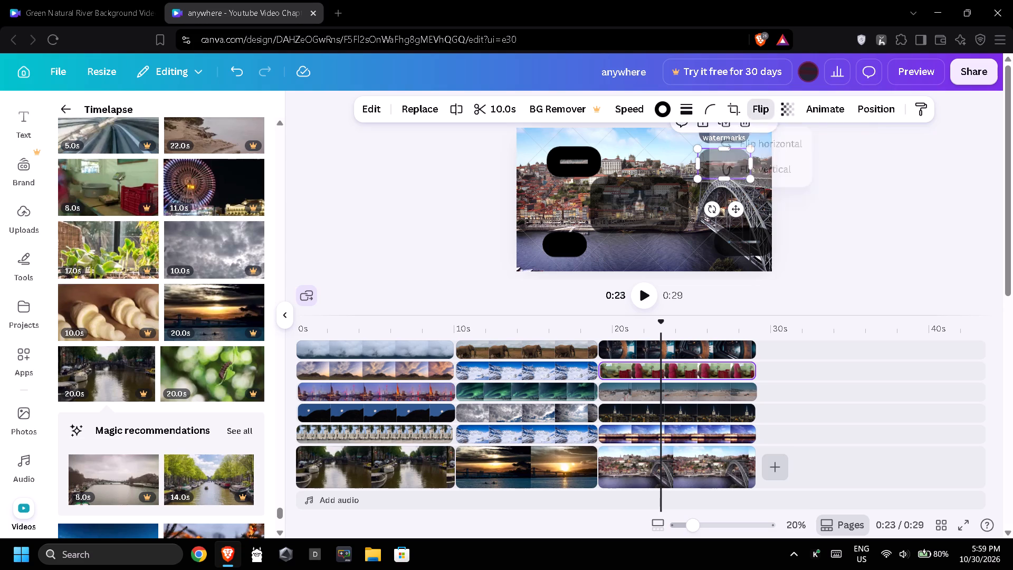
click(779, 150)
click(763, 165)
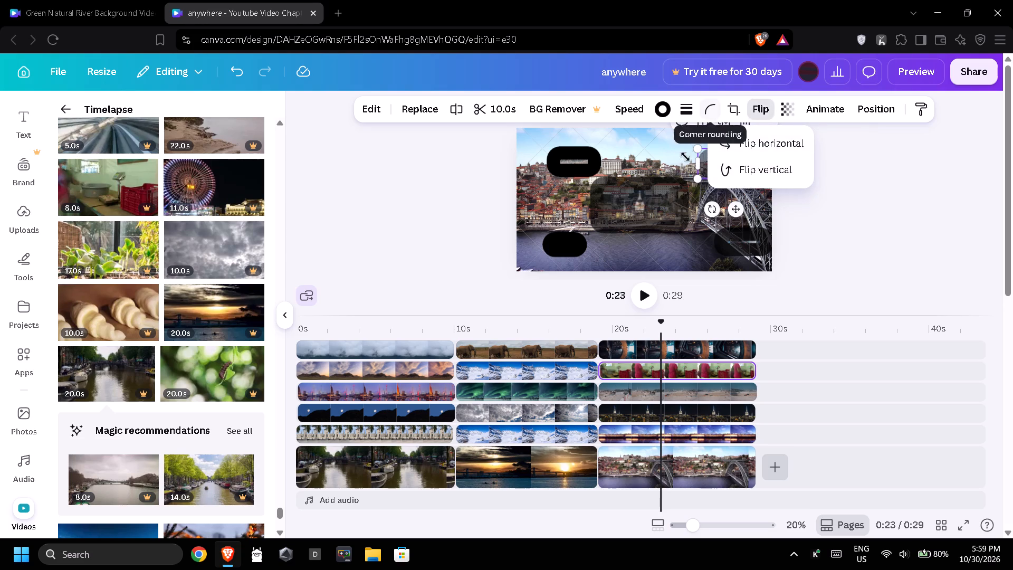
Make the third segment's upper-left beach overlay semi-transparent and flip it both horizontally and vertically.
click(575, 156)
click(787, 117)
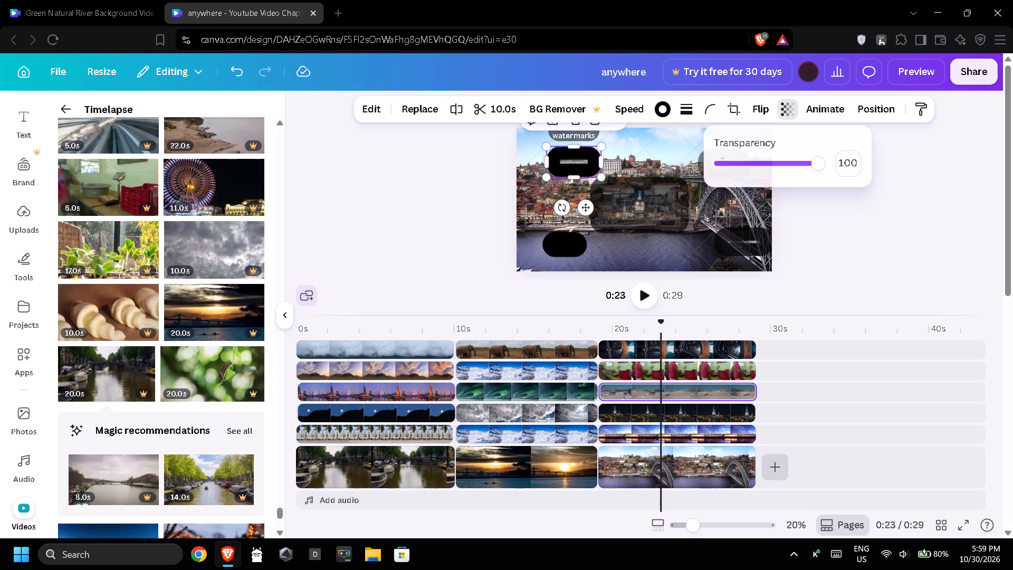
click(781, 160)
click(767, 105)
click(772, 140)
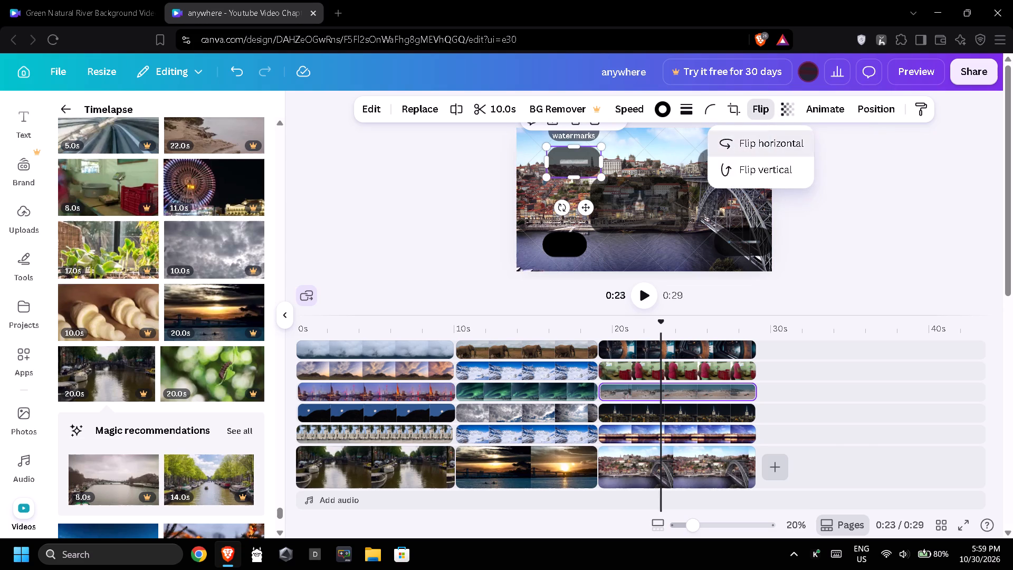
click(772, 169)
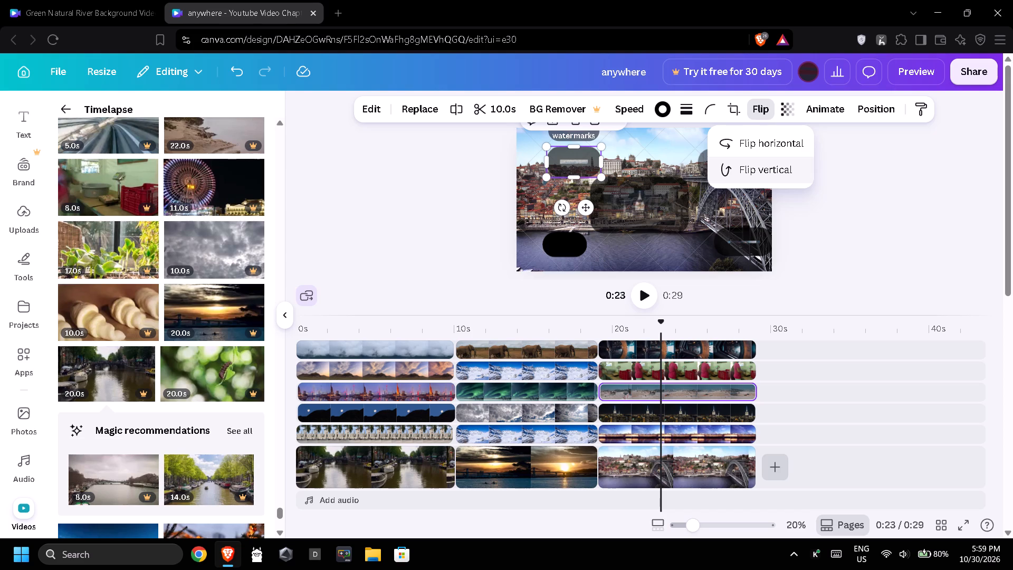
Flip the third segment's lower-left bridge overlay vertically and make it semi-transparent.
click(575, 237)
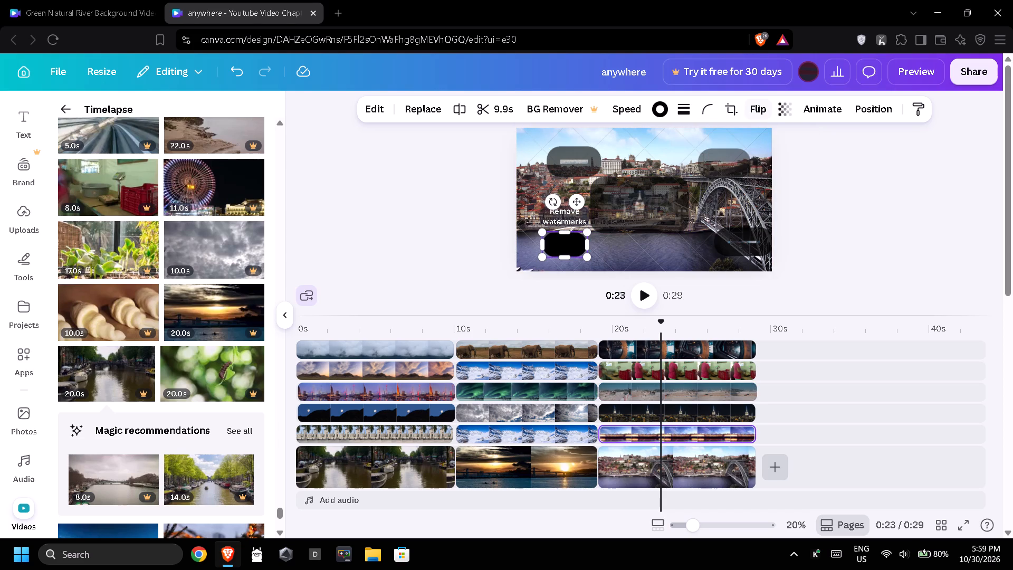
click(766, 113)
click(767, 171)
click(783, 117)
click(765, 161)
click(636, 209)
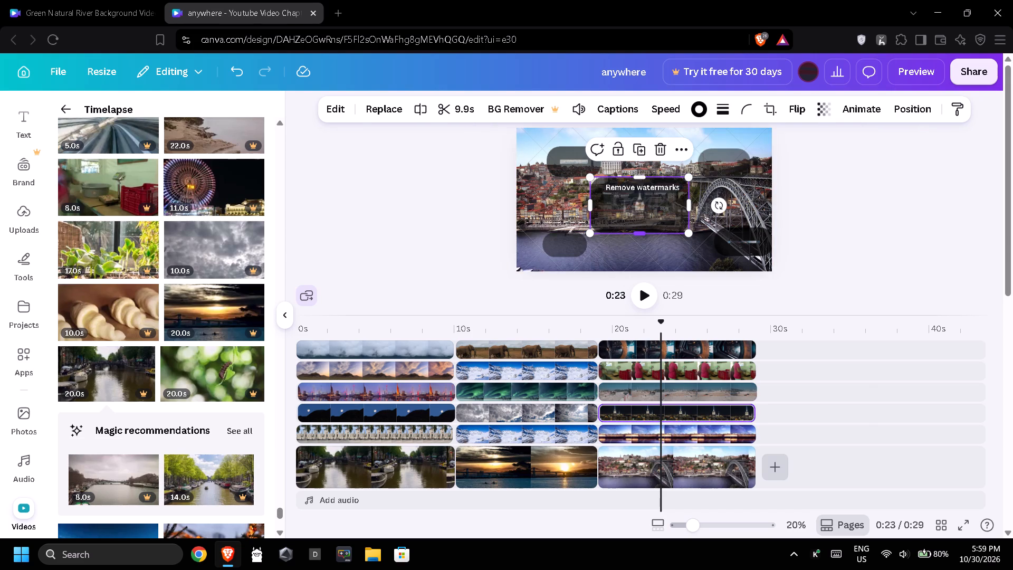
click(746, 241)
click(832, 192)
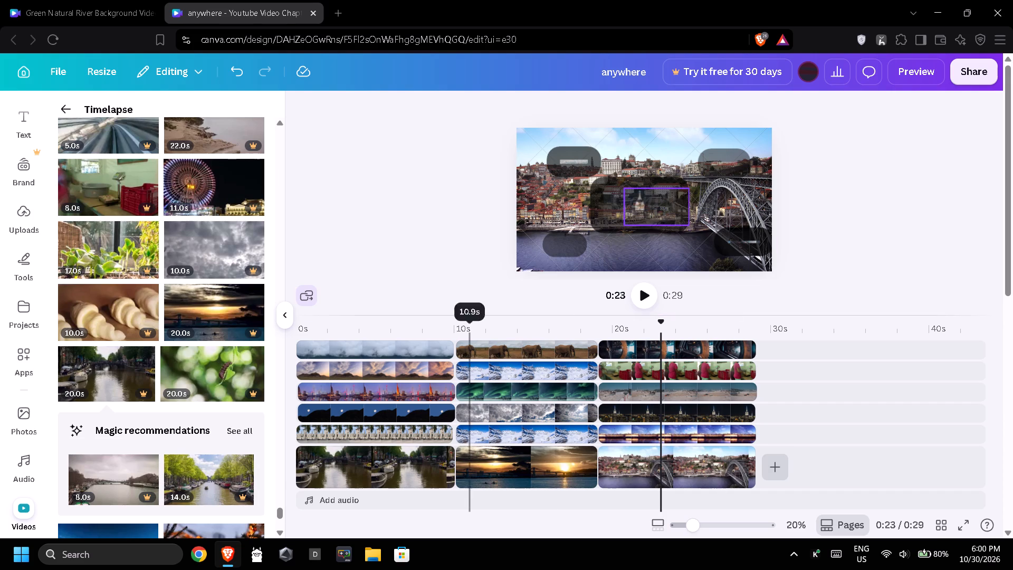
Delete the whole first segment, including the canal background clip and its five overlays.
drag(417, 496, 362, 362)
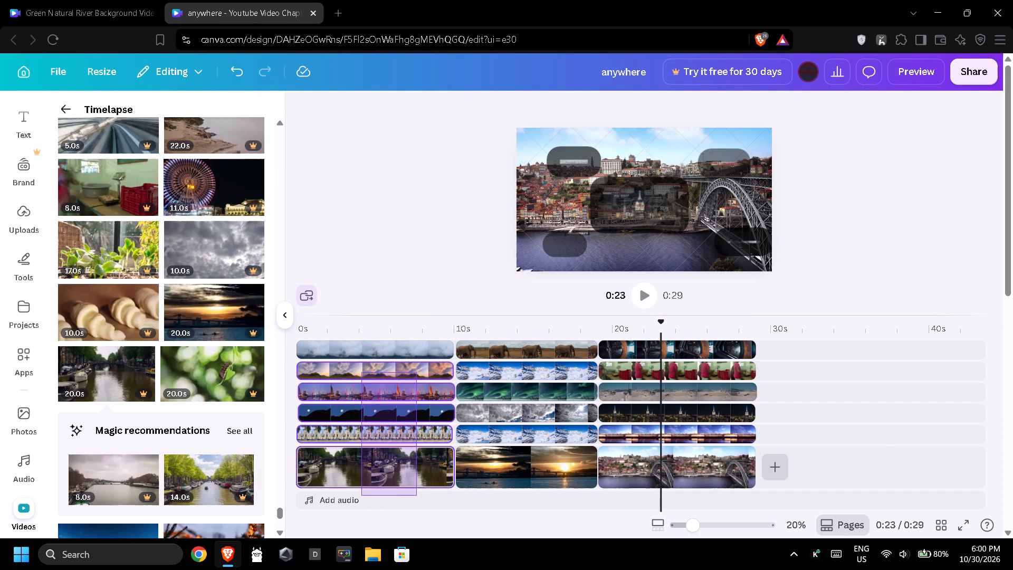
drag(362, 362, 362, 359)
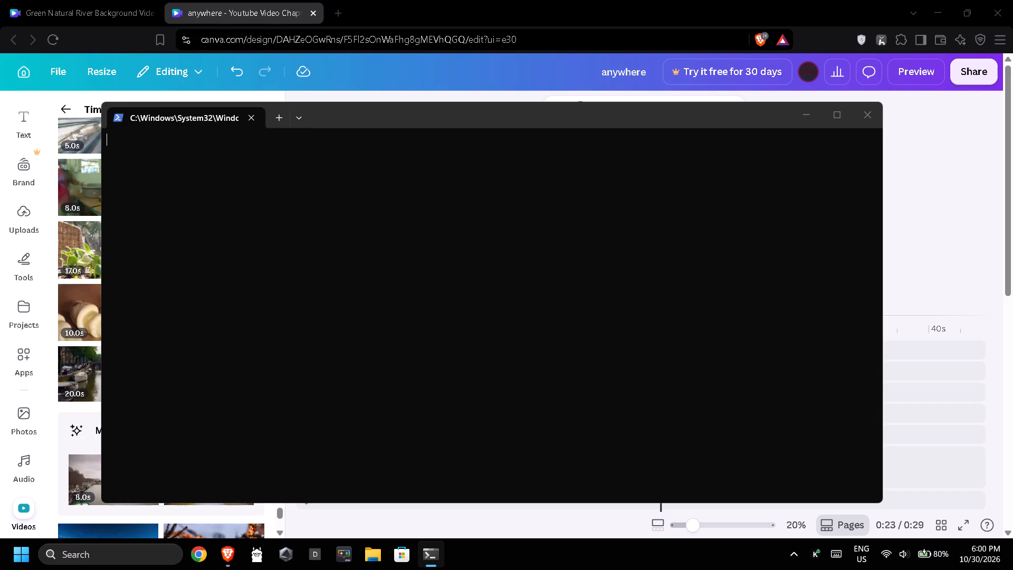
click(864, 119)
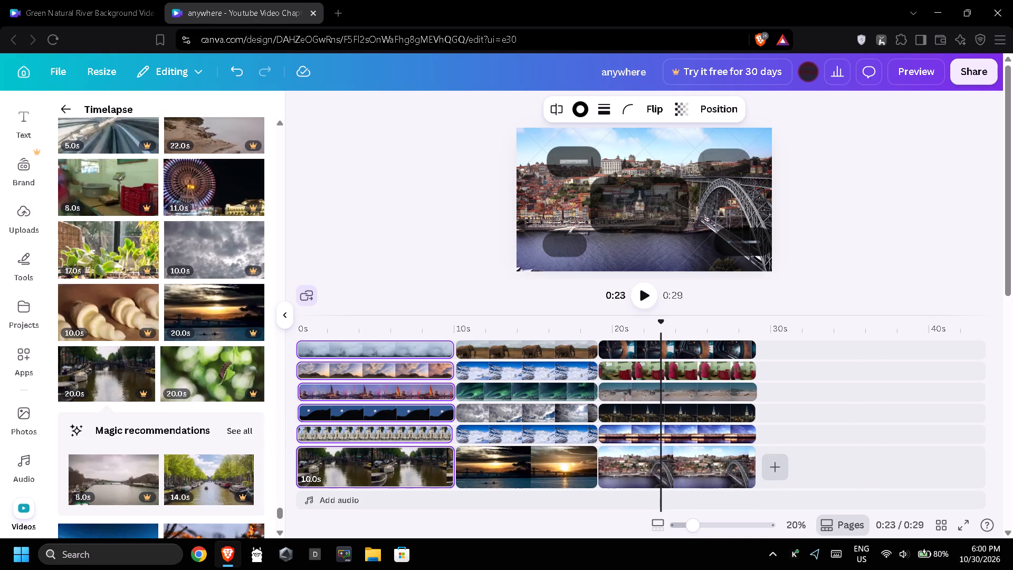
key(BackSpace)
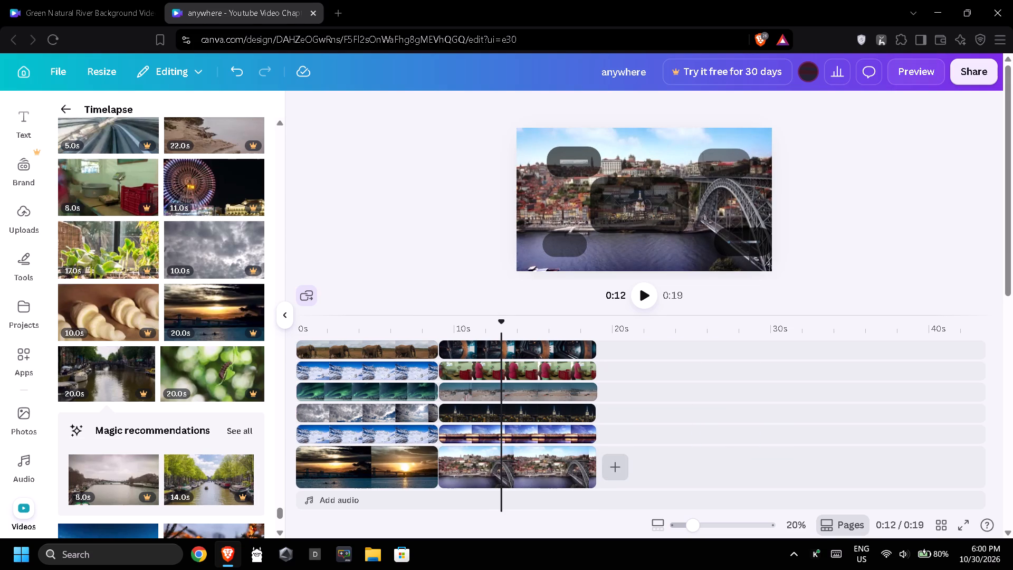
Add the 7.0 s red-roofed canal city timelapse as a new background clip after the Porto bridge segment.
scroll(210, 310, down, 5)
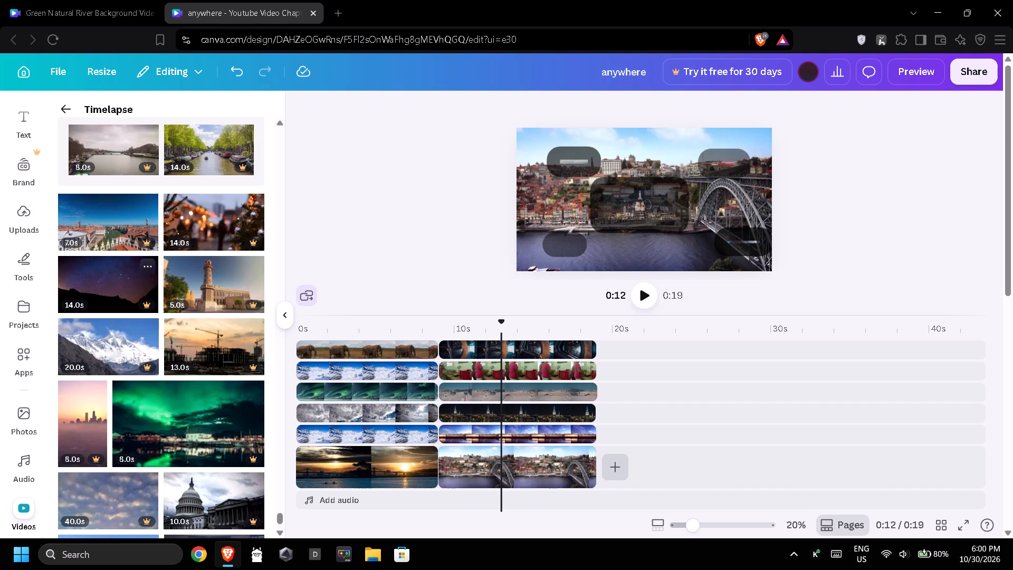
drag(89, 225, 509, 394)
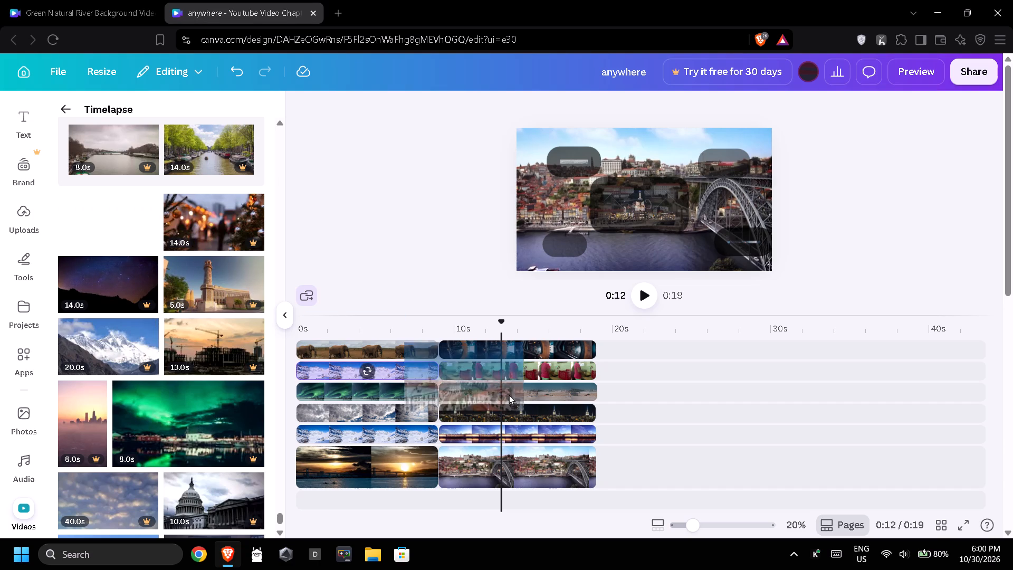
drag(509, 394, 644, 453)
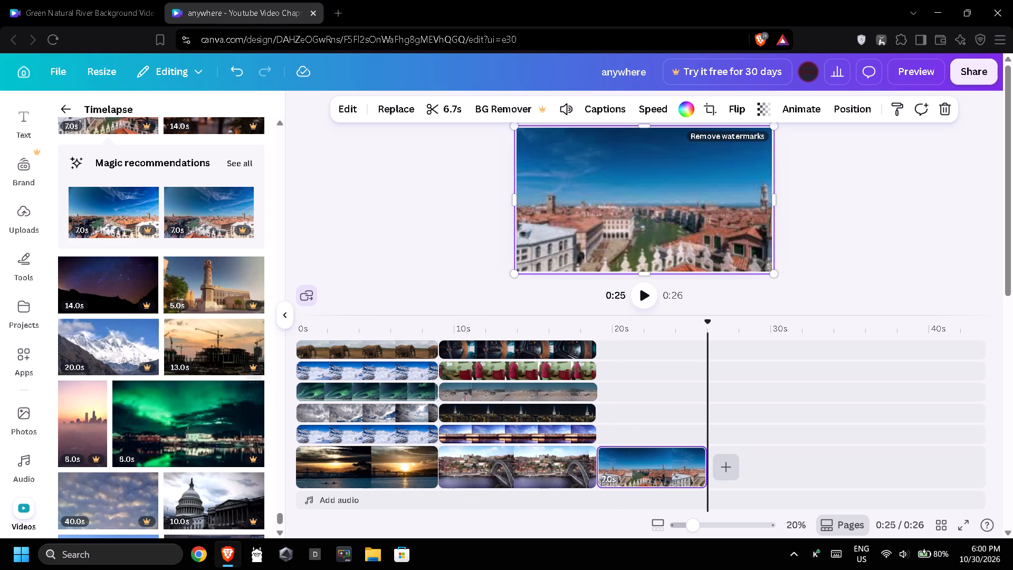
Overlay the green aurora harbour, snowy forest and Capitol building clips on separate tracks above the new third segment.
drag(139, 427, 617, 433)
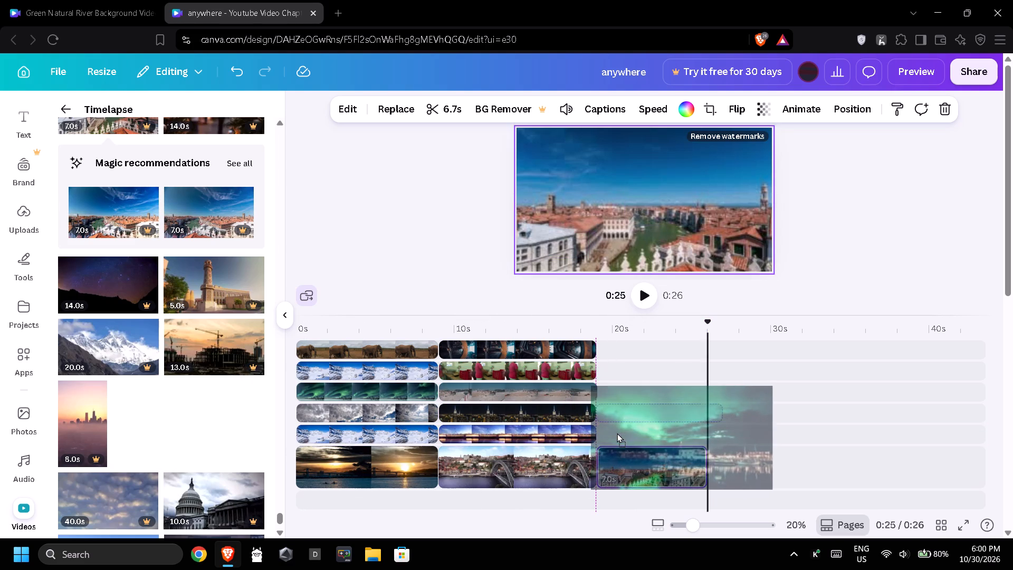
drag(617, 433, 626, 435)
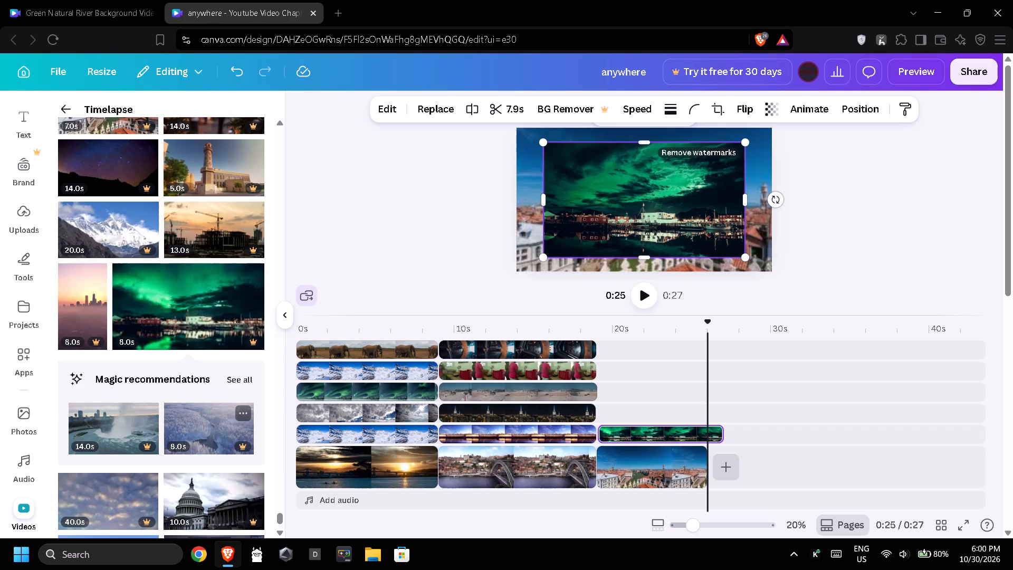
drag(198, 434, 633, 407)
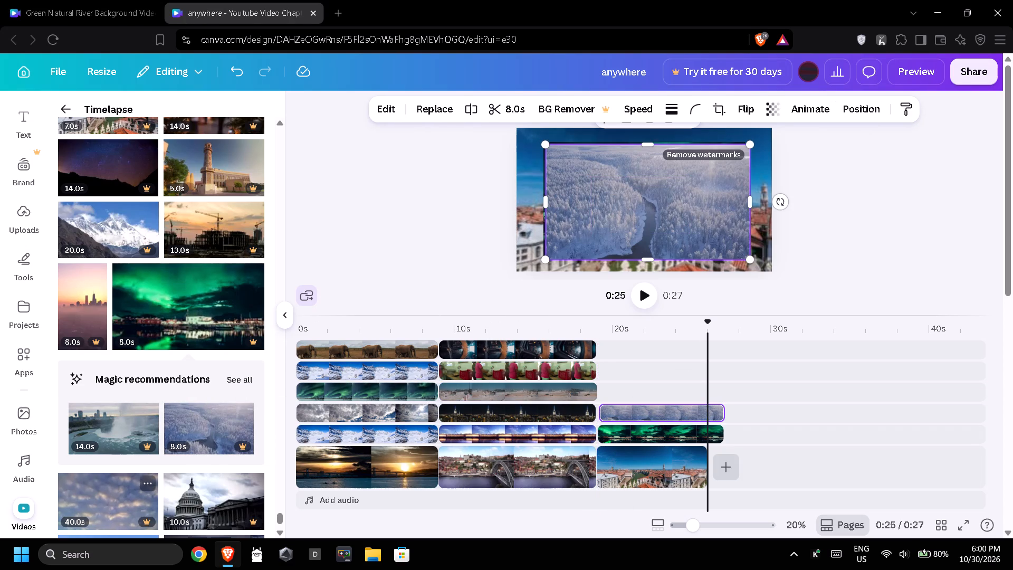
drag(184, 480, 621, 357)
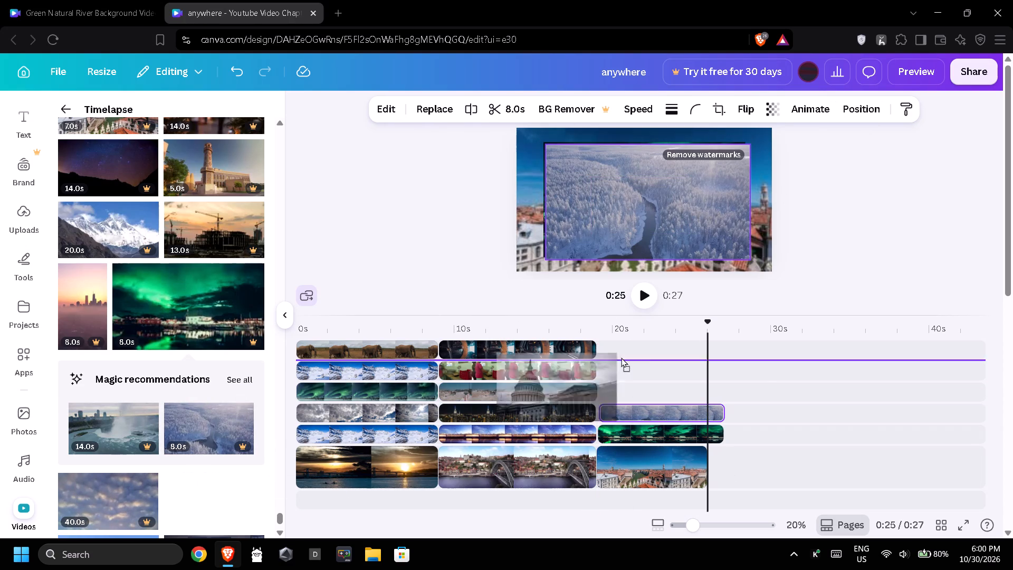
drag(621, 357, 623, 390)
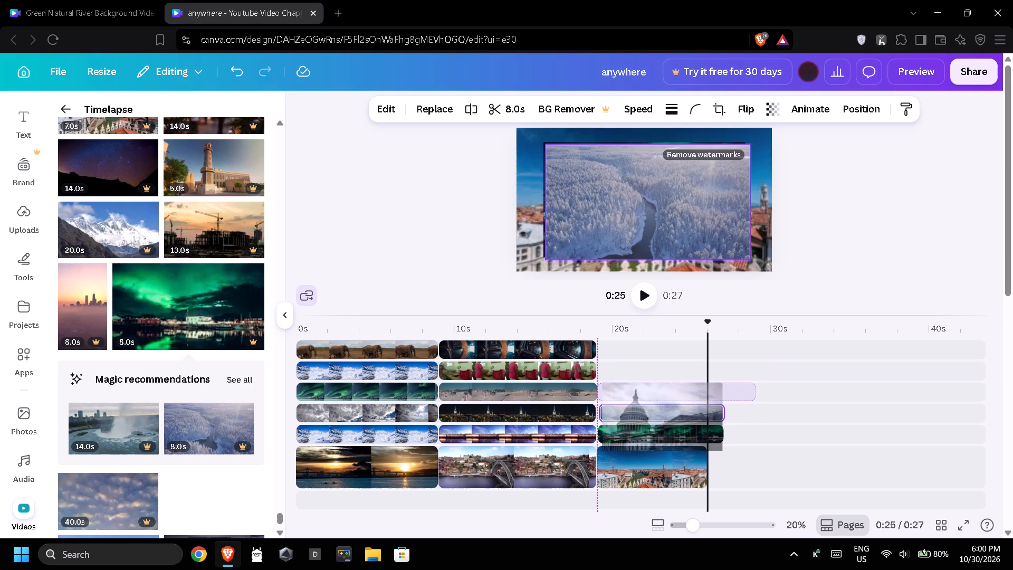
Overlay the portrait blue aurora and misty mountain lake clips on the two uppermost tracks above the third segment.
scroll(192, 415, down, 4)
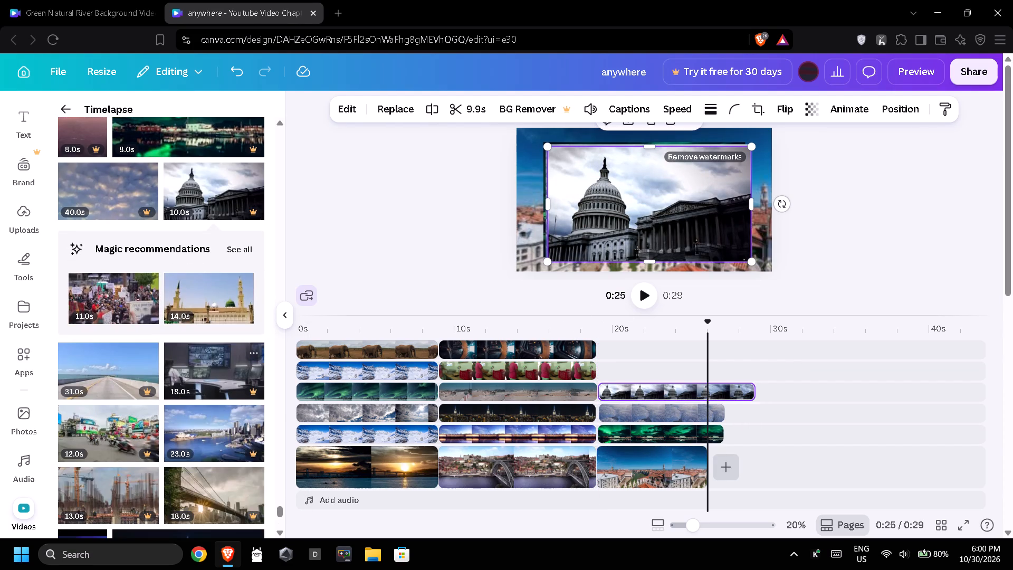
scroll(191, 444, down, 1)
scroll(219, 400, down, 1)
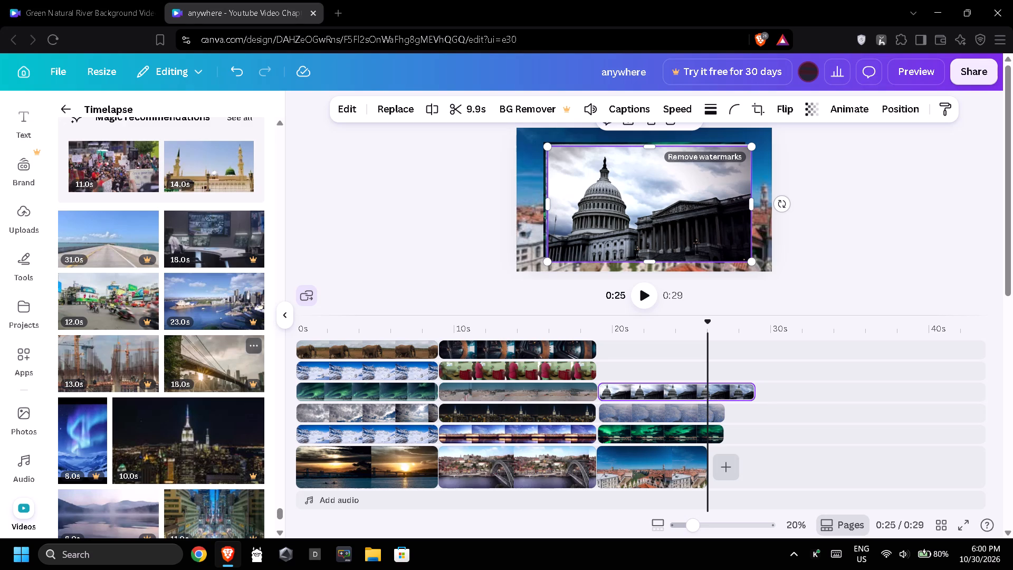
drag(86, 440, 637, 355)
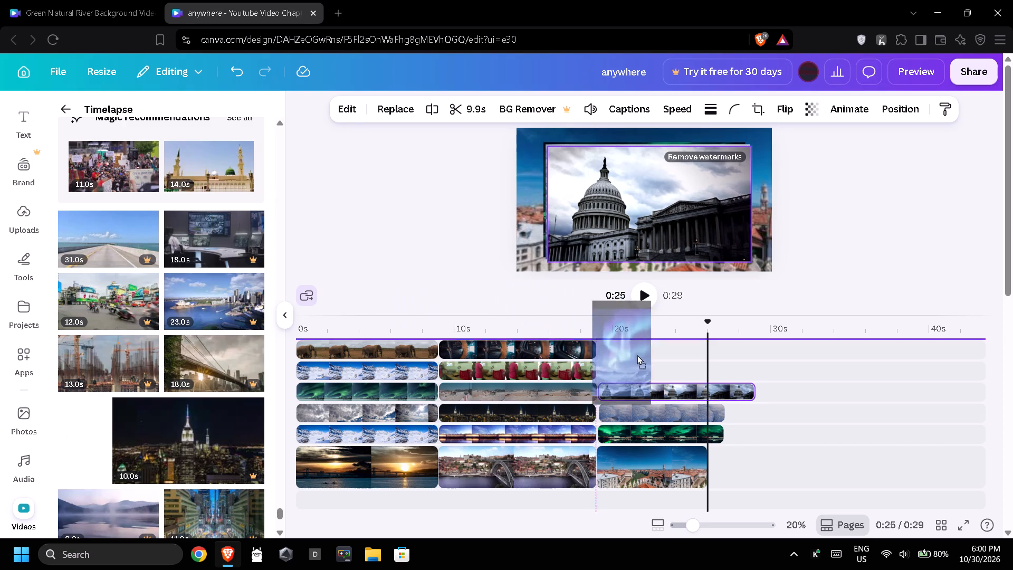
drag(637, 355, 631, 368)
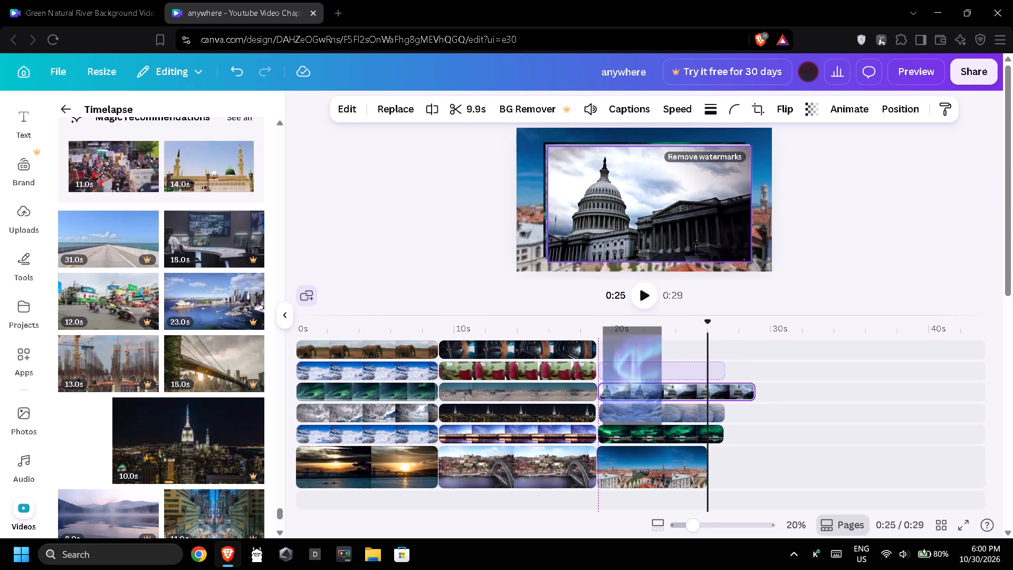
scroll(187, 359, down, 2)
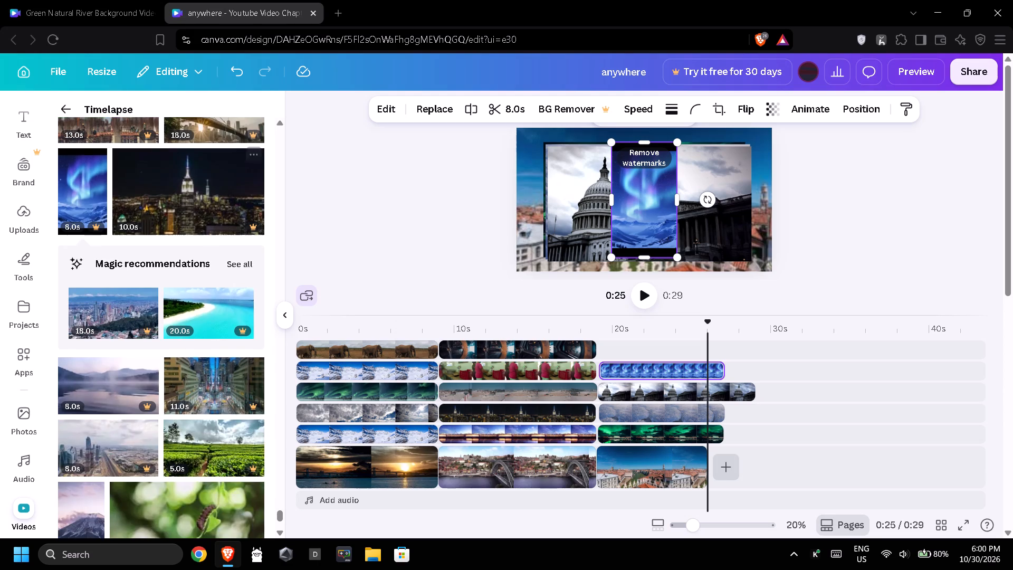
drag(104, 379, 129, 373)
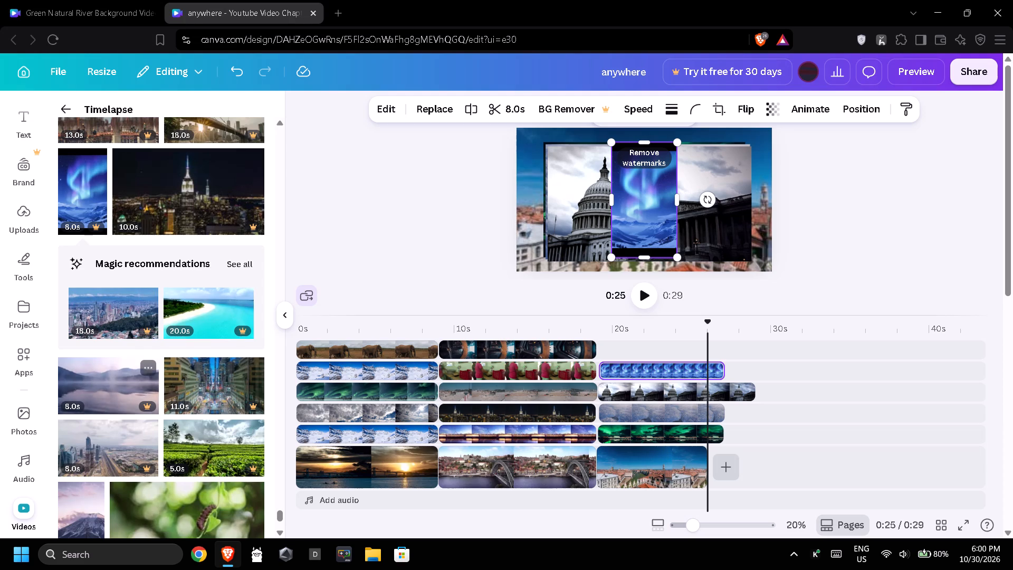
drag(129, 373, 644, 348)
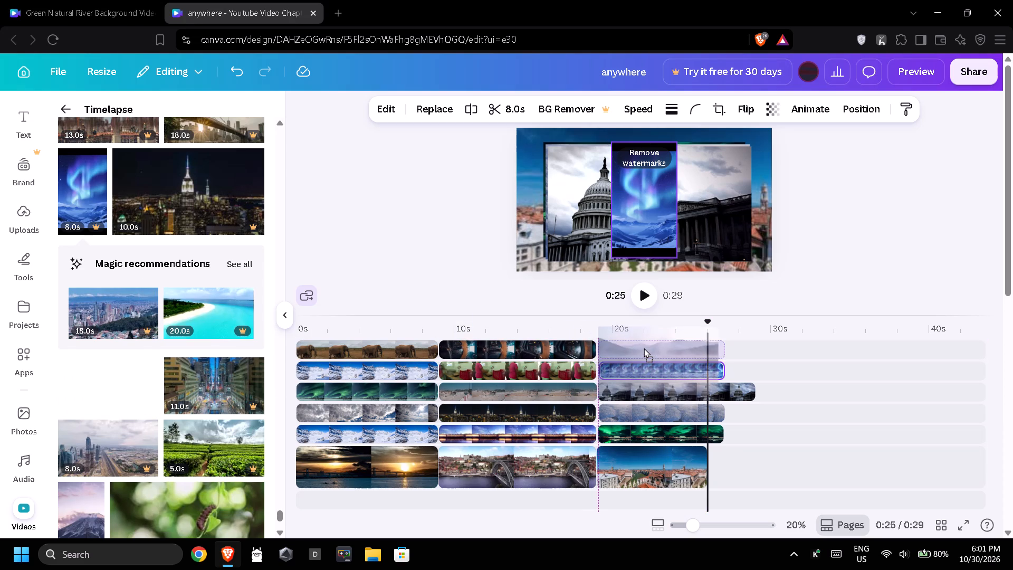
drag(644, 348, 646, 347)
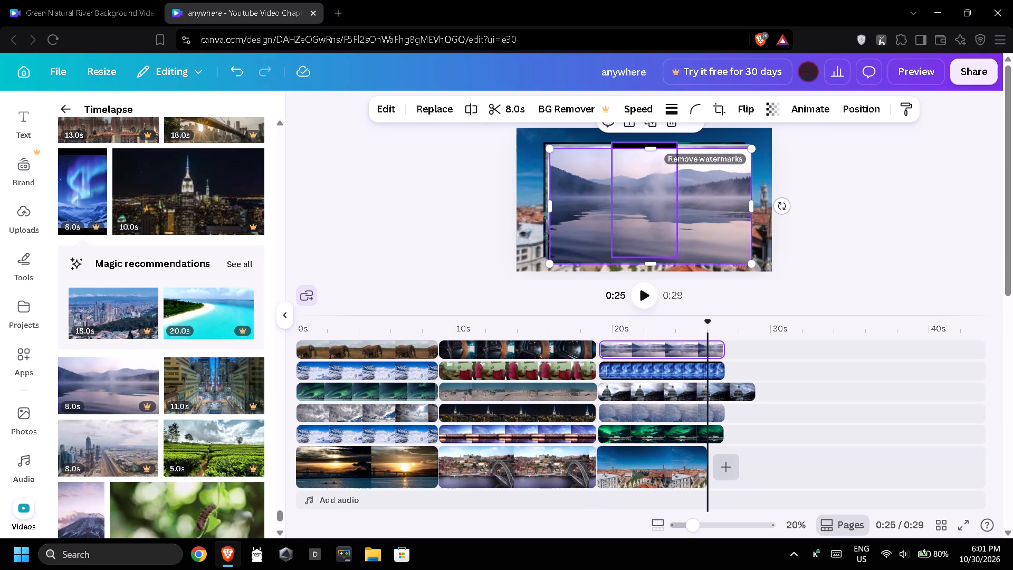
Trim the third segment's five overlays to about 6.8 s so they end with the canal city background clip.
drag(751, 392, 727, 391)
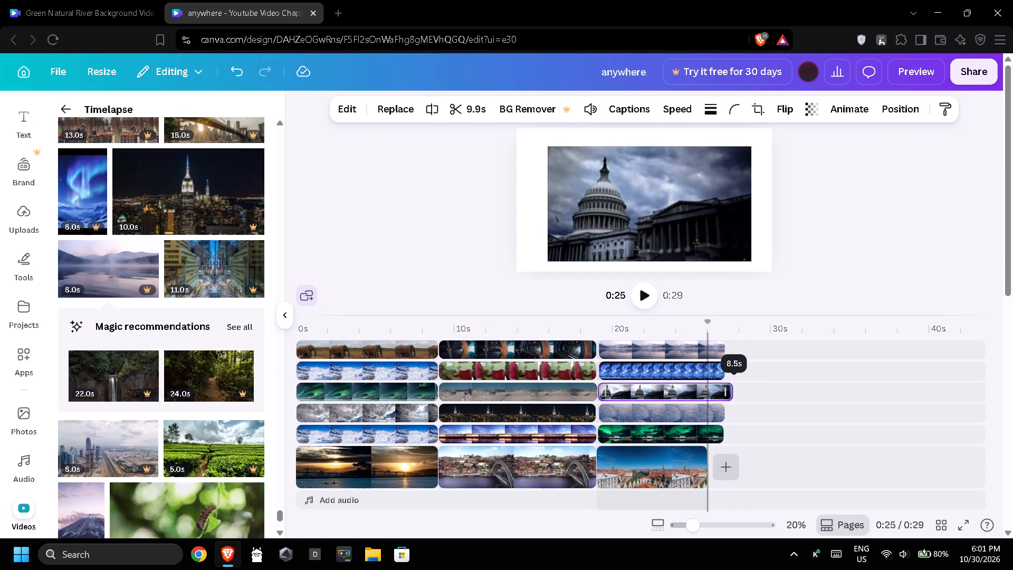
drag(727, 391, 725, 391)
drag(720, 432, 714, 431)
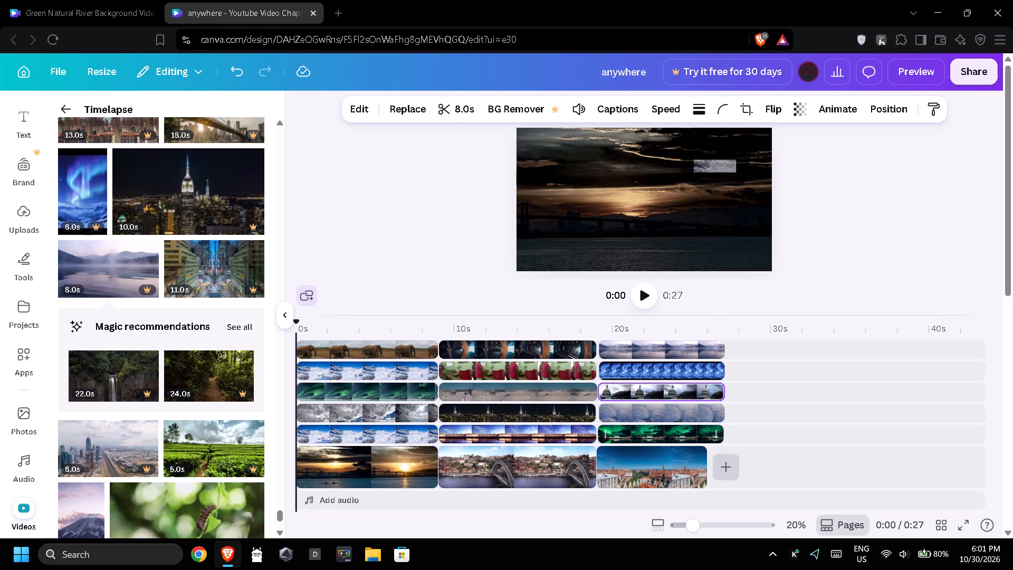
drag(714, 431, 709, 431)
drag(723, 413, 714, 412)
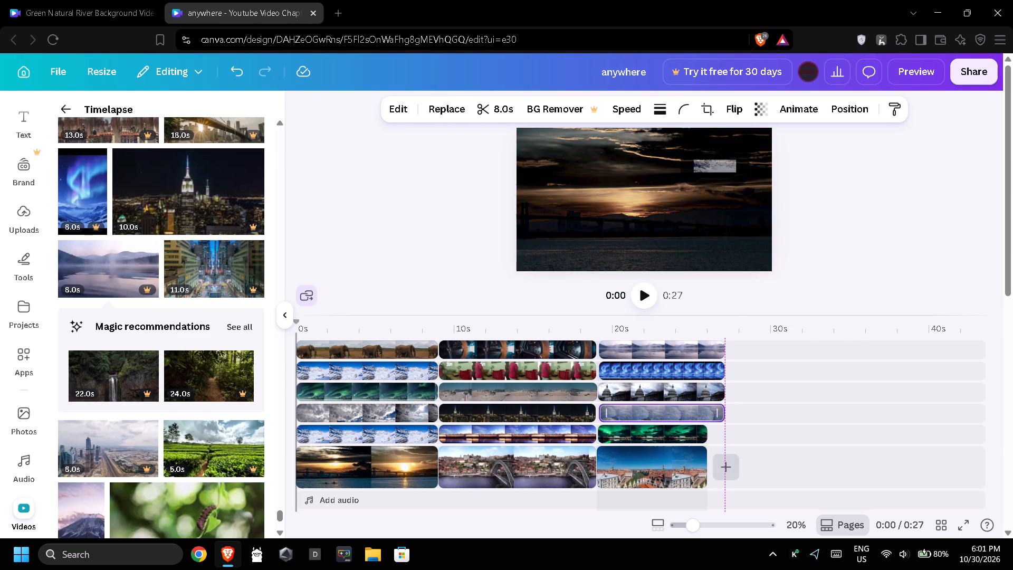
drag(714, 412, 710, 412)
drag(722, 394, 708, 393)
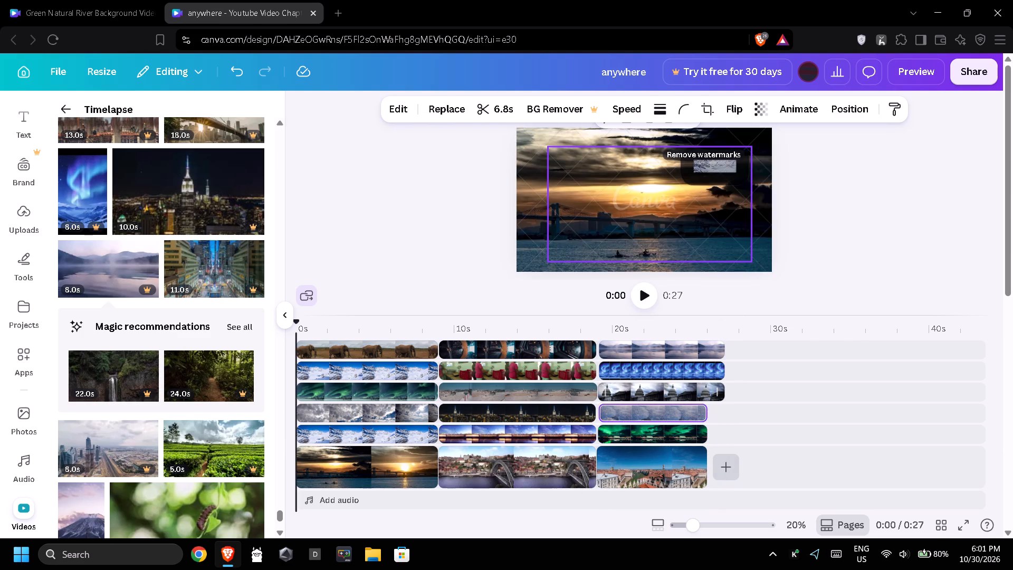
drag(708, 393, 706, 393)
drag(720, 368, 718, 368)
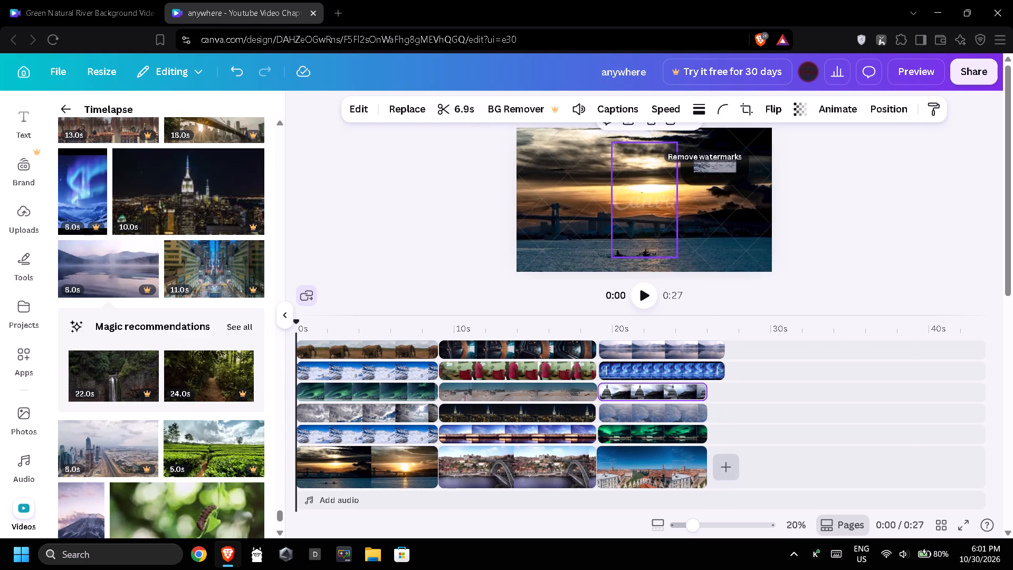
drag(718, 368, 709, 368)
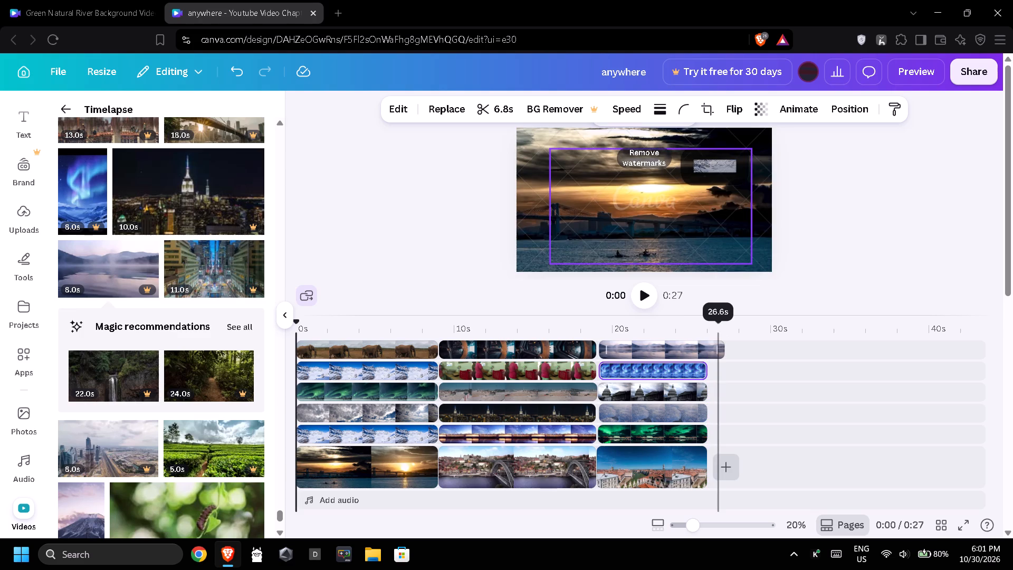
drag(718, 350, 706, 350)
click(737, 351)
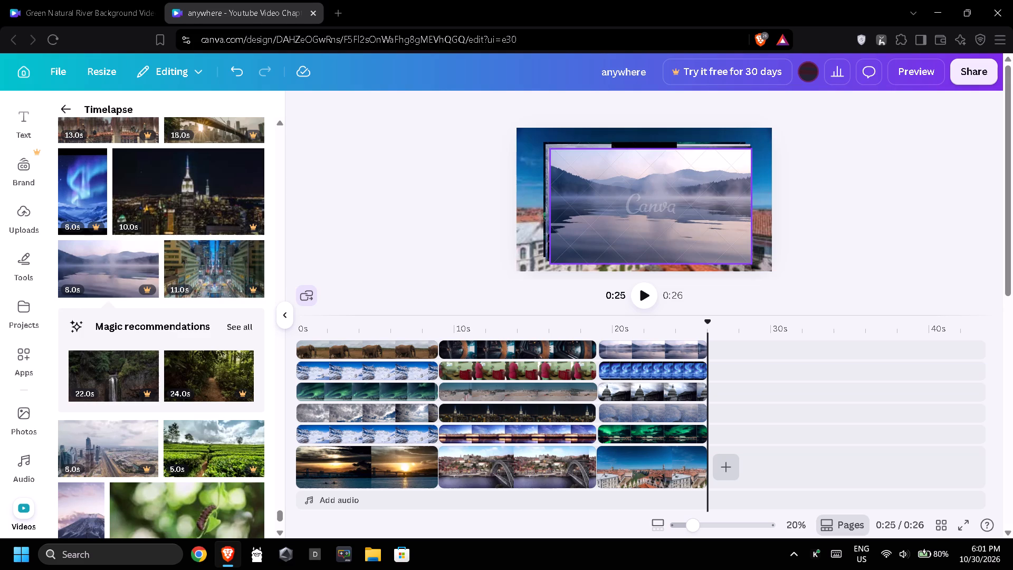
Shrink the third segment's misty lake overlay toward the frame's lower-left corner and the Capitol overlay toward its upper-right corner.
click(639, 213)
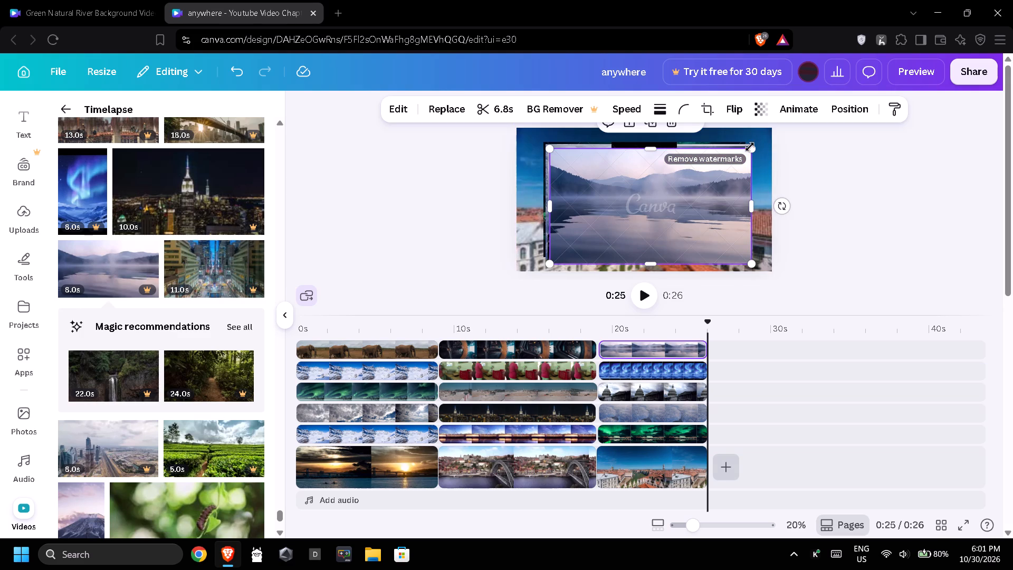
drag(750, 147, 646, 232)
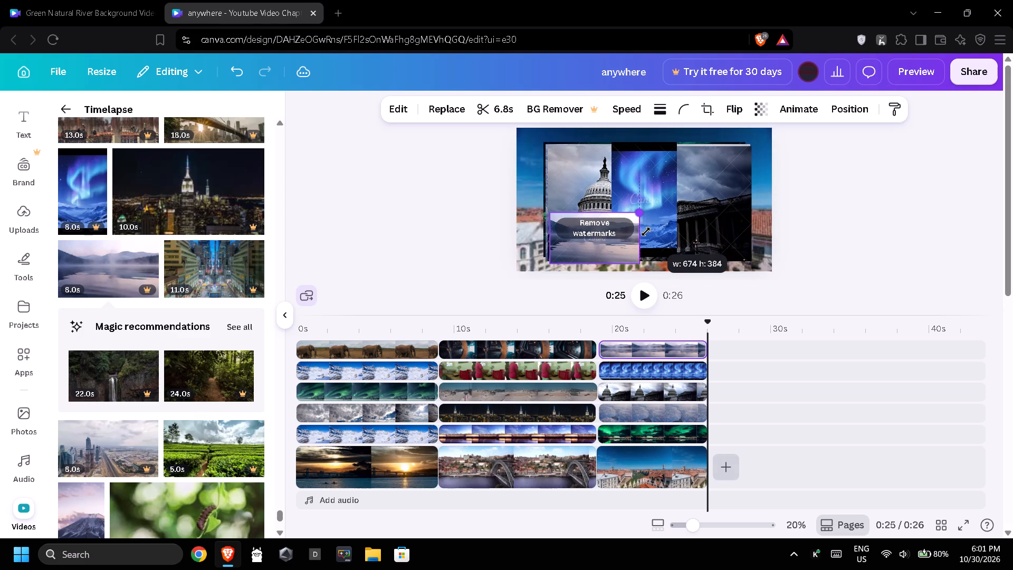
drag(646, 232, 637, 240)
click(652, 205)
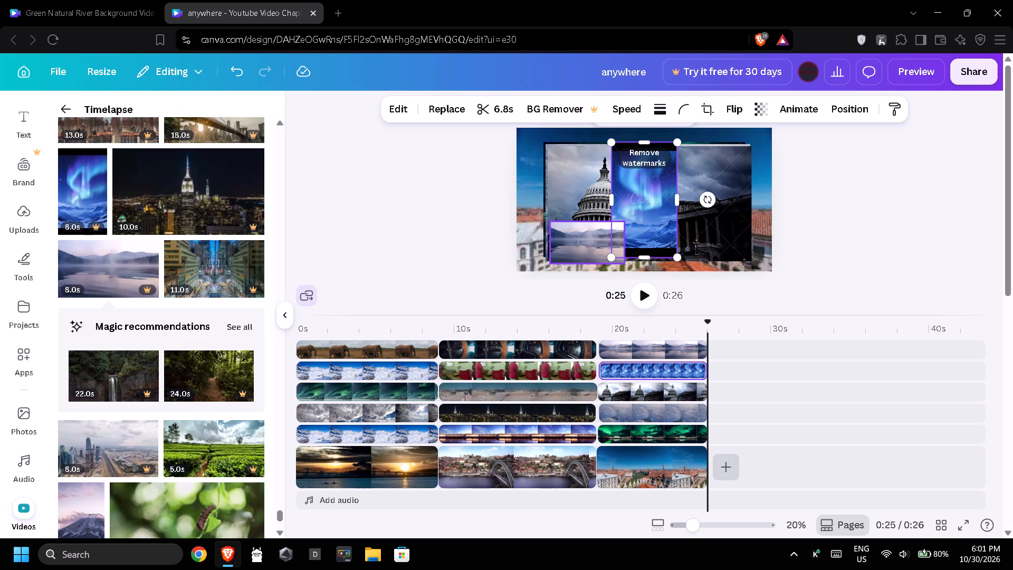
click(561, 208)
drag(549, 258, 592, 229)
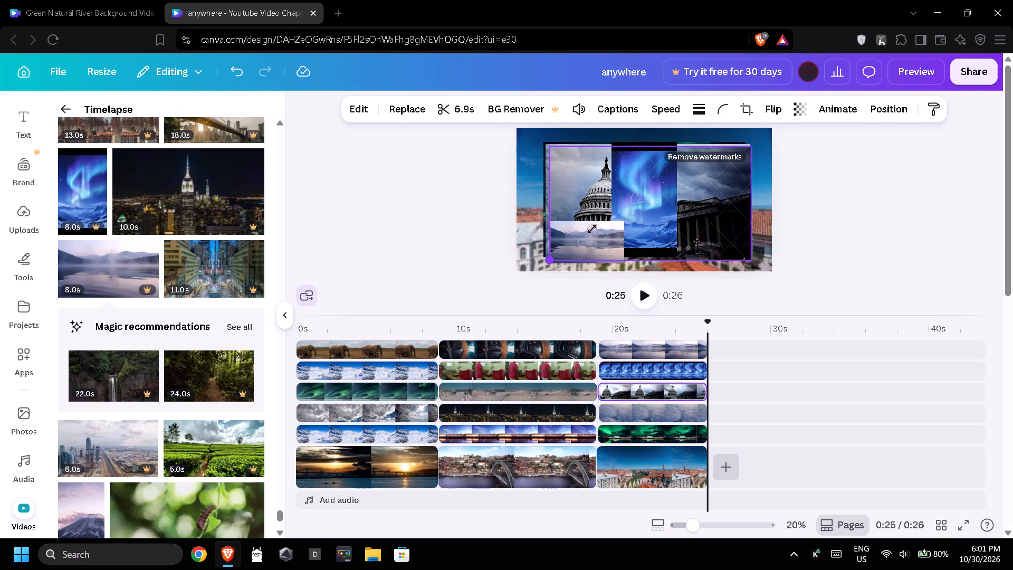
drag(592, 229, 684, 185)
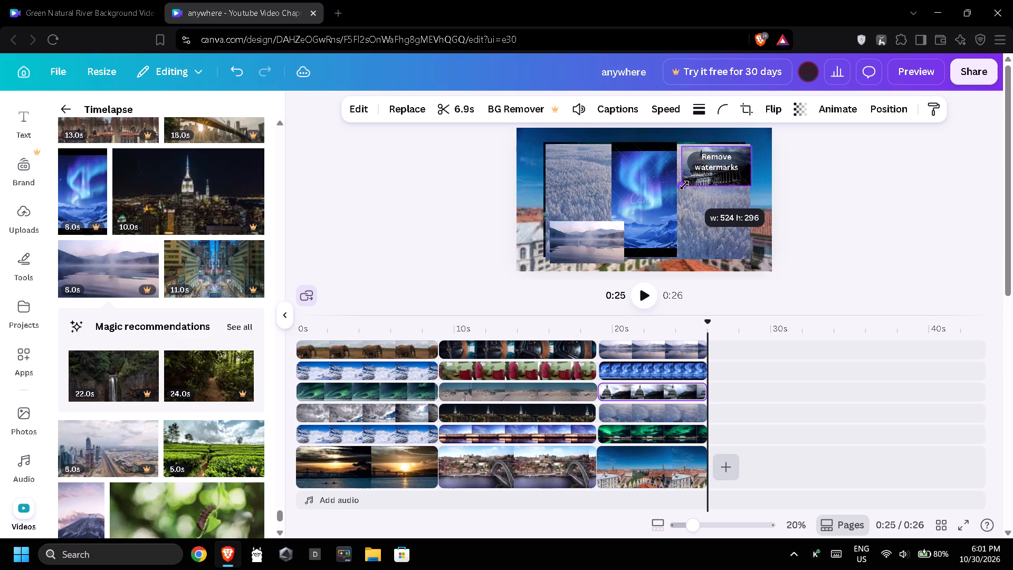
drag(684, 185, 681, 188)
Crop the portrait blue aurora overlay at its top and bottom into a small landscape rectangle in the centre of the frame.
click(657, 204)
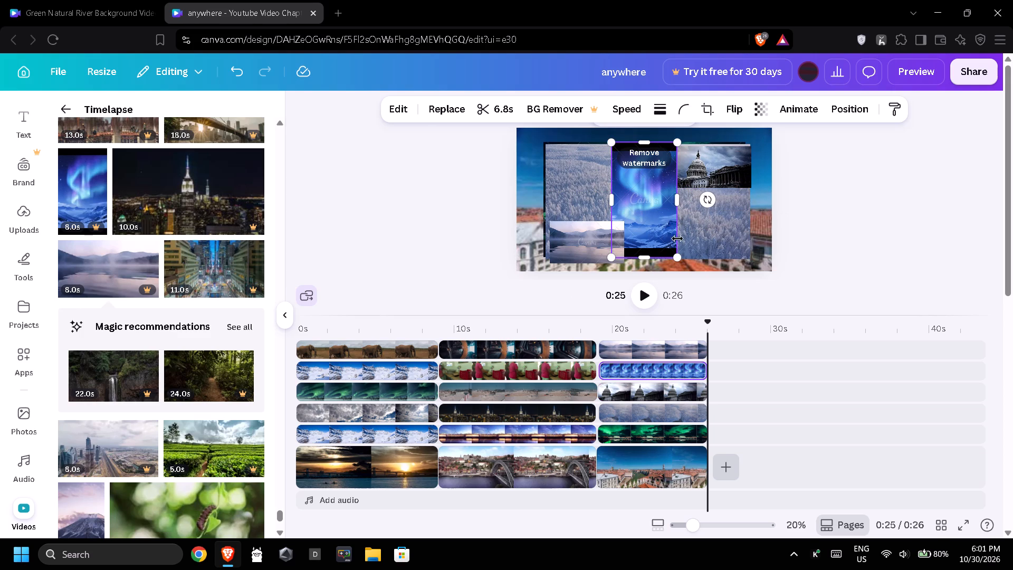
drag(677, 258, 684, 246)
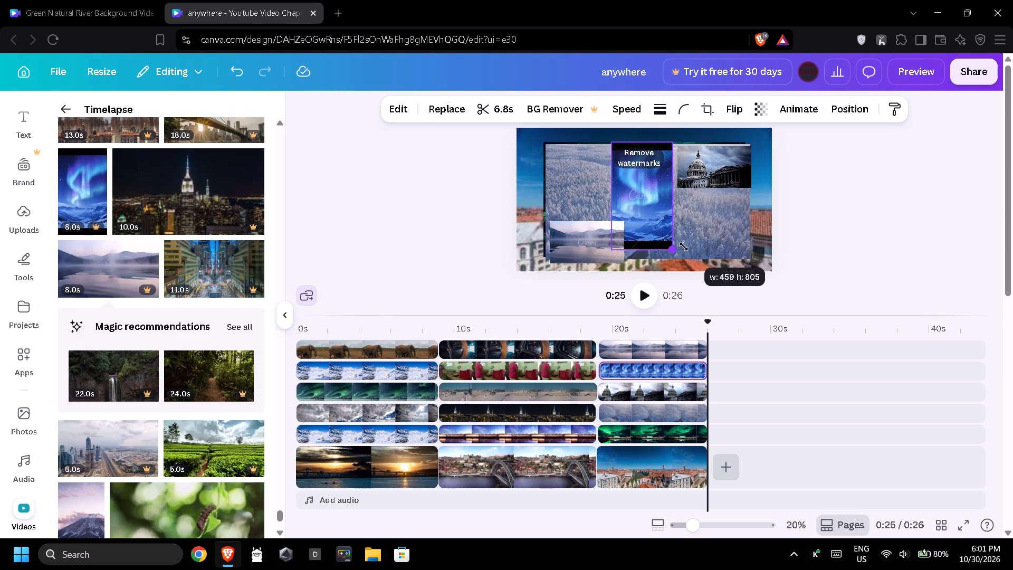
drag(684, 246, 684, 252)
drag(647, 256, 649, 222)
drag(641, 140, 645, 174)
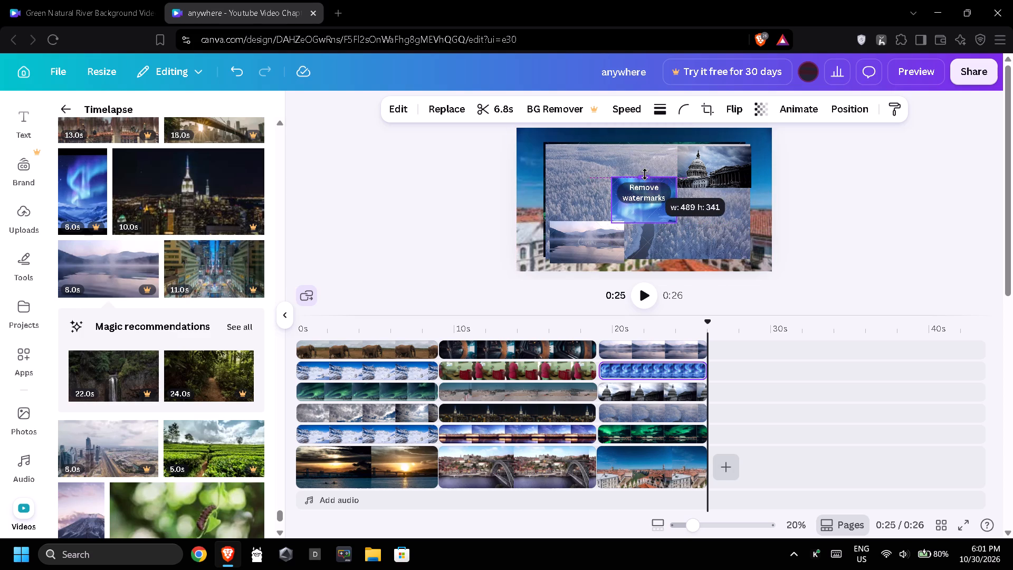
drag(645, 174, 646, 182)
Shrink the snowy forest overlay into the frame's upper-left area and the green aurora harbour overlay into its lower-right area.
click(562, 172)
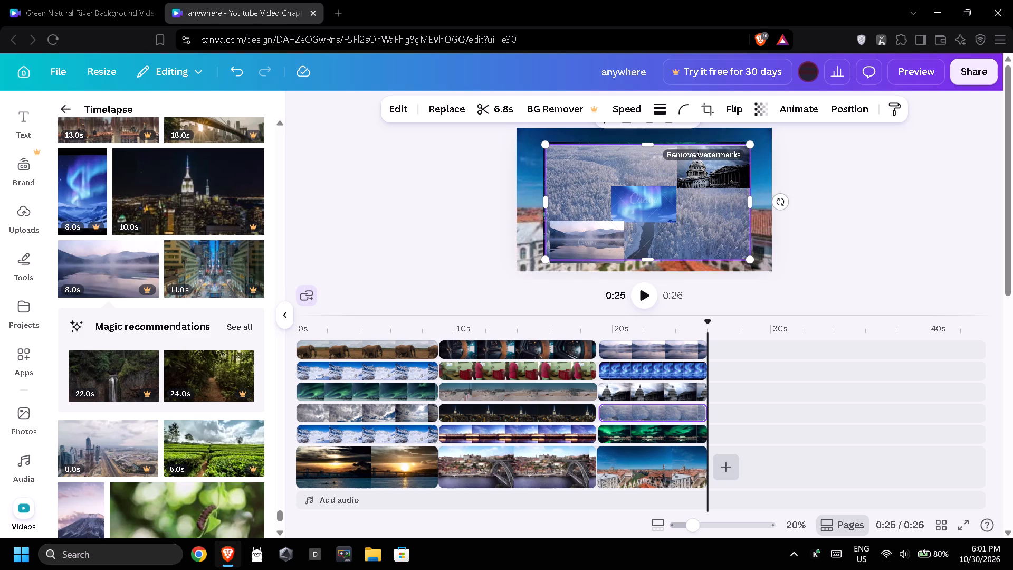
drag(747, 262, 747, 261)
drag(747, 261, 609, 207)
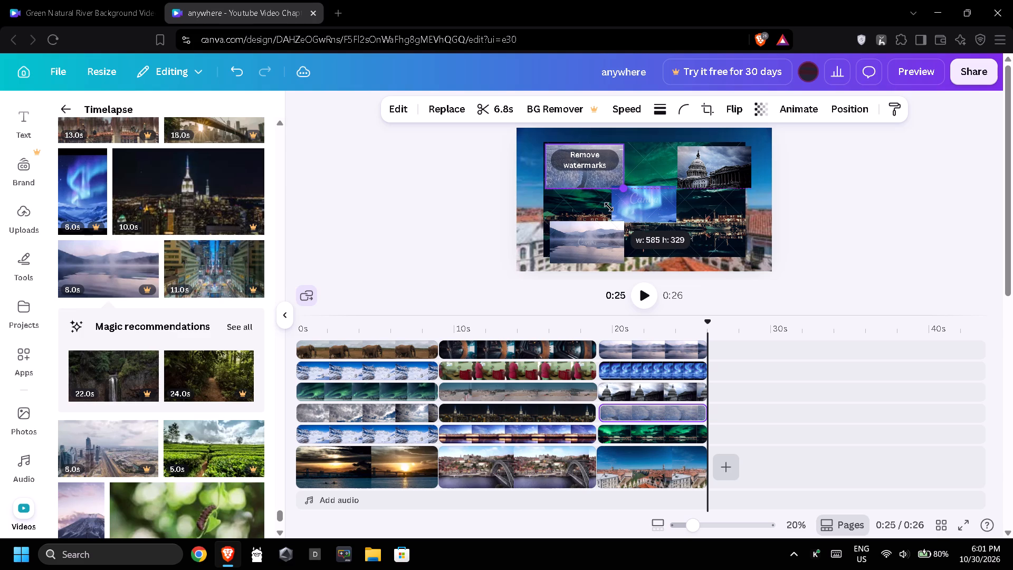
drag(609, 207, 607, 206)
click(600, 208)
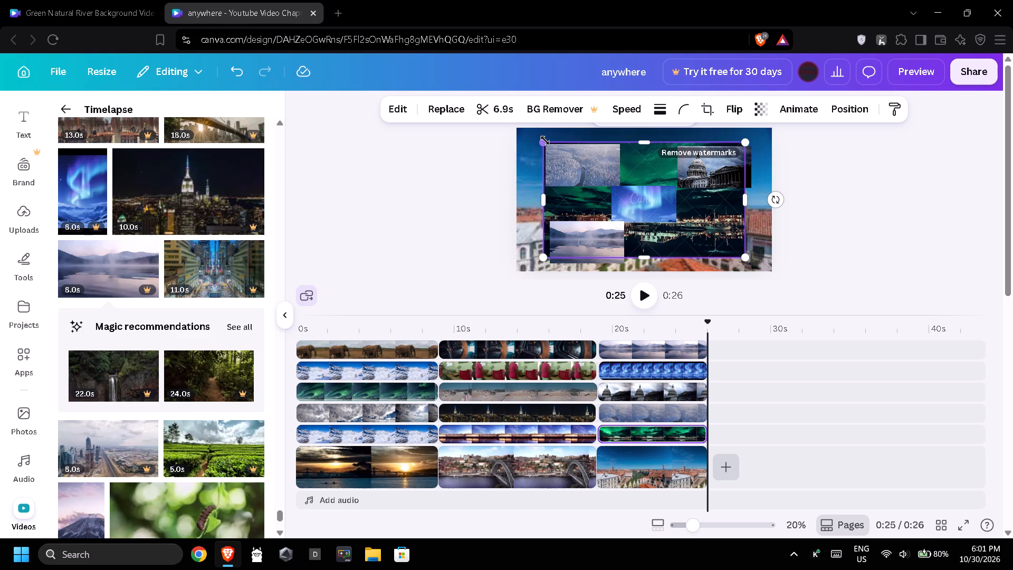
drag(545, 140, 674, 215)
click(726, 198)
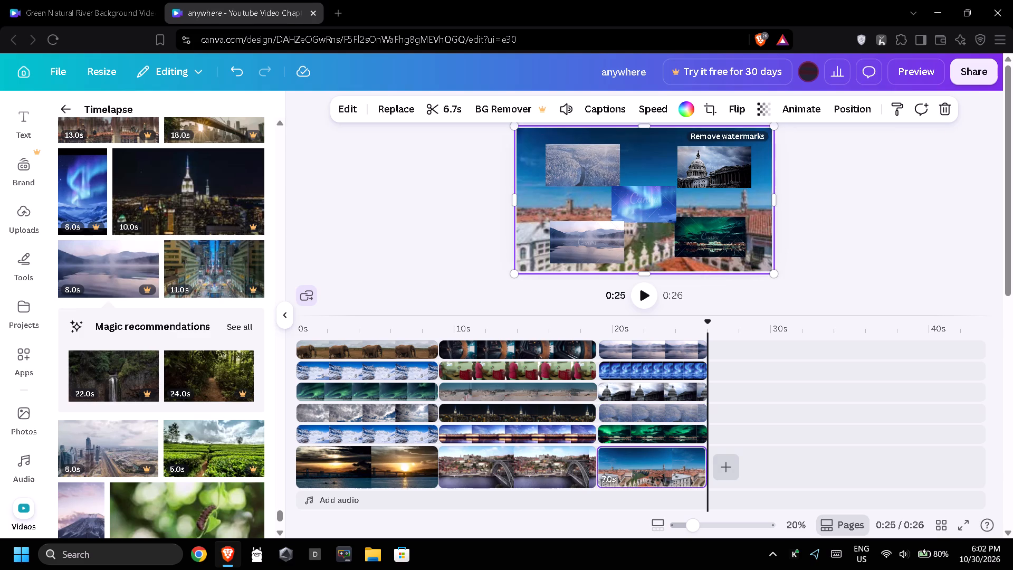
Add a very thick solid black stroke to the green aurora harbour and Capitol overlays.
click(694, 241)
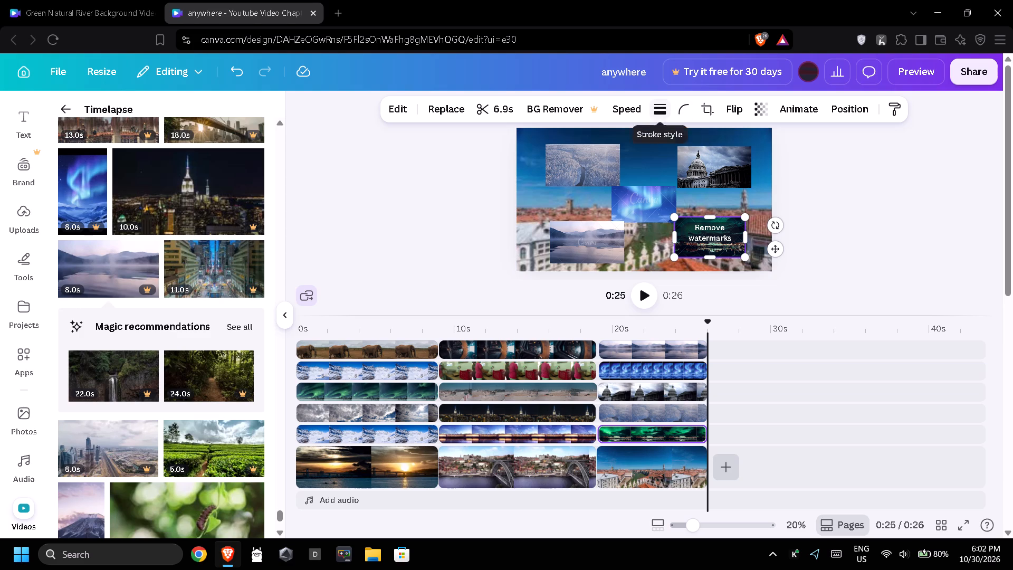
click(663, 111)
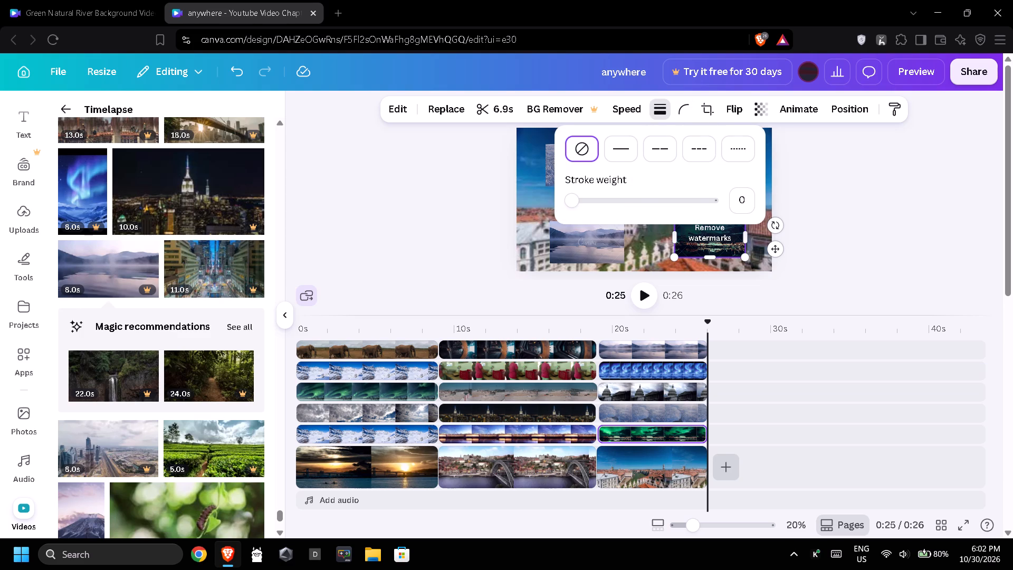
drag(683, 197, 709, 198)
click(855, 211)
click(716, 170)
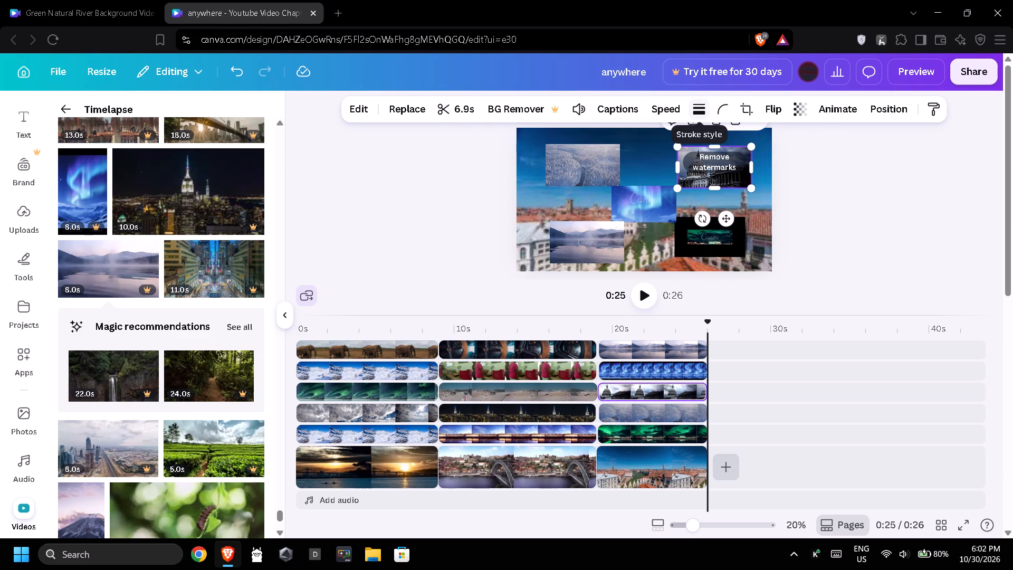
click(692, 112)
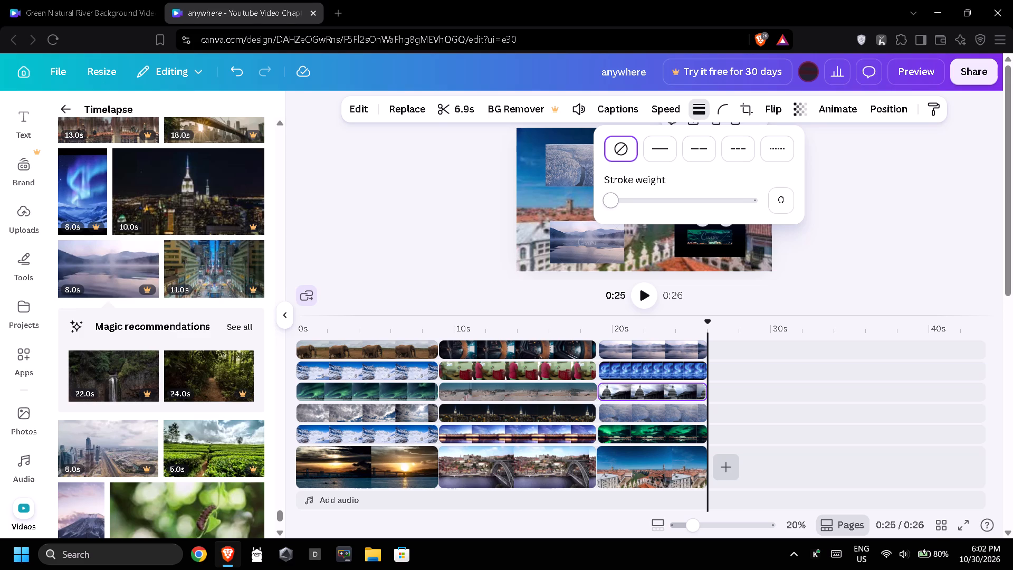
drag(745, 199, 754, 201)
click(863, 210)
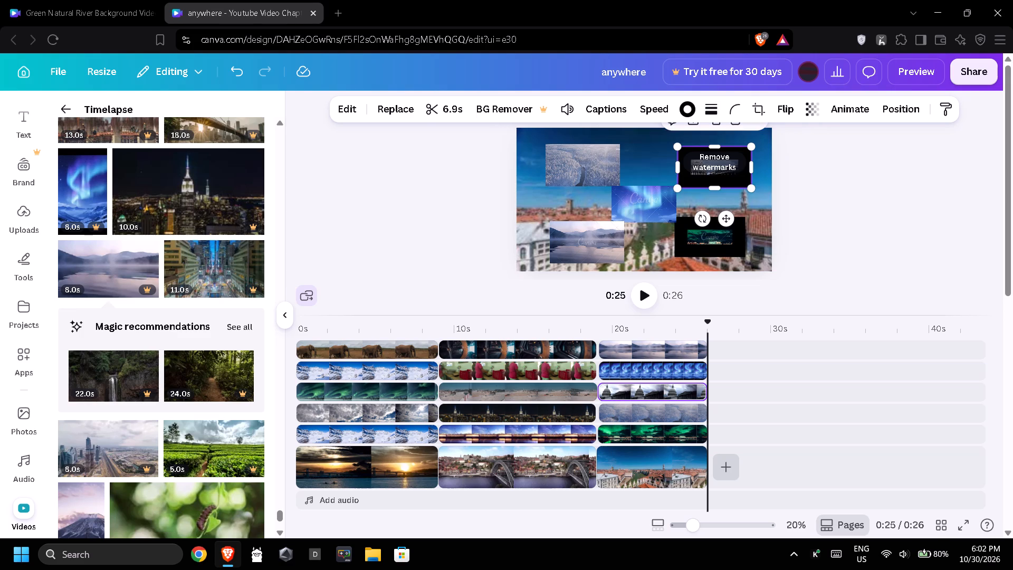
Add a solid black stroke of weight 100 to the blue aurora, snowy forest and misty lake overlays.
click(648, 205)
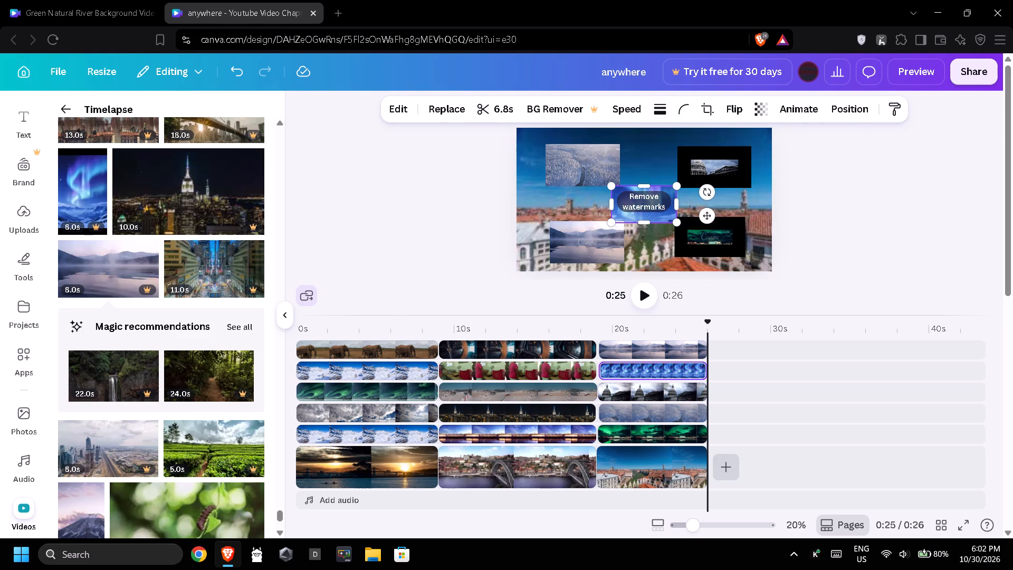
click(664, 116)
drag(703, 202, 729, 207)
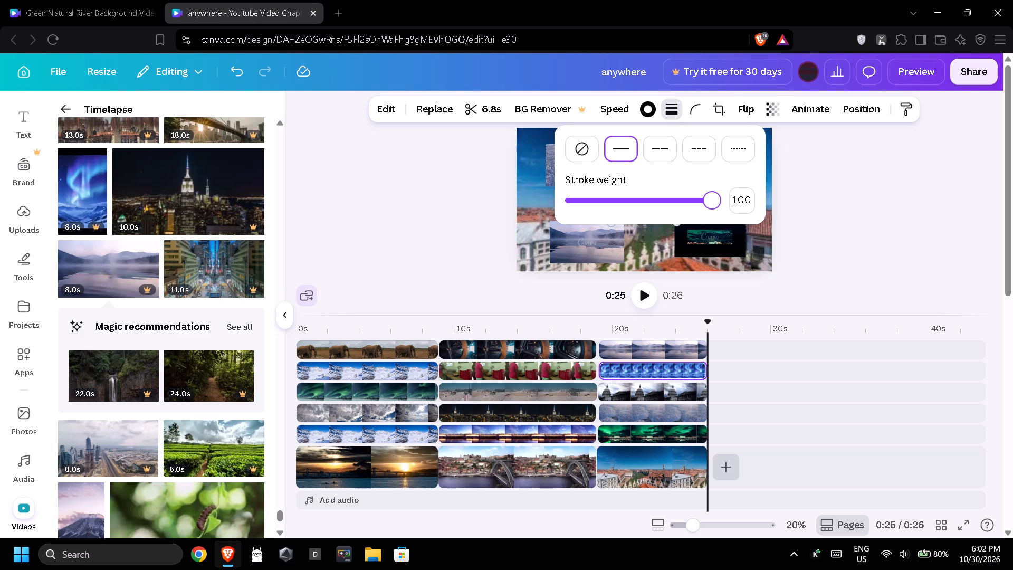
click(471, 206)
click(596, 171)
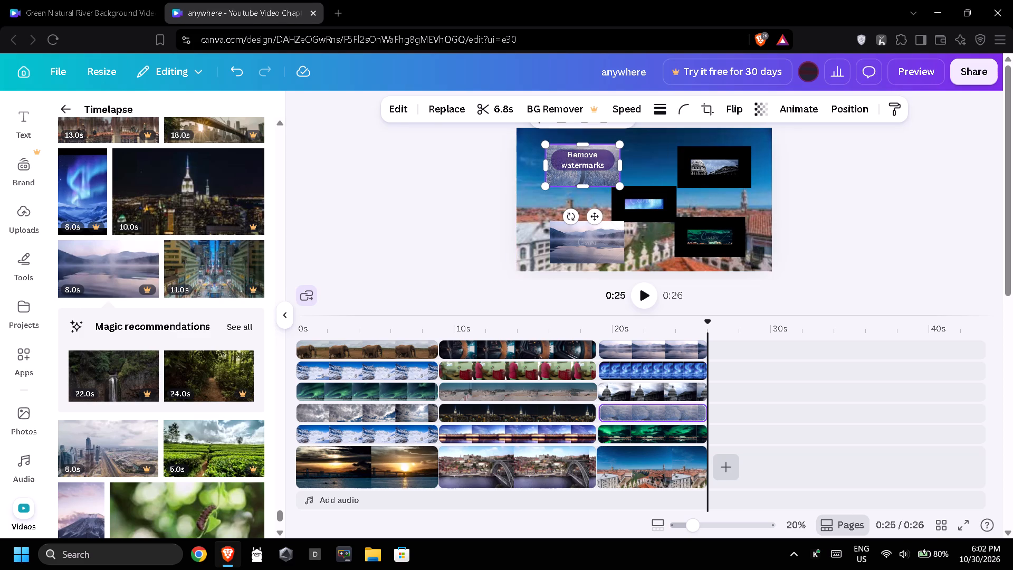
click(658, 109)
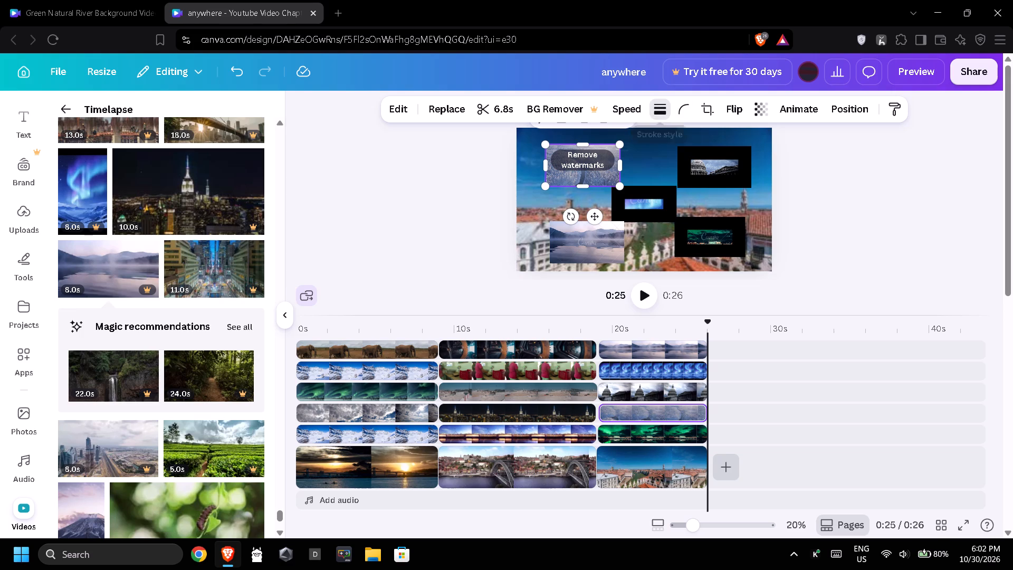
drag(664, 198, 713, 206)
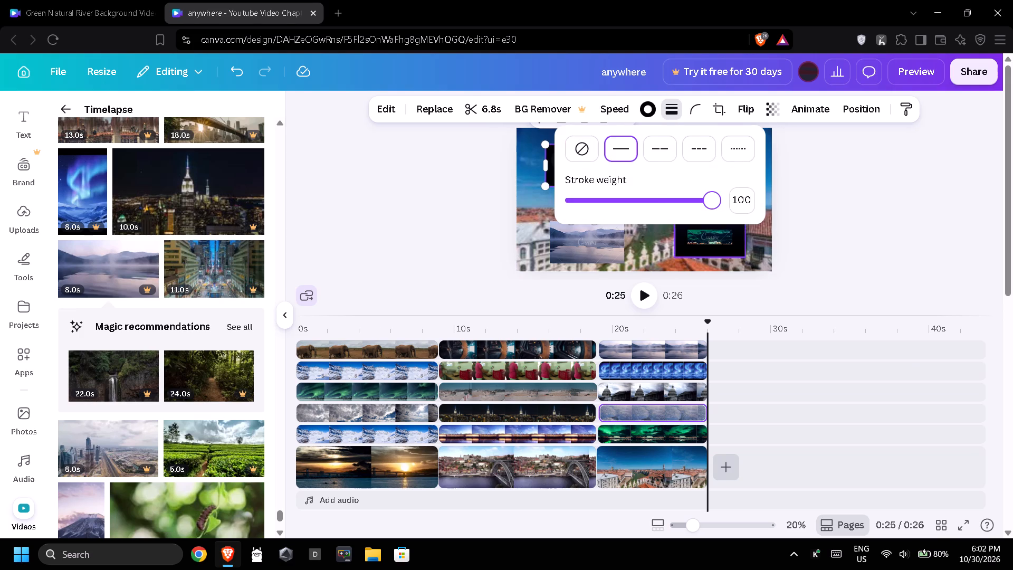
click(597, 249)
click(661, 115)
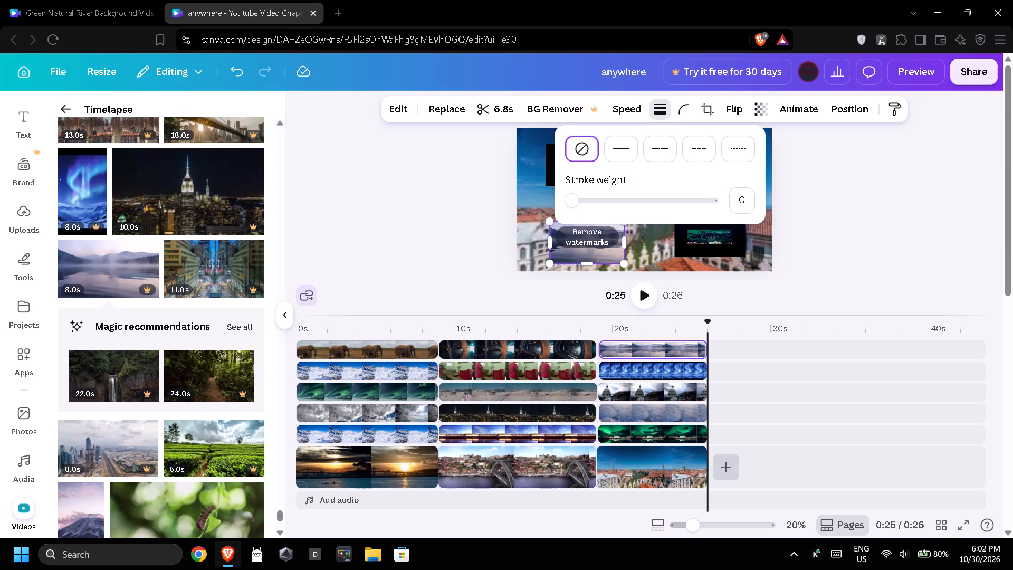
drag(693, 201, 729, 206)
click(800, 199)
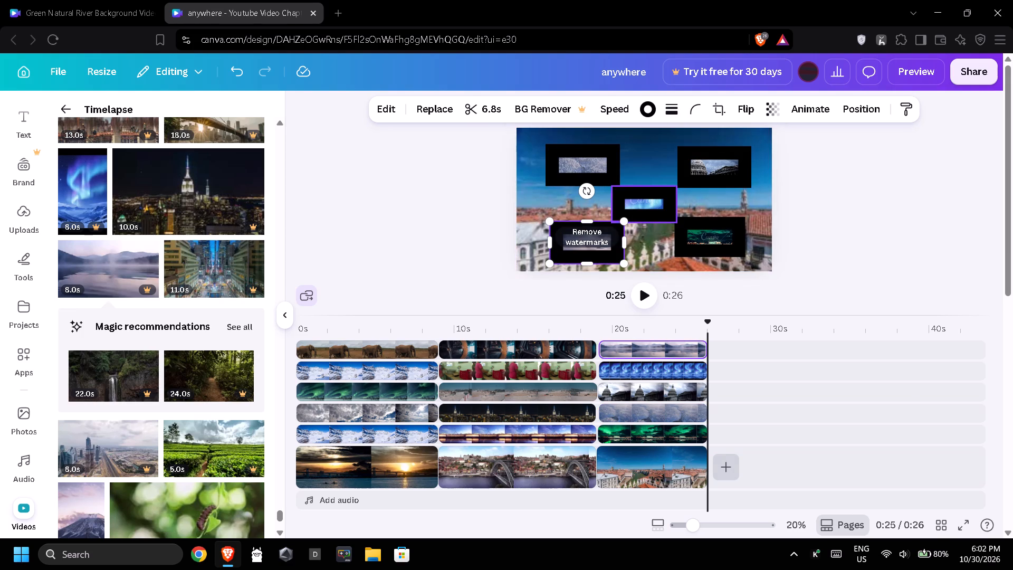
Set the corner rounding of the blue aurora and green aurora harbour overlays to 100.
click(645, 199)
click(695, 115)
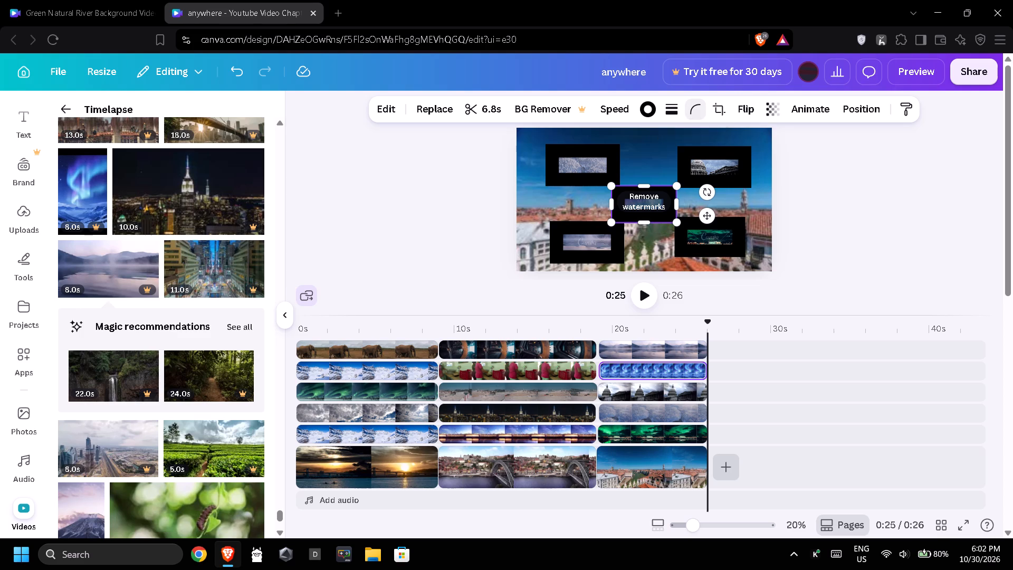
drag(721, 162, 740, 165)
click(710, 232)
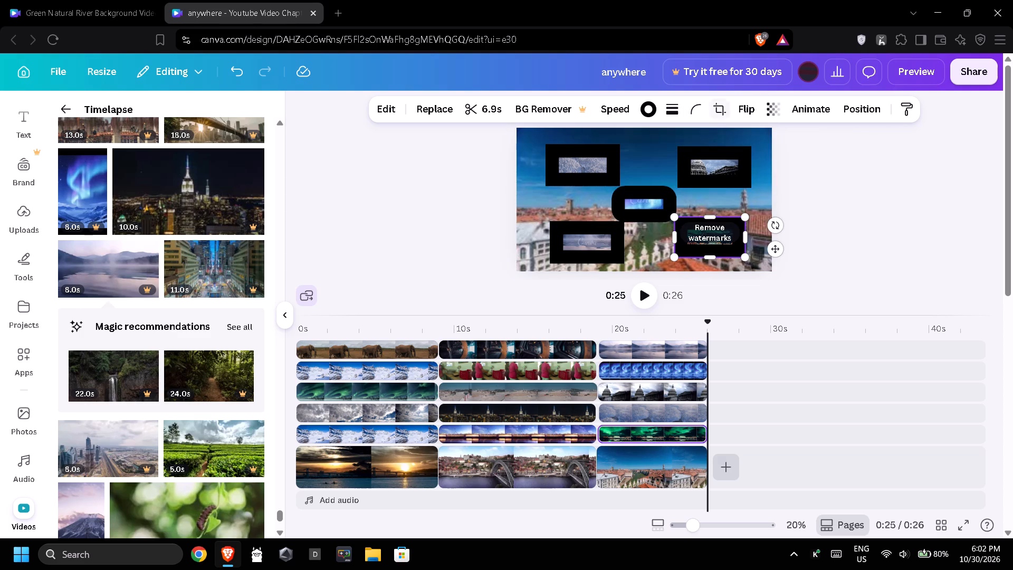
click(698, 110)
drag(716, 168, 744, 173)
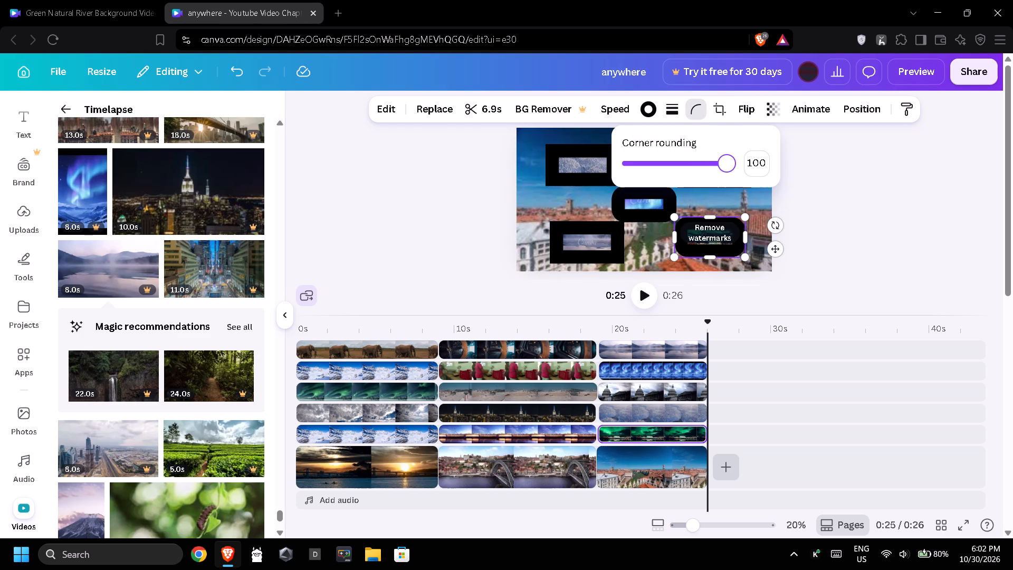
Set the corner rounding of the Capitol, snowy forest and misty lake overlays to 100.
click(582, 158)
click(718, 154)
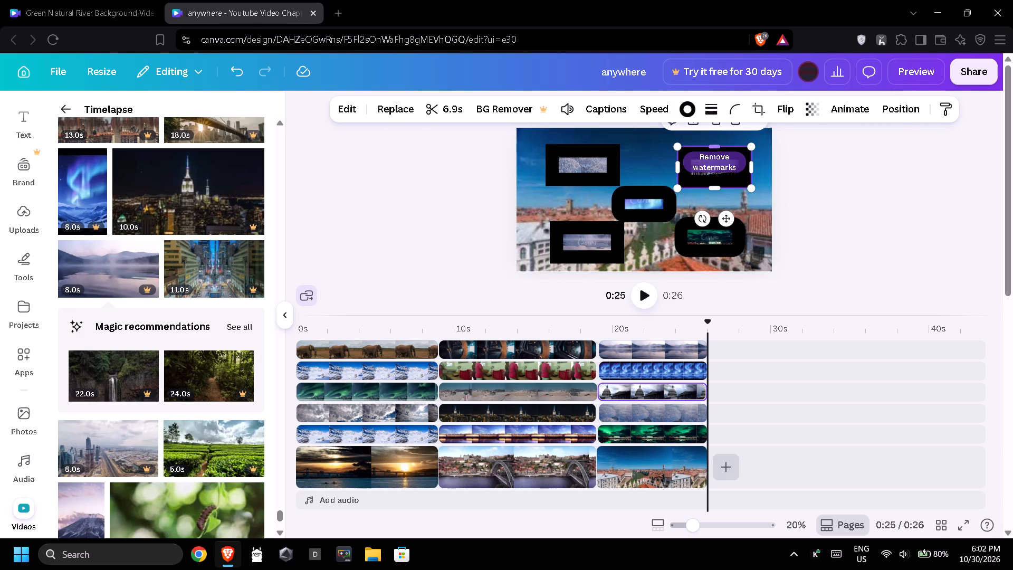
click(731, 111)
drag(745, 160, 778, 168)
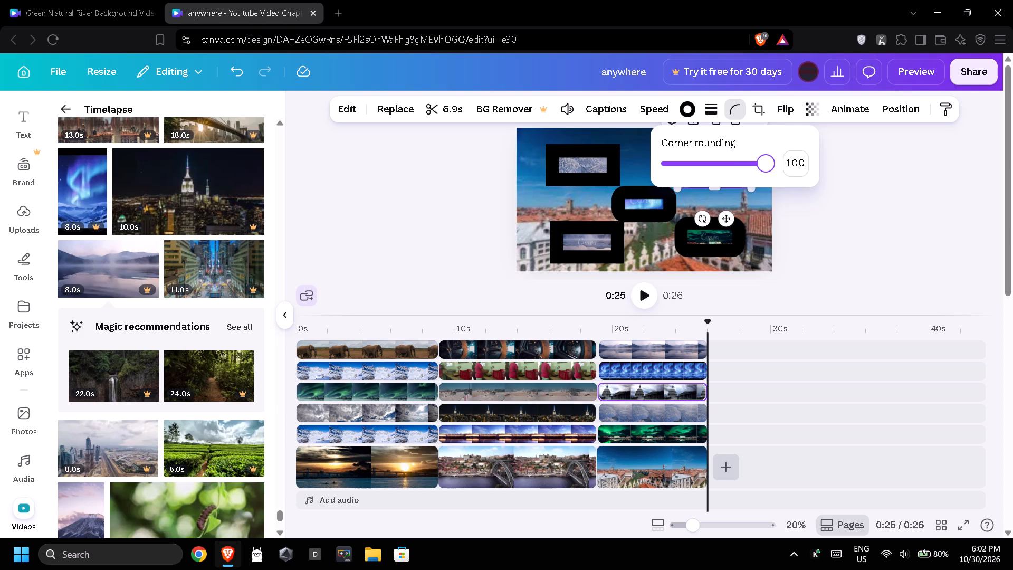
click(597, 162)
click(696, 111)
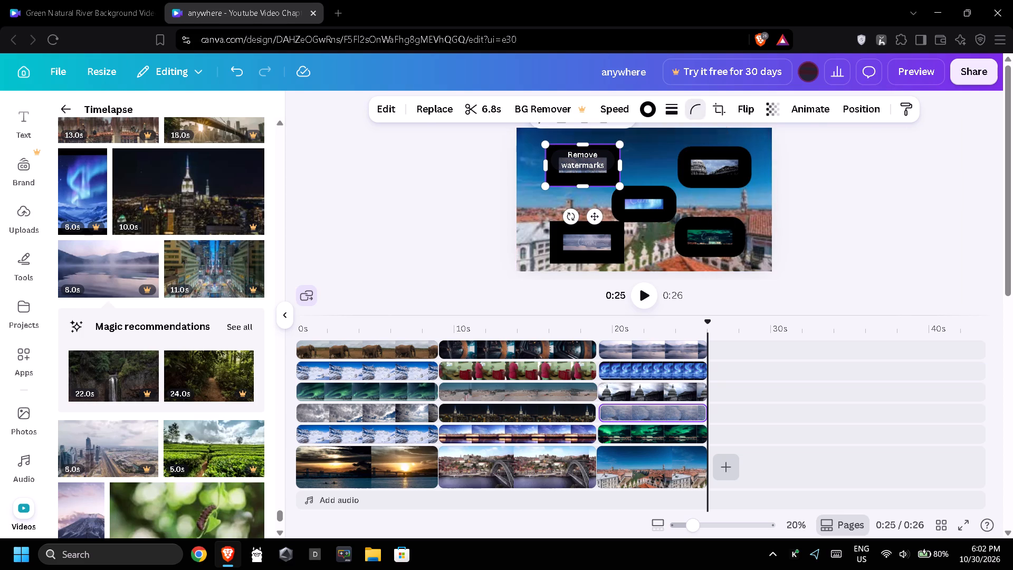
drag(722, 162, 743, 167)
click(609, 232)
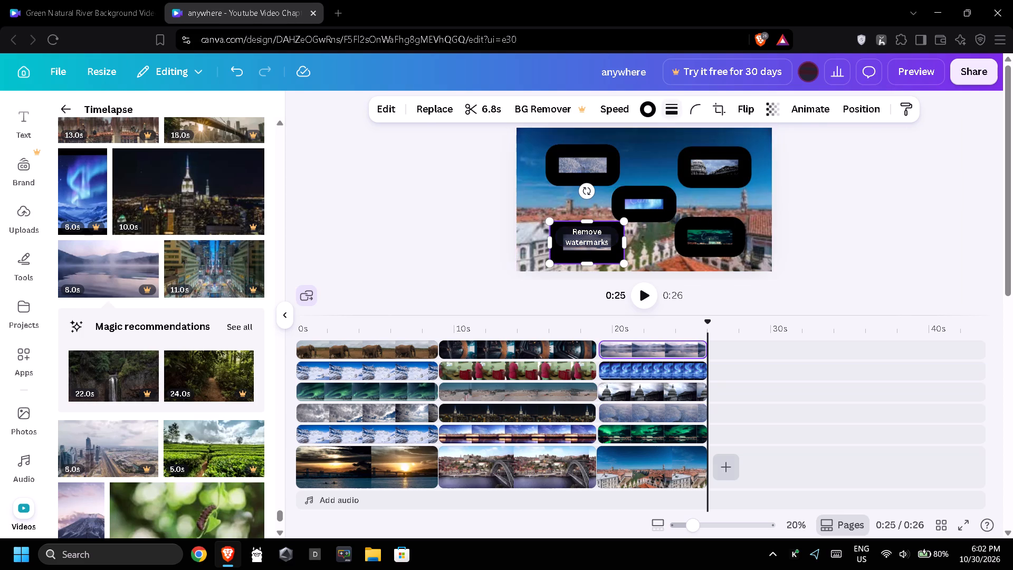
click(695, 110)
drag(705, 157, 735, 166)
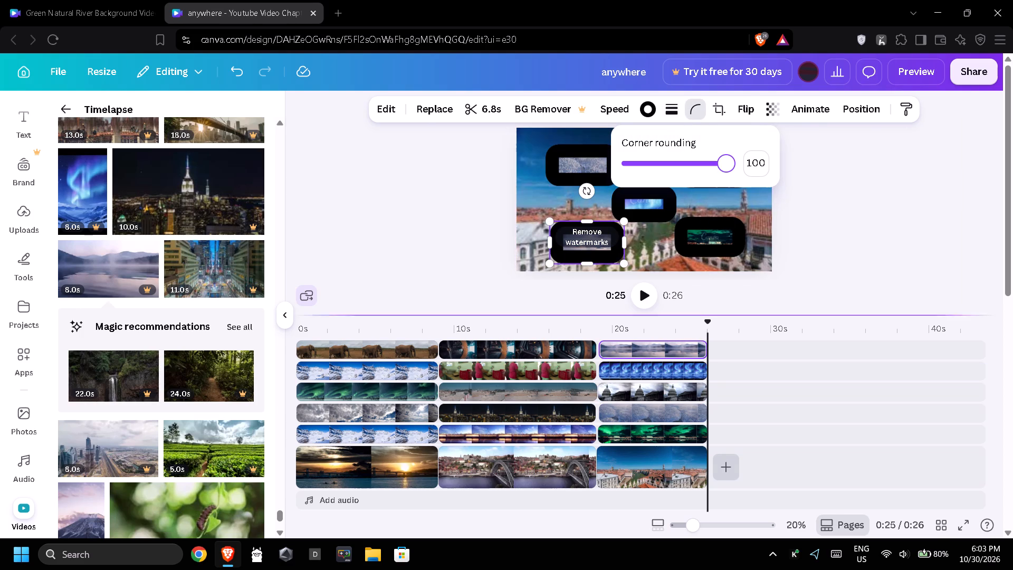
click(727, 338)
click(663, 249)
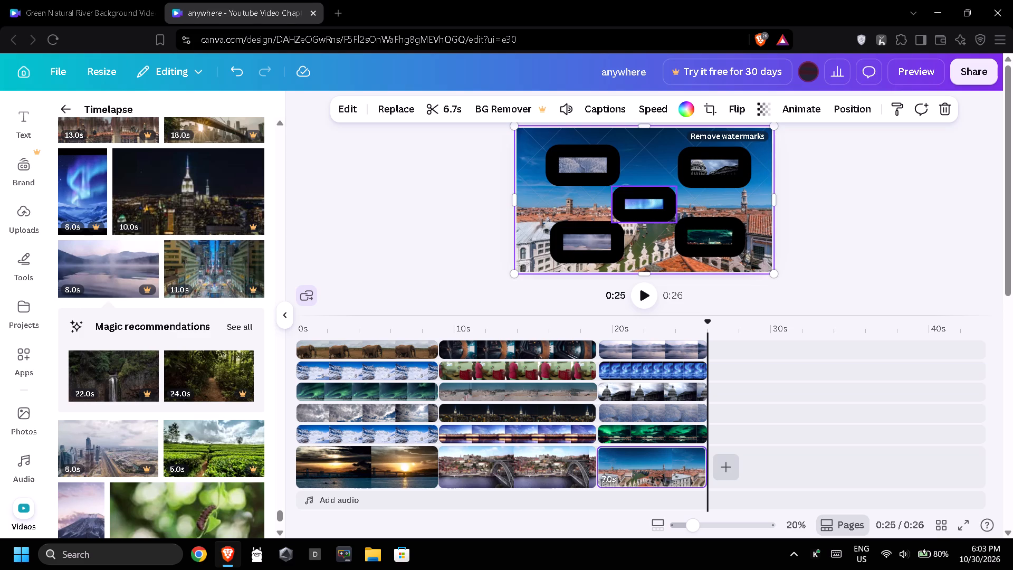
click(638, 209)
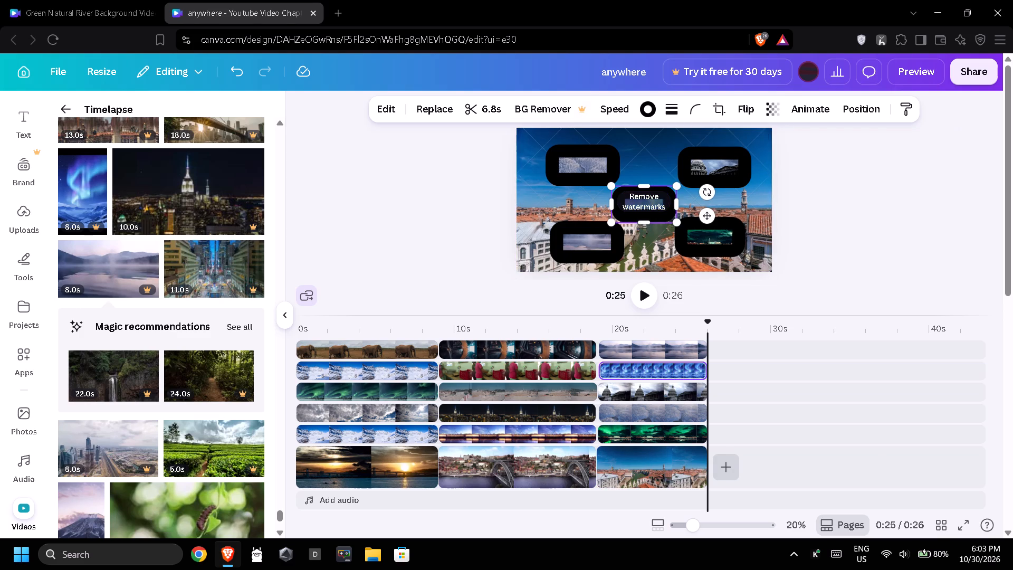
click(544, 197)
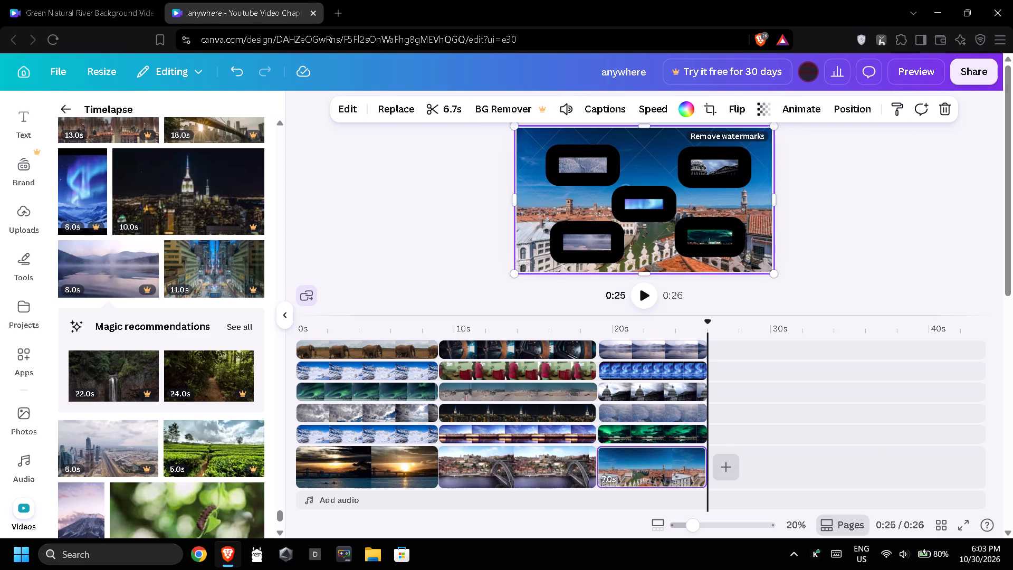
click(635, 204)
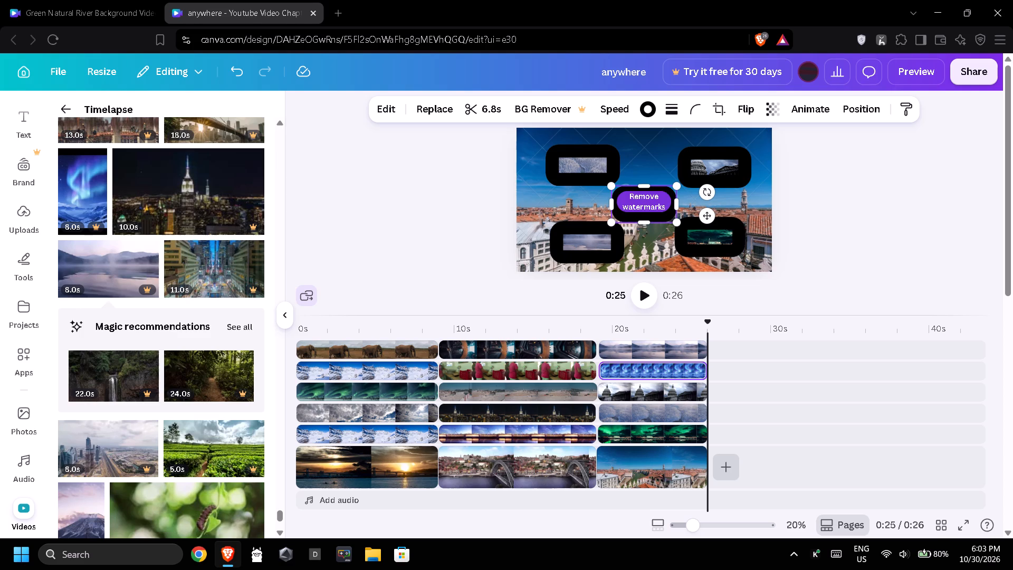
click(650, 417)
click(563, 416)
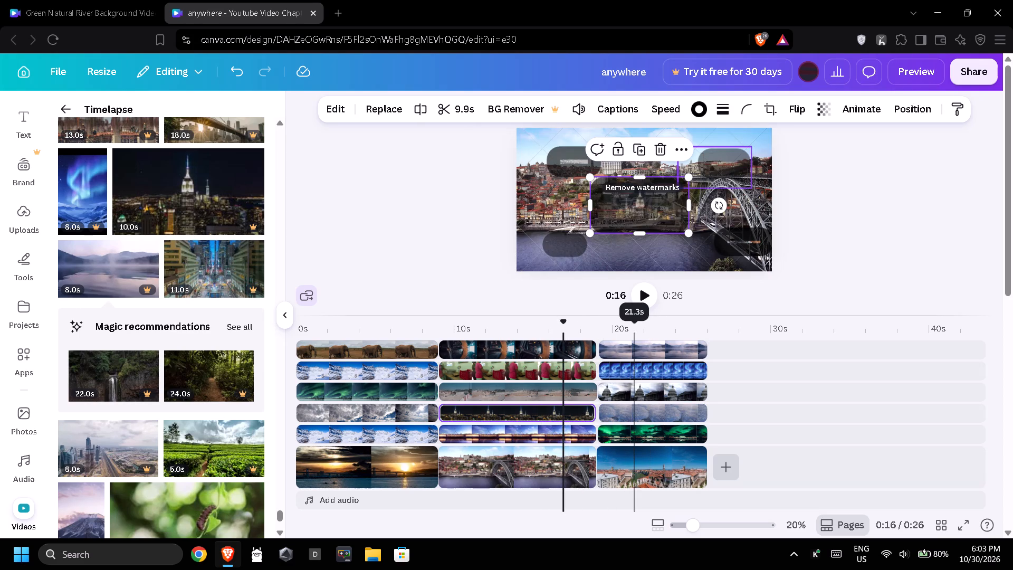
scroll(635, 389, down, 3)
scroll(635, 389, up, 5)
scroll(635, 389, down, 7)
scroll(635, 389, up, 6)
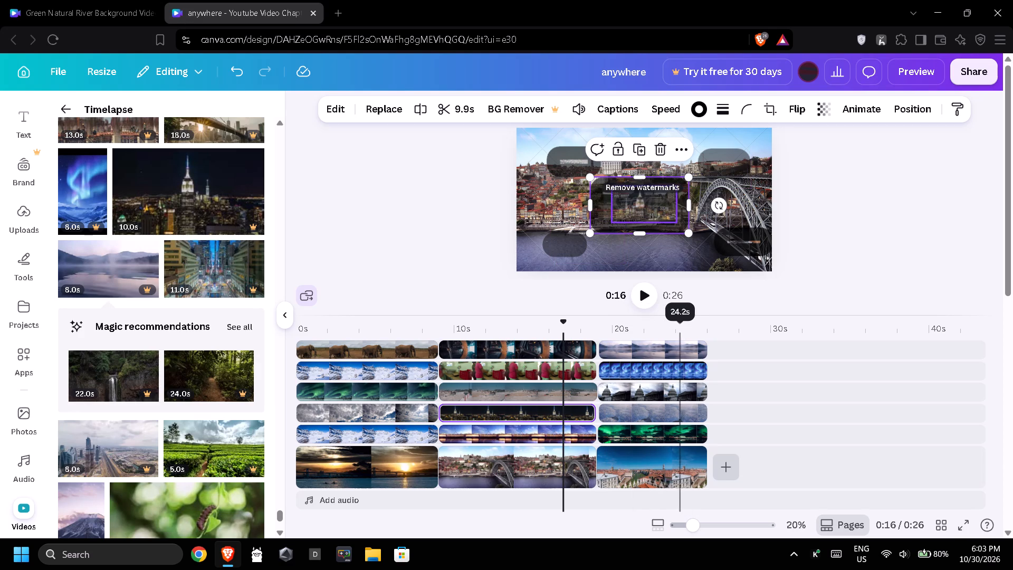
Swap the timeline tracks of the third segment's blue aurora and snowy forest overlays, starting both at the segment's beginning.
drag(664, 372, 711, 408)
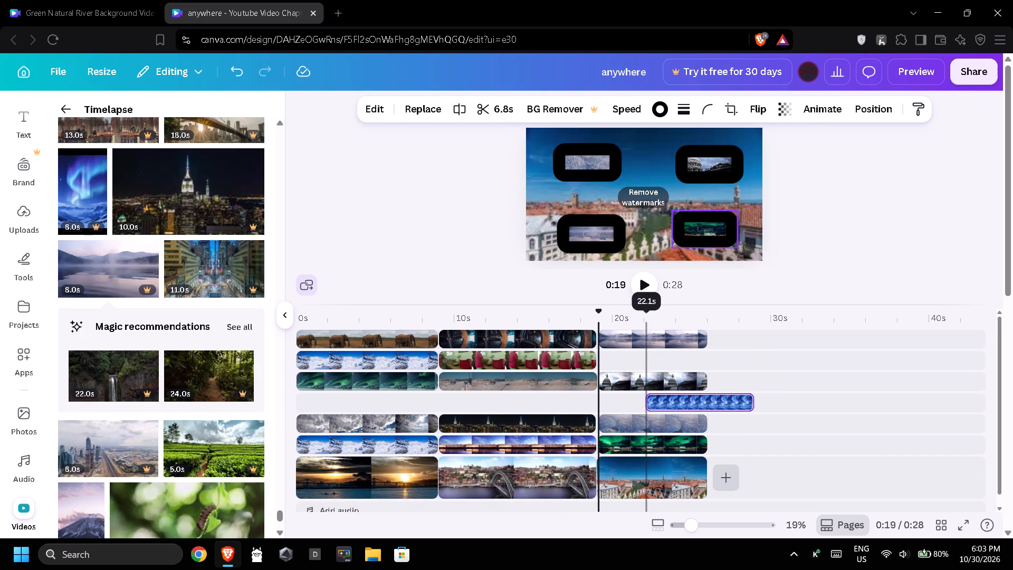
click(642, 428)
drag(696, 403, 650, 400)
drag(646, 420, 642, 363)
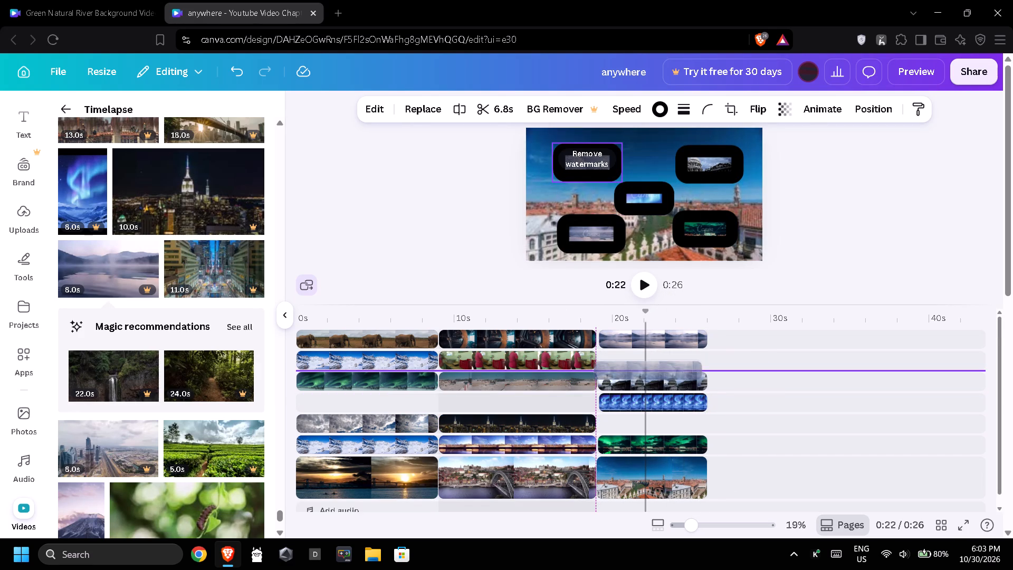
drag(642, 363, 649, 355)
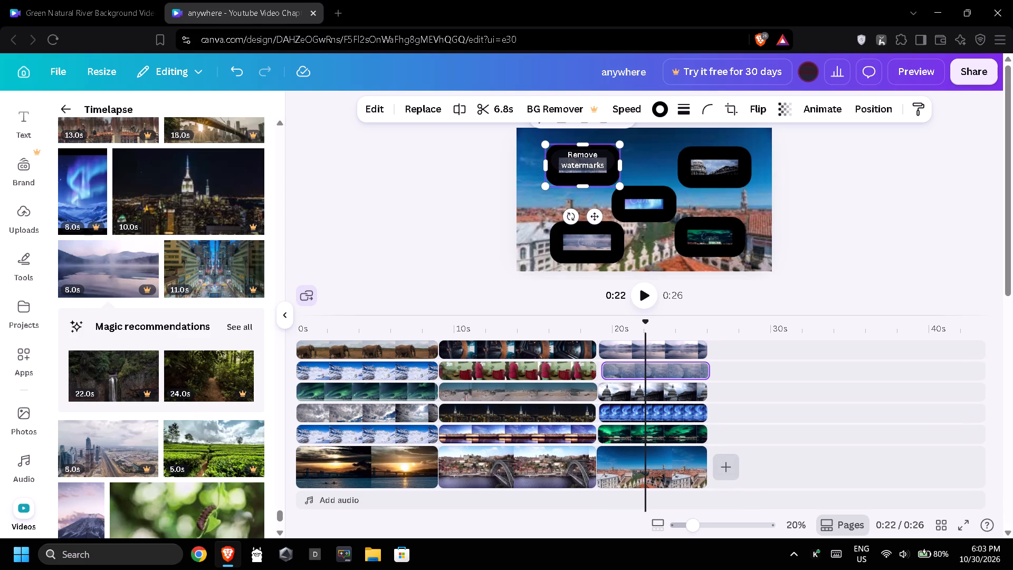
drag(647, 368, 643, 365)
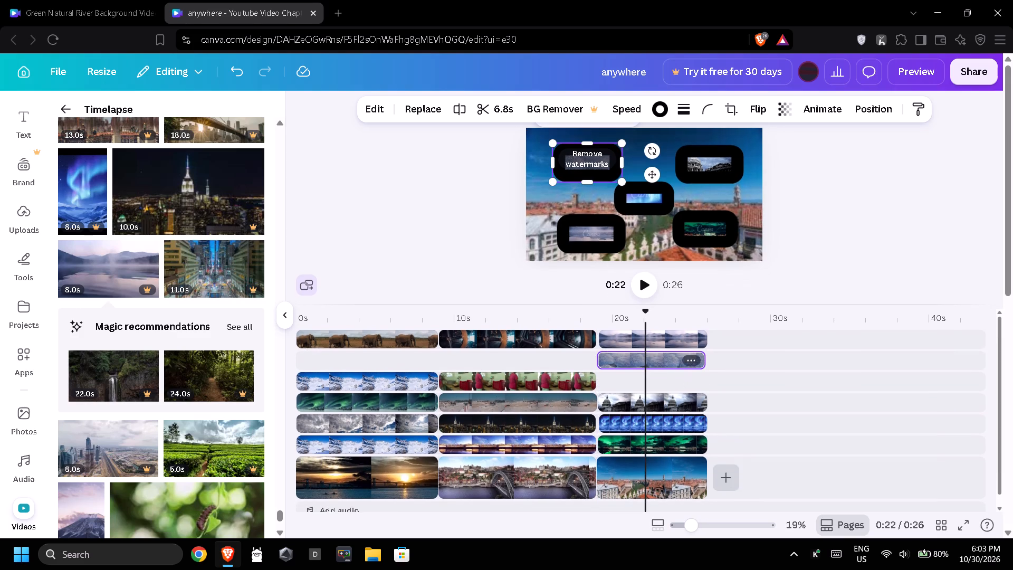
drag(646, 357, 647, 374)
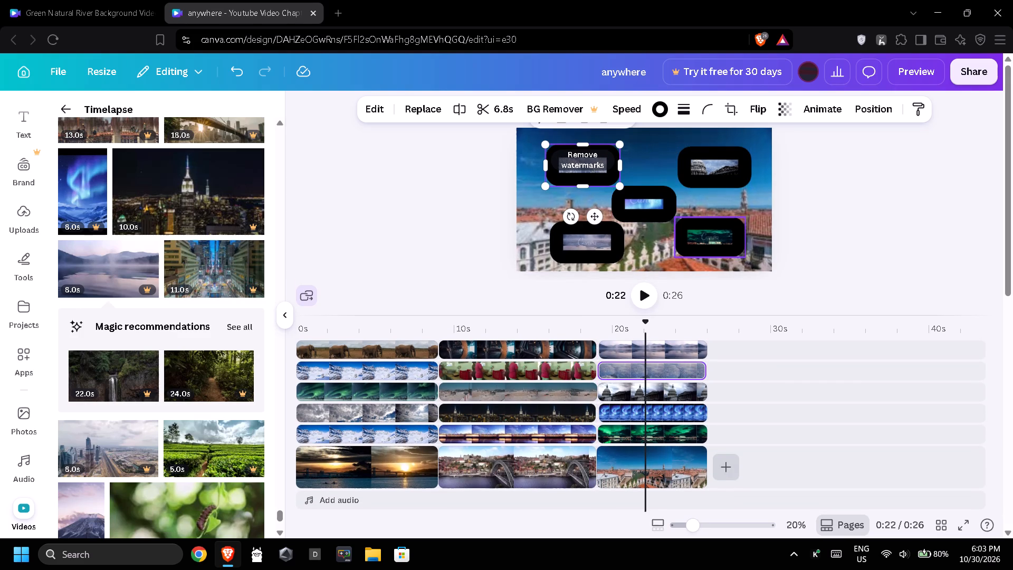
Move the green aurora harbour overlay onto the track above the blue aurora, and the Capitol overlay to the lowest overlay track.
drag(645, 432, 647, 394)
drag(648, 382, 645, 445)
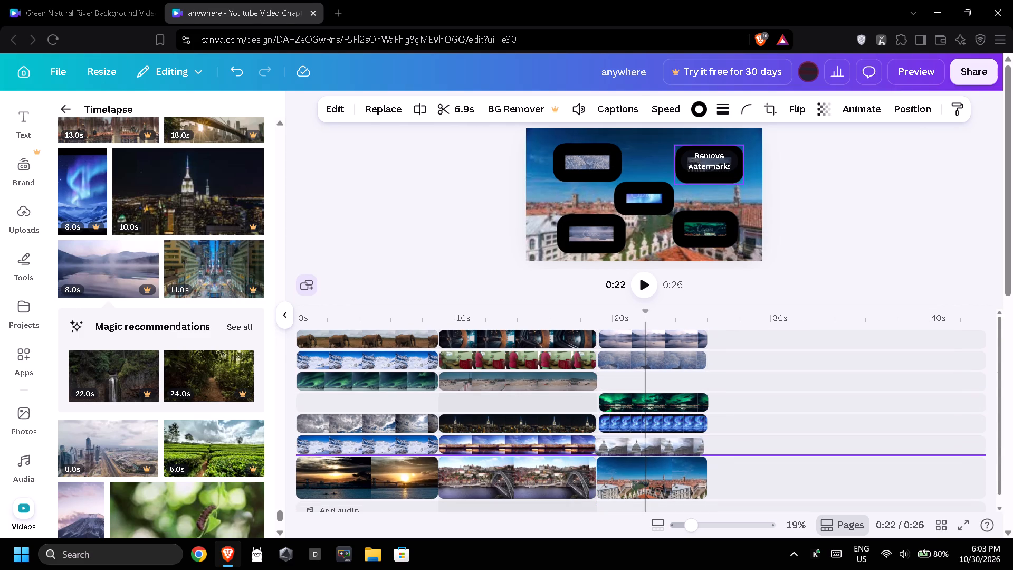
drag(645, 445, 648, 443)
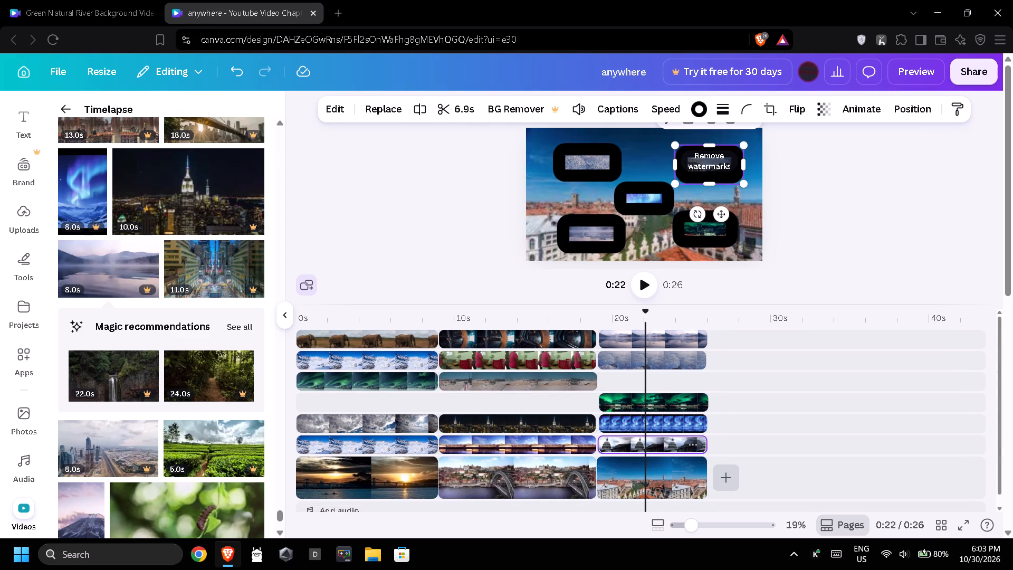
Move the snowy forest overlay onto a track between the green aurora harbour and blue aurora overlays.
drag(656, 356, 655, 381)
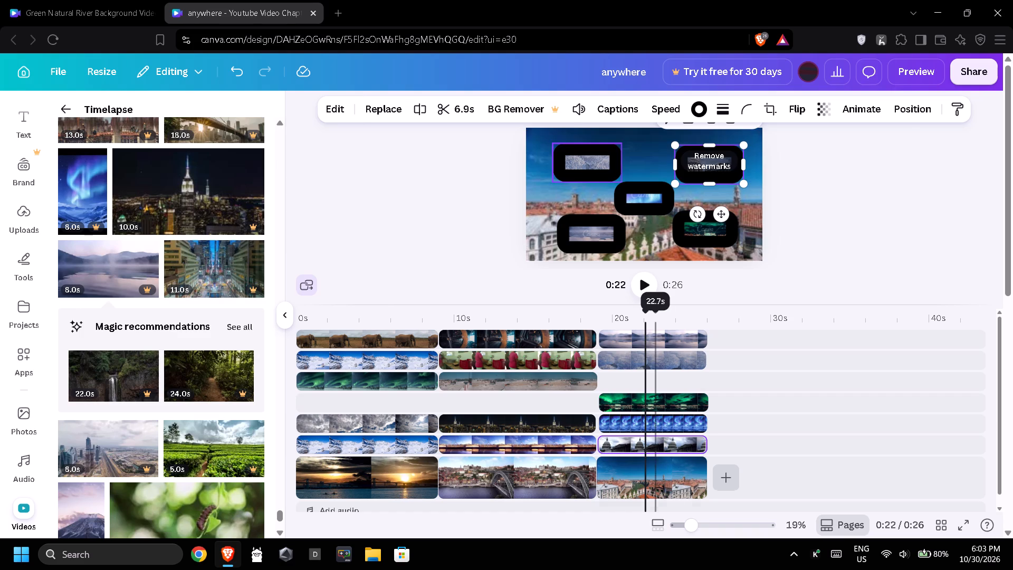
drag(655, 381, 656, 406)
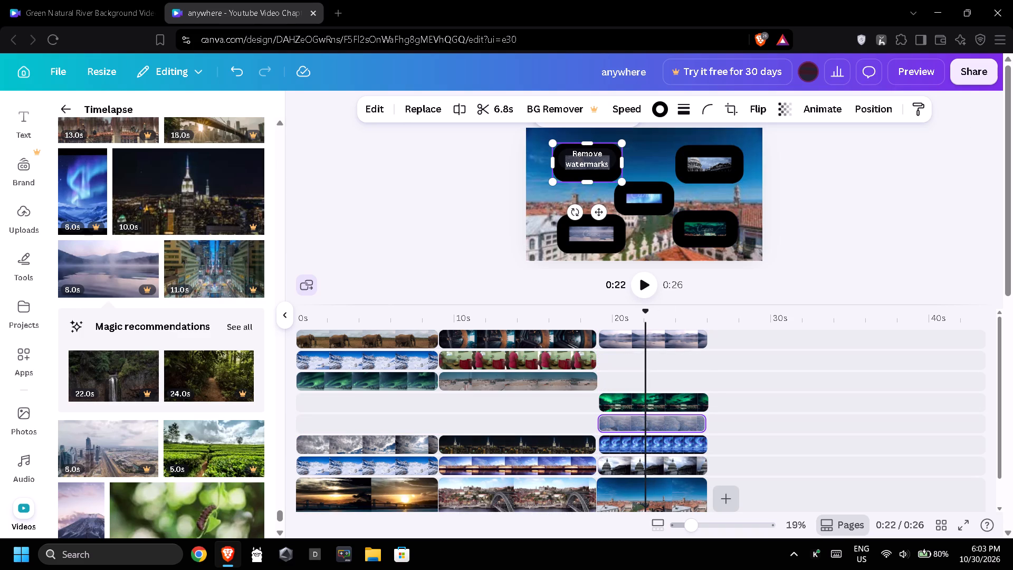
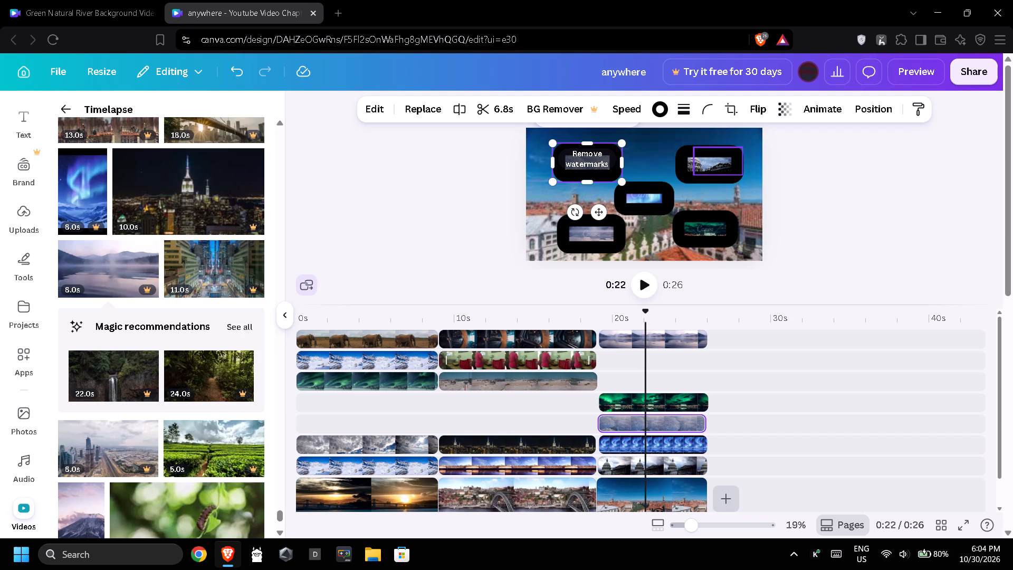
Move the misty lake overlay clip at about 19 s down to the third timeline track, above the green aurora clip.
click(655, 243)
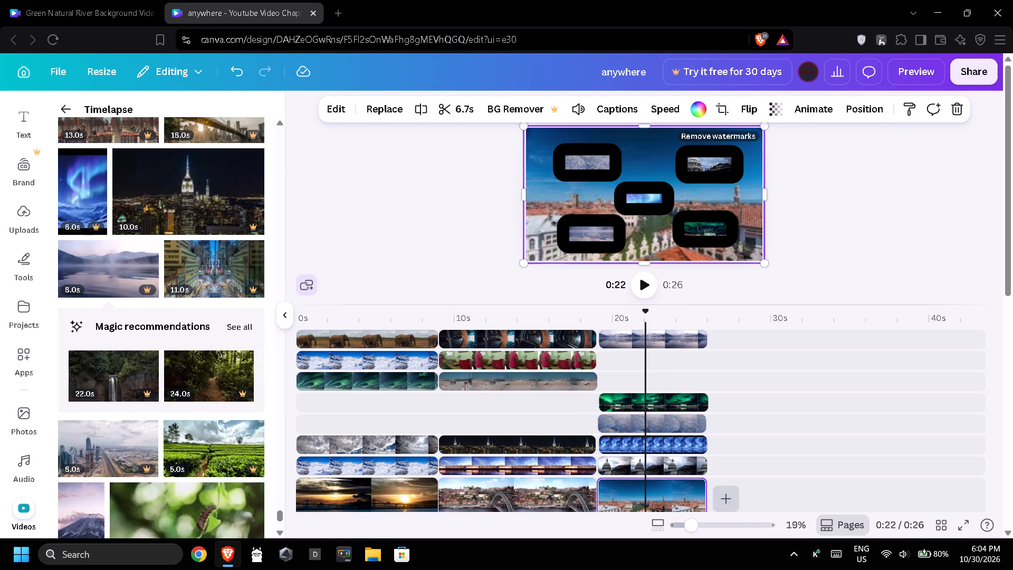
click(746, 396)
click(668, 386)
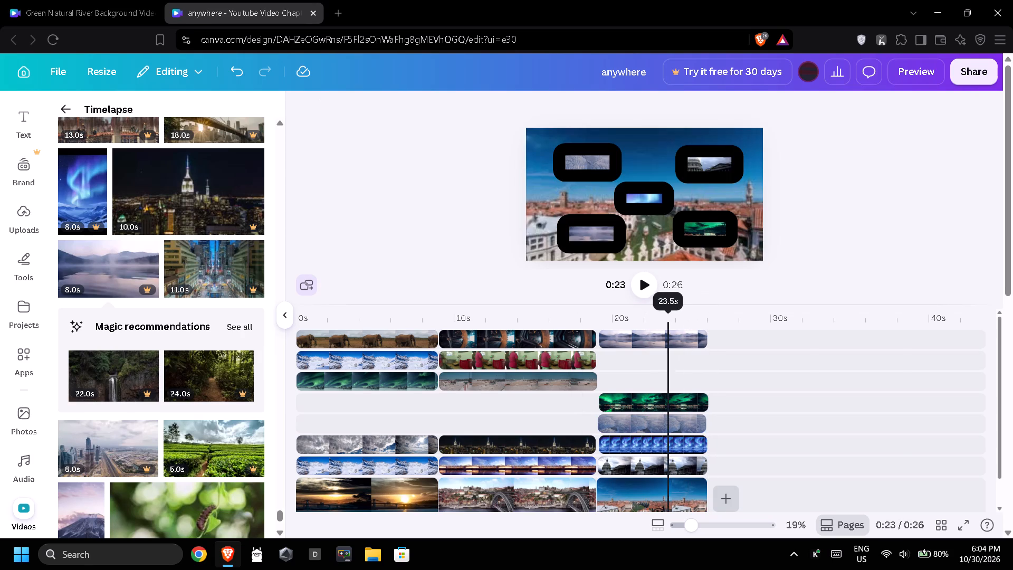
drag(657, 344, 660, 384)
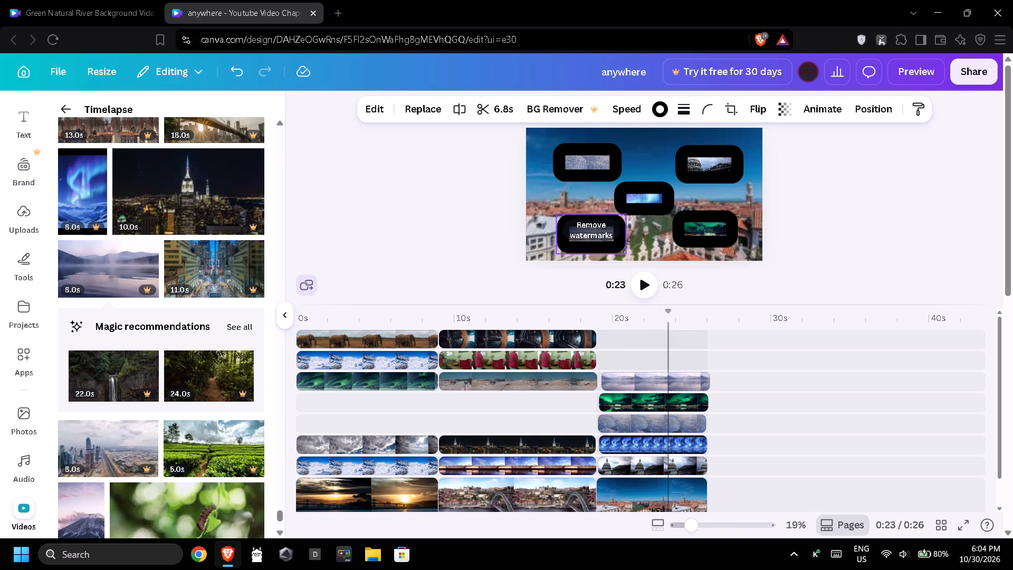
drag(660, 384, 655, 385)
drag(654, 396, 653, 374)
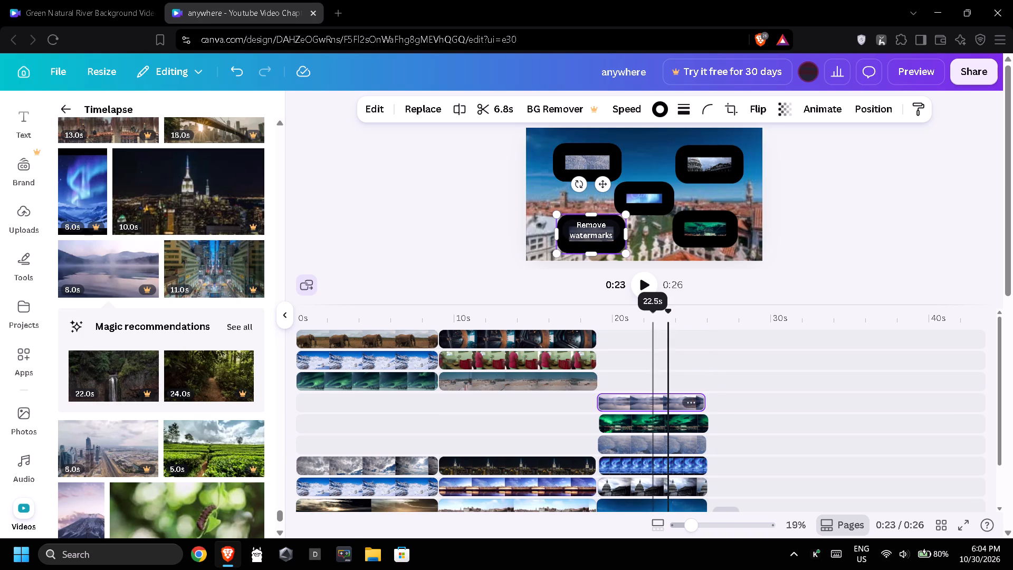
drag(653, 374, 653, 372)
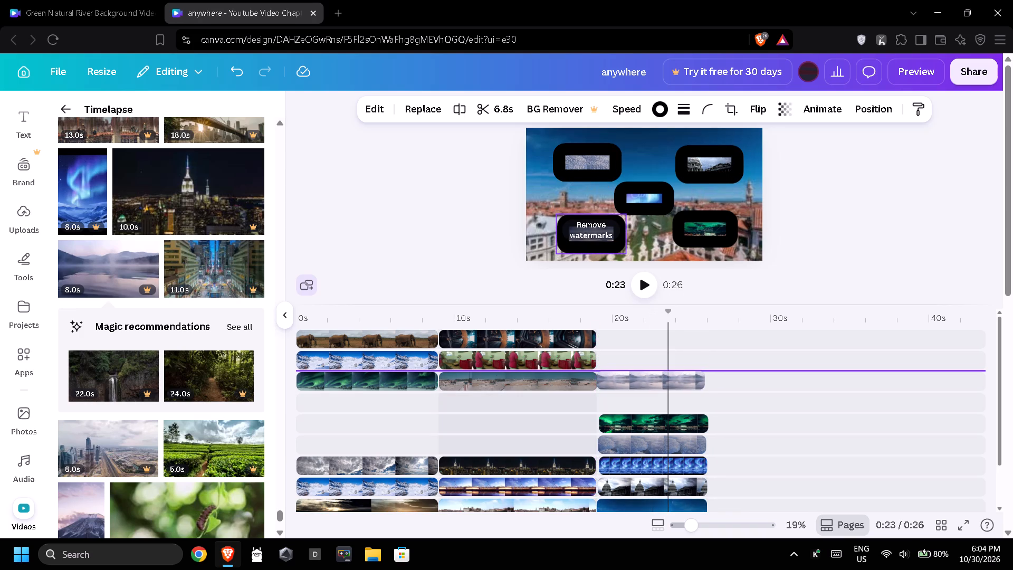
drag(653, 372, 655, 373)
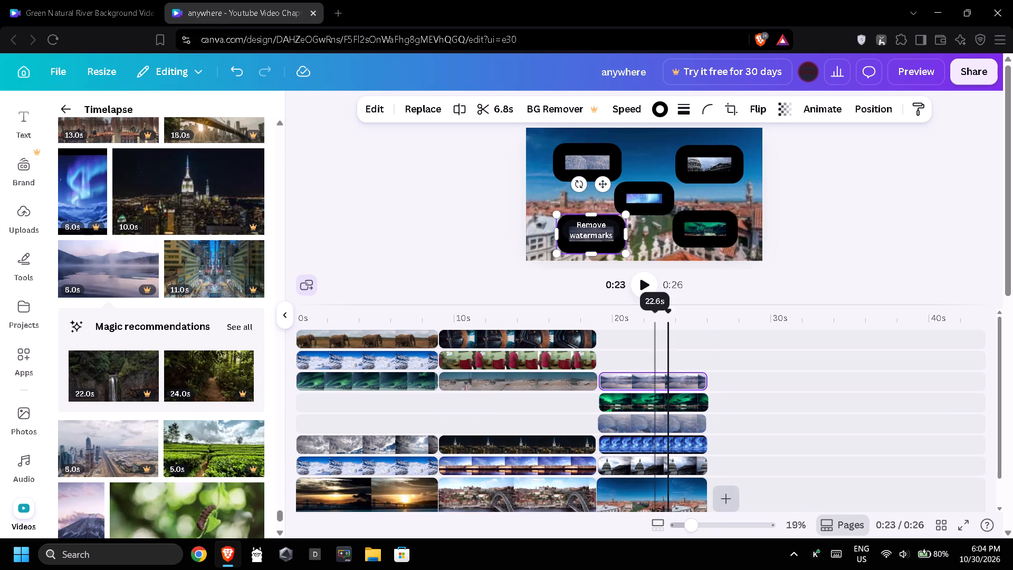
Move the grey-blue overlay clip at about 19 s up to the top timeline track, in line with the elephant clip.
drag(651, 424, 652, 349)
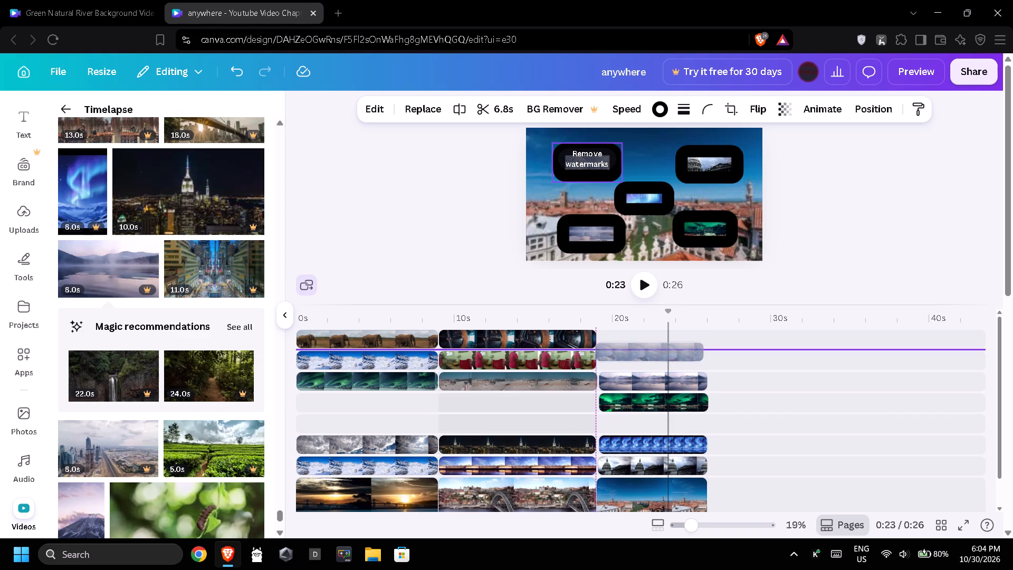
drag(652, 349, 652, 343)
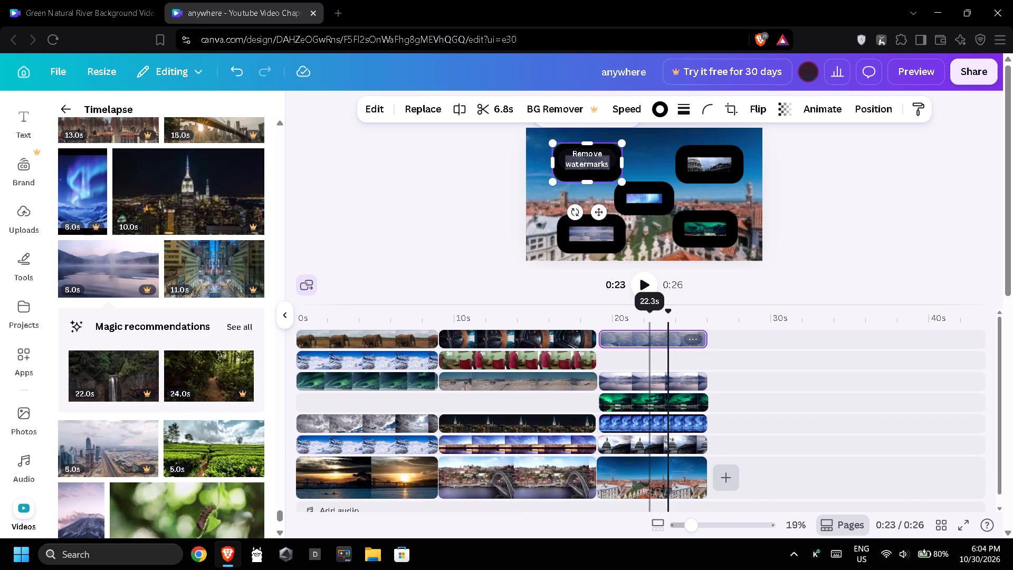
click(653, 337)
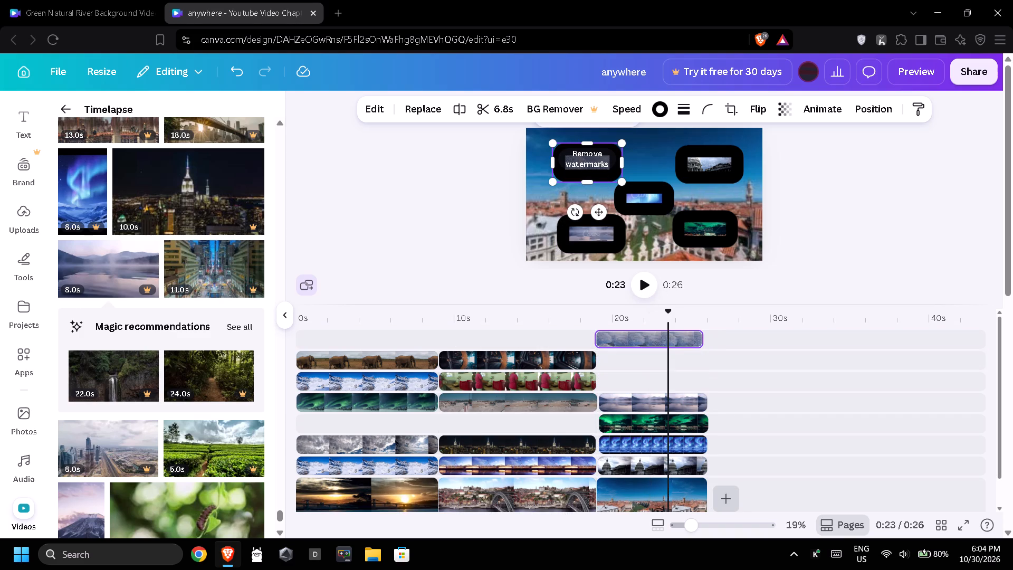
drag(649, 337, 651, 351)
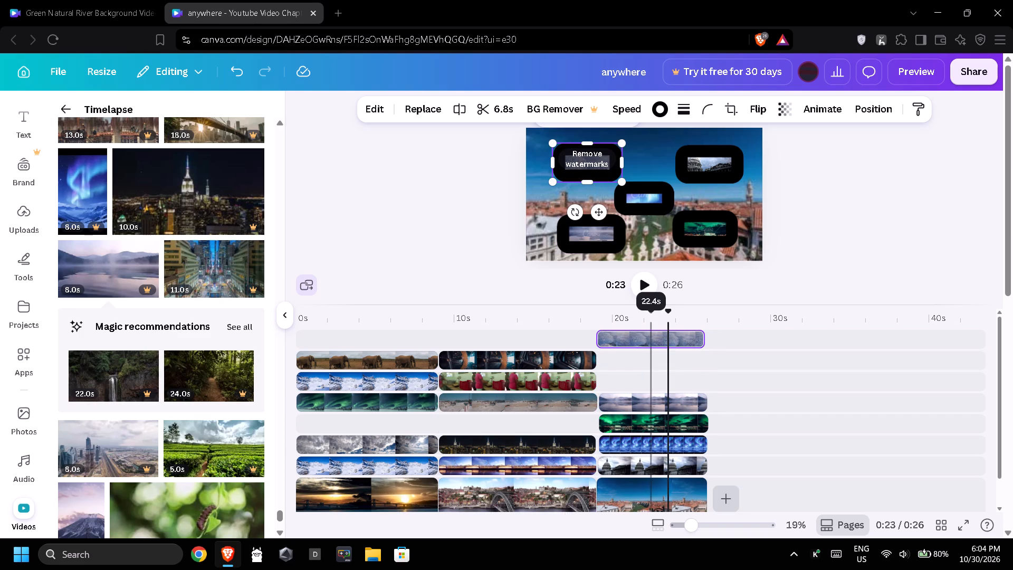
drag(652, 334, 652, 361)
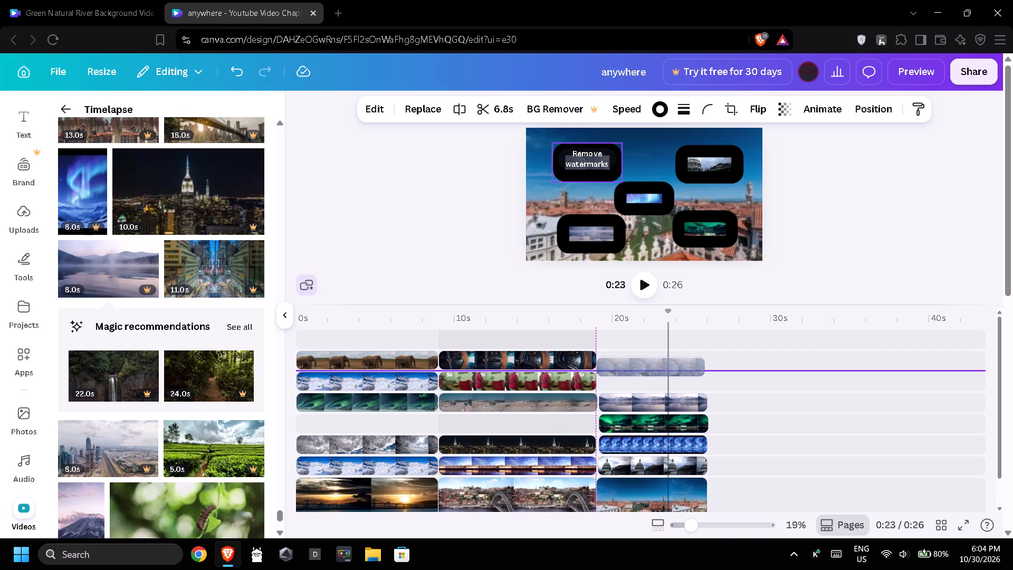
drag(652, 361, 652, 361)
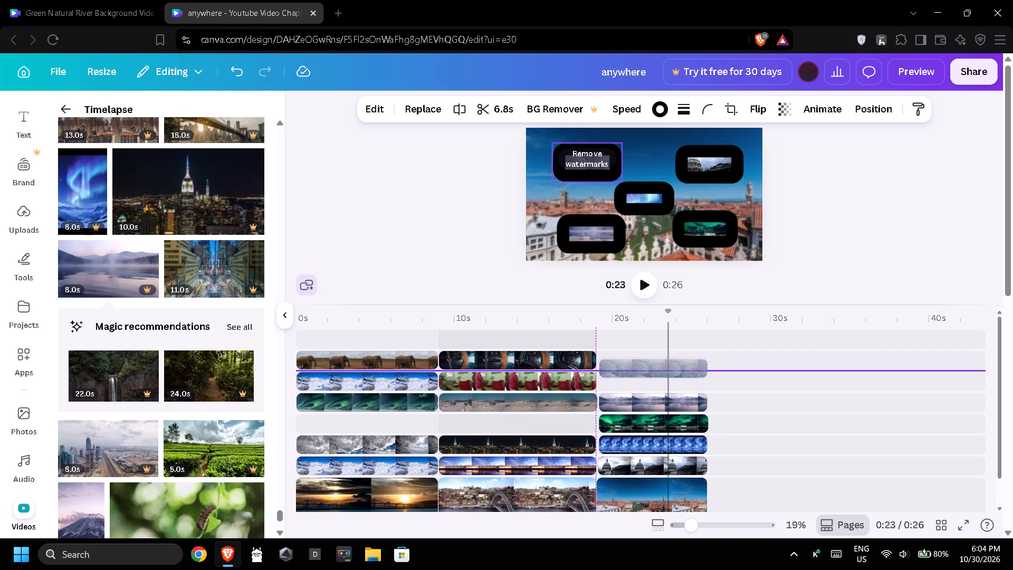
drag(652, 361, 653, 360)
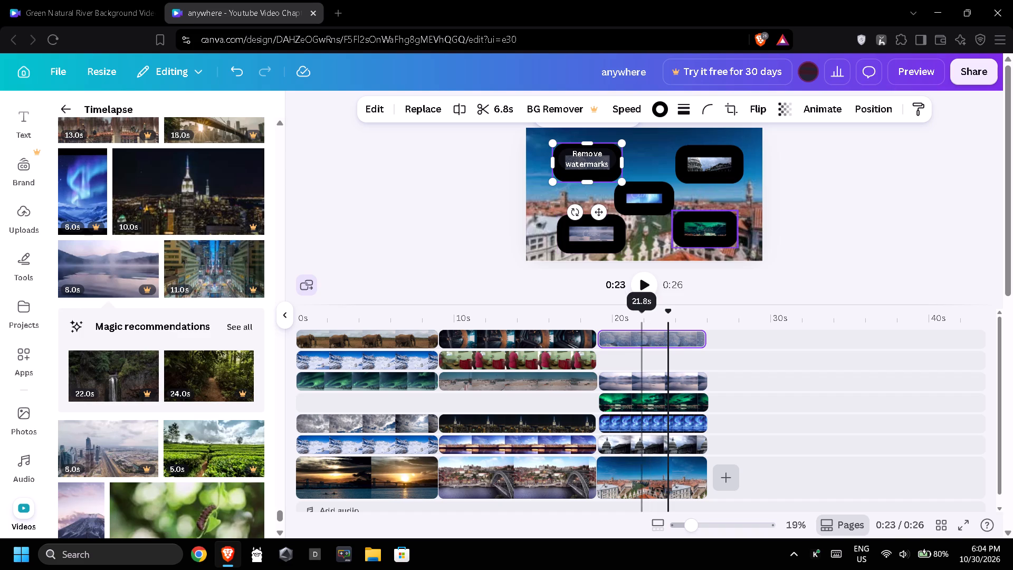
Move the green aurora overlay clip at about 19 s to the second track, between the grey-blue and misty lake clips.
drag(658, 404, 654, 363)
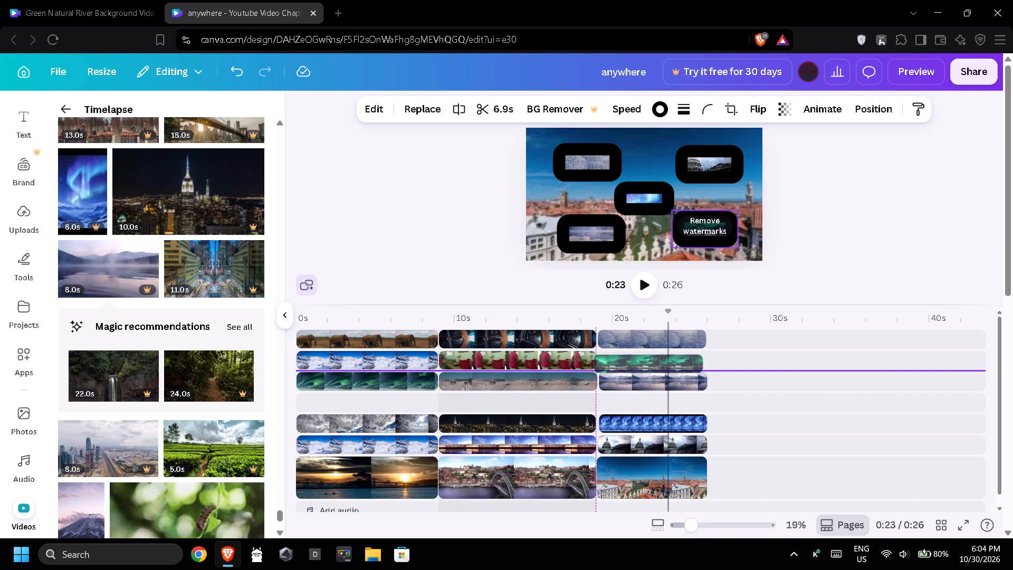
drag(654, 363, 656, 359)
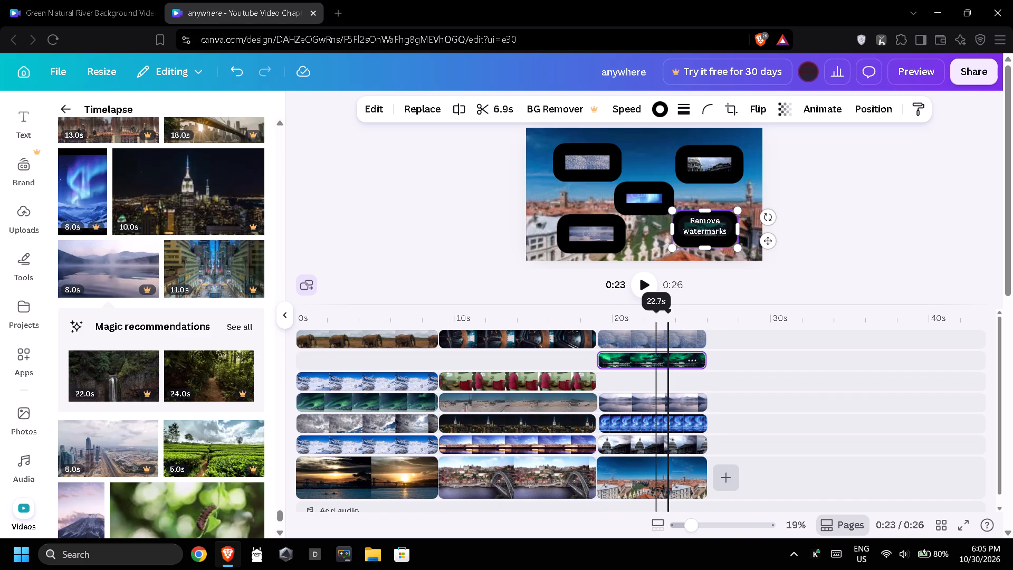
drag(641, 356, 646, 376)
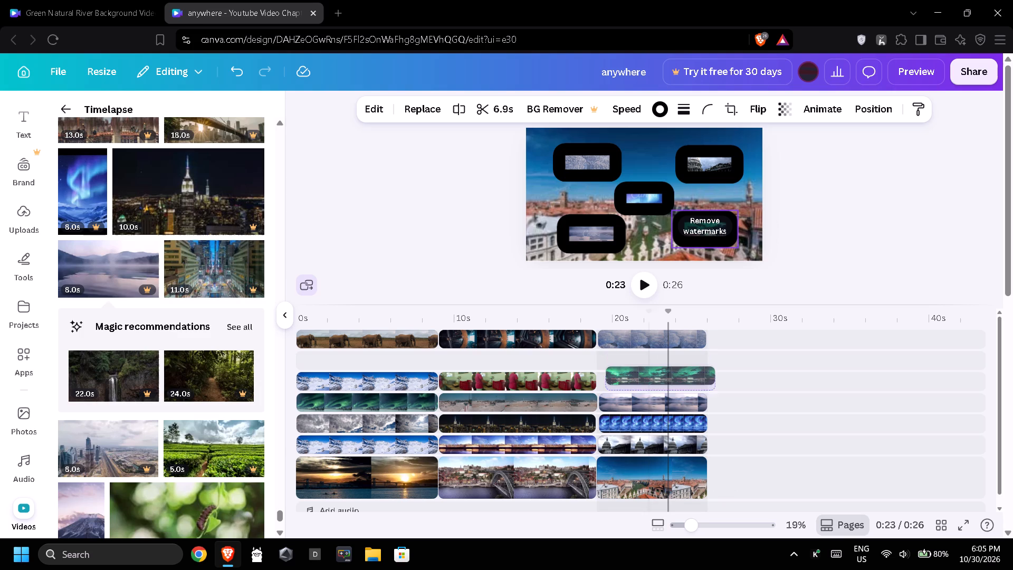
drag(646, 376, 642, 376)
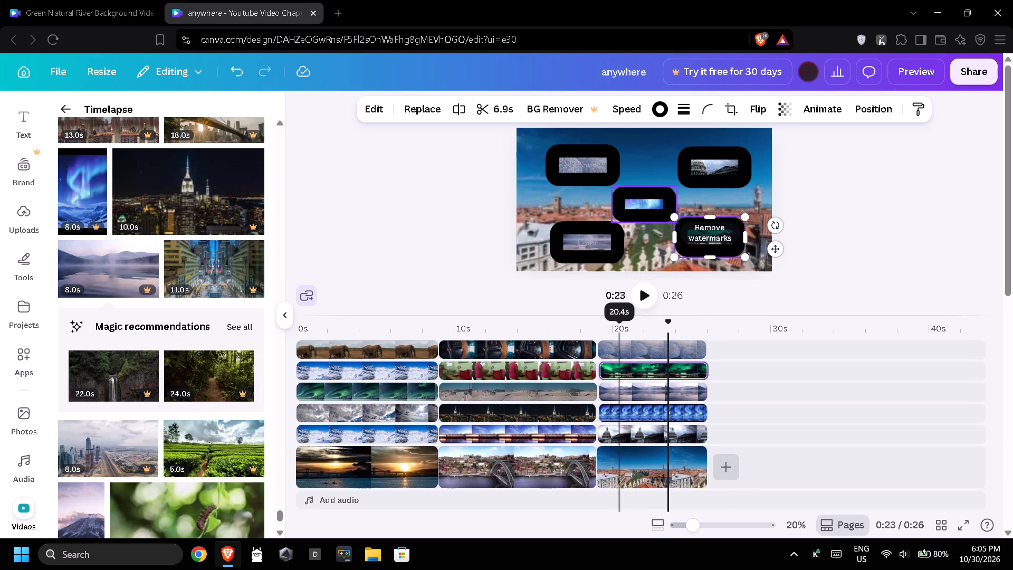
Reduce the corner rounding of the misty lake overlay in the canvas's lower left.
click(736, 404)
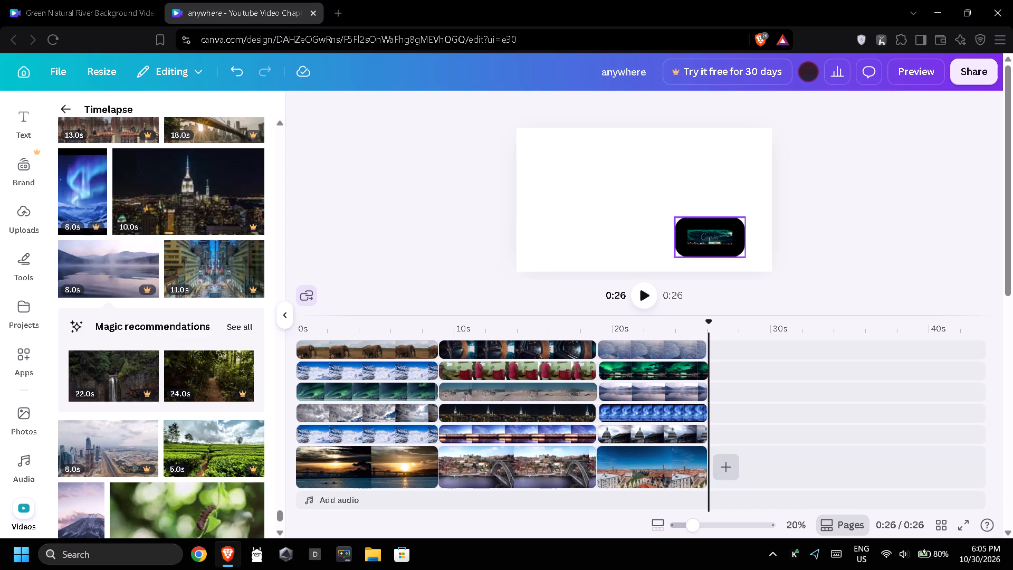
click(693, 374)
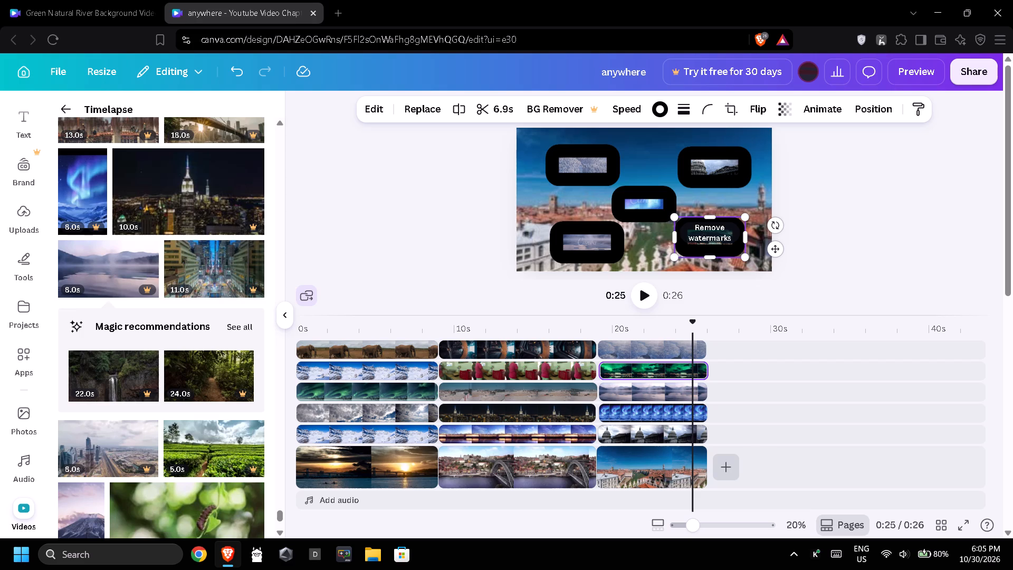
click(585, 253)
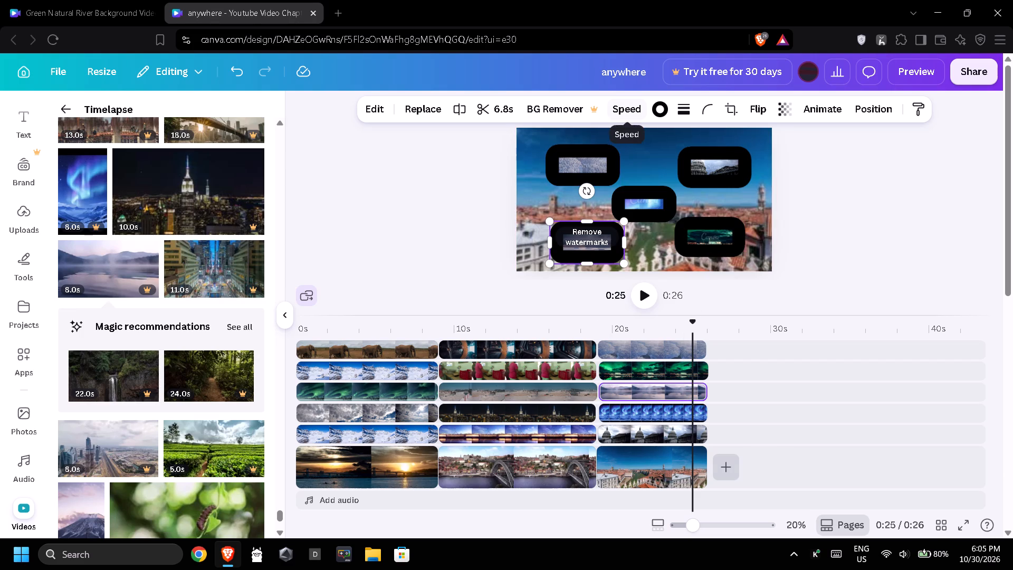
click(705, 106)
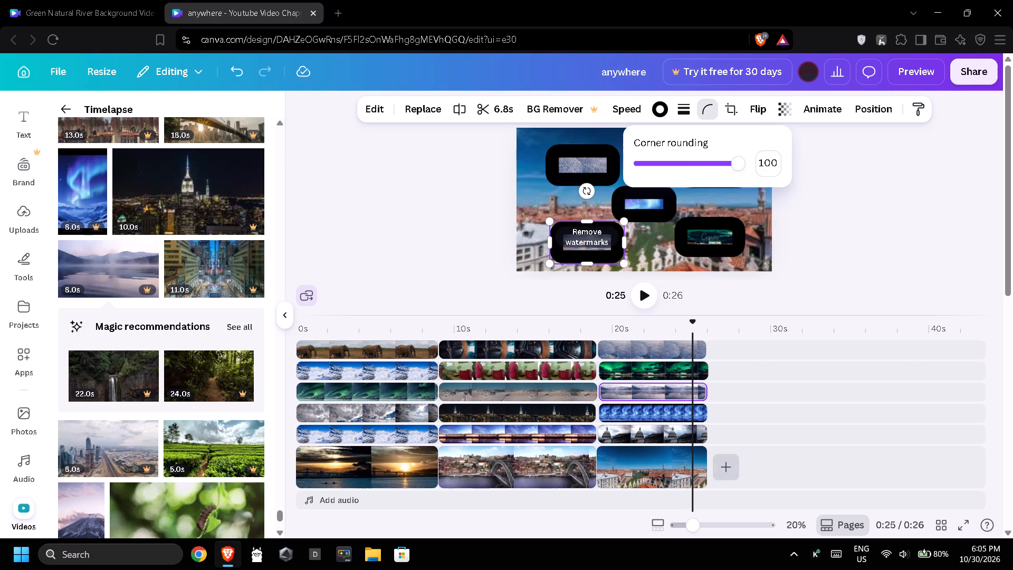
click(701, 167)
click(651, 239)
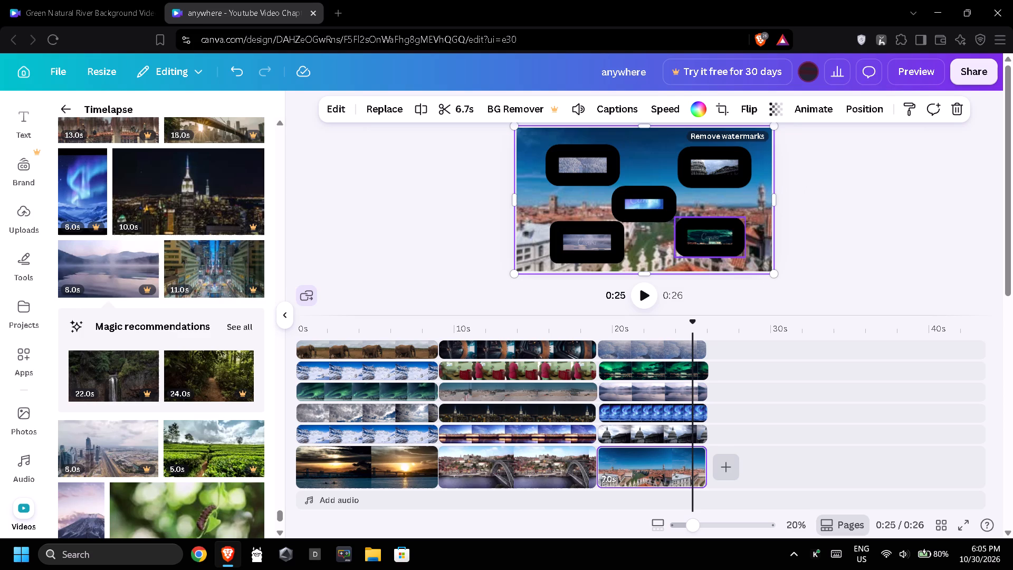
click(647, 241)
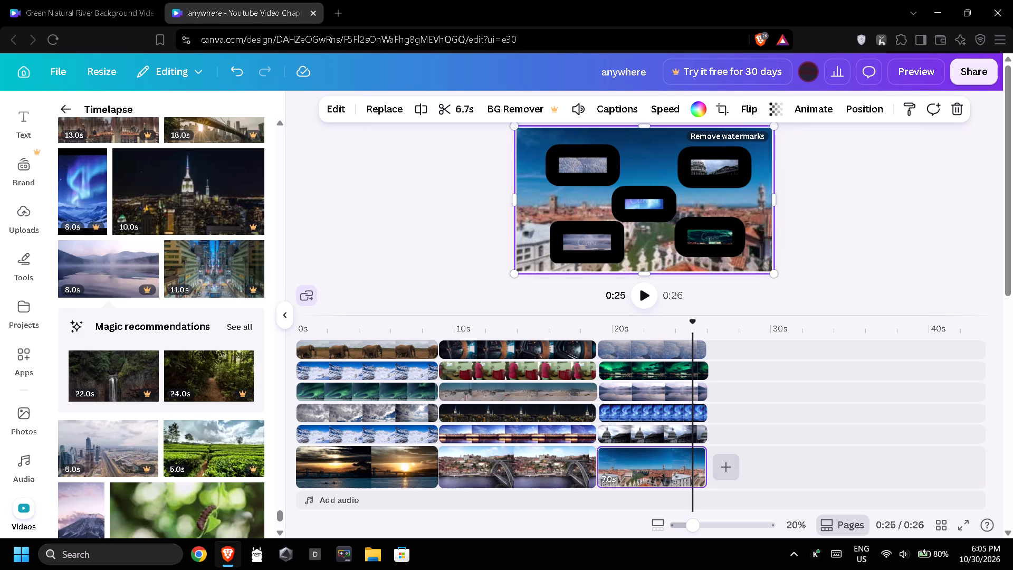
Animate the central blue aurora overlay with Ripple on both enter and exit, after trying Slow Wave and Old TV.
click(694, 242)
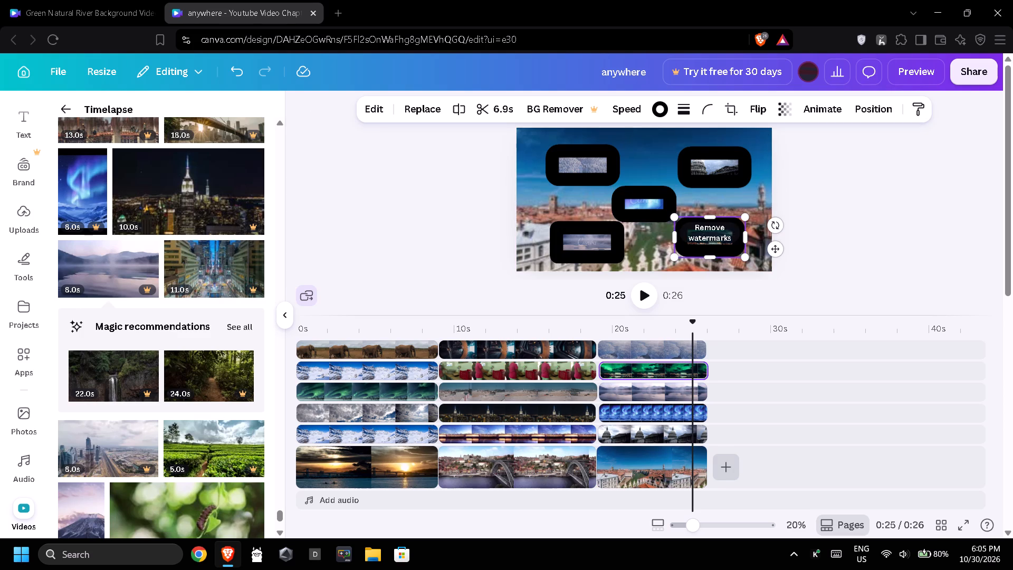
click(648, 204)
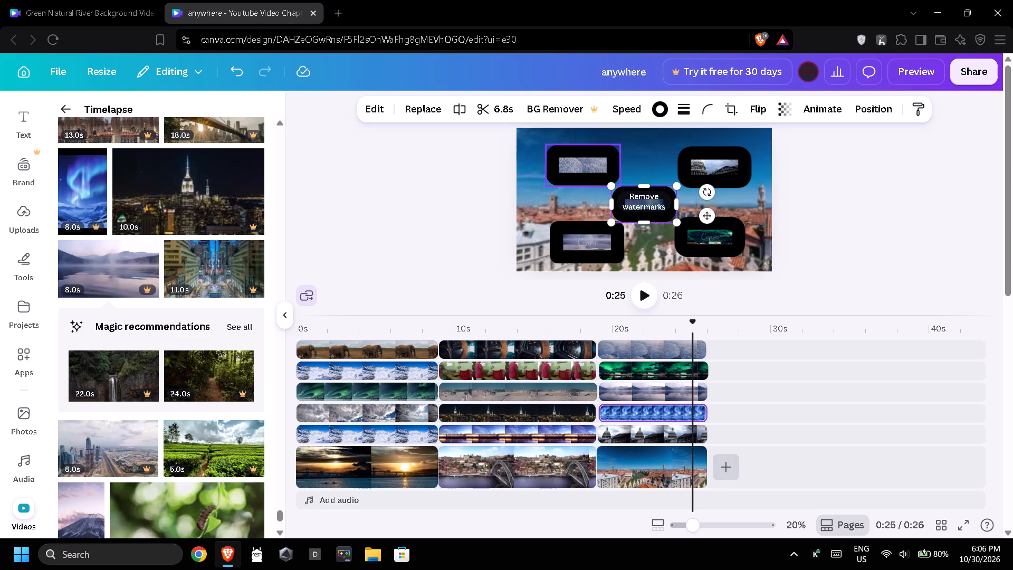
click(813, 109)
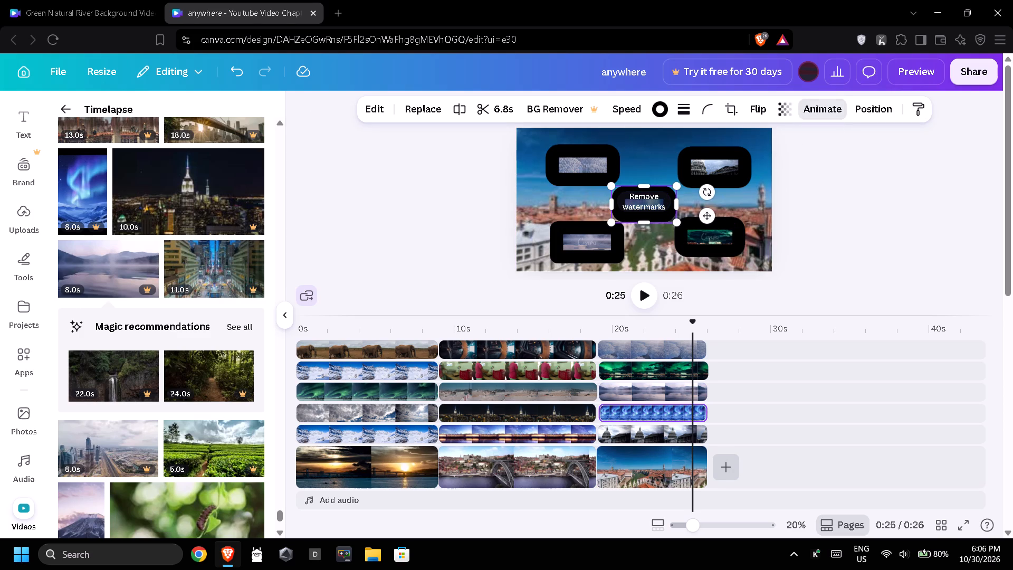
click(216, 397)
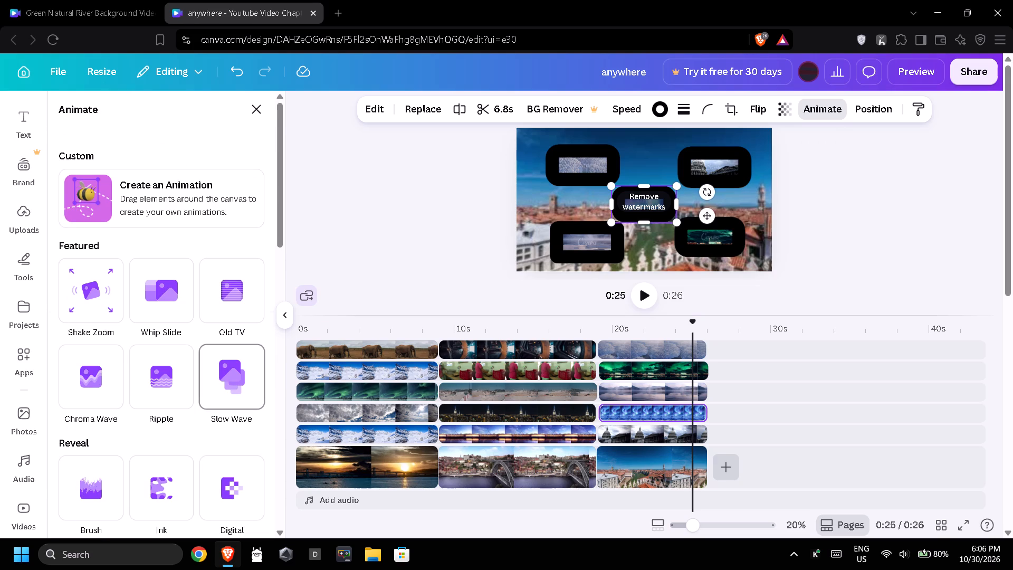
click(575, 233)
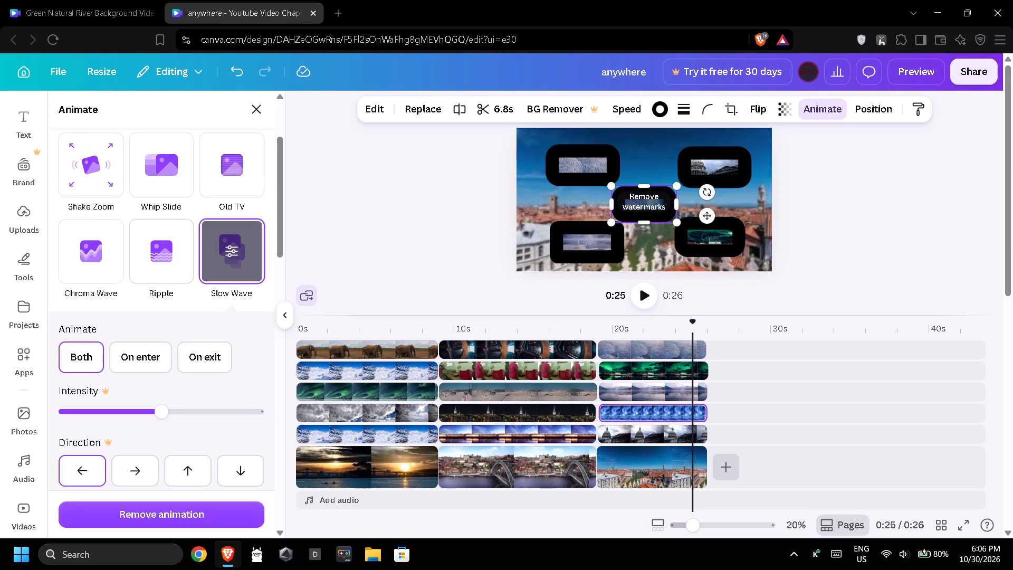
click(233, 182)
click(598, 170)
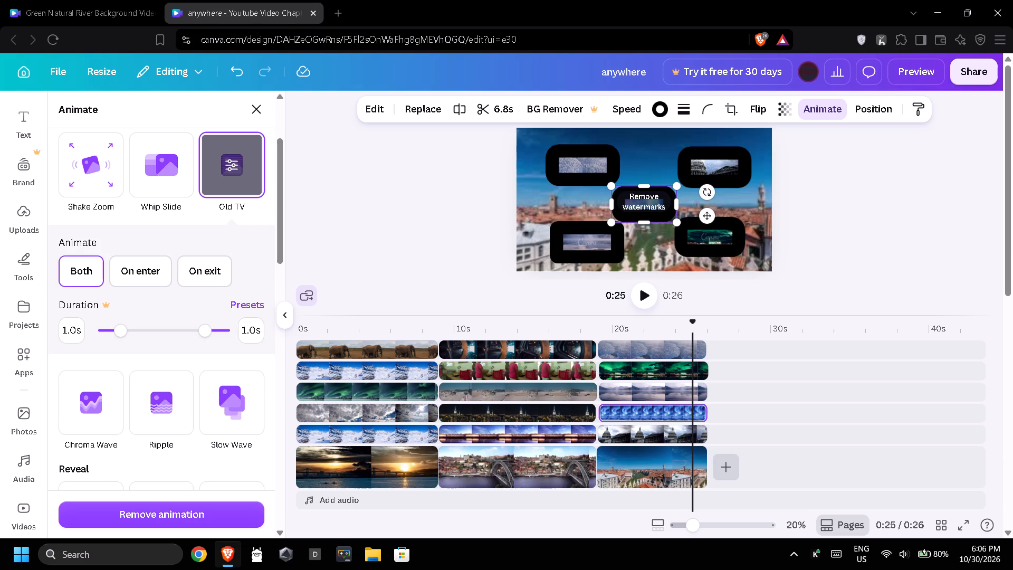
click(234, 411)
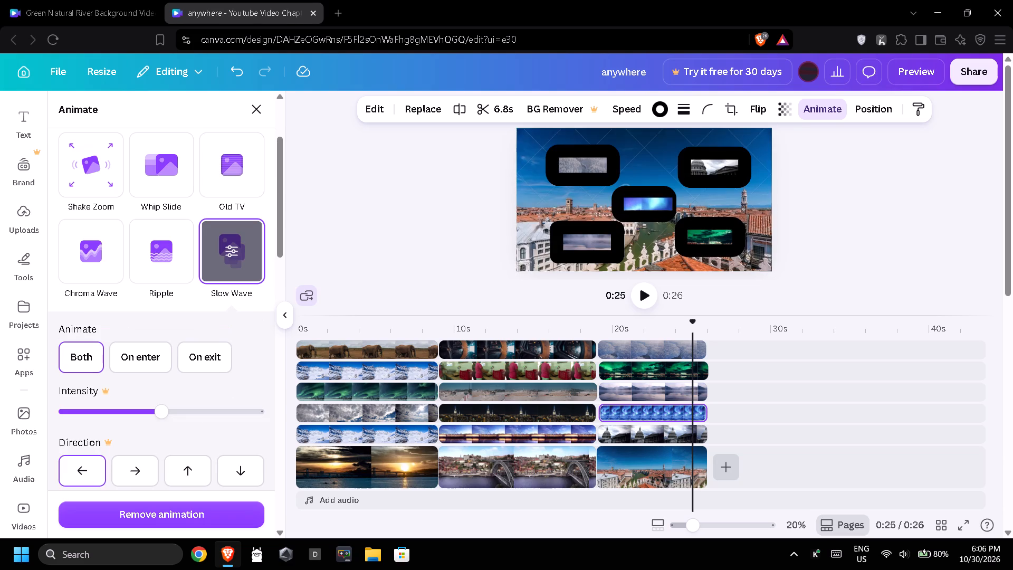
click(632, 210)
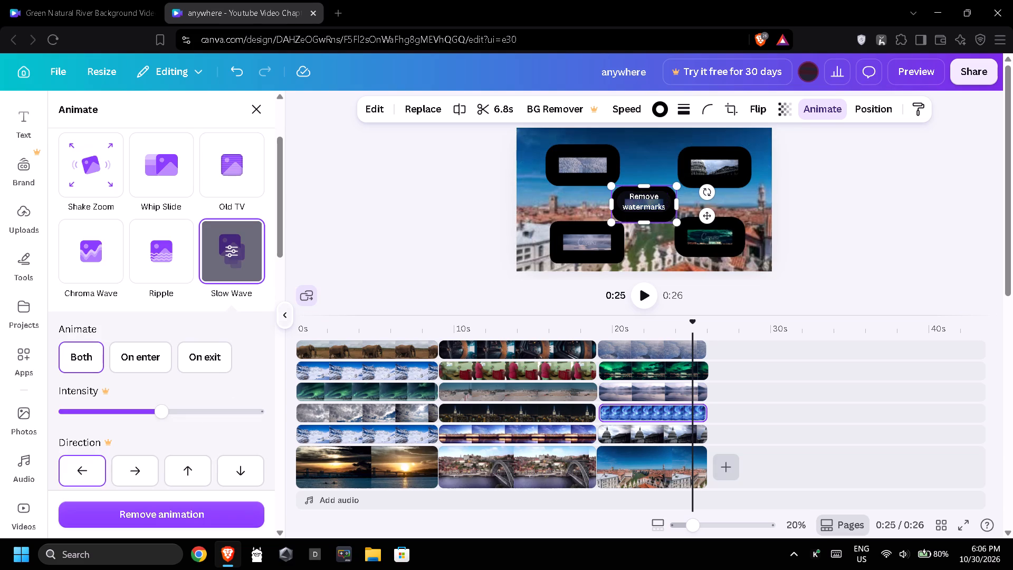
click(164, 272)
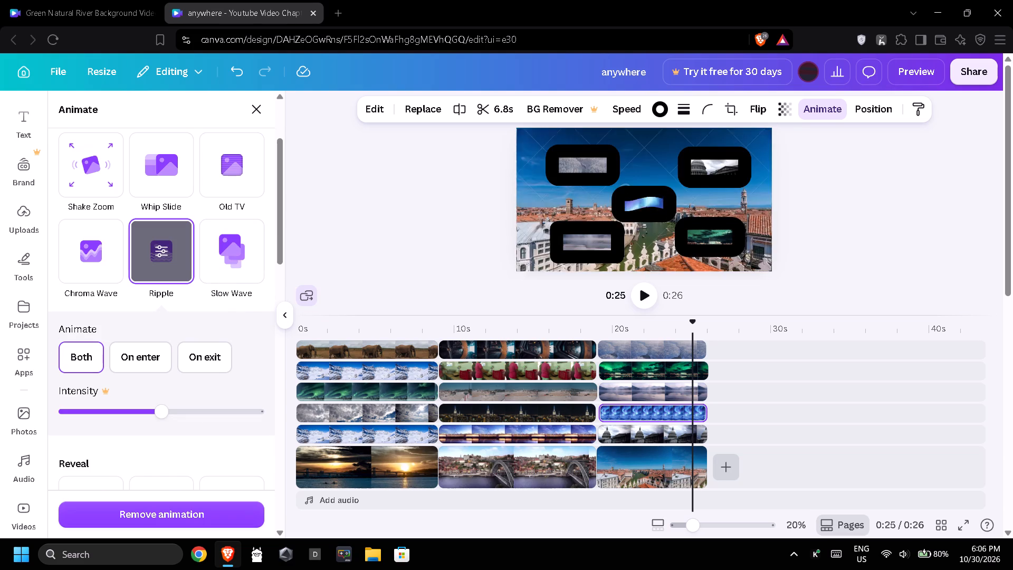
click(534, 209)
Apply the Slow Wave animation on both enter and exit to the domed-building overlay in the canvas's upper right.
click(725, 167)
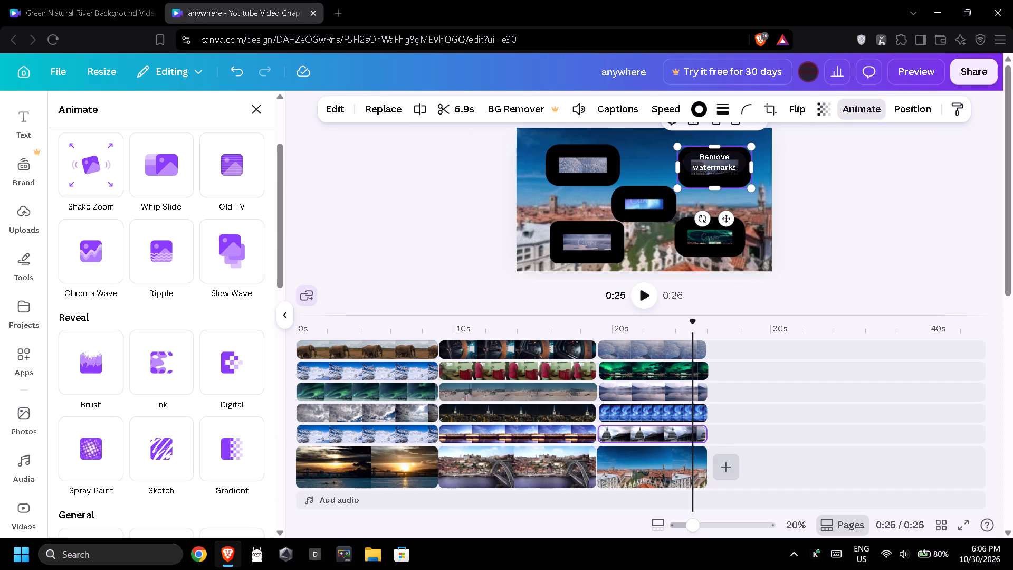
click(230, 270)
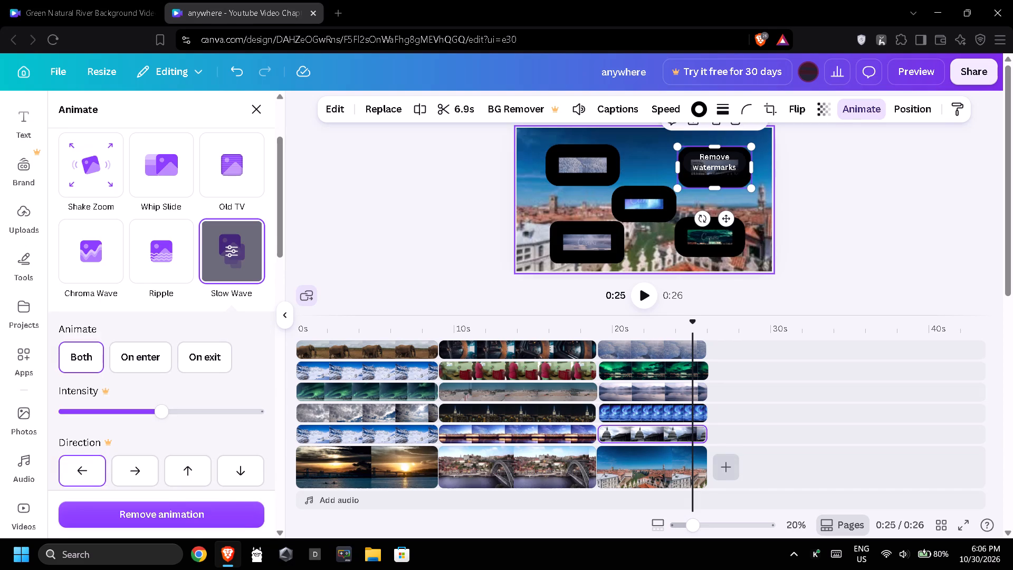
click(555, 209)
Apply the Slow Wave animation on both enter and exit to the canvas's upper-left grey-blue overlay and lower-right green aurora overlay.
click(576, 161)
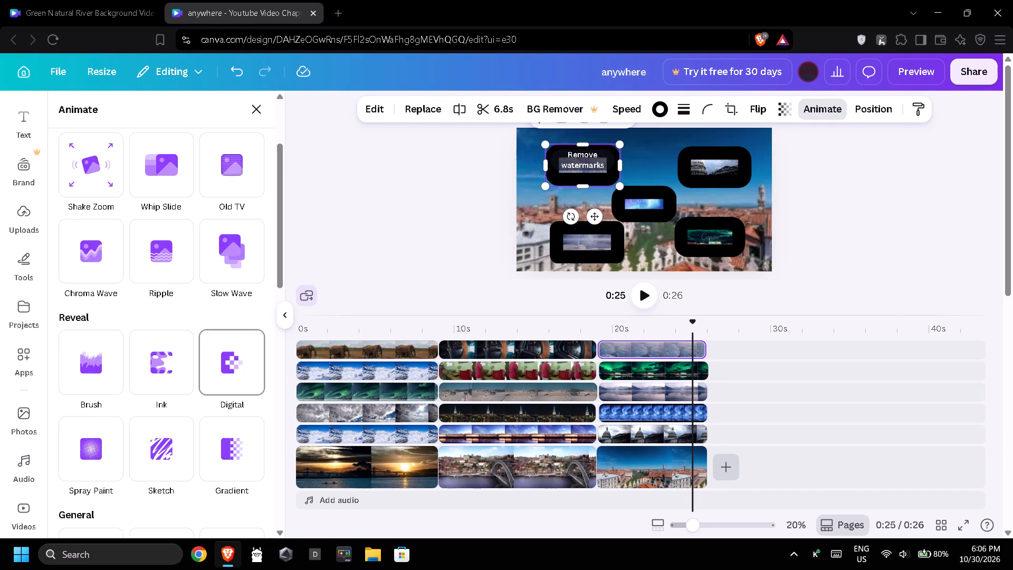
click(235, 263)
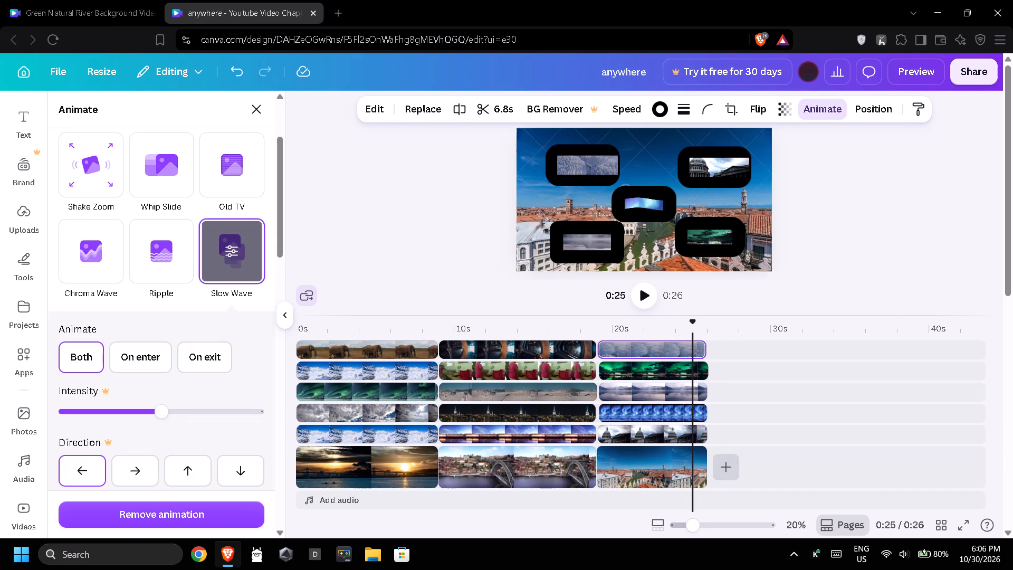
click(711, 246)
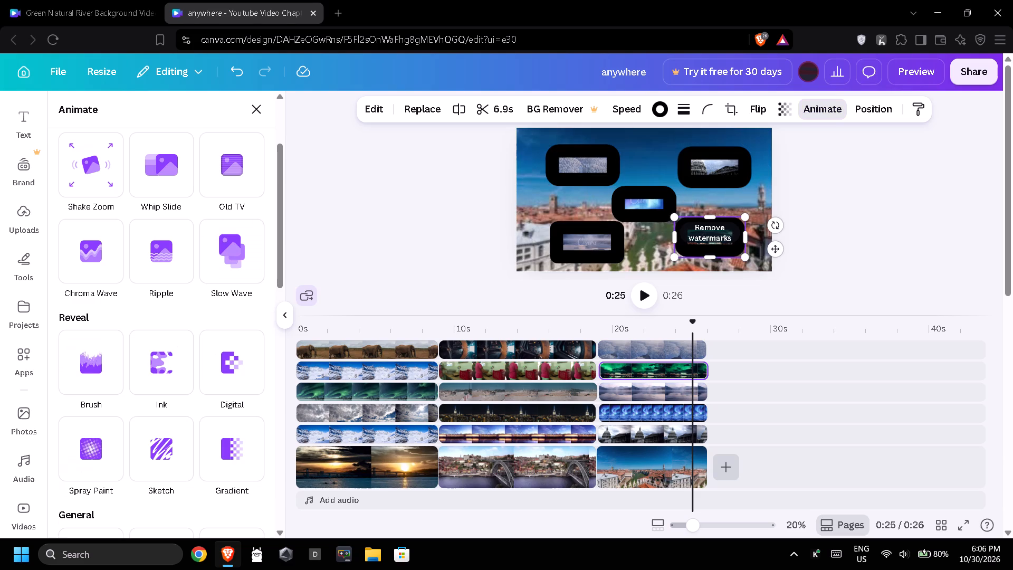
click(228, 273)
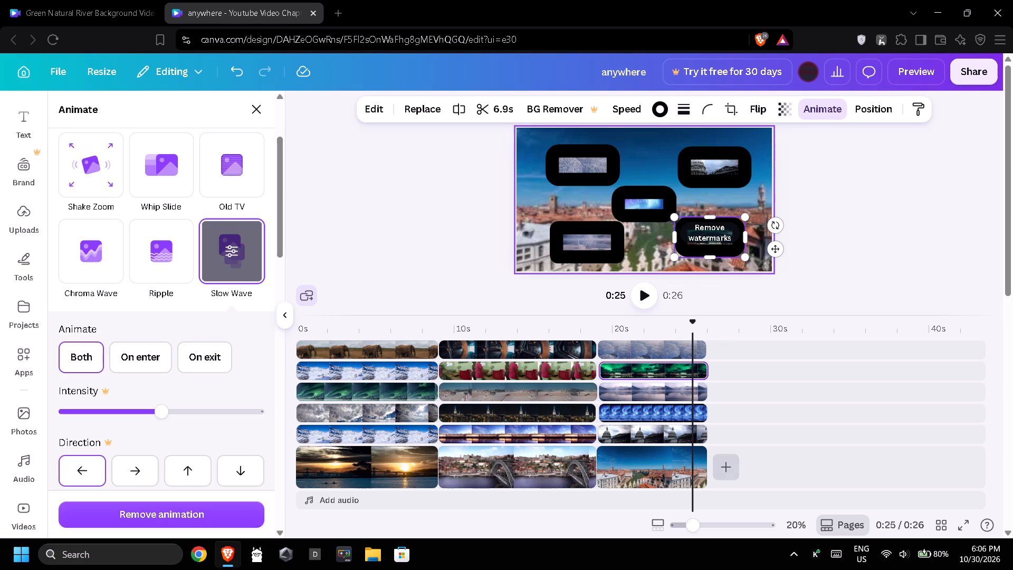
Check the background and overlay clips of the third, second and first scenes at several points on the timeline.
click(652, 242)
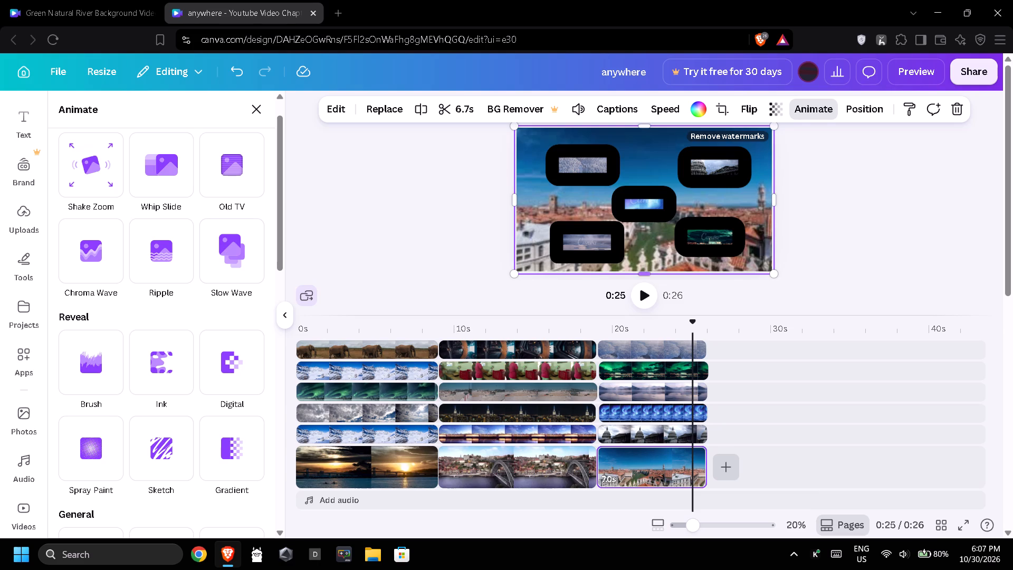
click(757, 396)
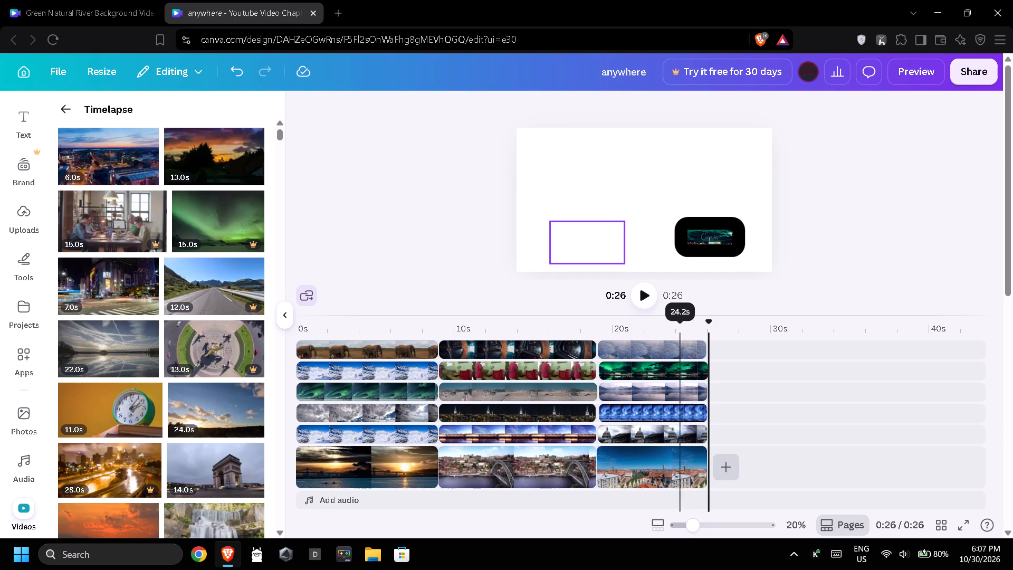
click(582, 402)
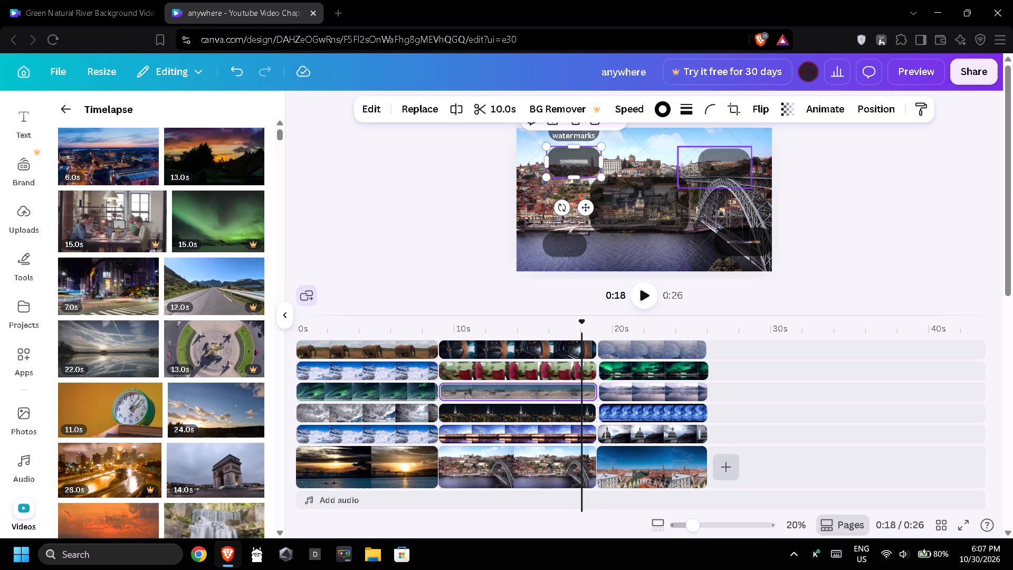
click(629, 465)
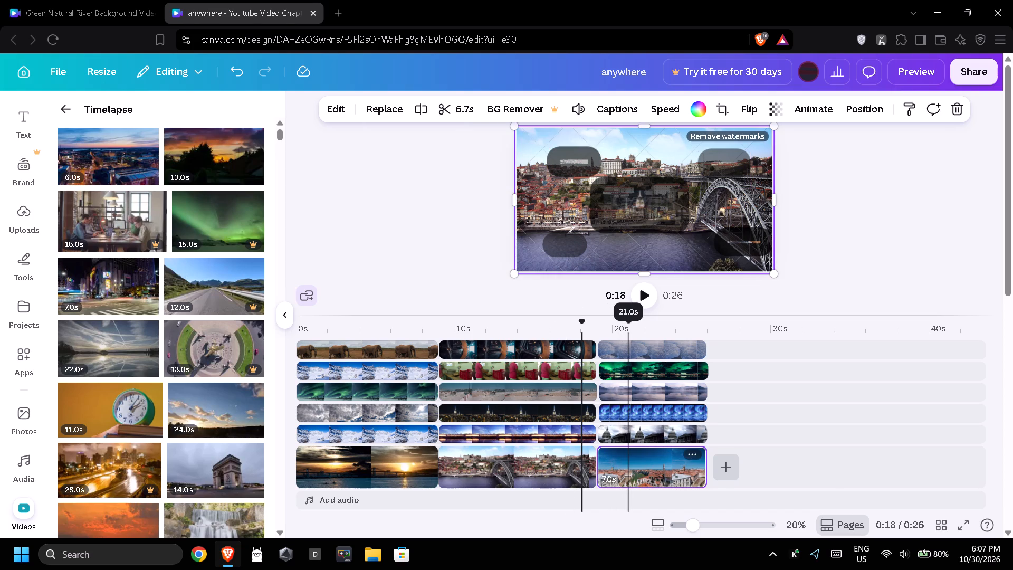
click(525, 465)
click(652, 229)
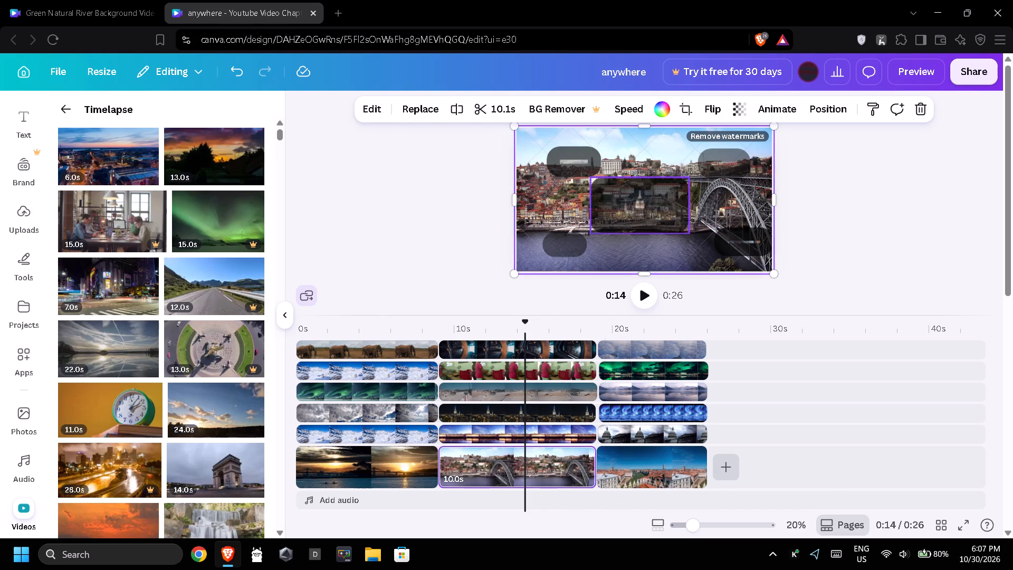
click(530, 419)
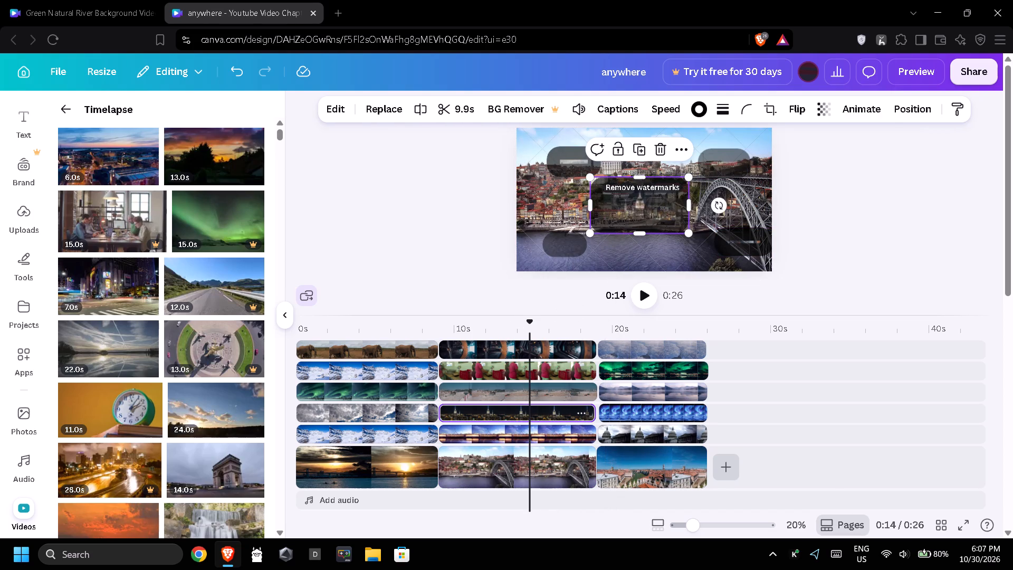
click(503, 404)
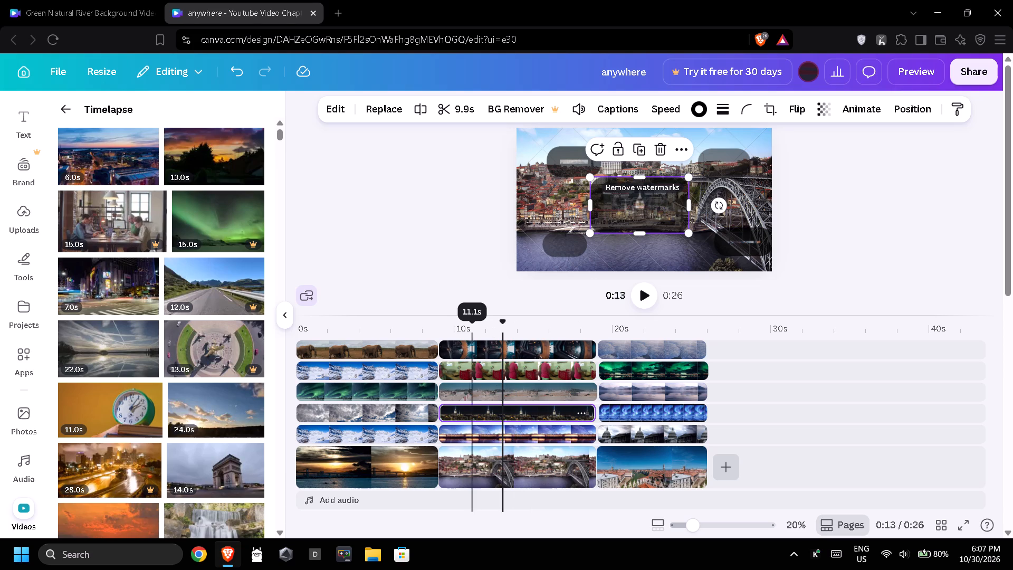
click(405, 457)
click(375, 423)
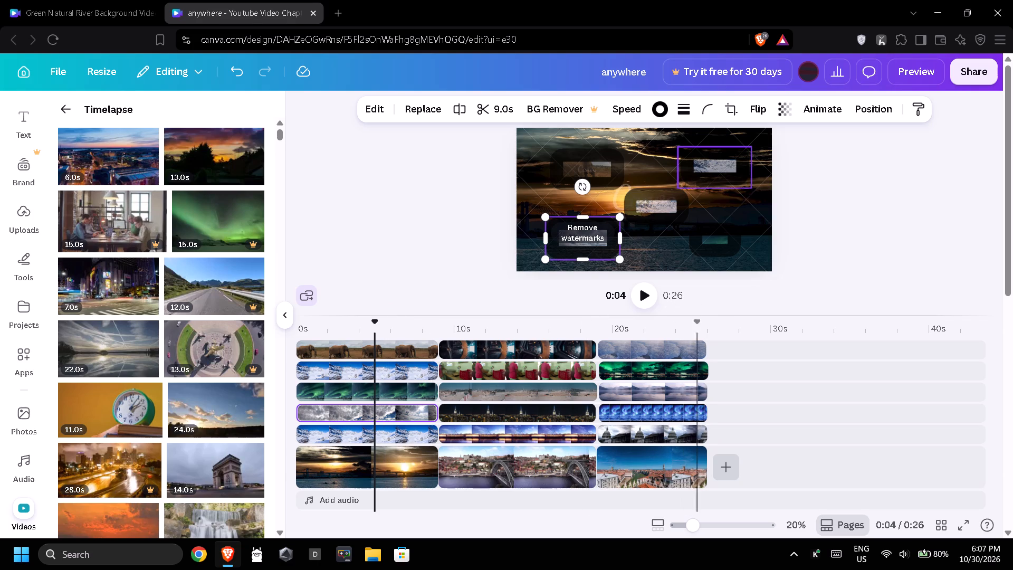
Extend the third scene's domed-building overlay clip to 9.0 s and its blue aurora overlay clip to 7.9 s.
drag(698, 434, 732, 434)
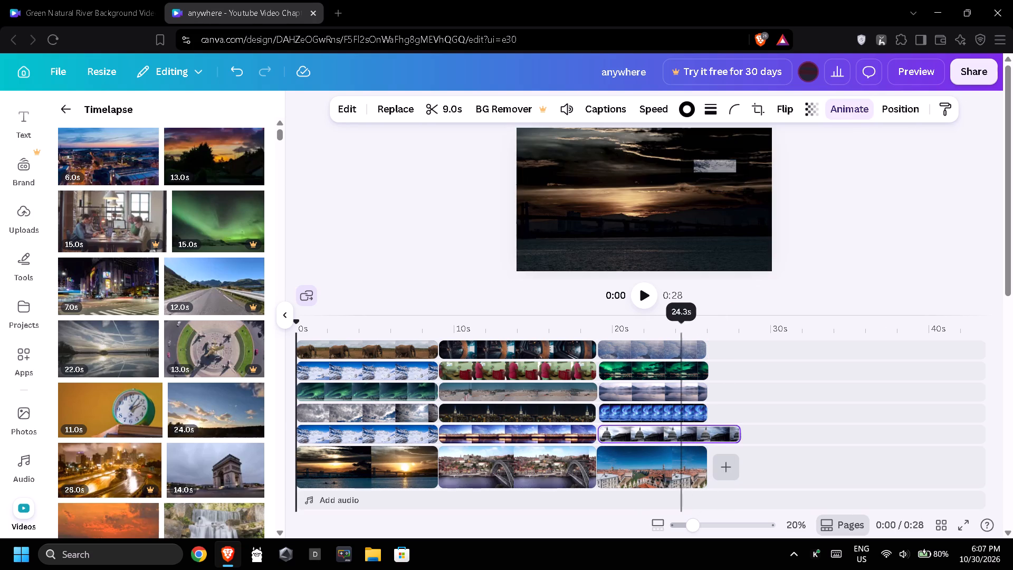
drag(700, 411, 709, 412)
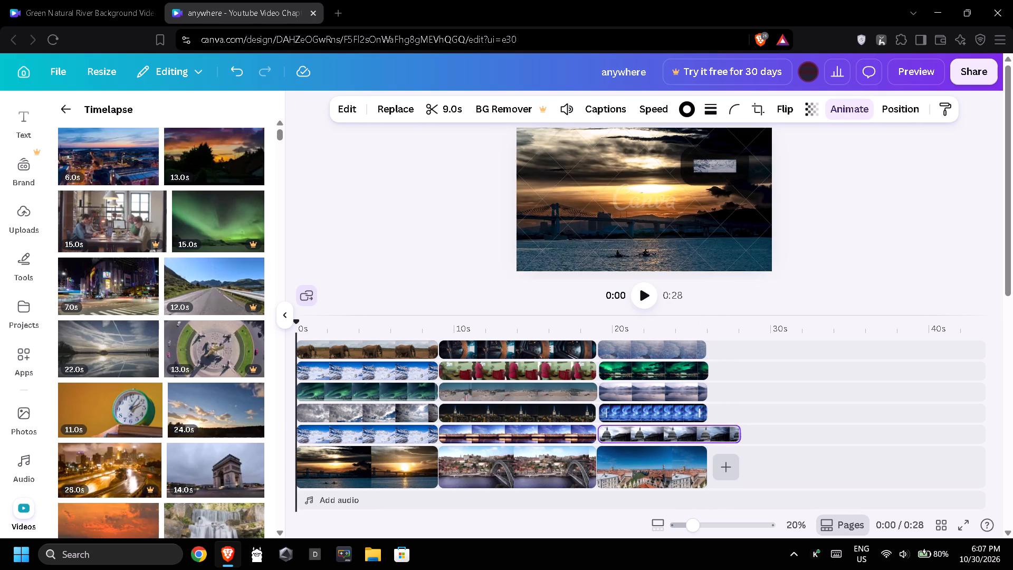
drag(709, 412, 821, 419)
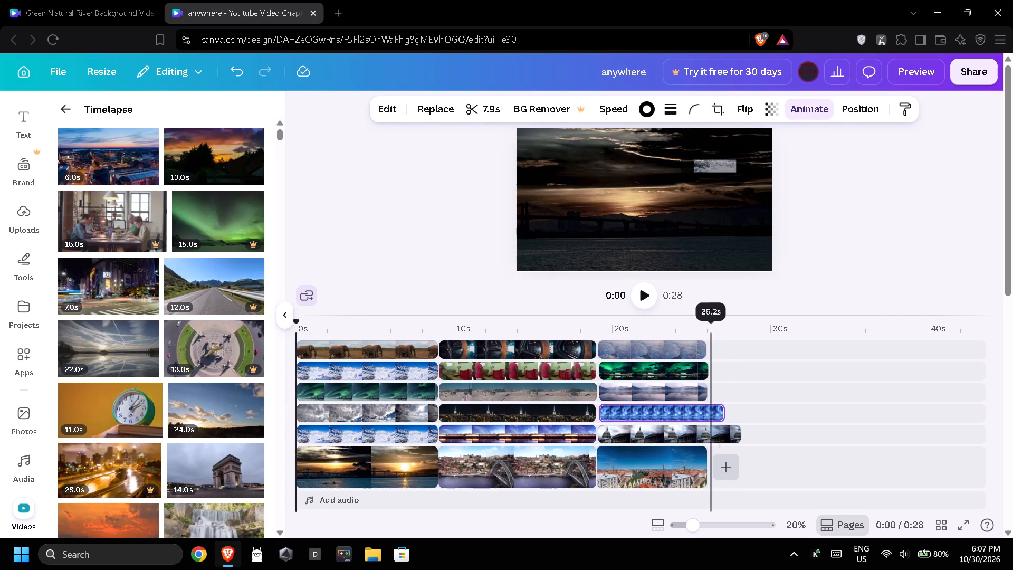
click(704, 393)
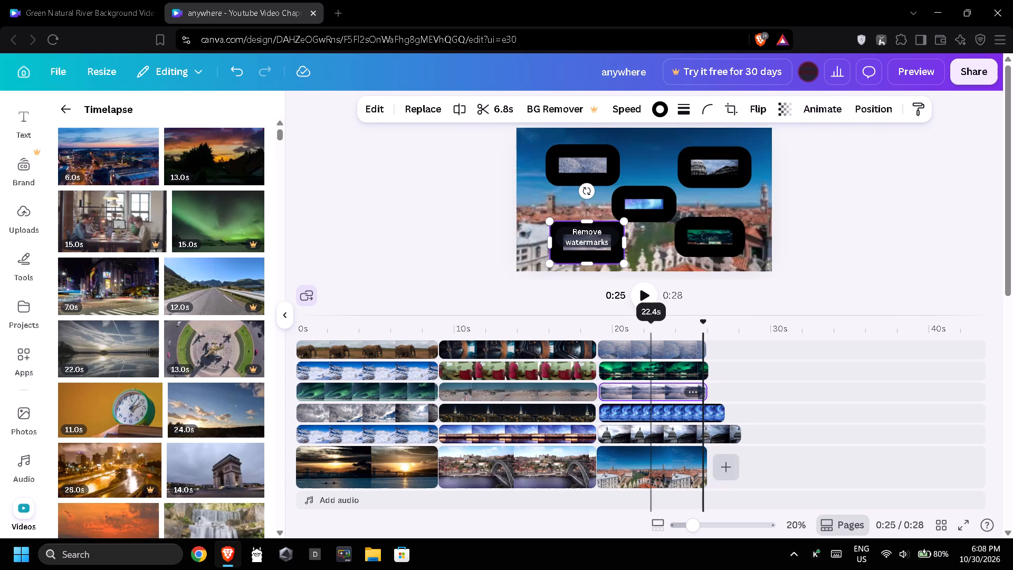
Swap the blue aurora and night city clips on the fourth track, putting the aurora in the second scene and the city in the third.
drag(647, 411, 527, 407)
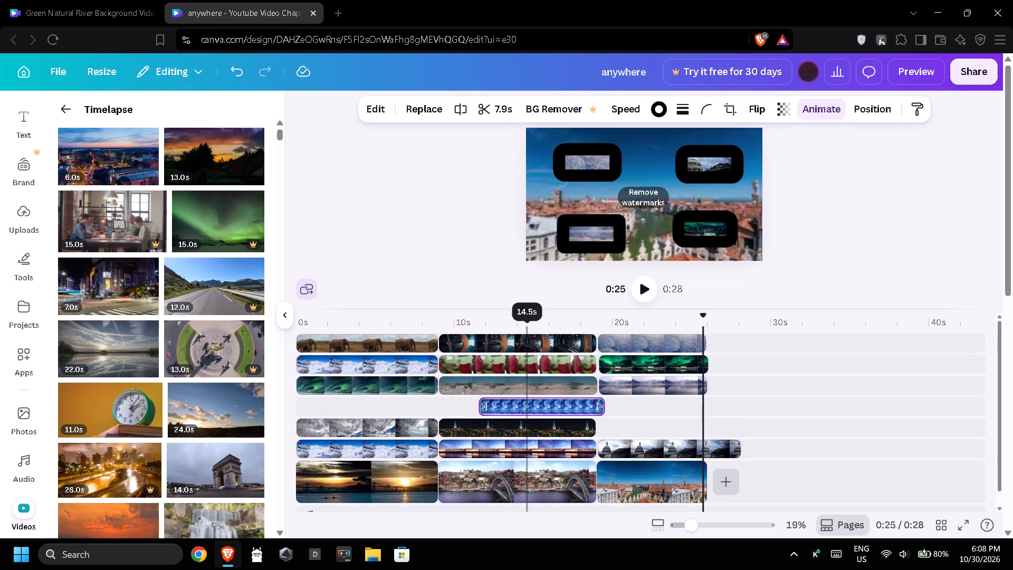
drag(478, 418, 633, 432)
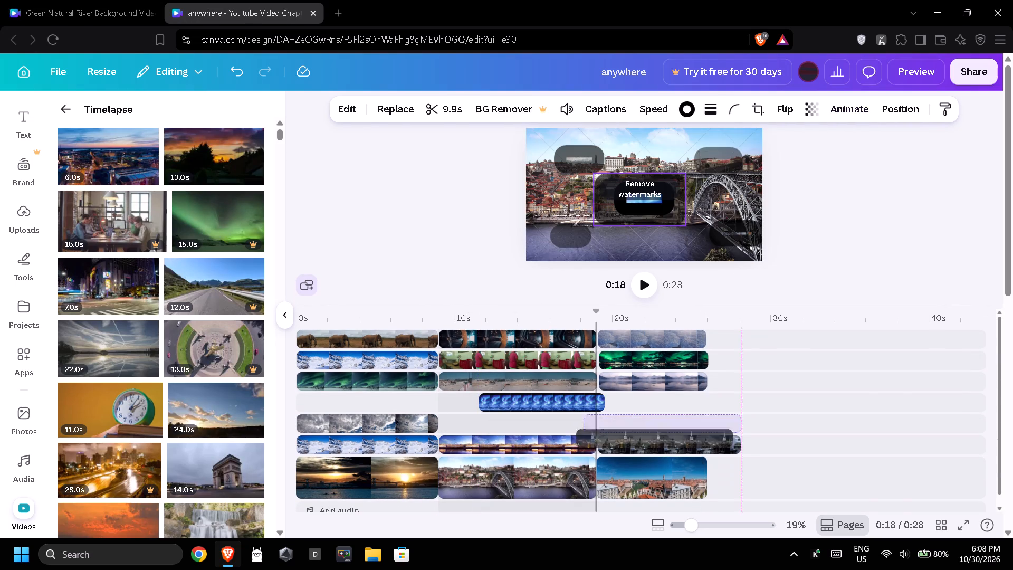
drag(633, 432, 640, 427)
drag(527, 406, 513, 420)
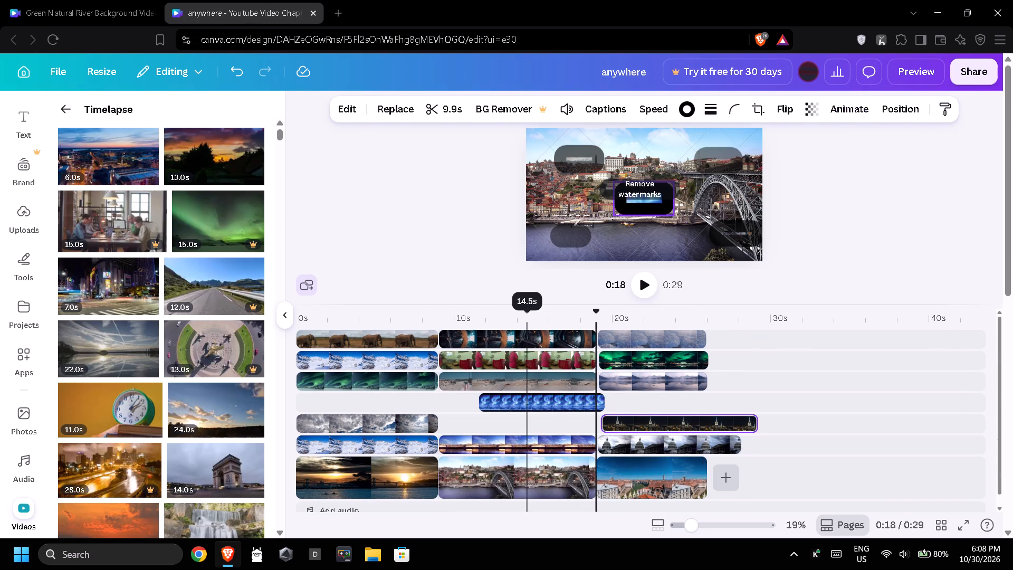
drag(513, 420, 508, 423)
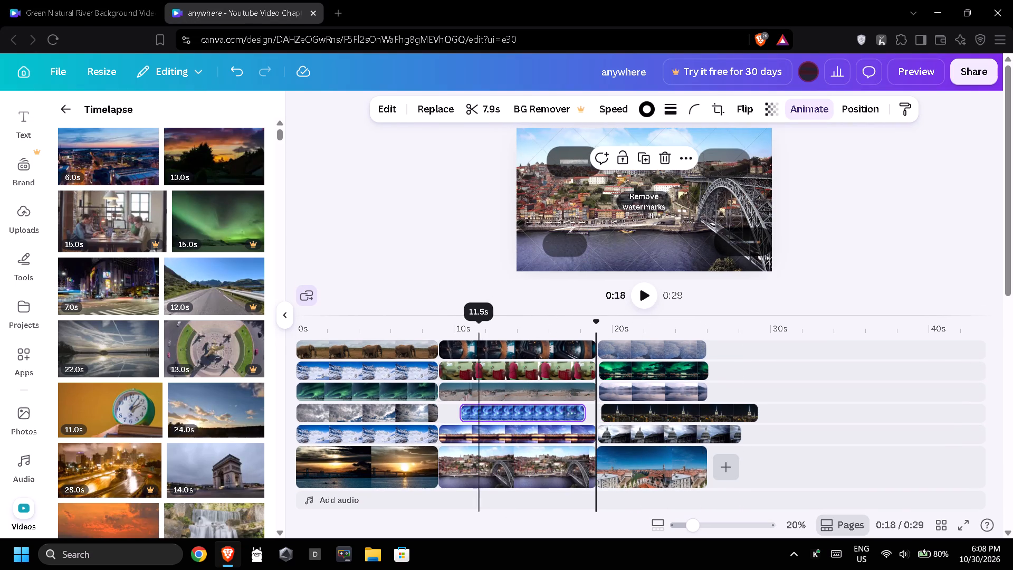
Swap the first scene's grey clouds clip with the third scene's domed-building clip, putting the clouds on the fifth track and the building on the fourth.
drag(380, 415, 596, 436)
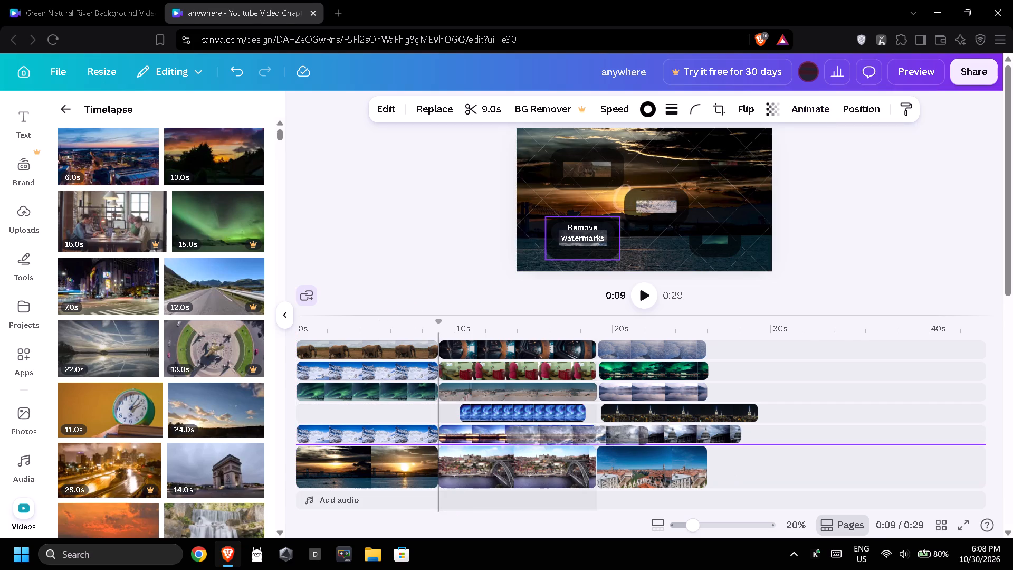
drag(596, 436, 637, 436)
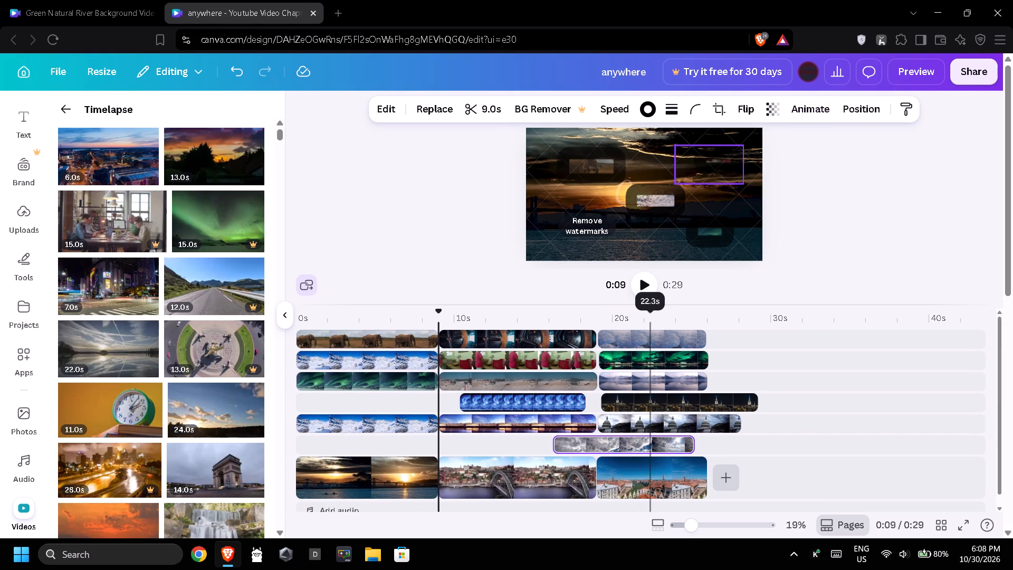
drag(653, 423, 355, 413)
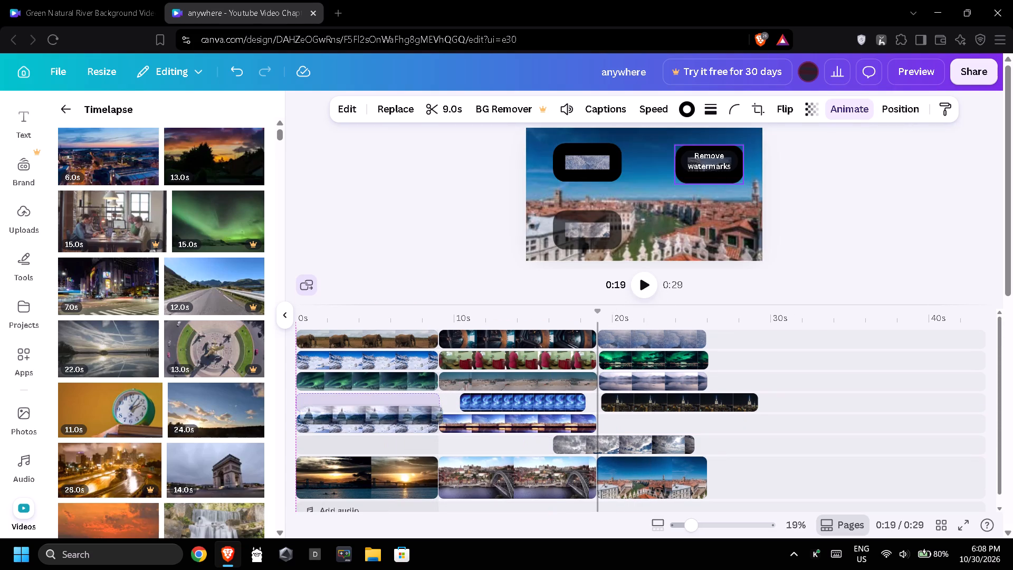
drag(355, 413, 358, 399)
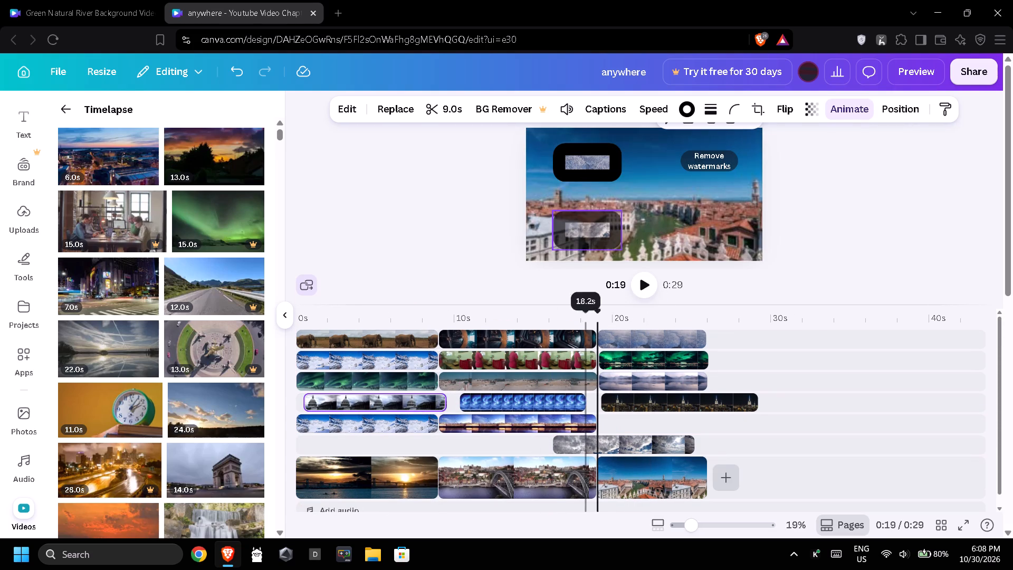
drag(605, 448, 652, 426)
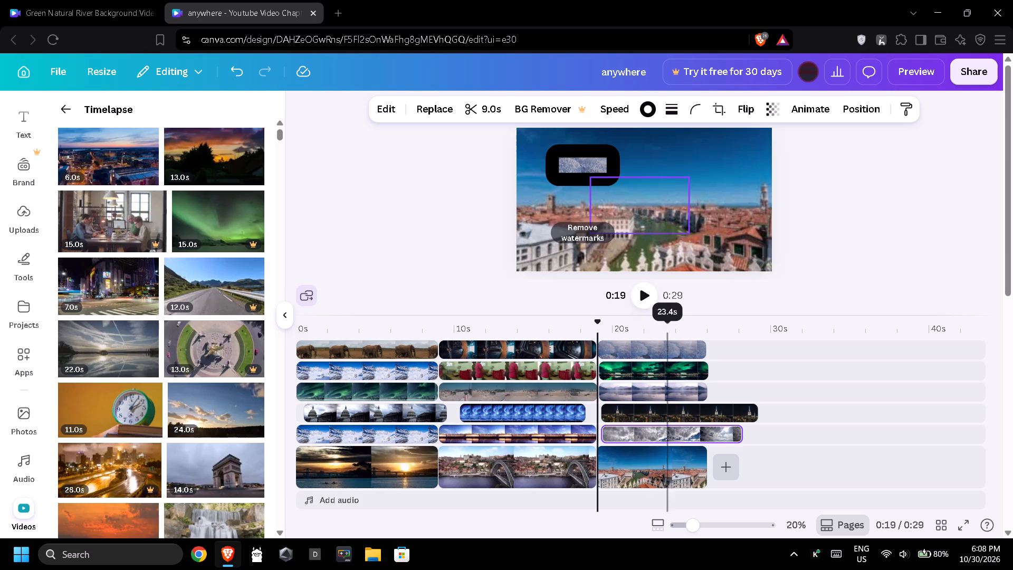
Move the hazy beach clip out of the third track and put the blue aurora clip there at about 9 s.
drag(515, 393, 634, 419)
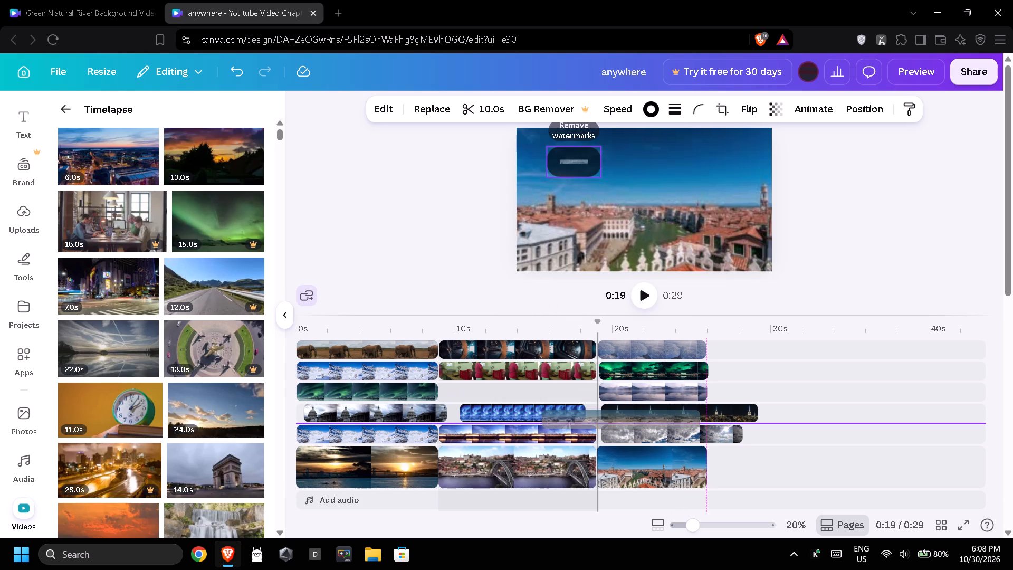
drag(634, 419, 642, 419)
drag(543, 402, 527, 391)
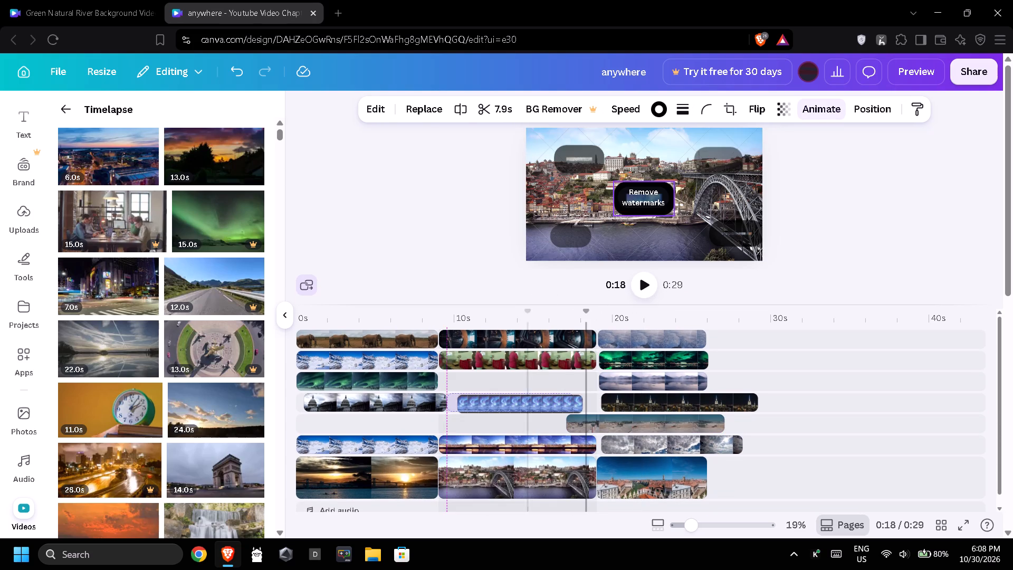
drag(527, 391, 524, 386)
Place the hazy beach clip on the fourth track right after the domed-building clip, shifting the night city clip later to make room.
drag(596, 422, 518, 397)
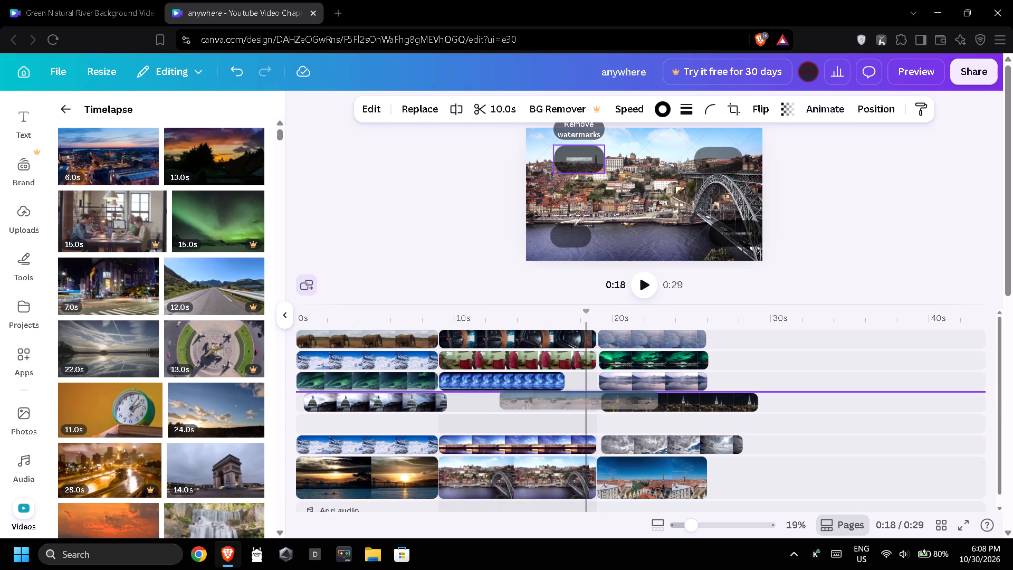
drag(518, 397, 473, 401)
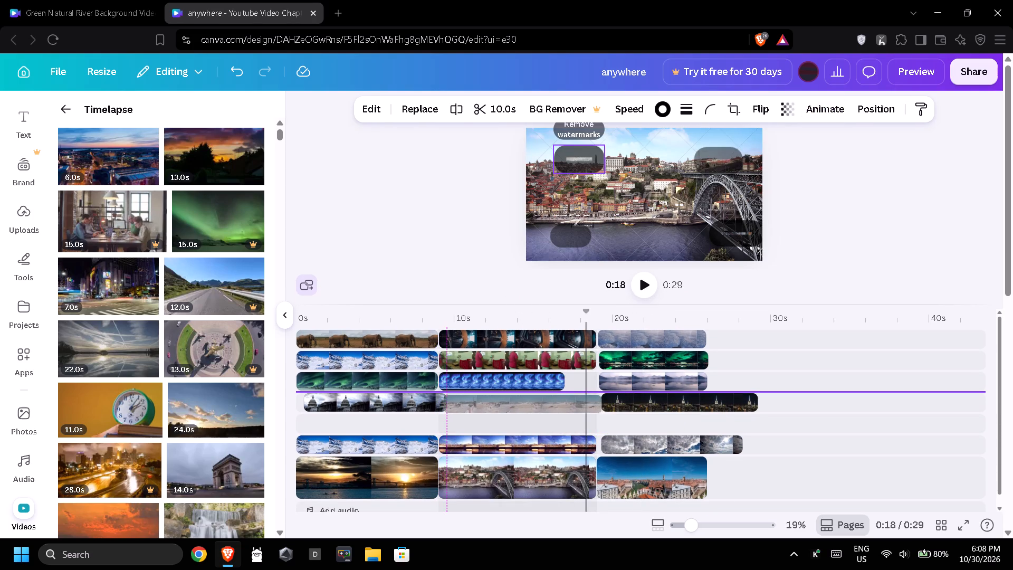
drag(658, 433, 666, 420)
drag(562, 410, 561, 410)
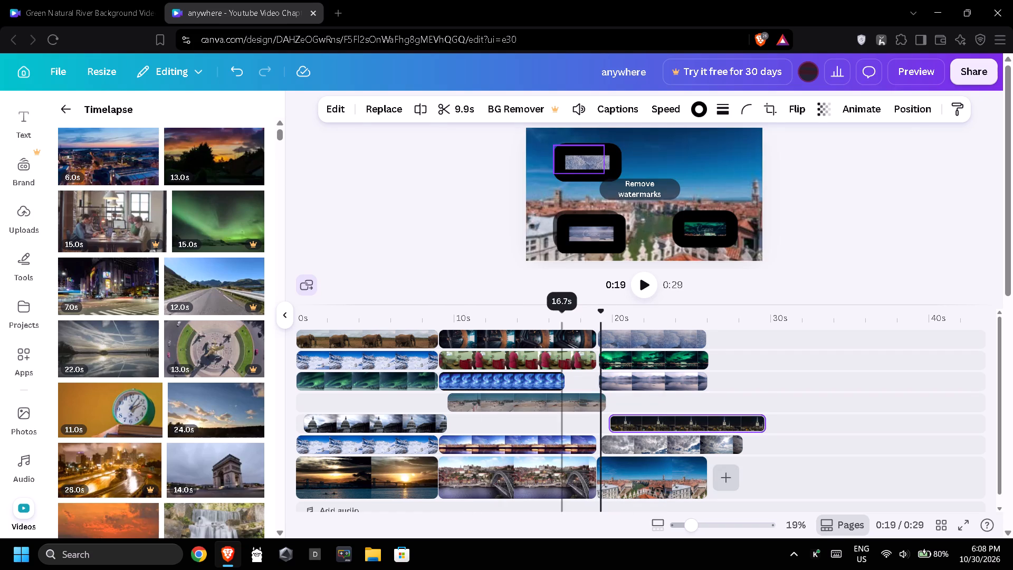
drag(561, 410, 565, 429)
drag(644, 403, 653, 405)
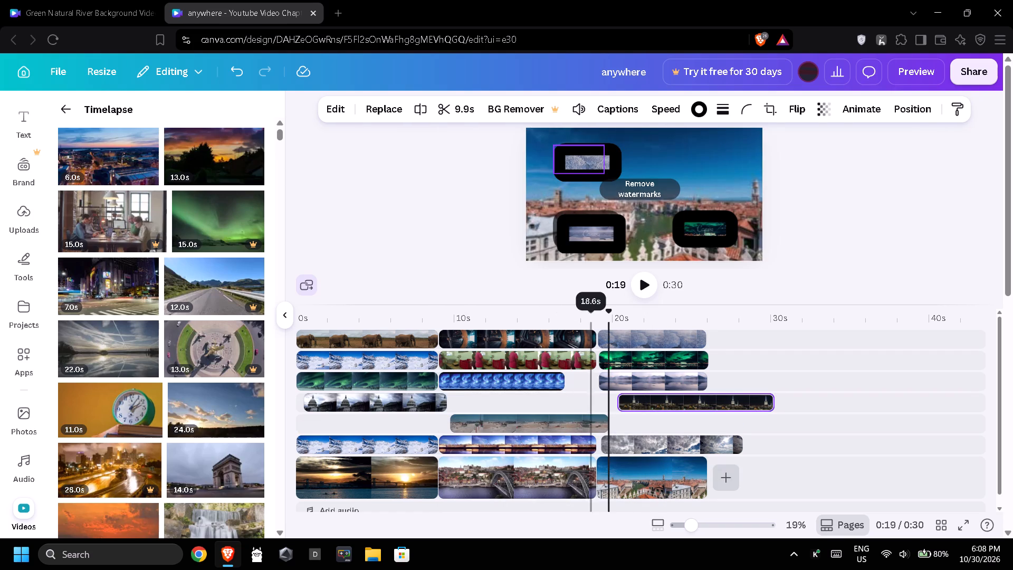
drag(572, 421, 570, 399)
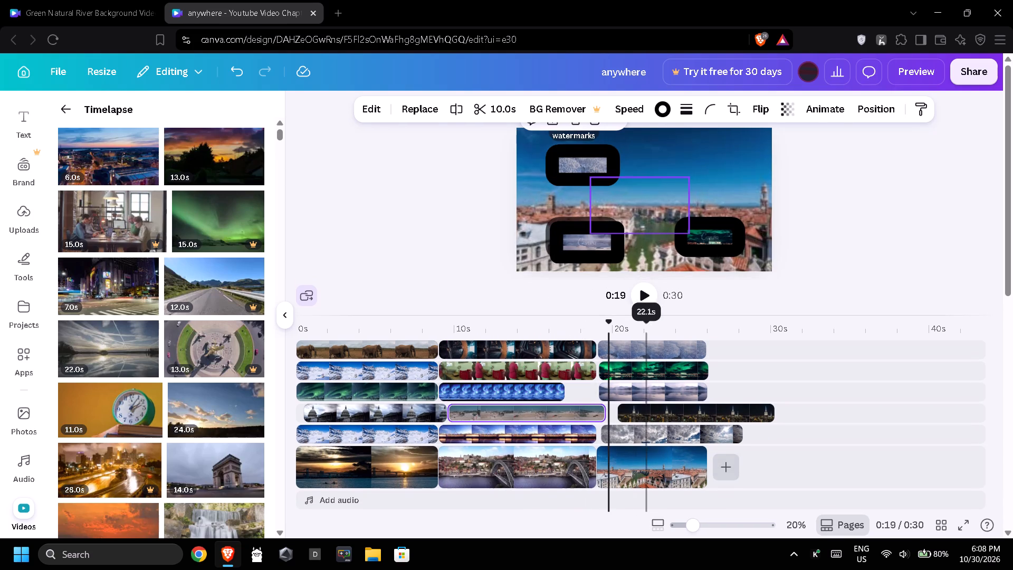
Move the night city clip earlier on the fourth track so it starts right after the hazy beach clip.
drag(650, 412, 638, 410)
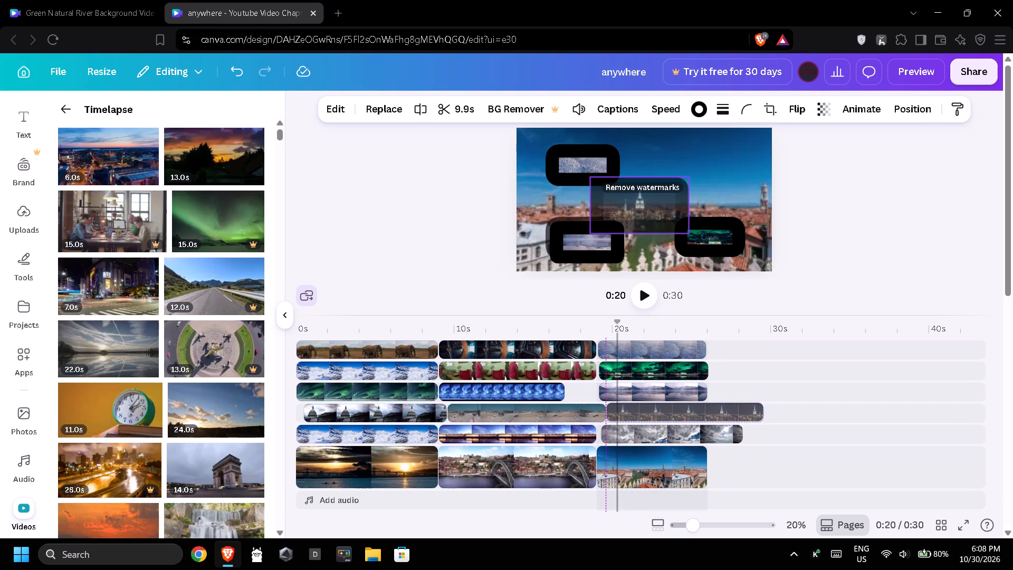
drag(638, 410, 640, 410)
Move the misty lake clip on the third track to about 17 s, directly after the blue aurora clip.
drag(630, 387, 614, 387)
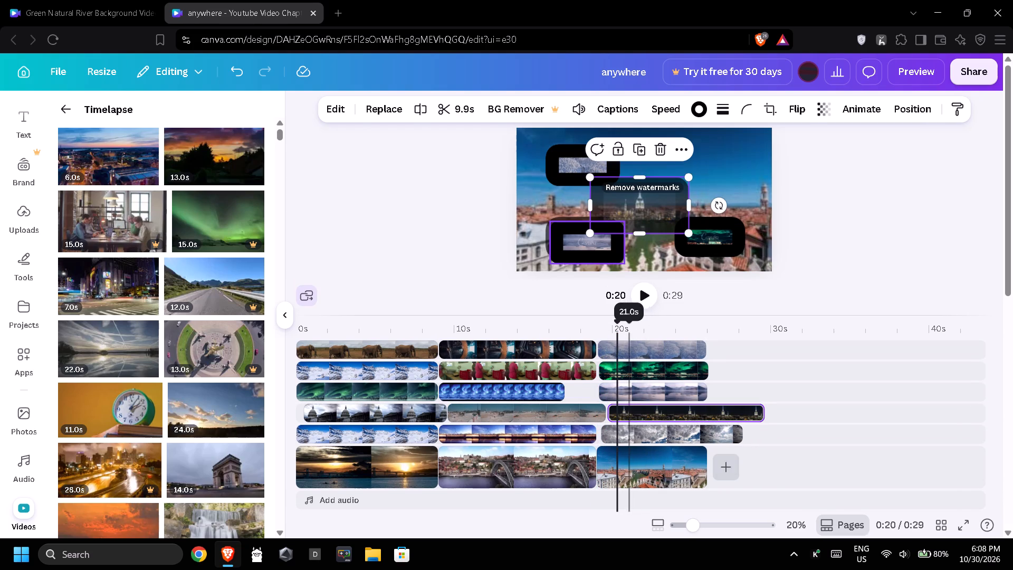
drag(614, 387, 600, 388)
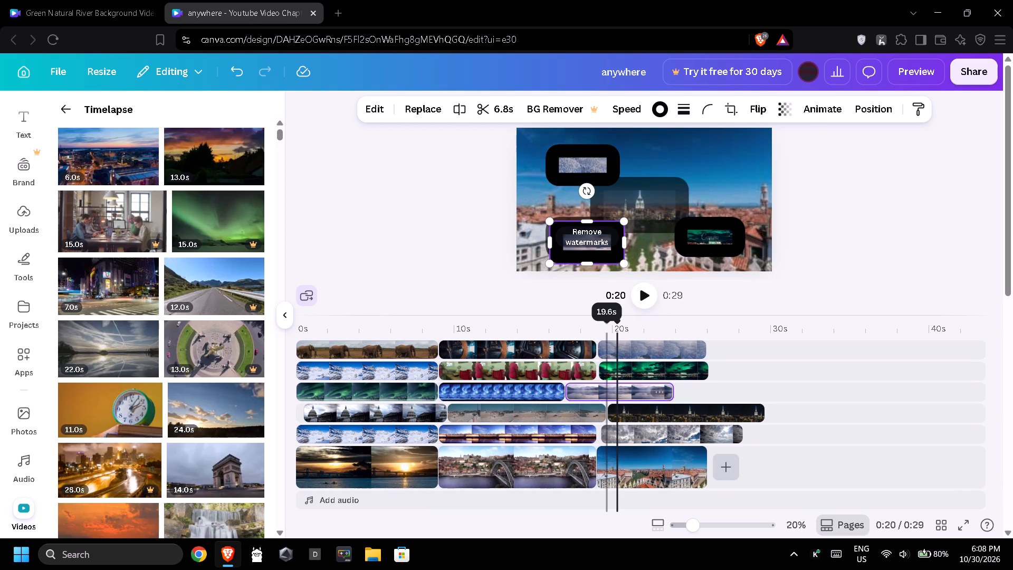
Delete the third scene, the one with the red-roofed city background at about 19 to 26 s.
click(714, 392)
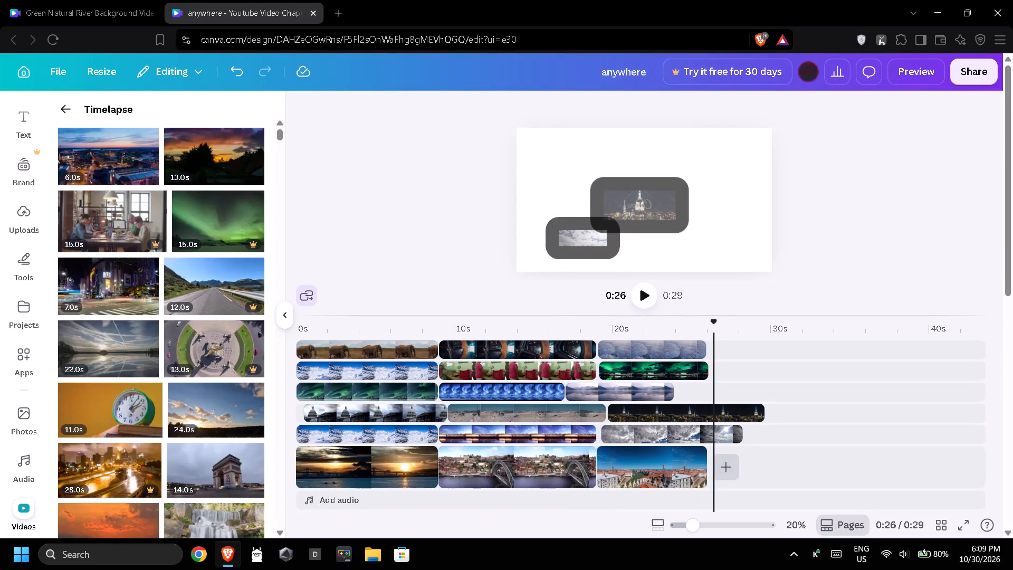
click(629, 457)
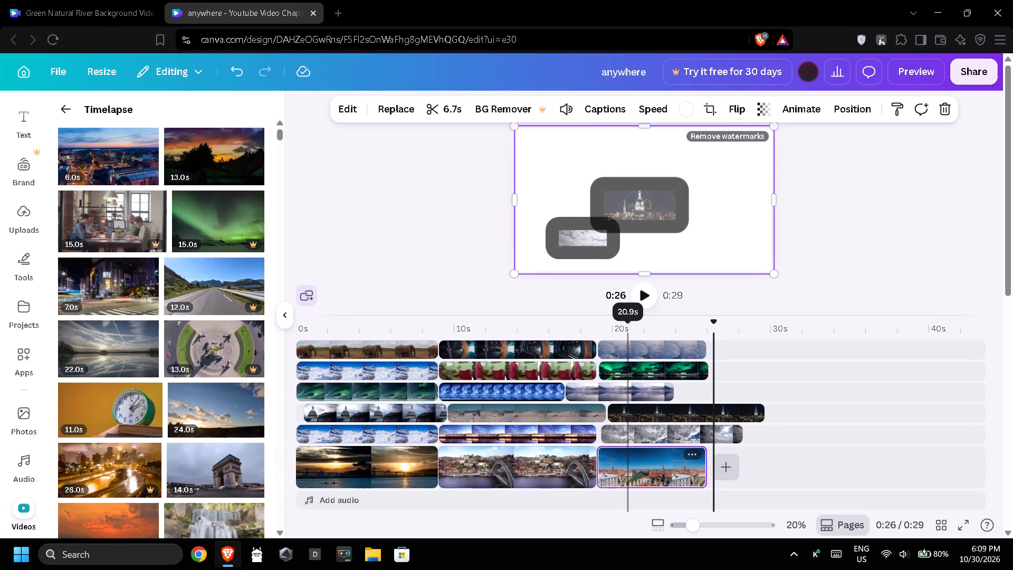
click(951, 111)
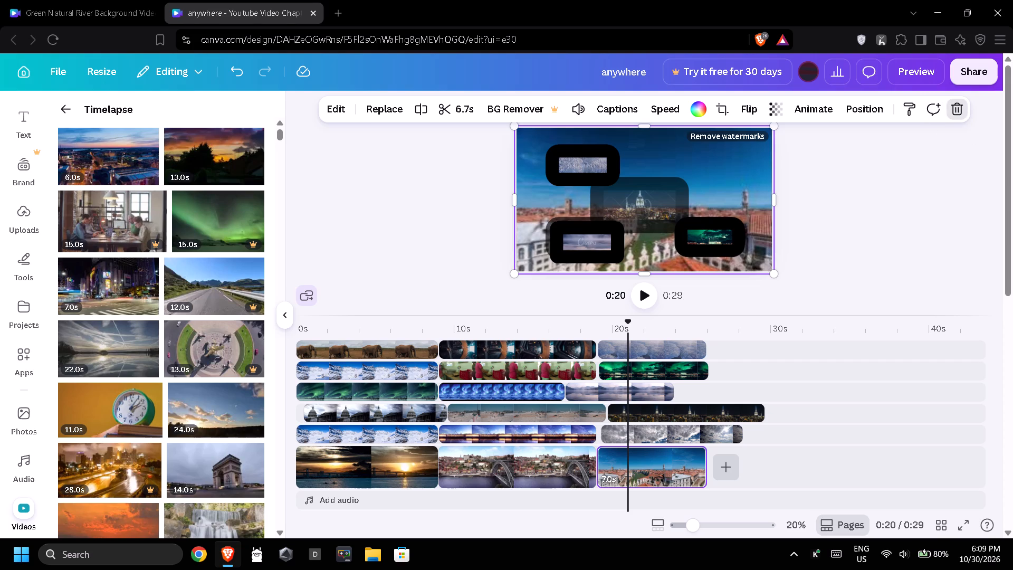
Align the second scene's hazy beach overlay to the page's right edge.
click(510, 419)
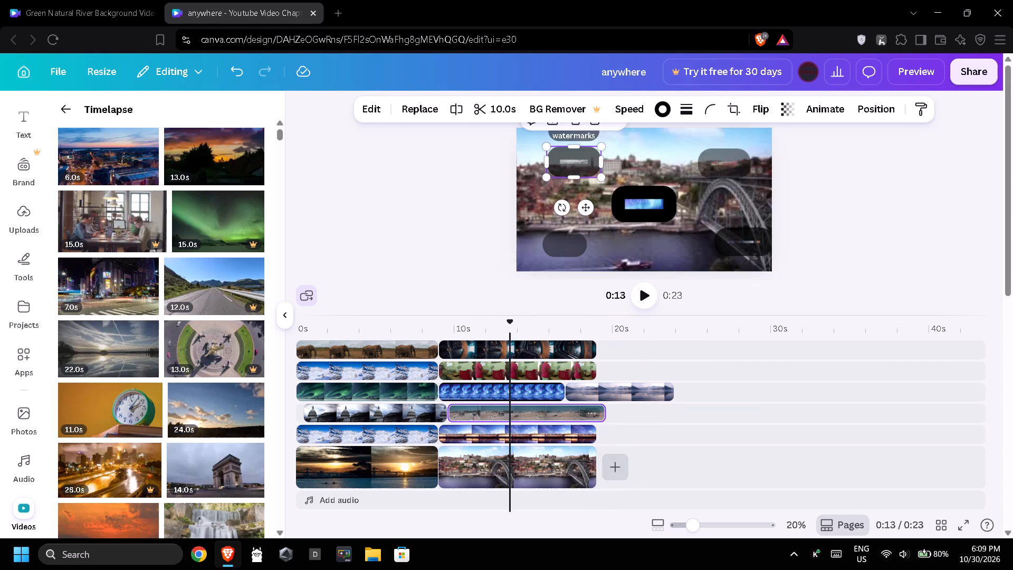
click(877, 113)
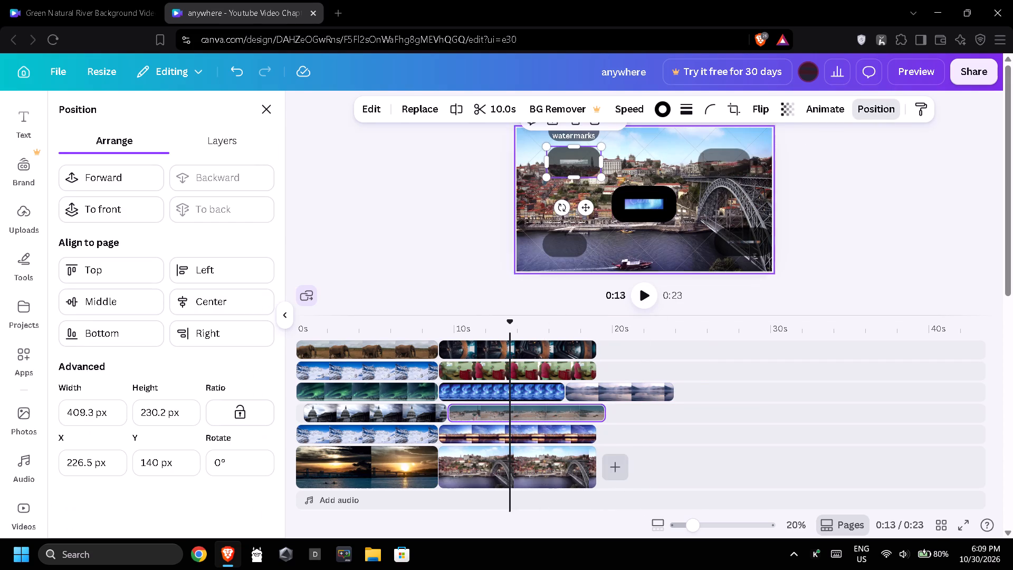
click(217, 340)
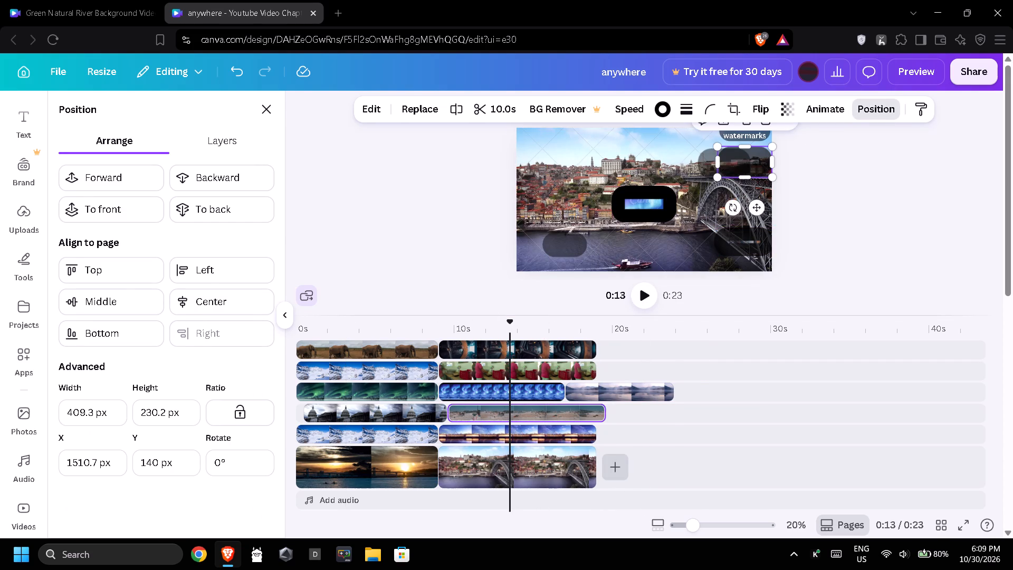
Delete the hazy beach clip on the fourth track and the red-and-green clip on the second track from the second scene.
click(854, 426)
click(530, 432)
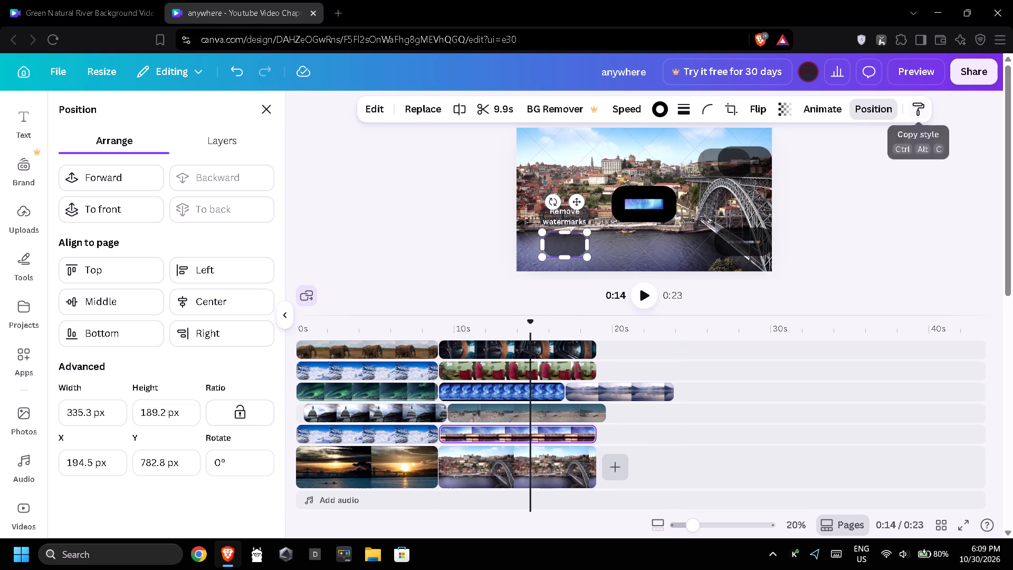
click(427, 431)
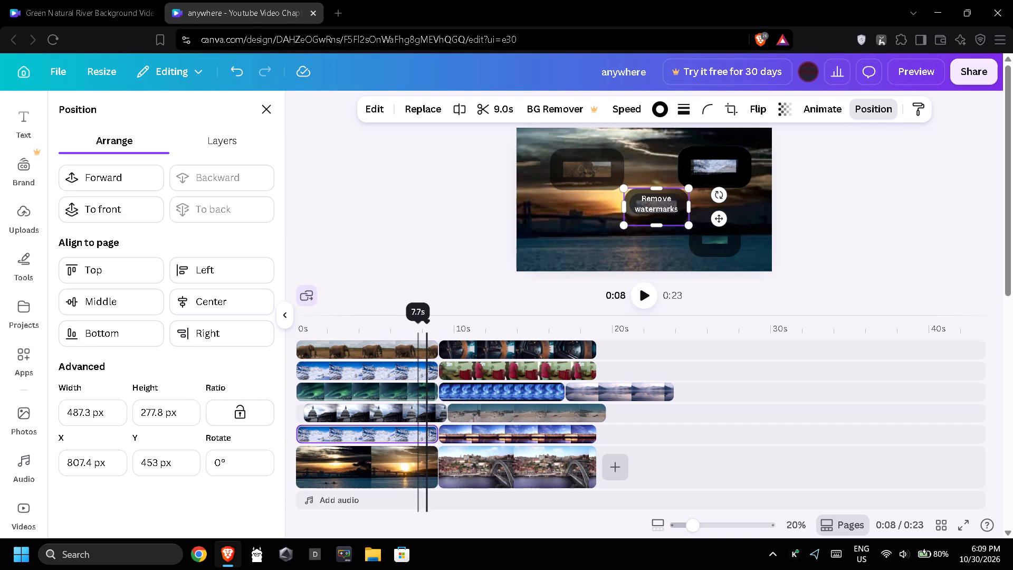
click(510, 427)
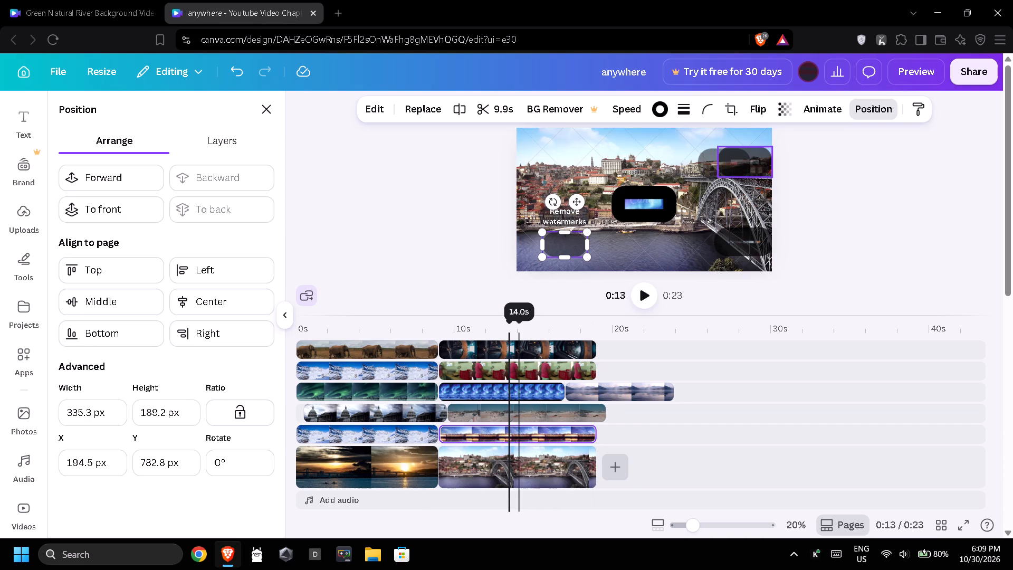
click(508, 416)
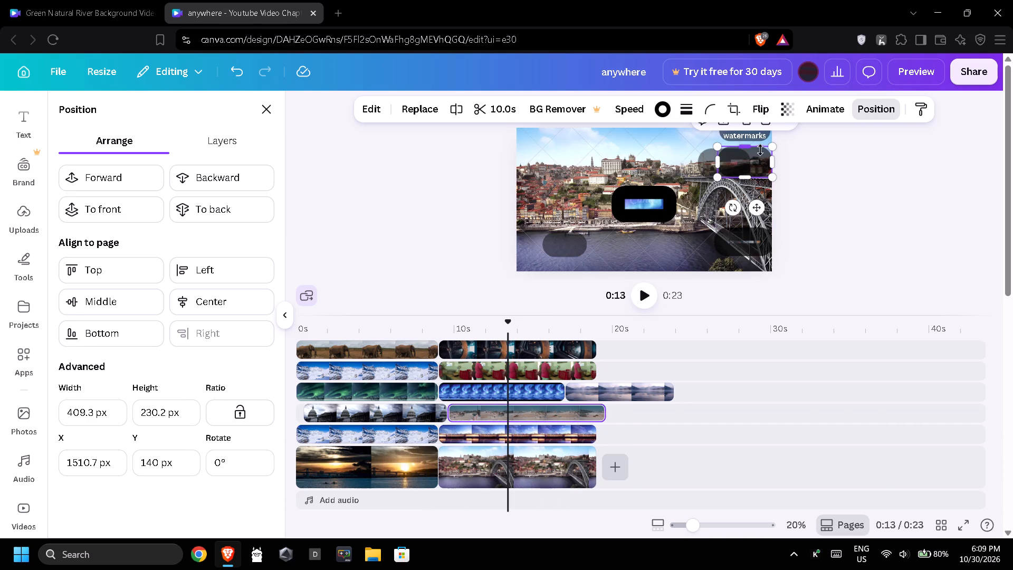
click(765, 126)
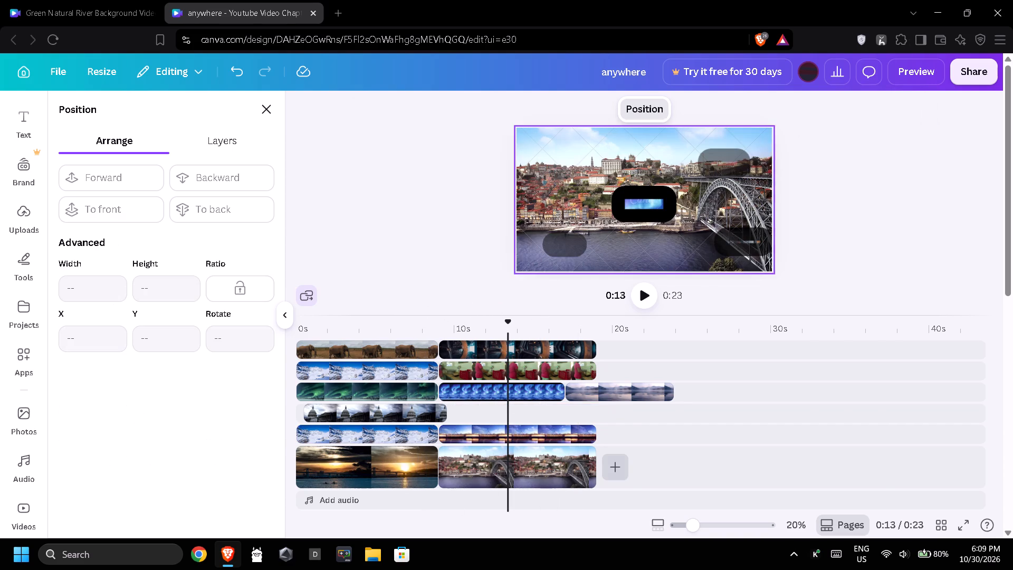
click(536, 372)
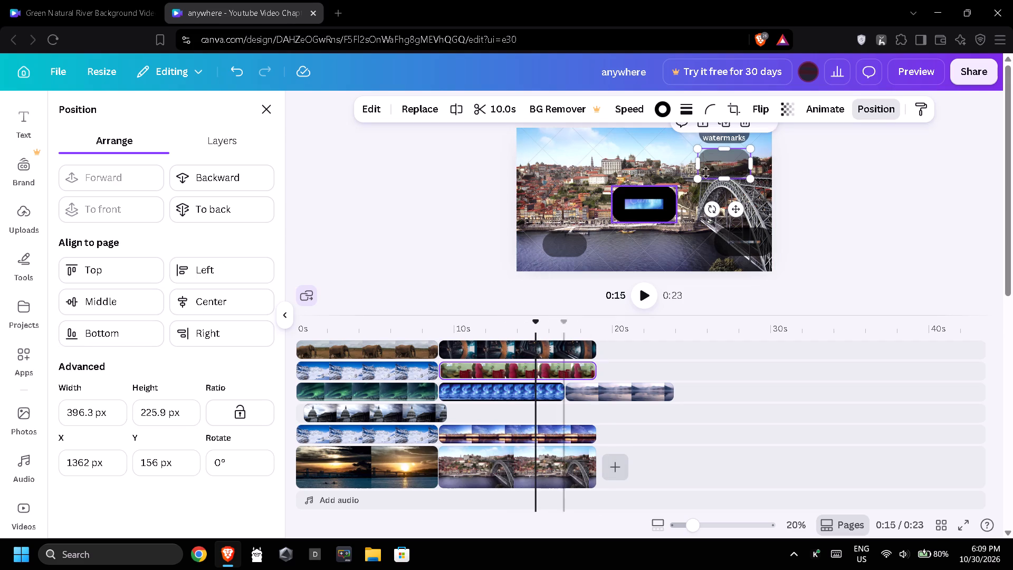
click(747, 126)
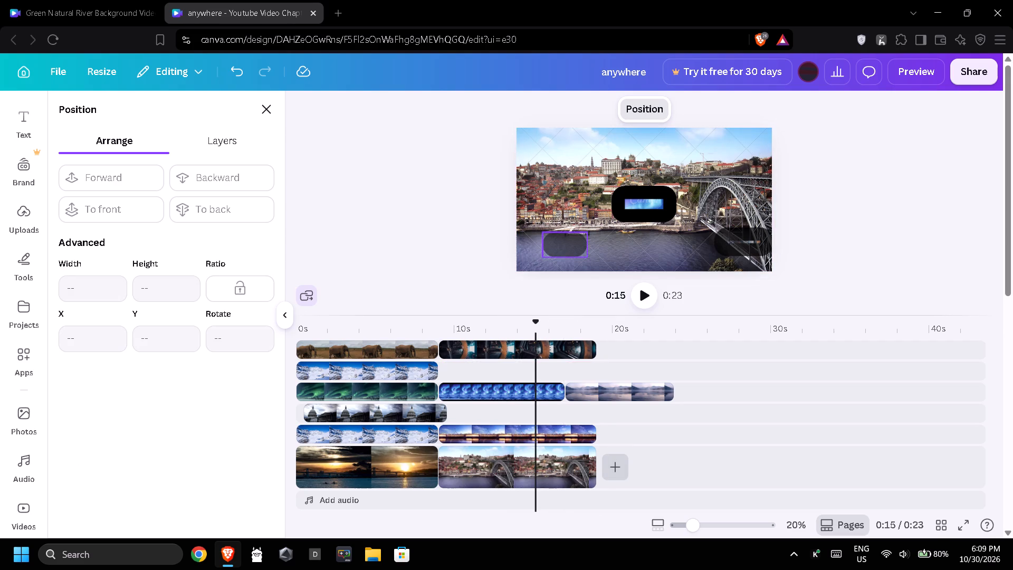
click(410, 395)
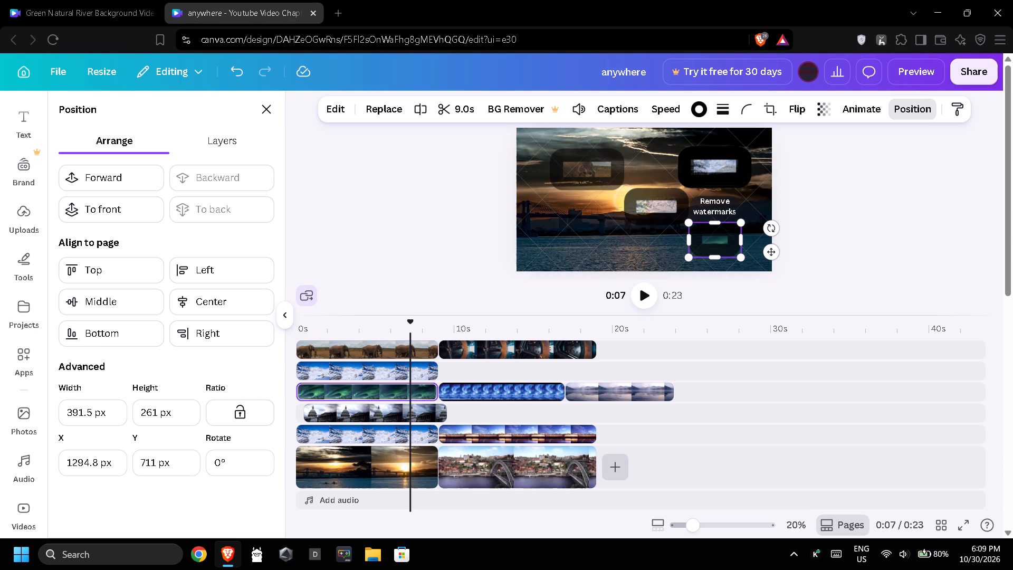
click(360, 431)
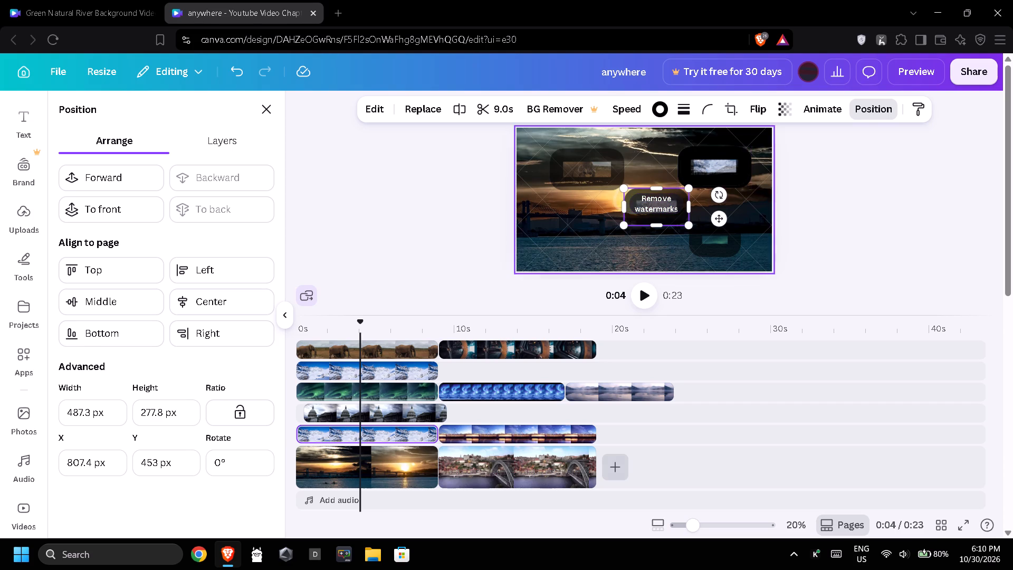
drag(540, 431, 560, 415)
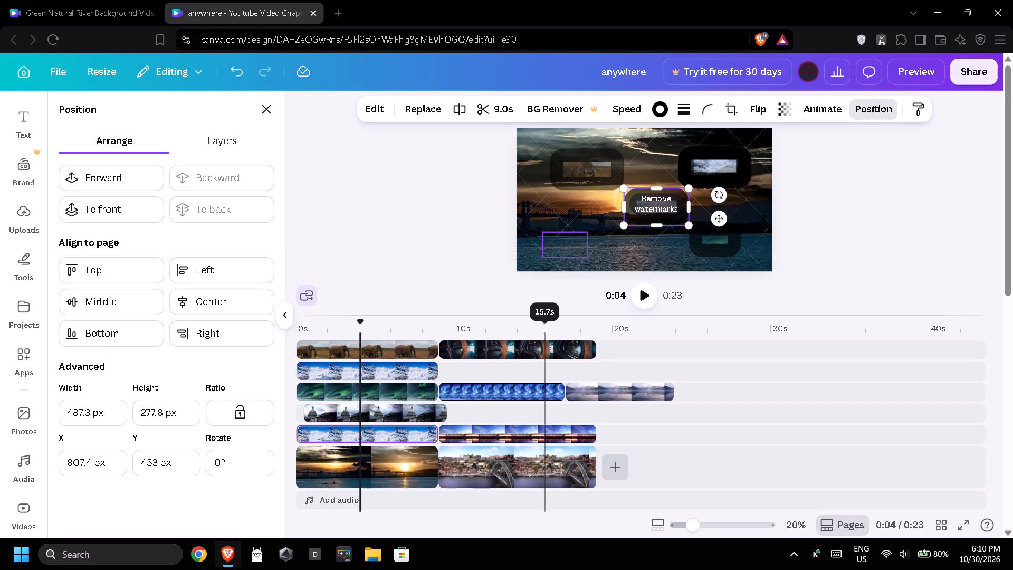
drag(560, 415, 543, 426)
Move the misty lake clip to the fourth track just after the domed-building clip, and the dark interior clip from the first track to the second.
drag(585, 389, 484, 408)
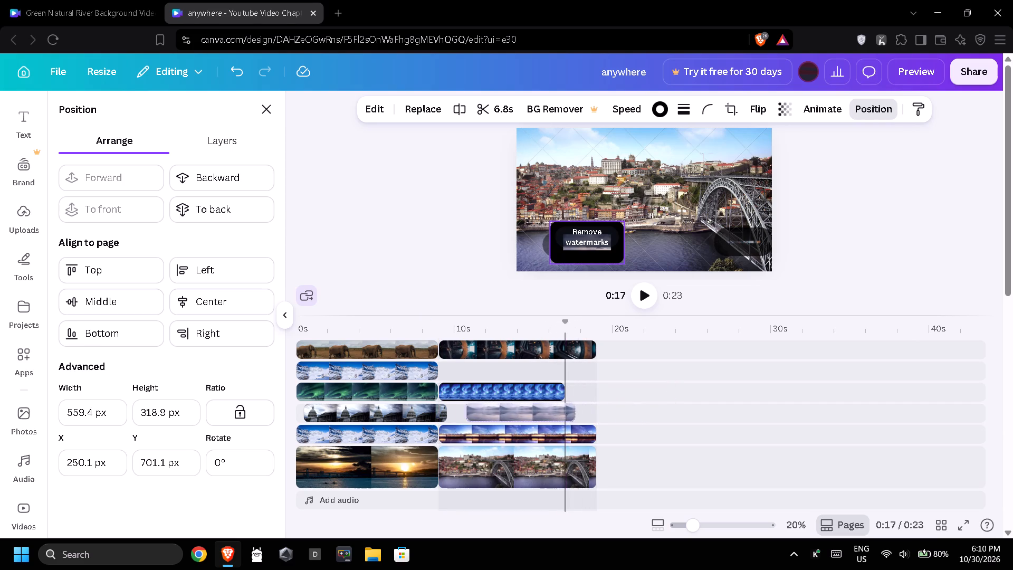
drag(484, 408, 470, 412)
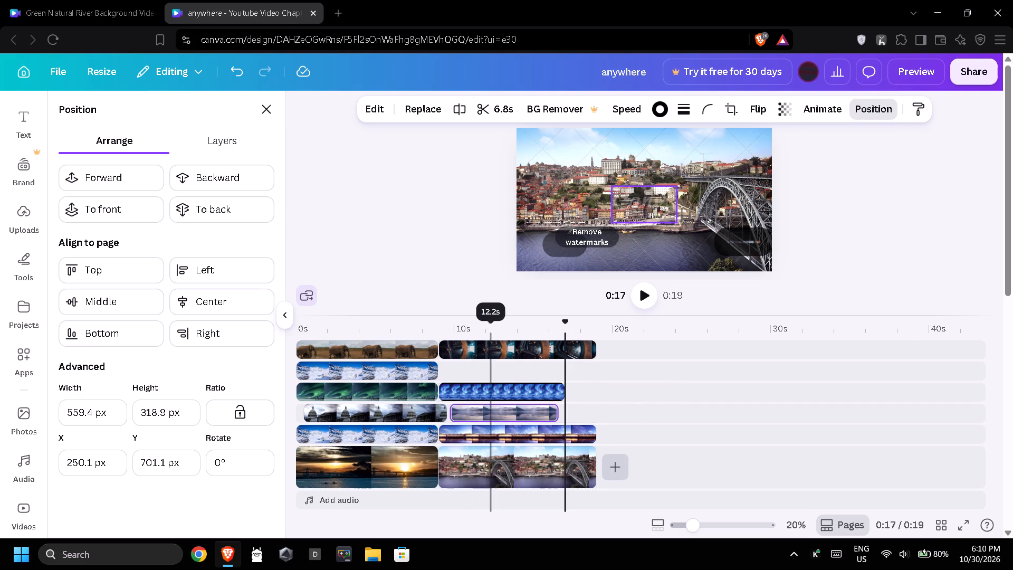
drag(548, 350, 548, 372)
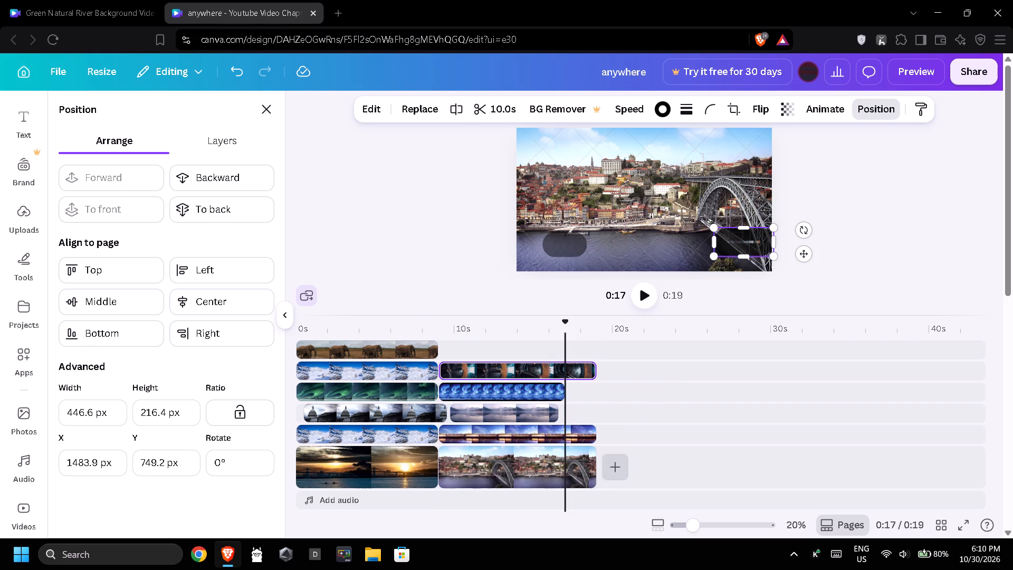
click(510, 351)
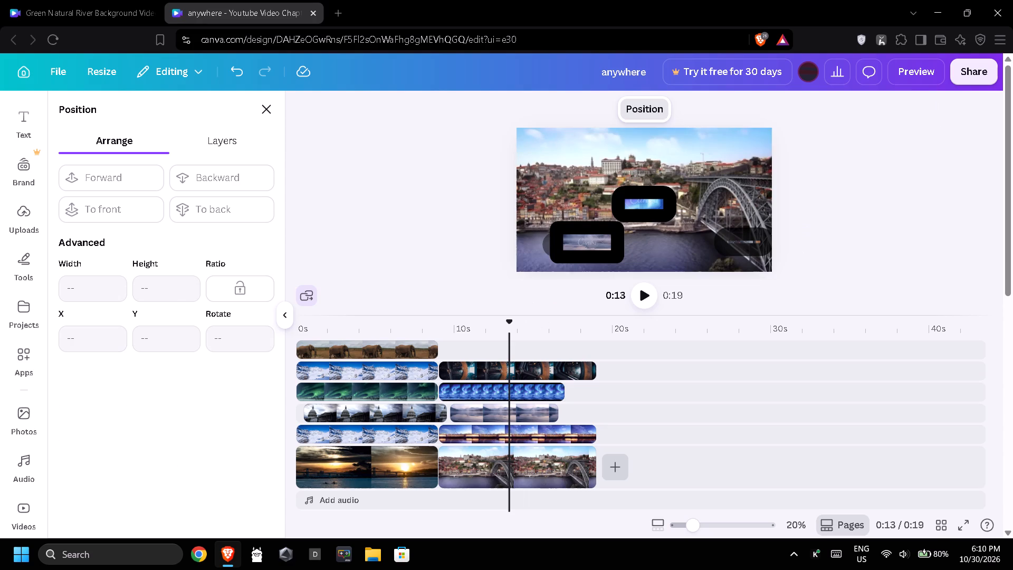
Spread the second scene's overlays toward the canvas corners, with the misty lake upper-left and the blue aurora upper-right at about X 1210, Y 175.
drag(577, 246, 560, 169)
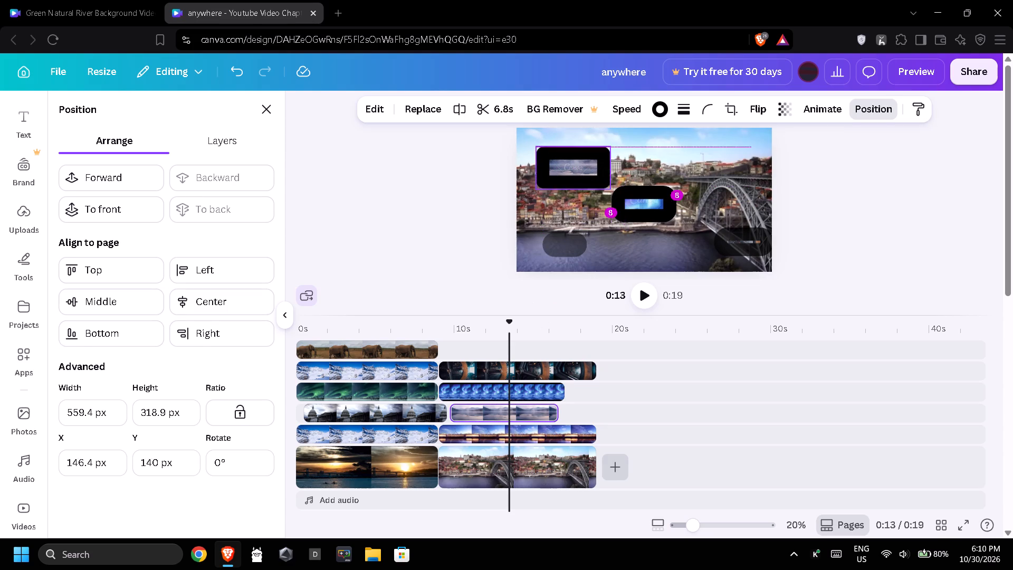
drag(560, 169, 559, 167)
click(565, 240)
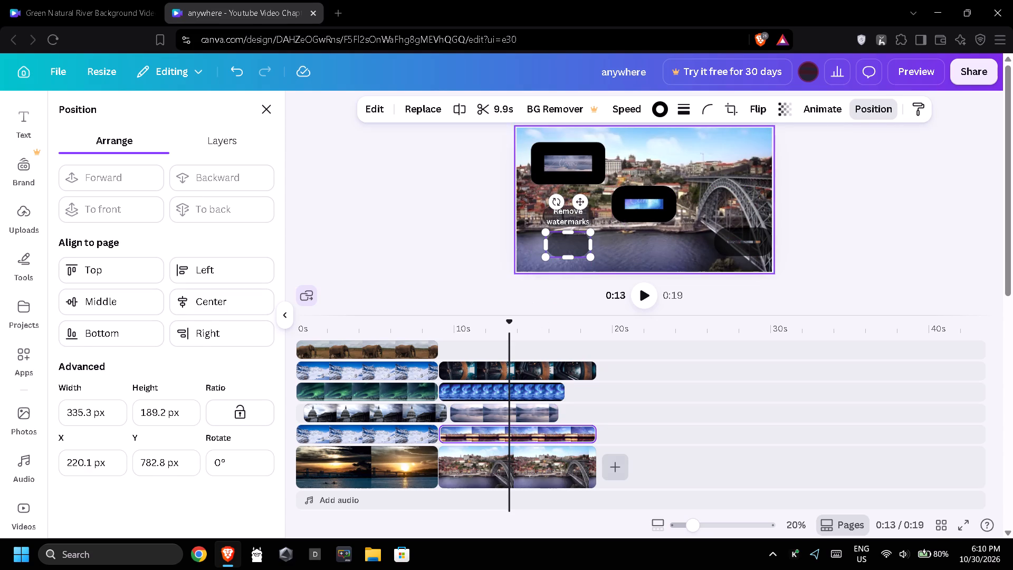
drag(733, 242, 714, 240)
drag(648, 207, 697, 187)
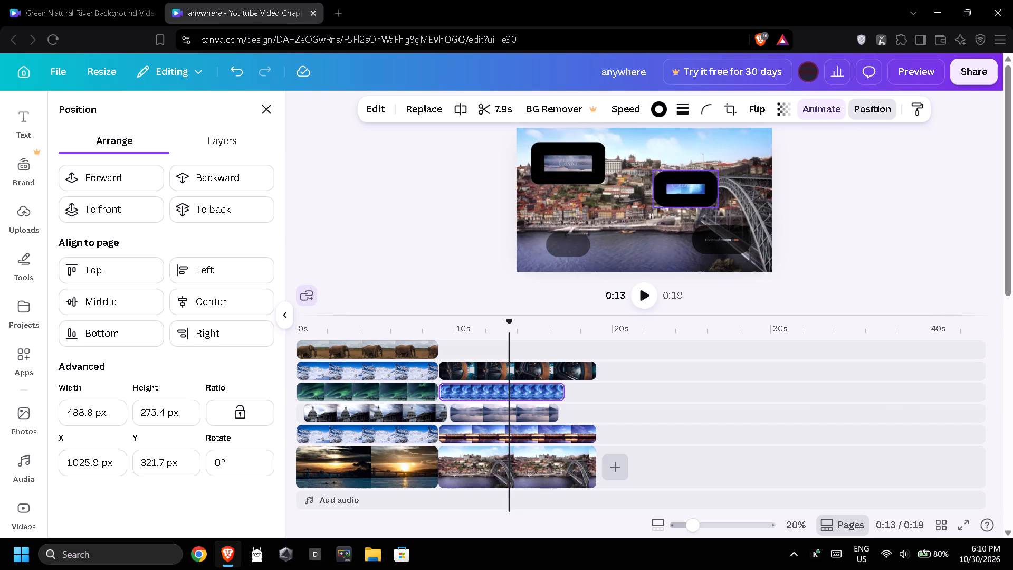
drag(697, 187, 715, 172)
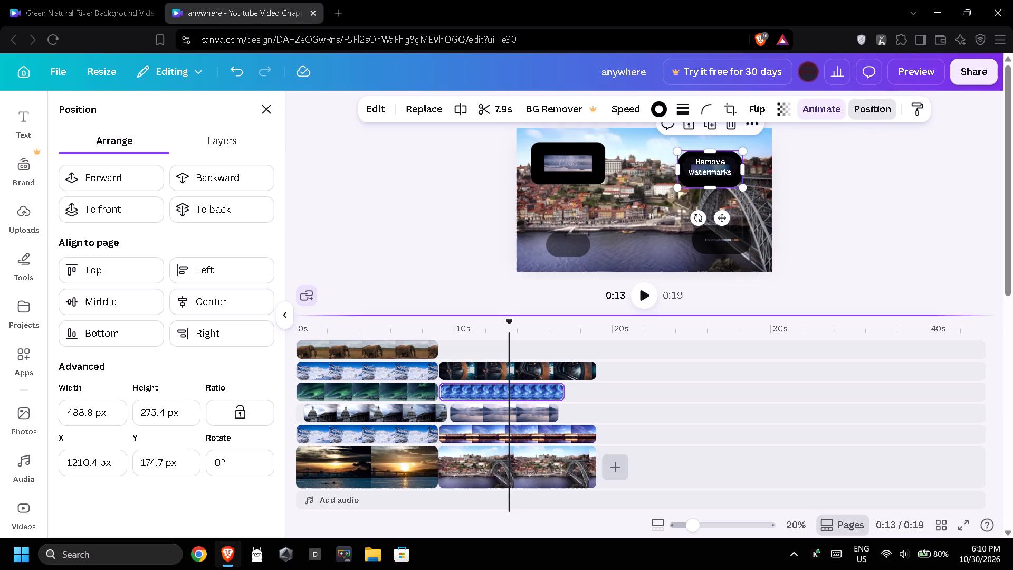
Move the first scene's central snowy mountain overlay to the lower-left corner area and nudge the elephant and green aurora overlays for an even four-corner layout.
click(413, 393)
drag(650, 205, 637, 211)
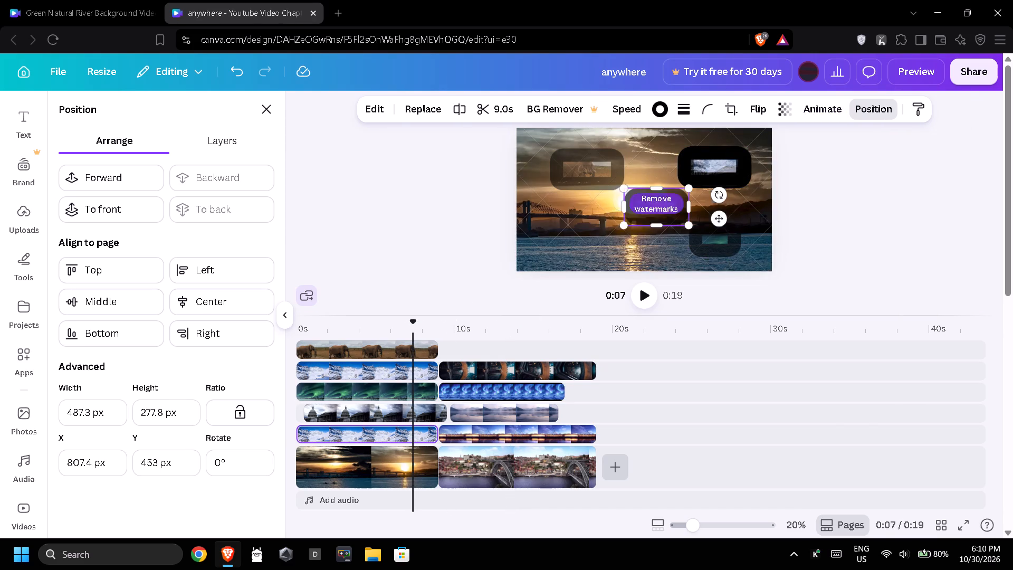
drag(637, 211, 576, 237)
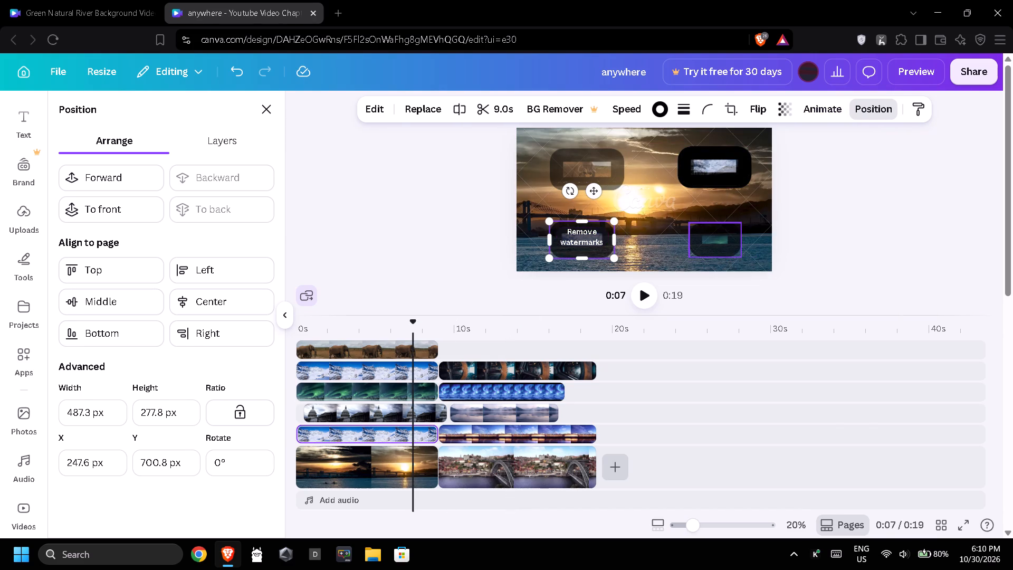
click(704, 232)
click(584, 174)
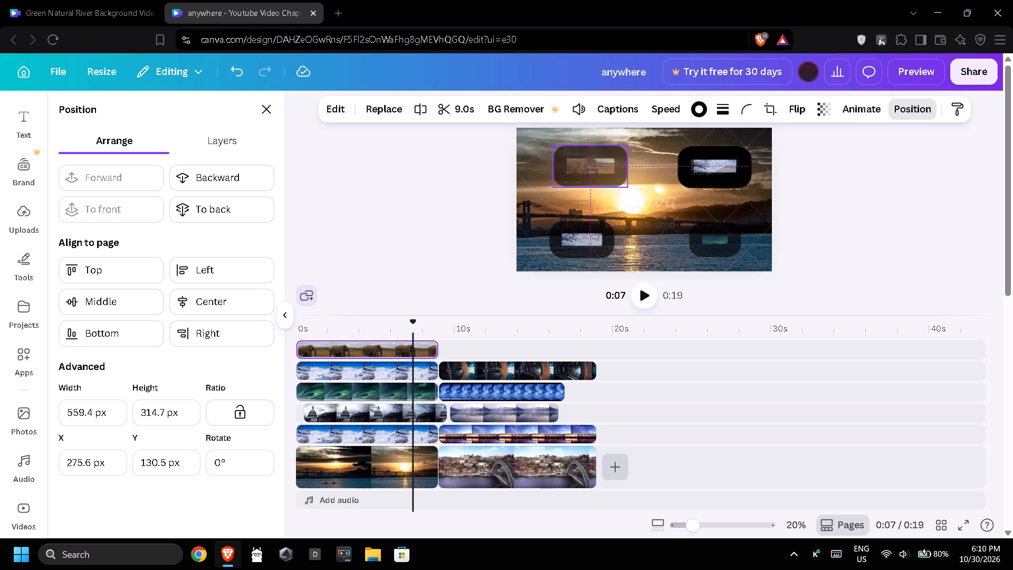
click(714, 229)
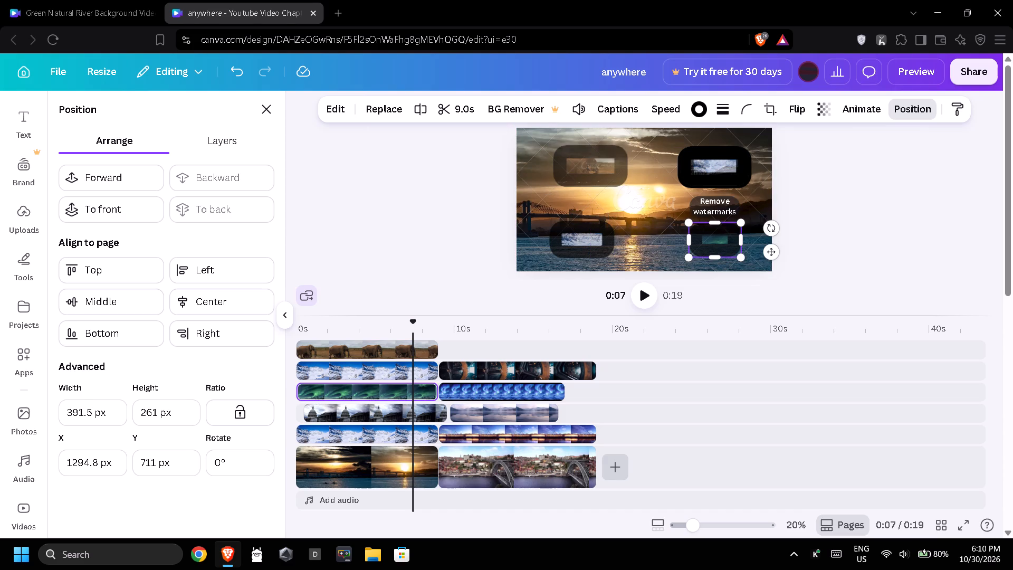
drag(580, 239, 583, 239)
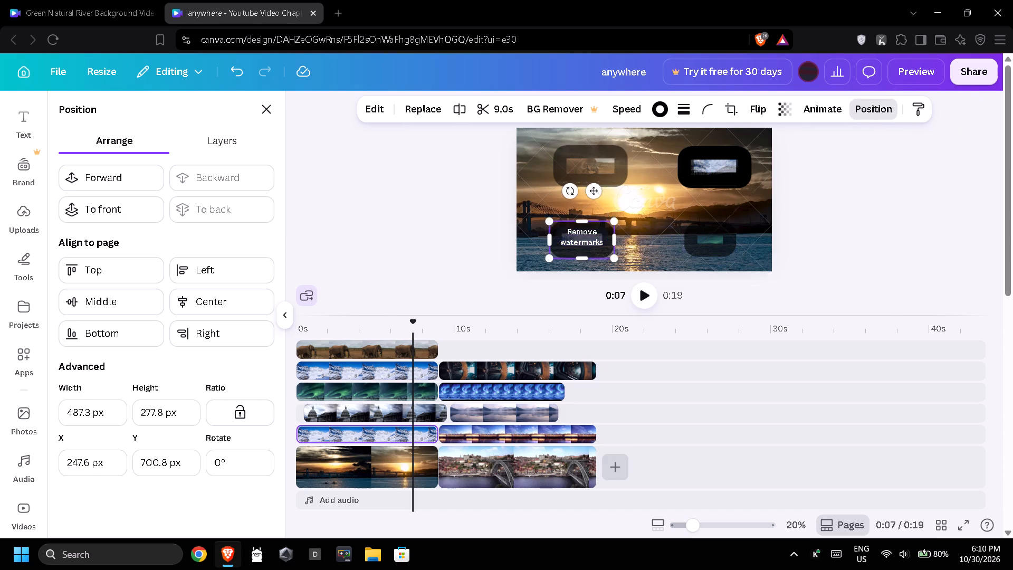
drag(583, 239, 591, 238)
click(665, 218)
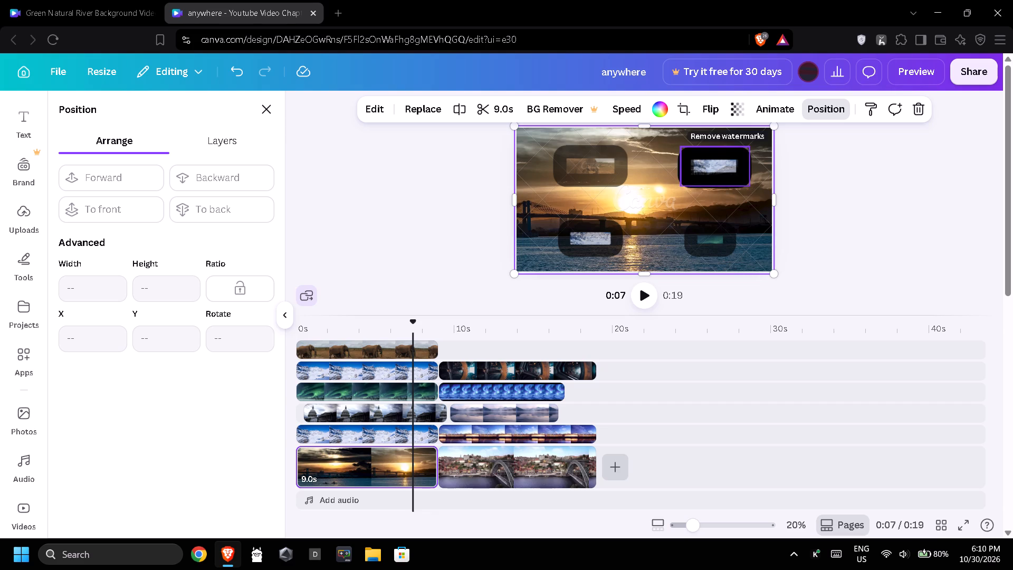
Enlarge the second scene's lower-left pier sunset overlay to about 430 by 243 px, at about X 185, Y 763.
click(524, 393)
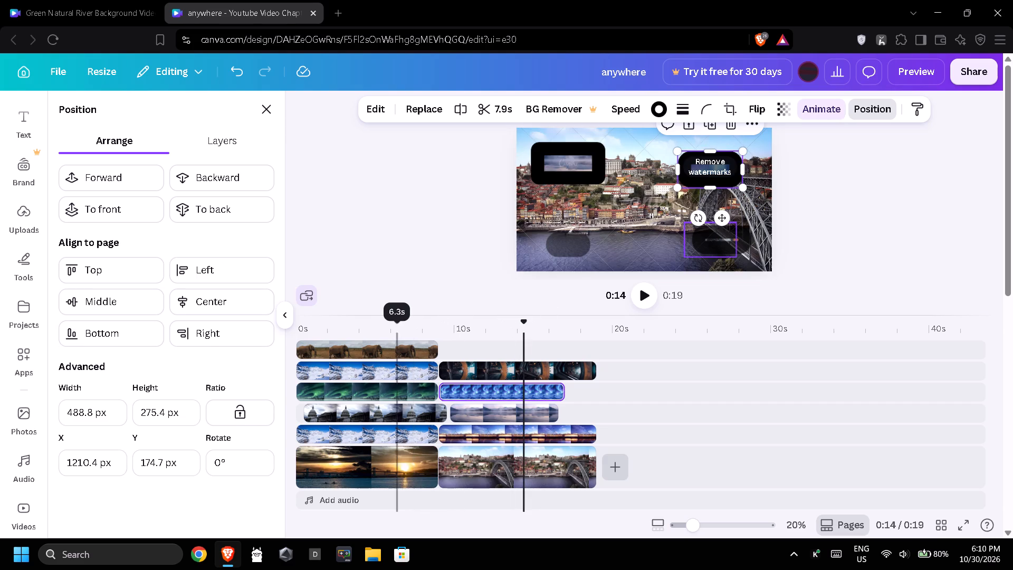
click(396, 399)
click(481, 394)
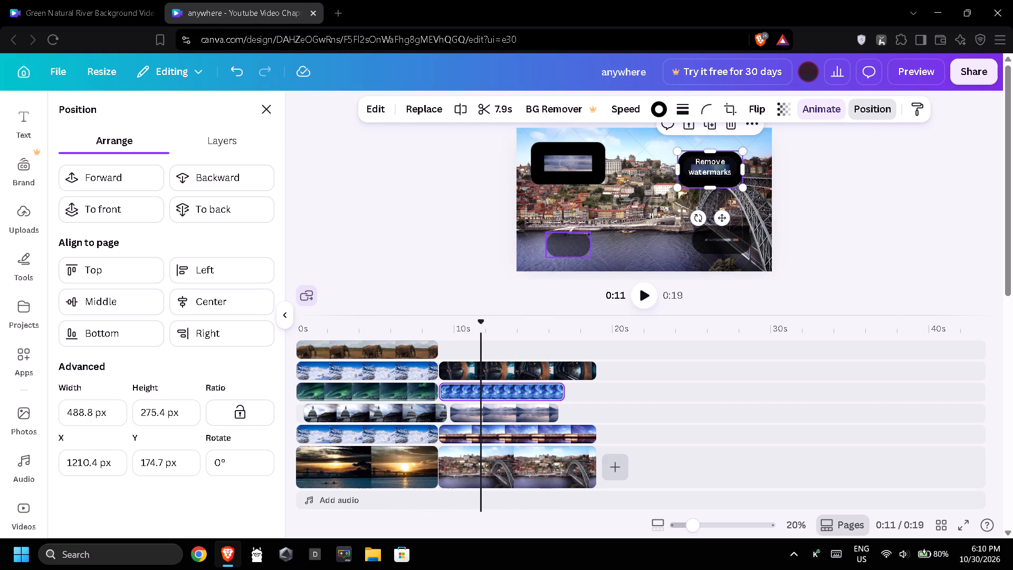
click(571, 246)
drag(592, 256, 596, 259)
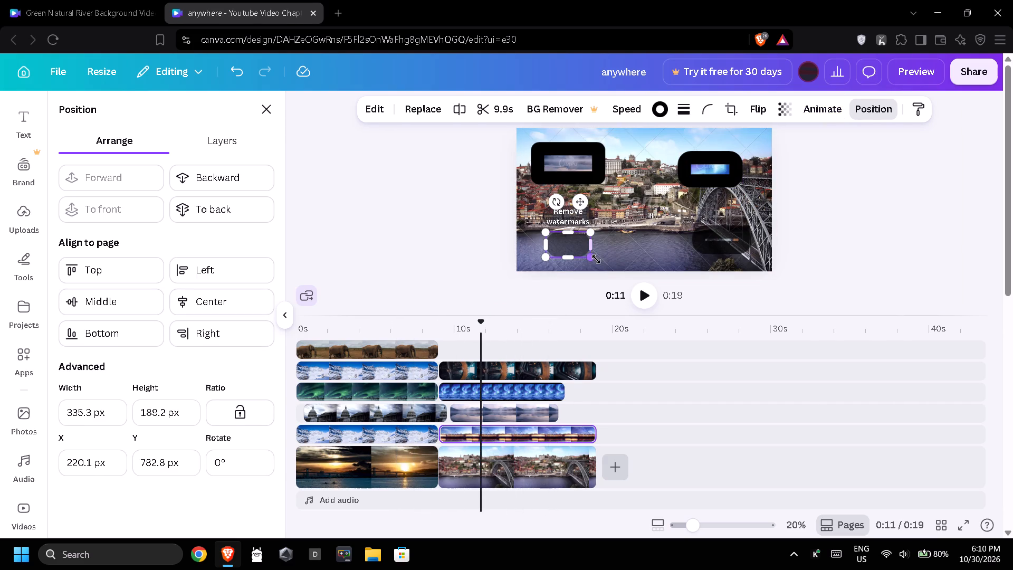
drag(596, 259, 599, 262)
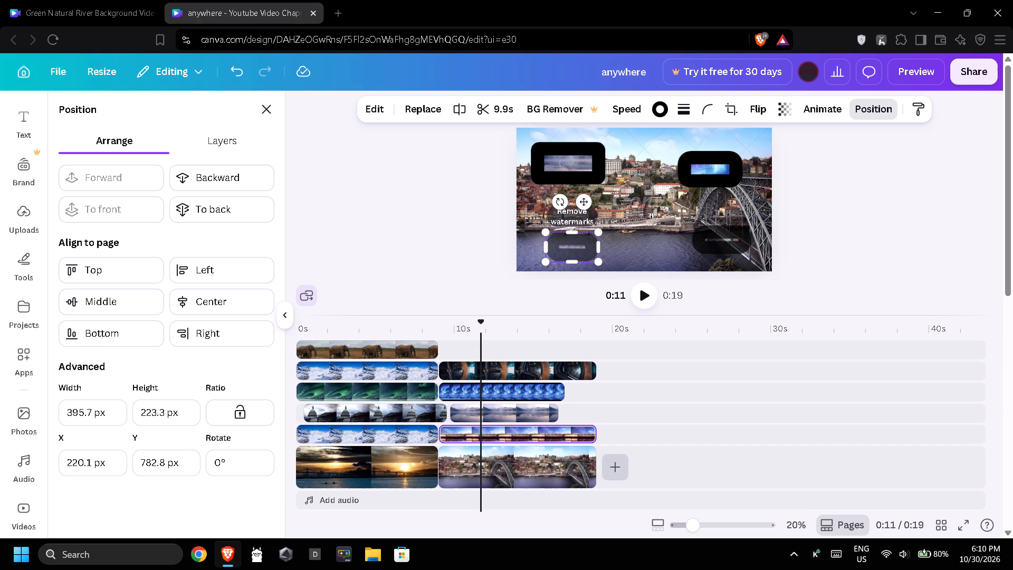
drag(547, 233, 542, 230)
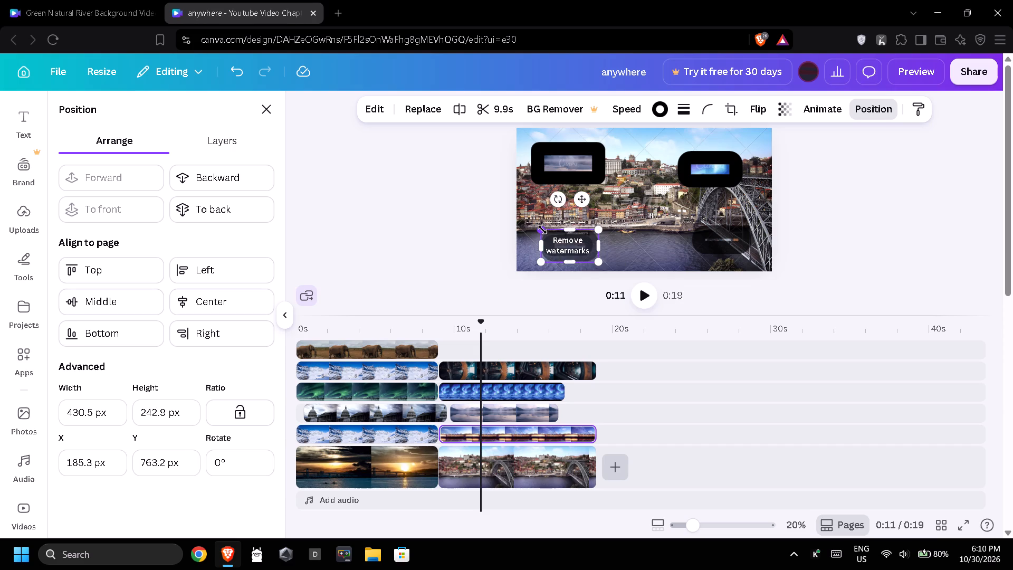
Make the second scene's lower-left pier sunset overlay almost fully opaque and enlarge it slightly outward from its upper-left corner.
click(785, 110)
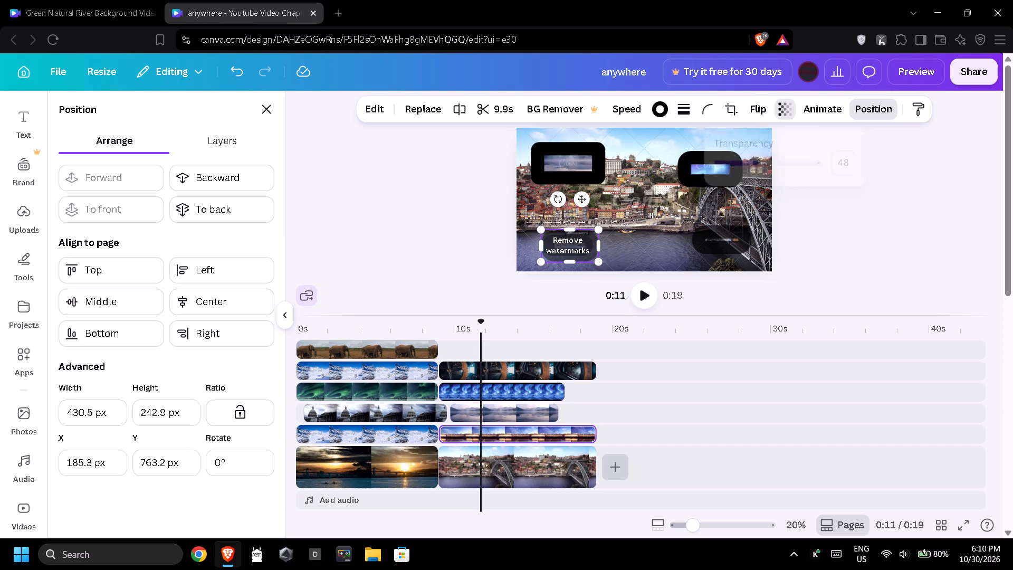
drag(788, 160, 804, 164)
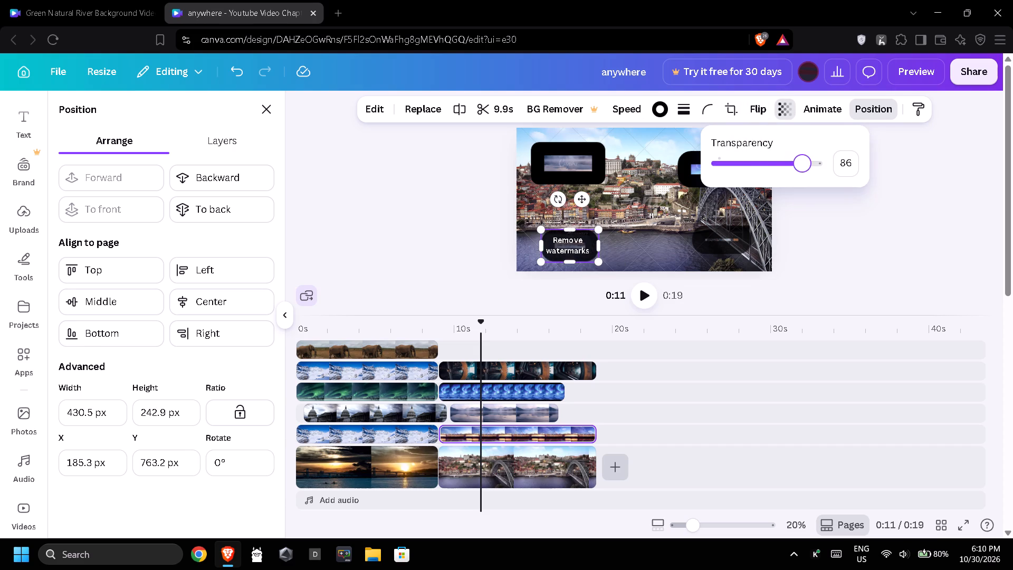
drag(804, 164, 814, 168)
click(824, 237)
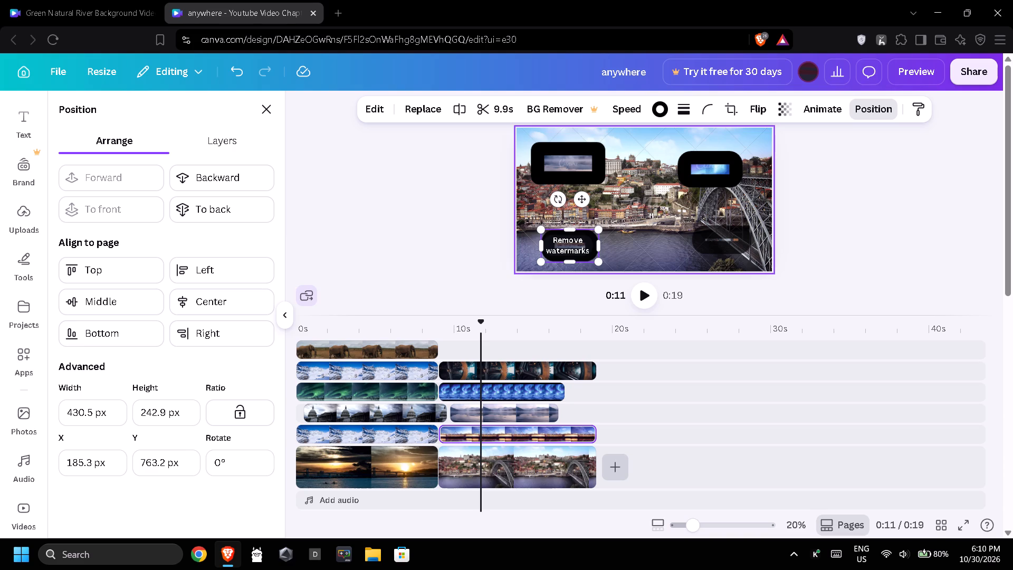
drag(542, 231, 539, 226)
click(636, 223)
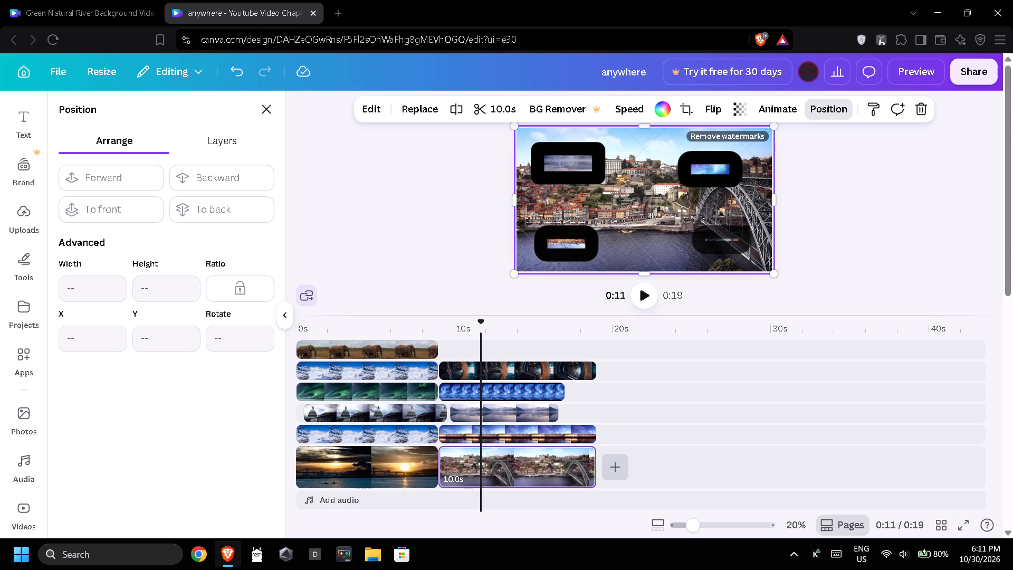
Move the misty lake clip up to the first track in the second scene and extend its end to make it 7.9 s long.
drag(525, 414, 538, 358)
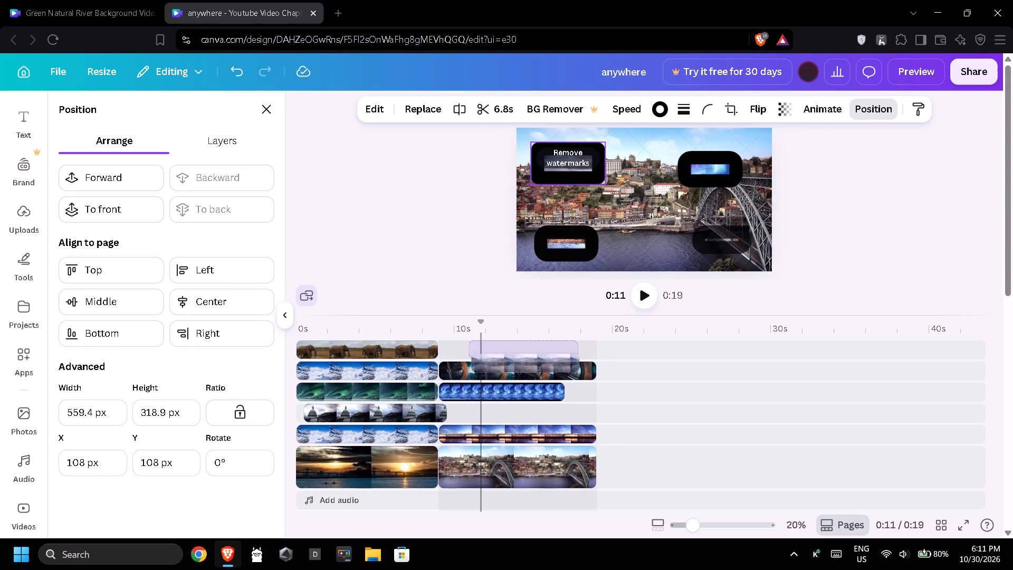
drag(538, 358, 524, 351)
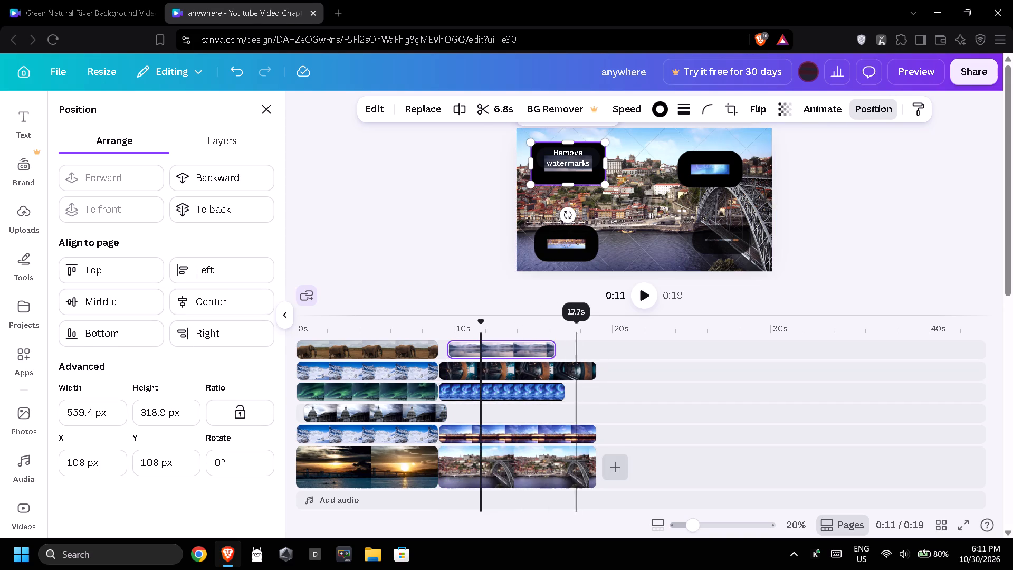
drag(553, 349, 591, 353)
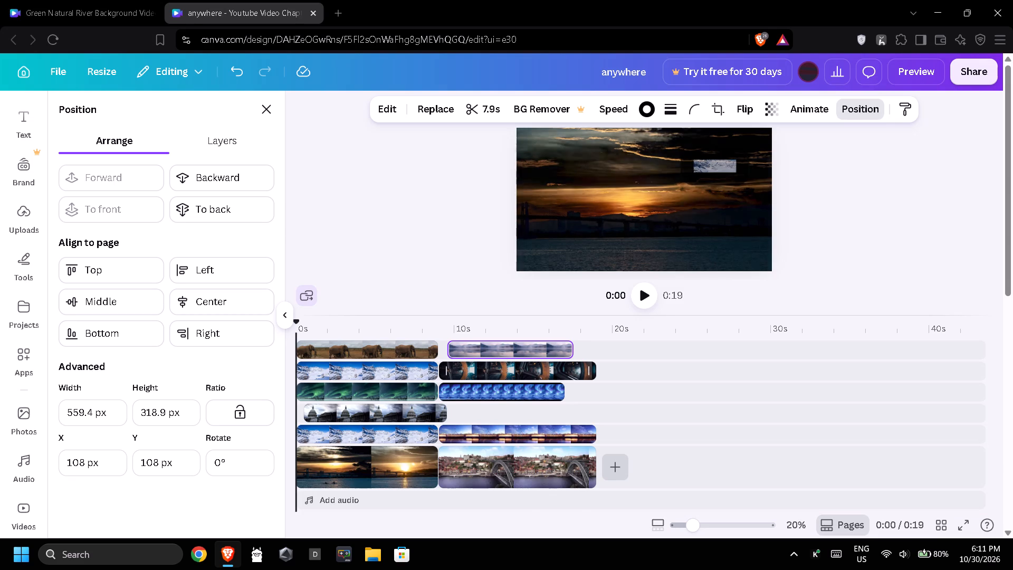
Try to lengthen the blue aurora clip, and move it to the fourth track directly after the domed-building clip.
drag(558, 393, 591, 392)
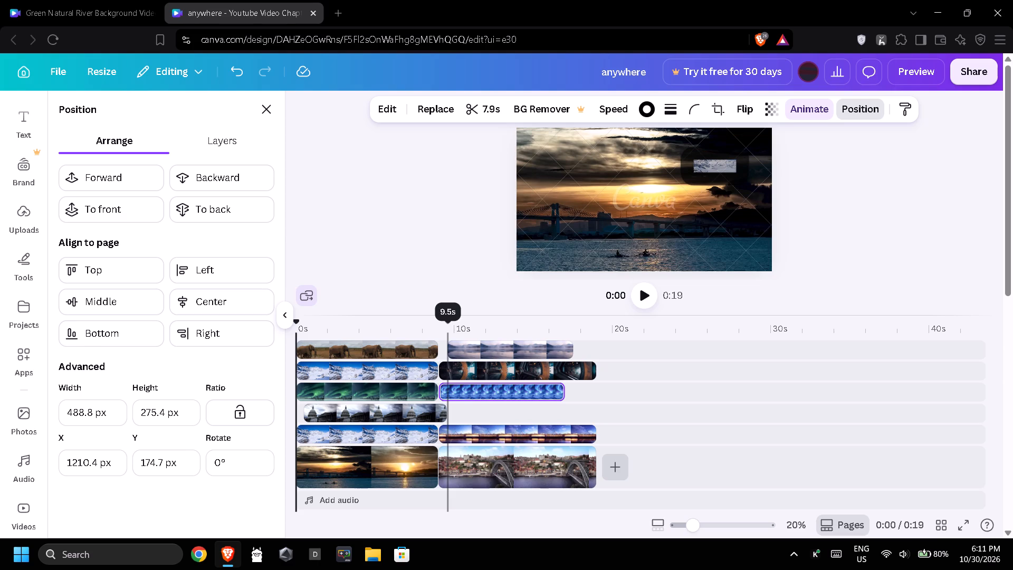
drag(491, 391, 505, 405)
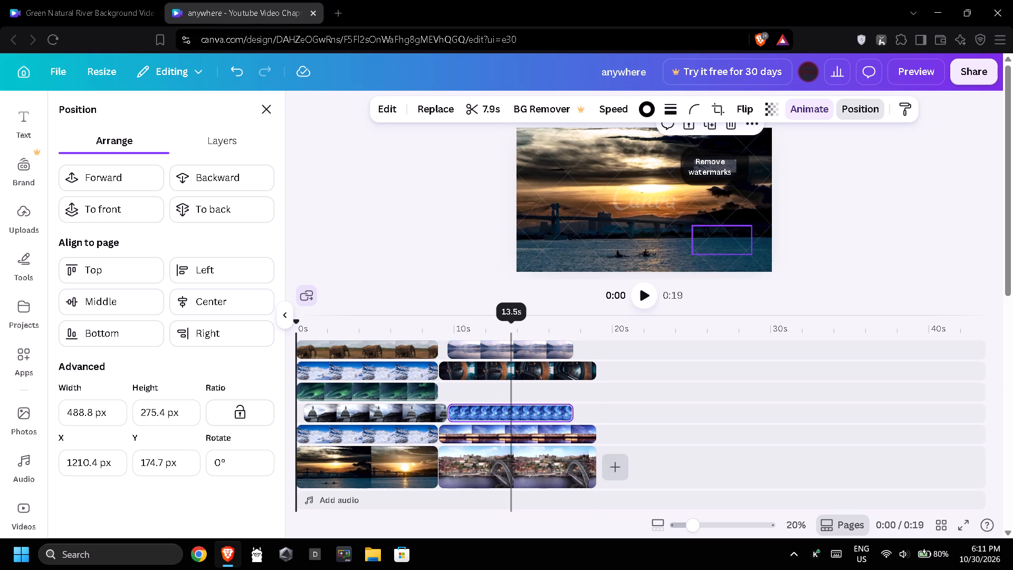
Move the dark interior clip to the third track and the misty lake clip to the second, starting it directly after the snowy mountain clip.
drag(511, 368, 513, 386)
drag(516, 352, 514, 378)
drag(515, 372, 506, 370)
drag(561, 373, 577, 376)
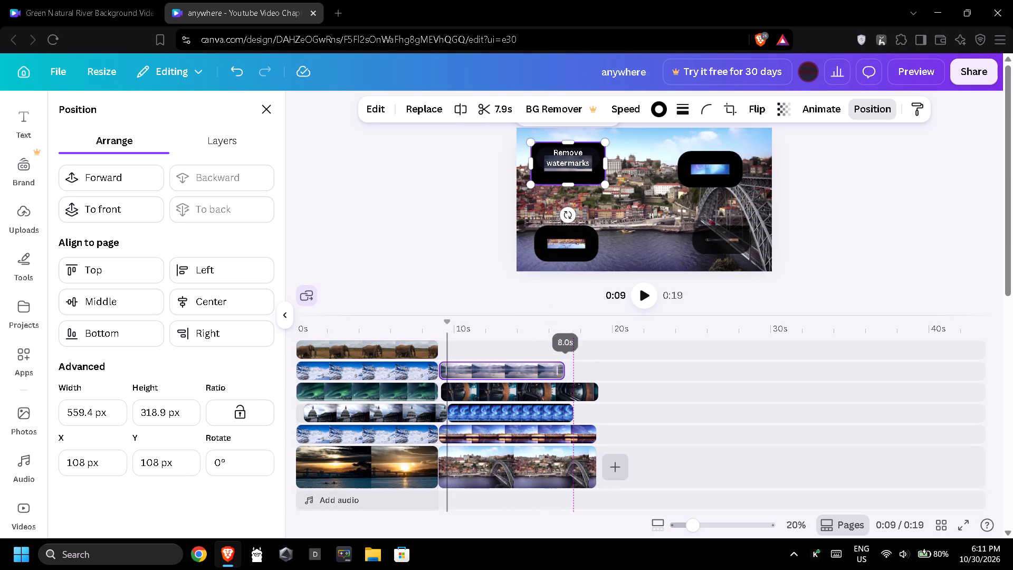
drag(577, 376, 581, 378)
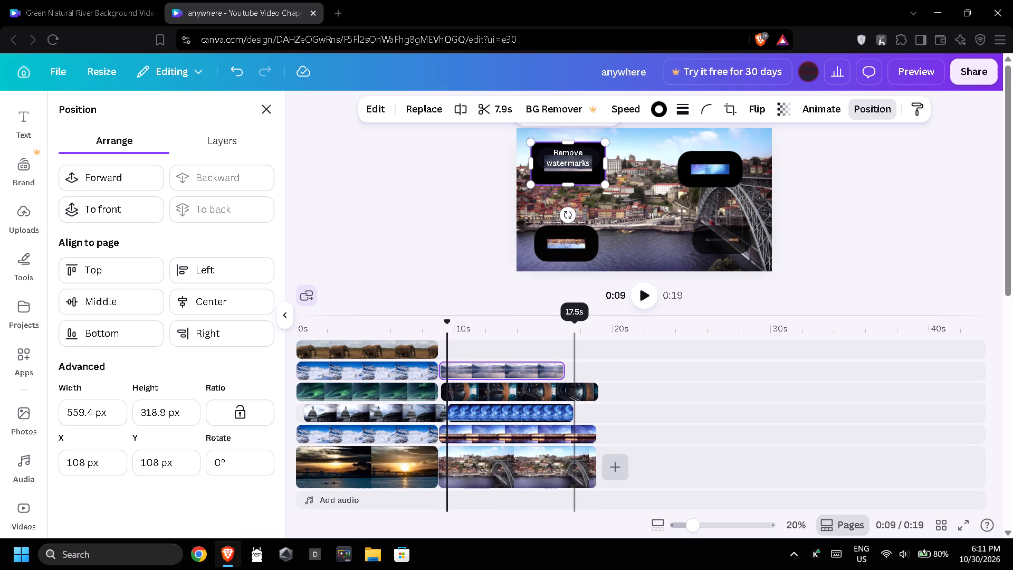
click(609, 371)
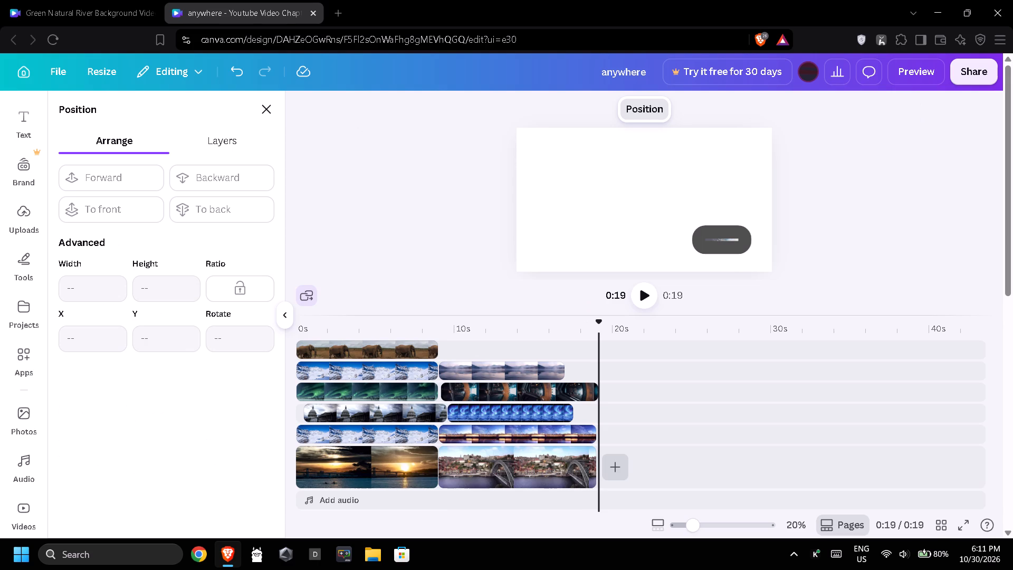
click(592, 371)
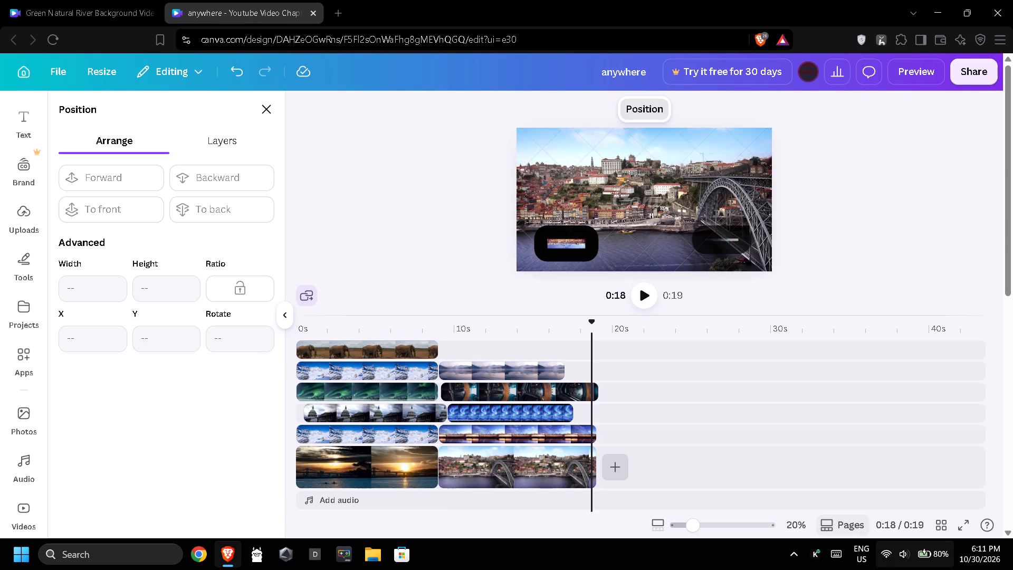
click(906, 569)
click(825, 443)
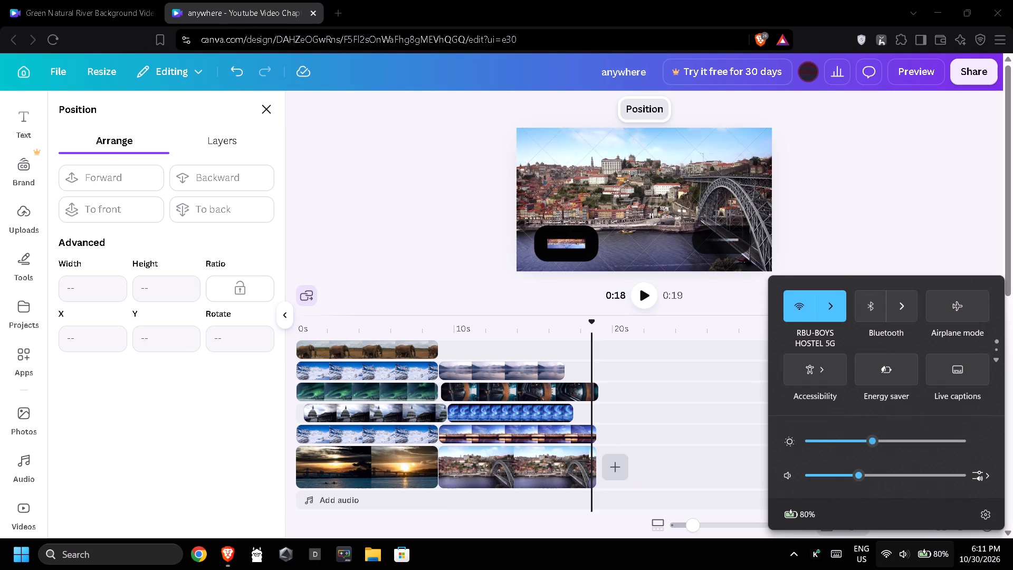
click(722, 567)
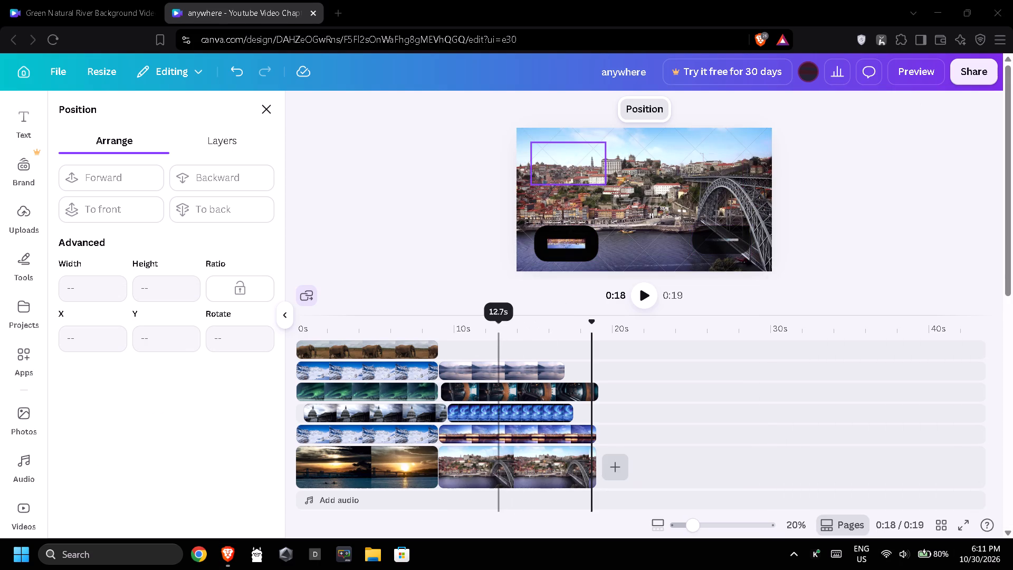
Reposition the misty lake clip on the second track so its start lines up with the dark interior clip below it.
drag(499, 373, 496, 367)
click(503, 353)
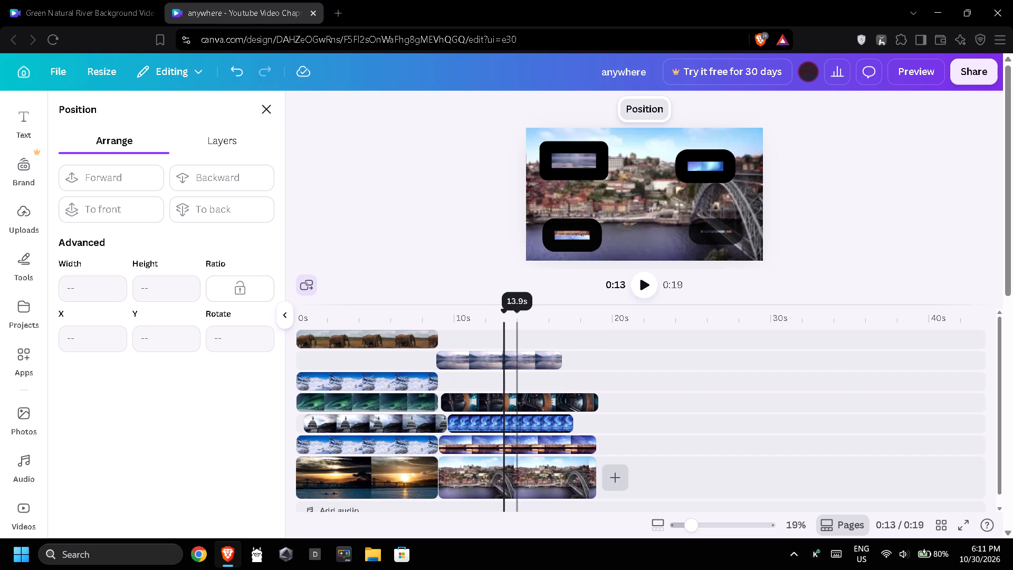
drag(511, 368, 517, 351)
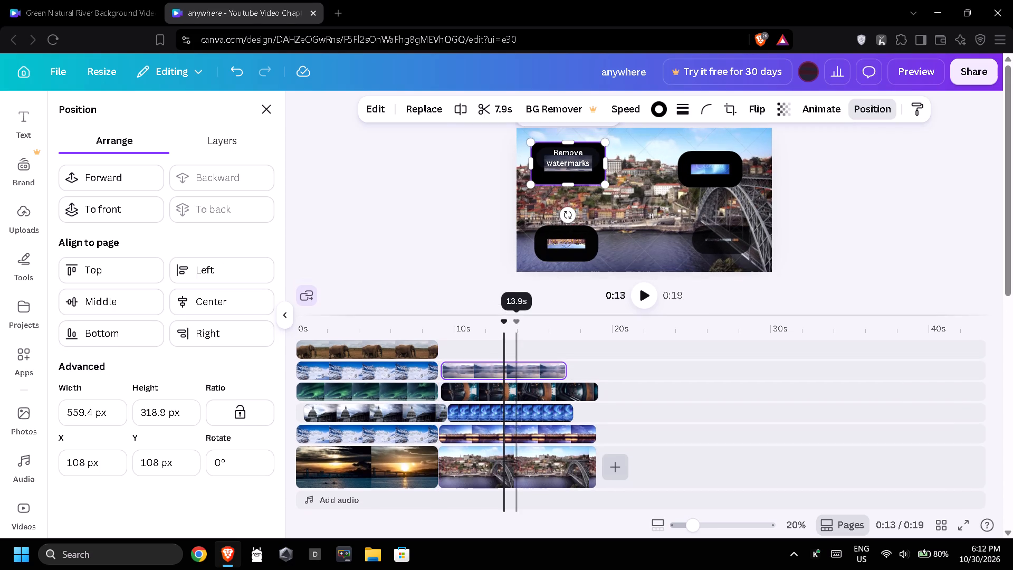
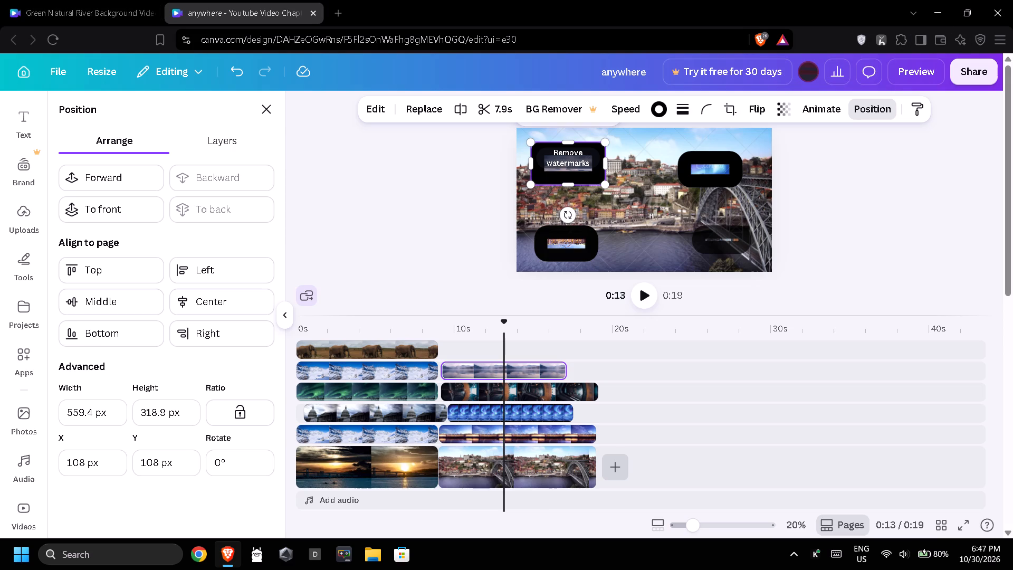
Move the misty lake clip to the lowest overlay track and the upper snowy mountain clip one track above it, both past the second scene's end.
drag(520, 369, 587, 404)
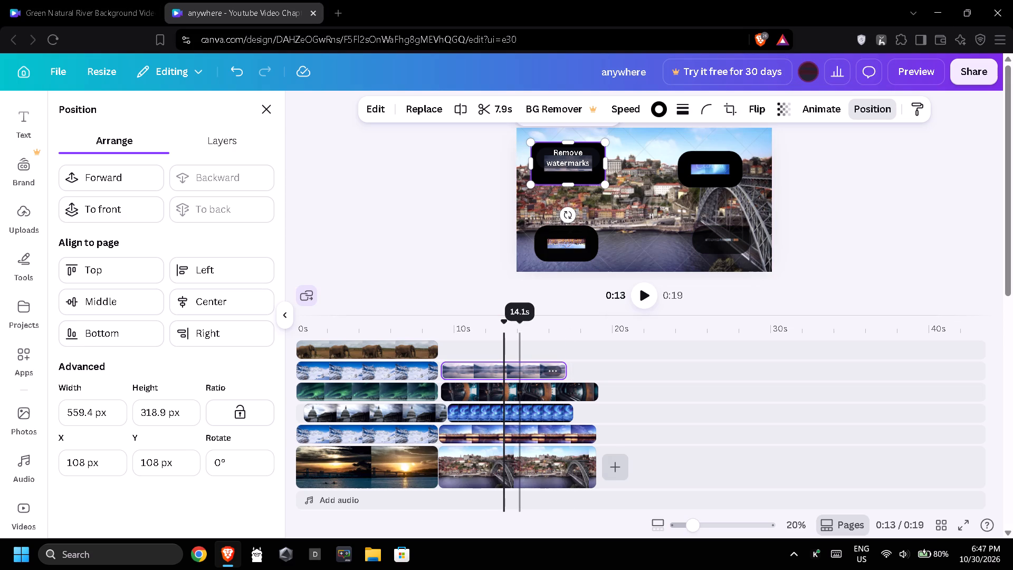
drag(587, 404, 688, 436)
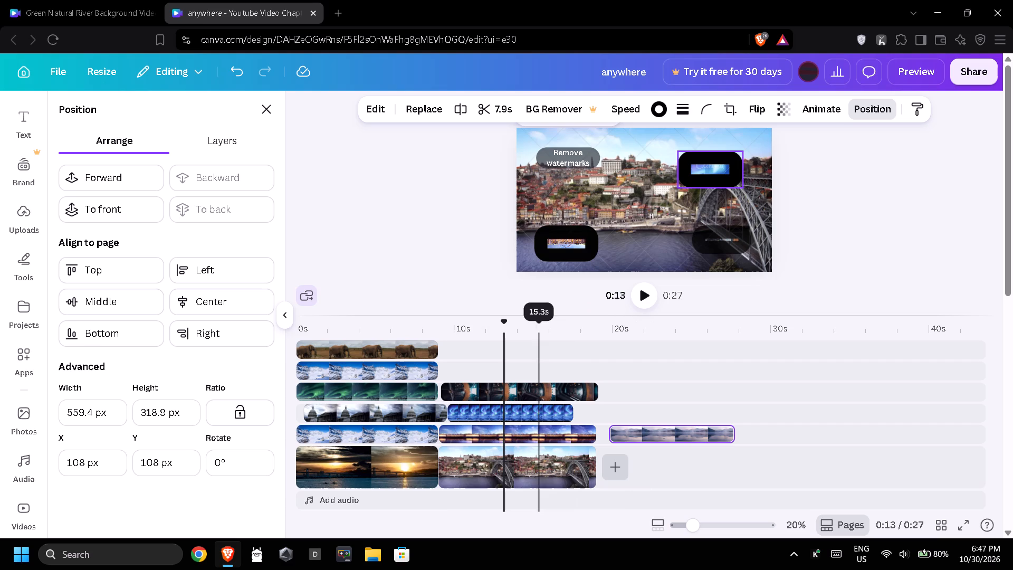
drag(392, 370, 648, 412)
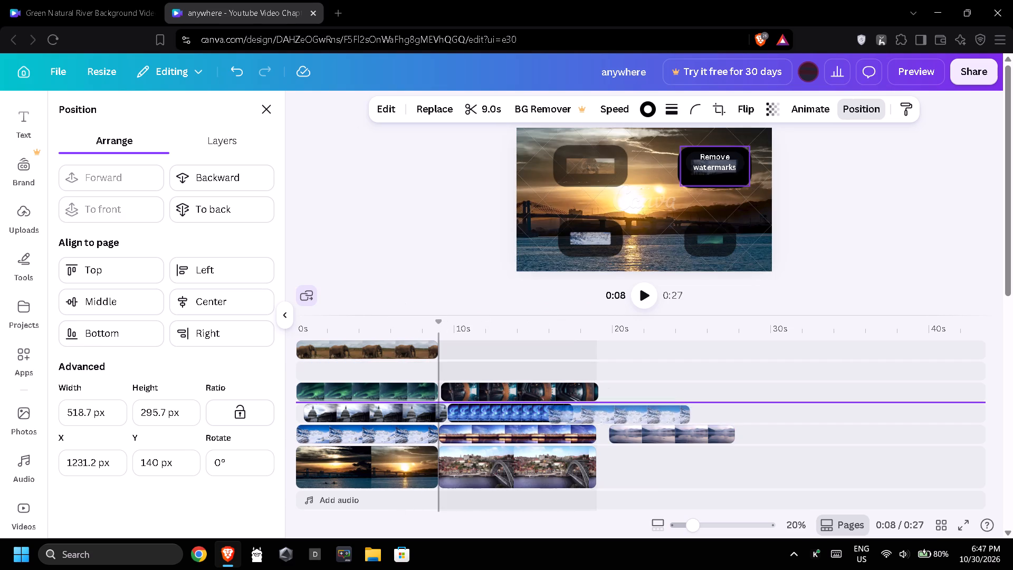
drag(648, 412, 686, 410)
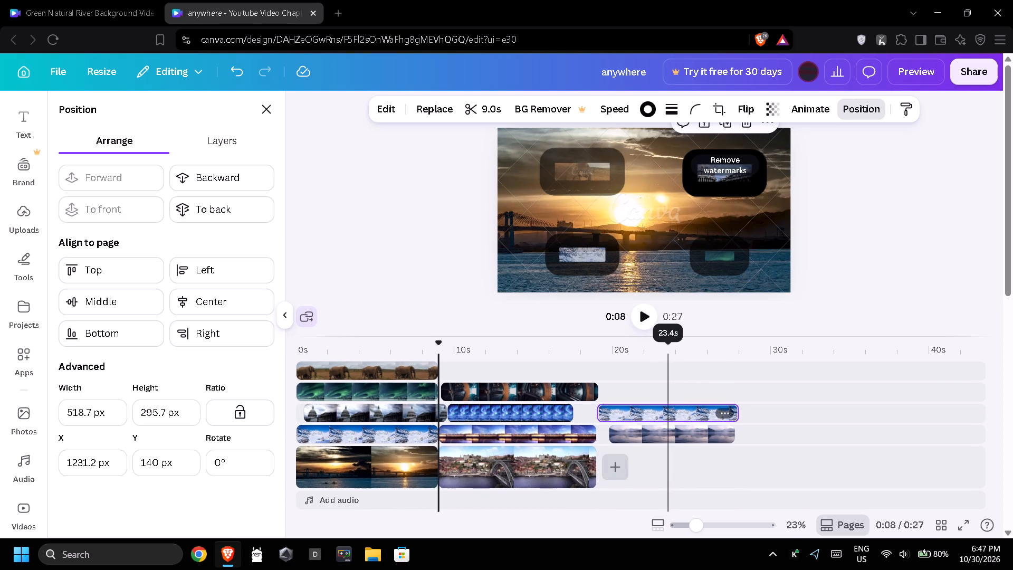
Set the video speed of the snowy mountain clip placed after the second scene to 1.5.
click(612, 103)
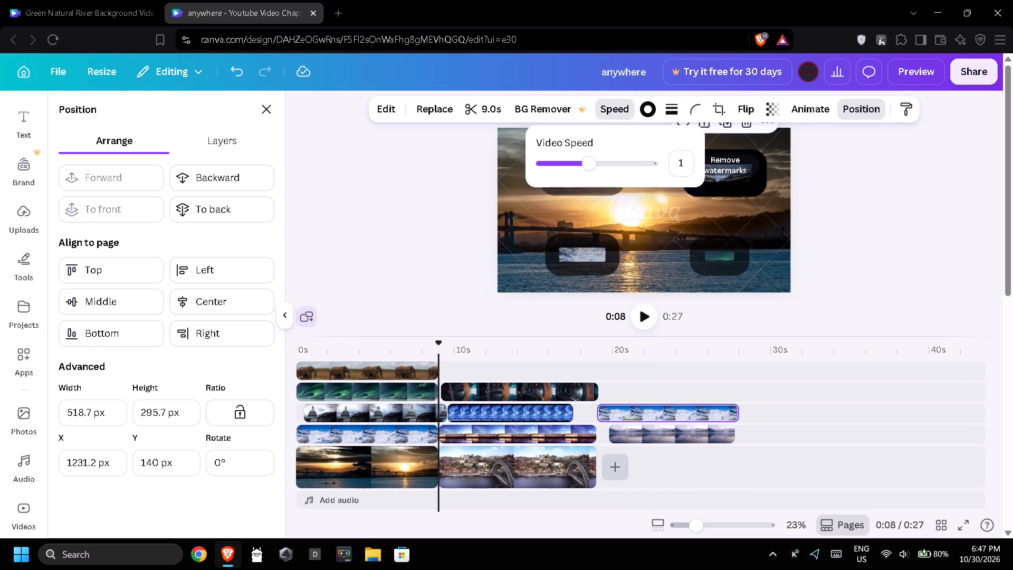
click(635, 159)
drag(636, 159, 613, 162)
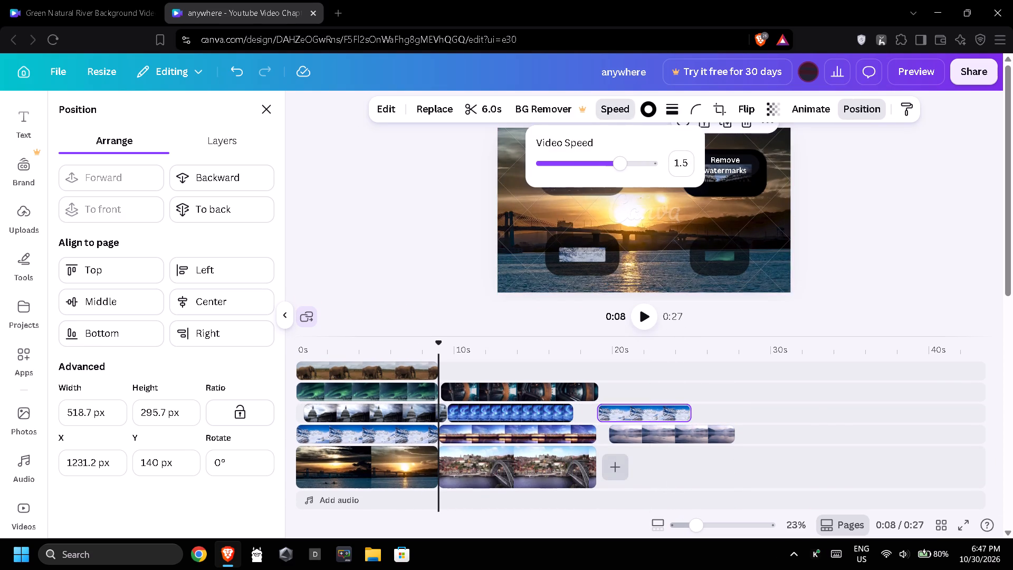
click(691, 401)
click(712, 432)
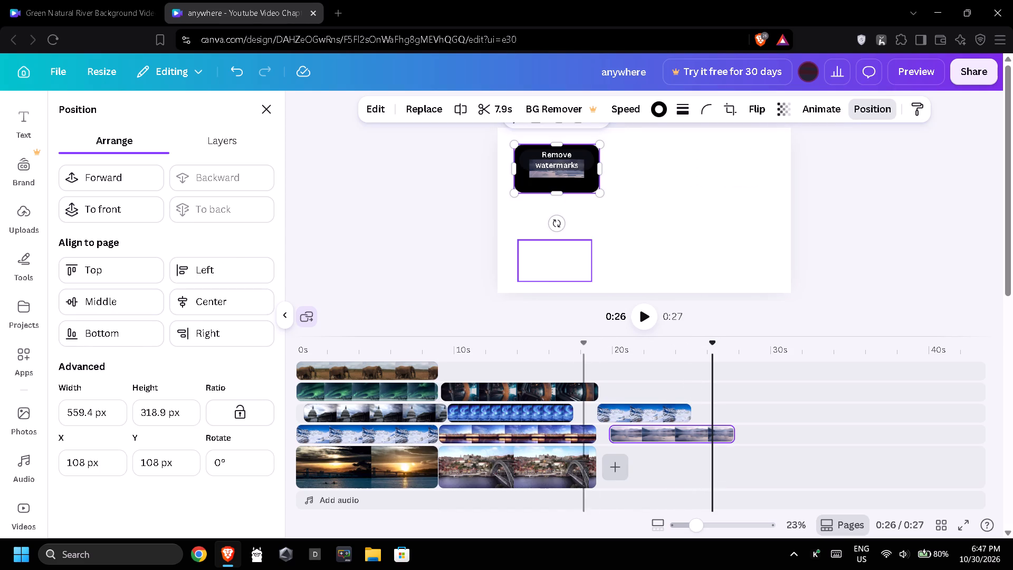
Make the bridge overlay in the second scene's lower-left corner semi-transparent.
click(572, 433)
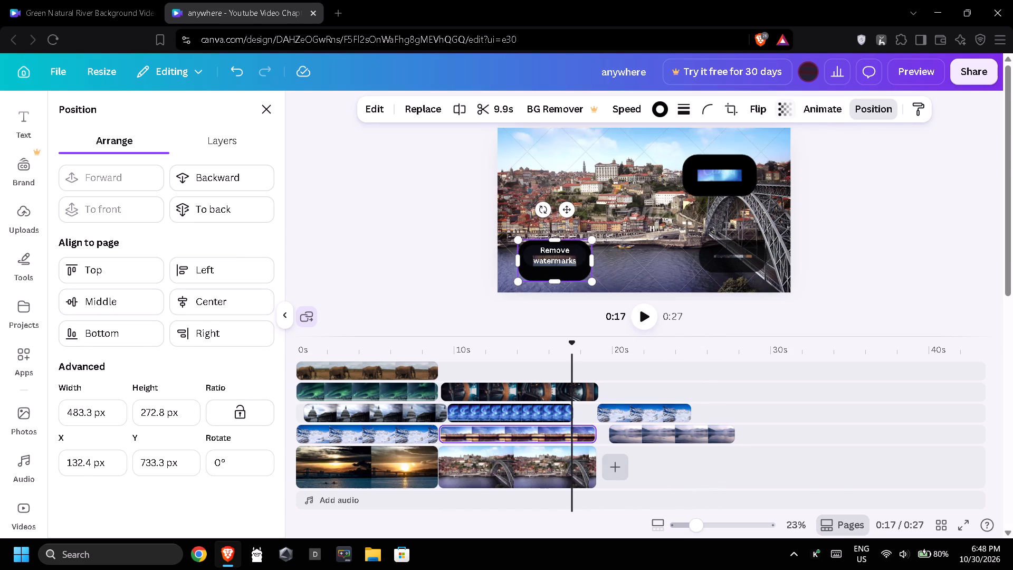
click(777, 112)
click(757, 158)
click(799, 377)
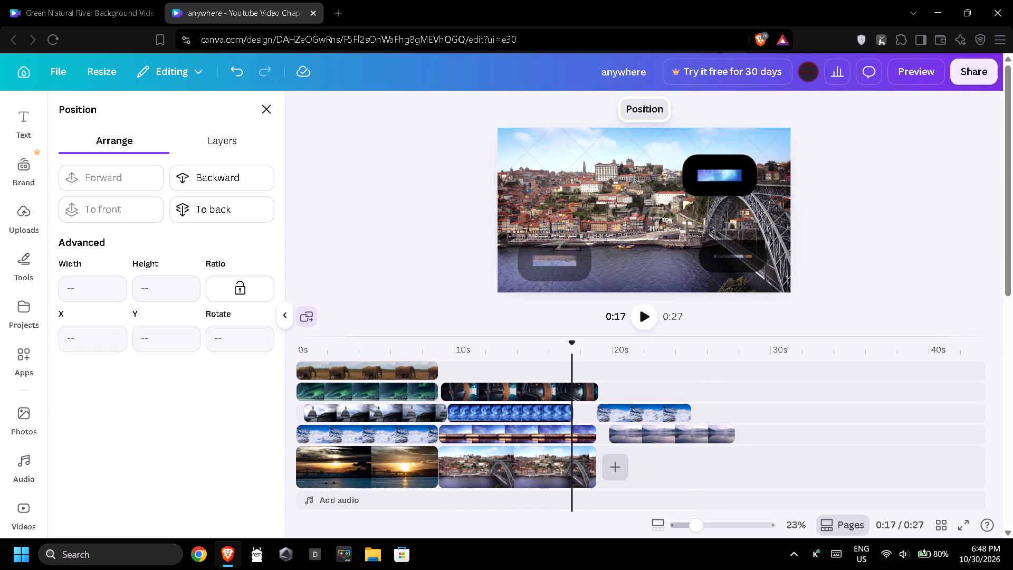
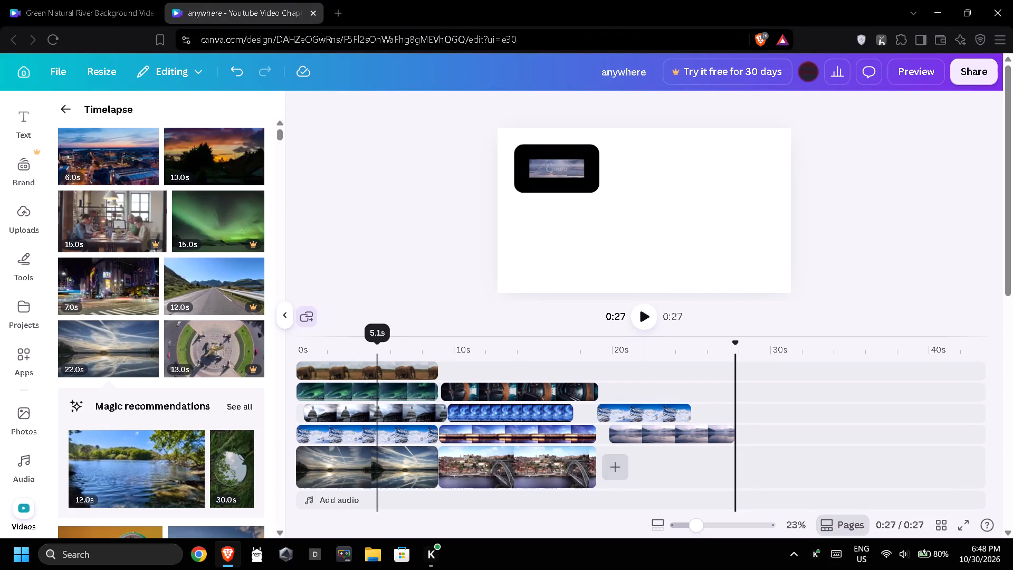
Set the first scene's video speed to 0.75.
click(377, 466)
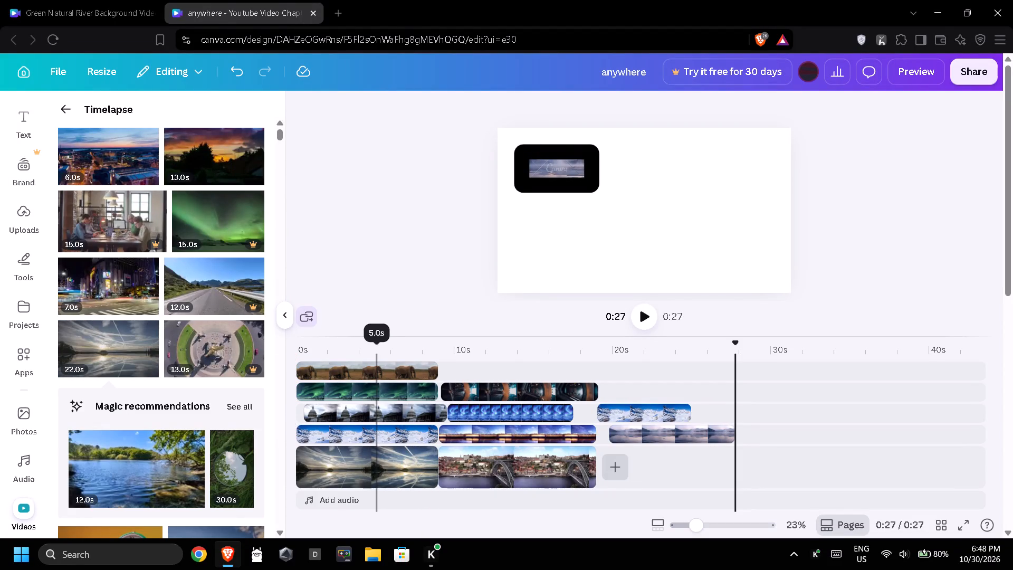
click(622, 112)
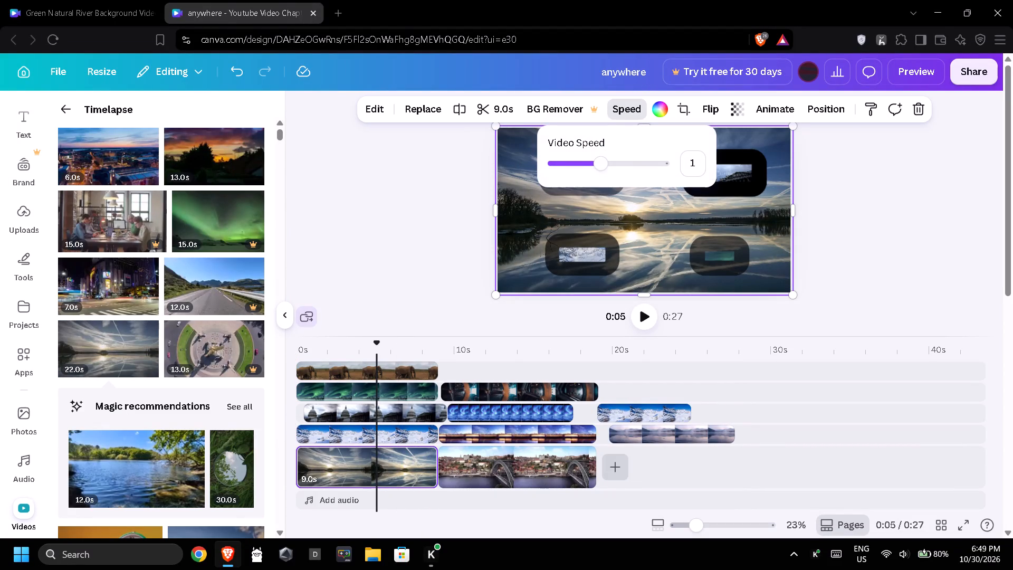
click(594, 163)
click(591, 163)
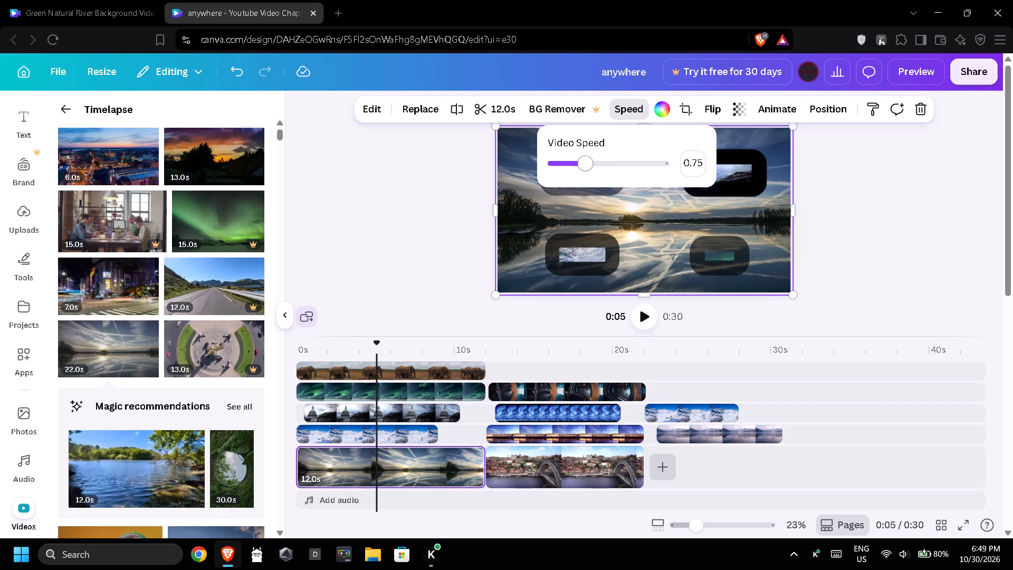
Trim the first scene's lake sunset video to 11.5 seconds.
click(498, 104)
drag(504, 113, 510, 113)
drag(576, 108, 775, 116)
click(971, 112)
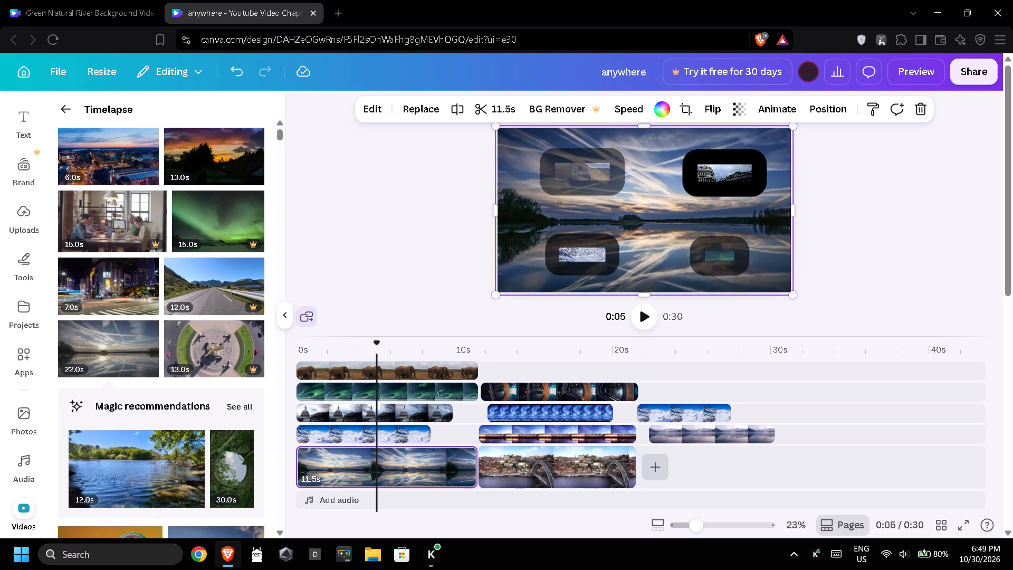
Move the second scene's dark clip to the top track, and shift the blue patterned and bridge clips directly behind the first scene's overlays.
click(726, 429)
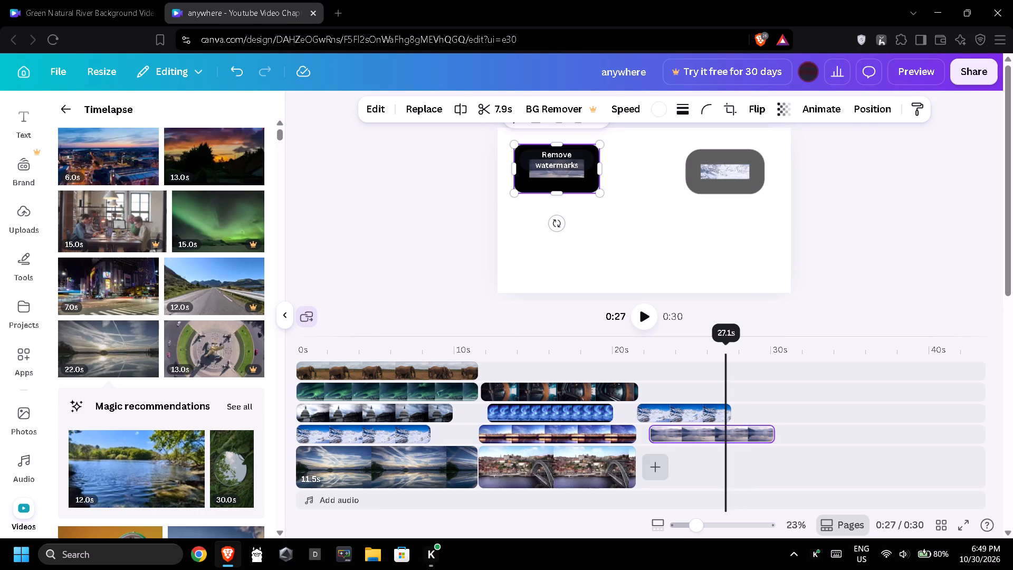
drag(536, 387, 539, 368)
drag(524, 409, 491, 406)
drag(528, 435, 489, 430)
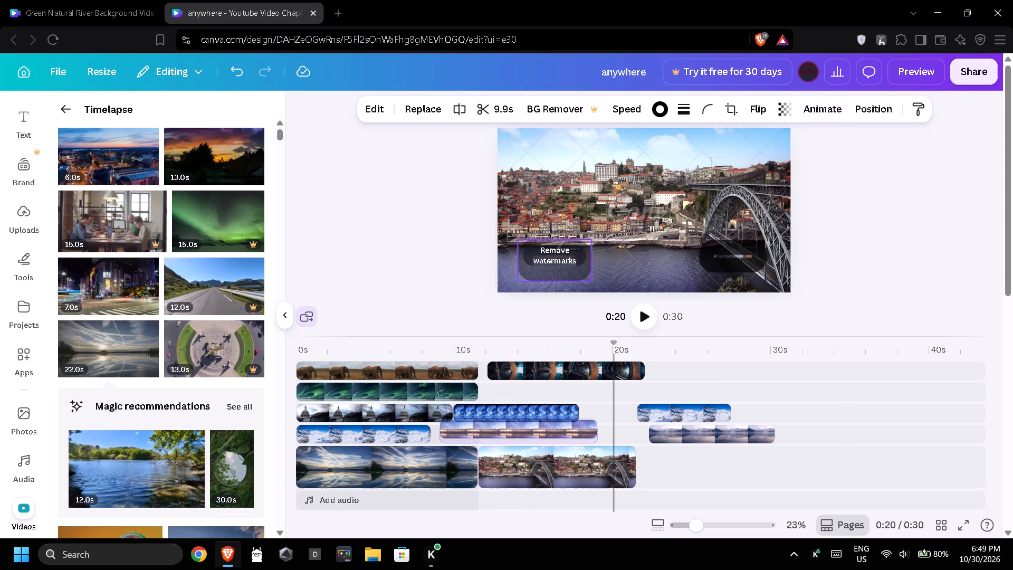
drag(489, 430, 485, 431)
Move the upper snowy mountain clip onto the aurora track over the second scene, and the misty lake clip directly after the blue patterned clip.
drag(676, 407, 525, 389)
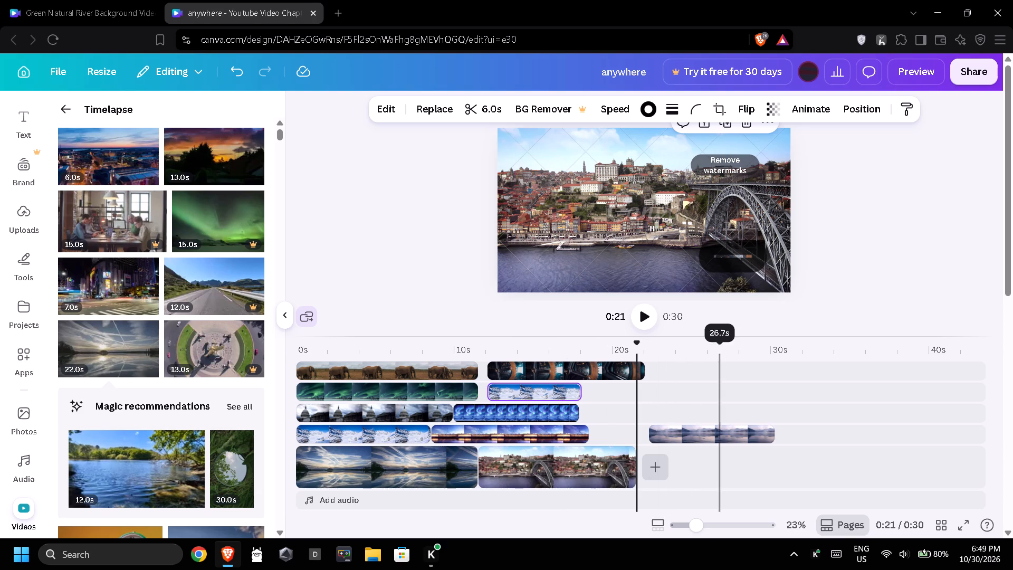
drag(728, 436, 662, 414)
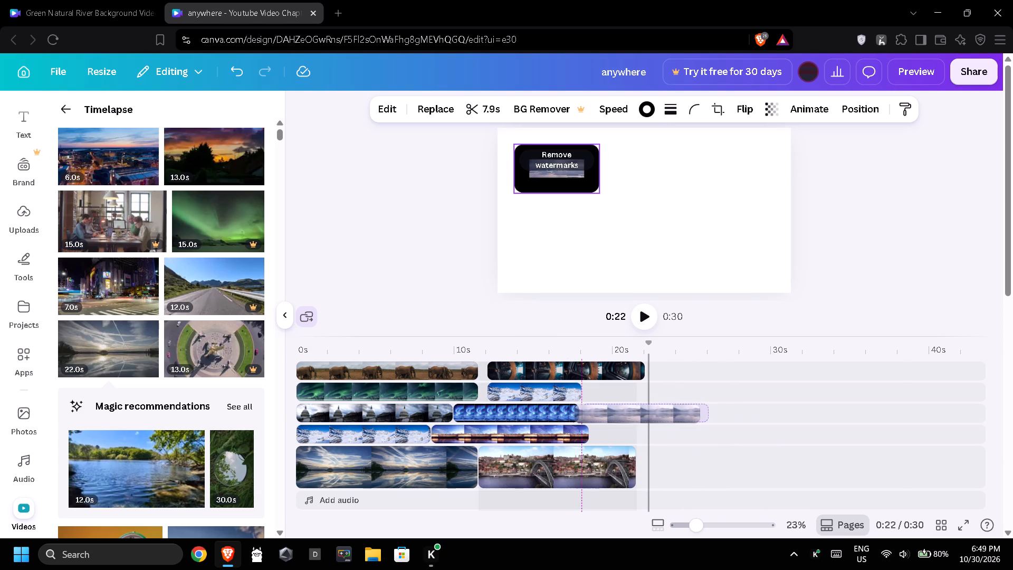
drag(662, 414, 661, 412)
Split the misty lake clip where the top track's dark clip ends, and move the second piece directly after the bridge clip.
click(632, 415)
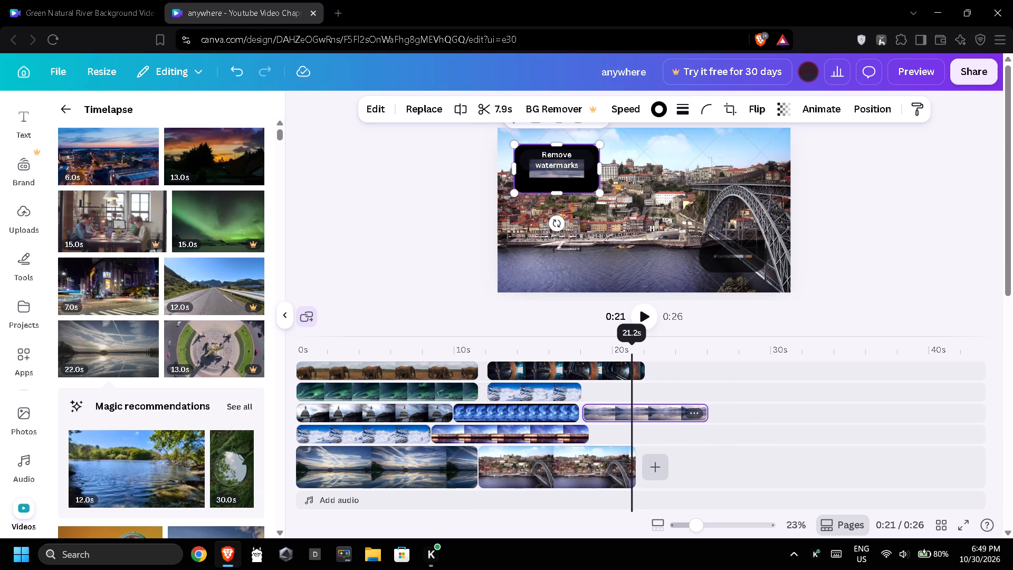
click(641, 410)
click(642, 410)
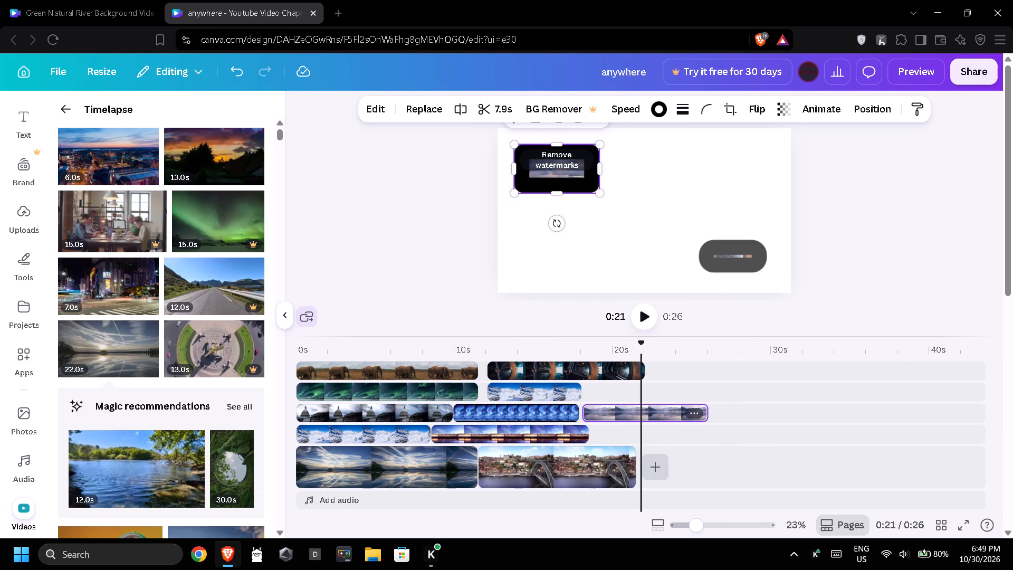
click(643, 411)
click(644, 411)
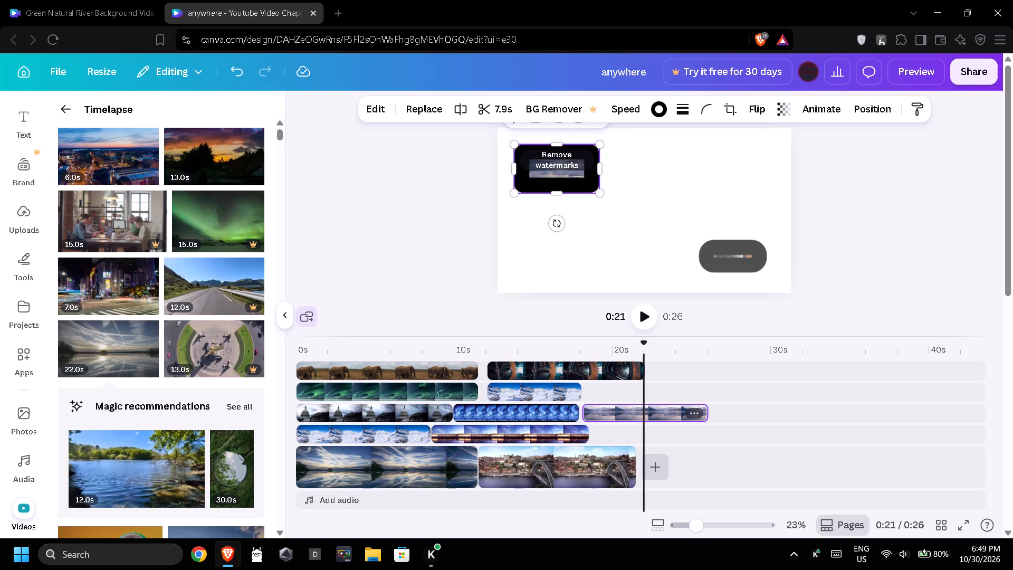
click(486, 107)
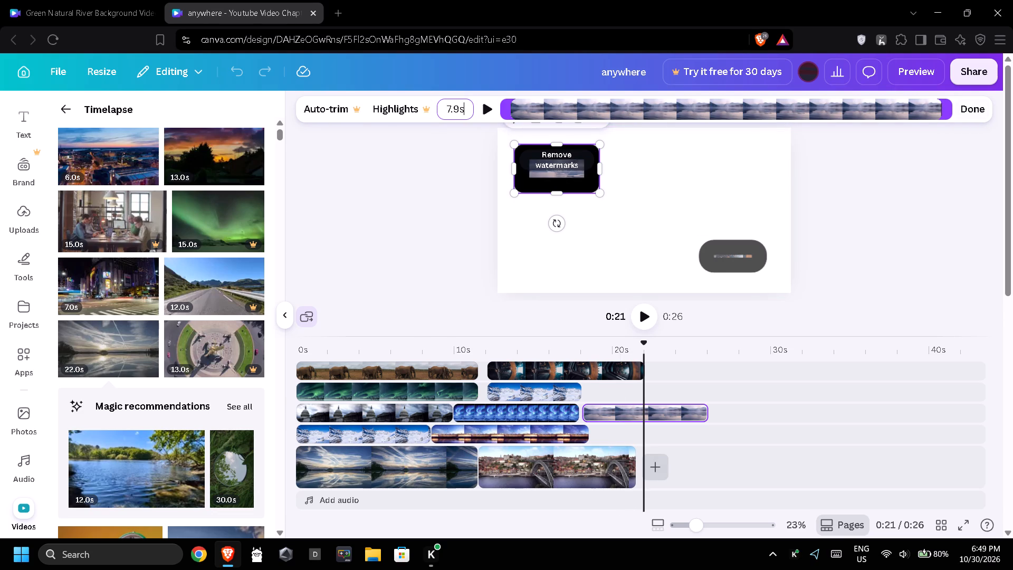
click(980, 114)
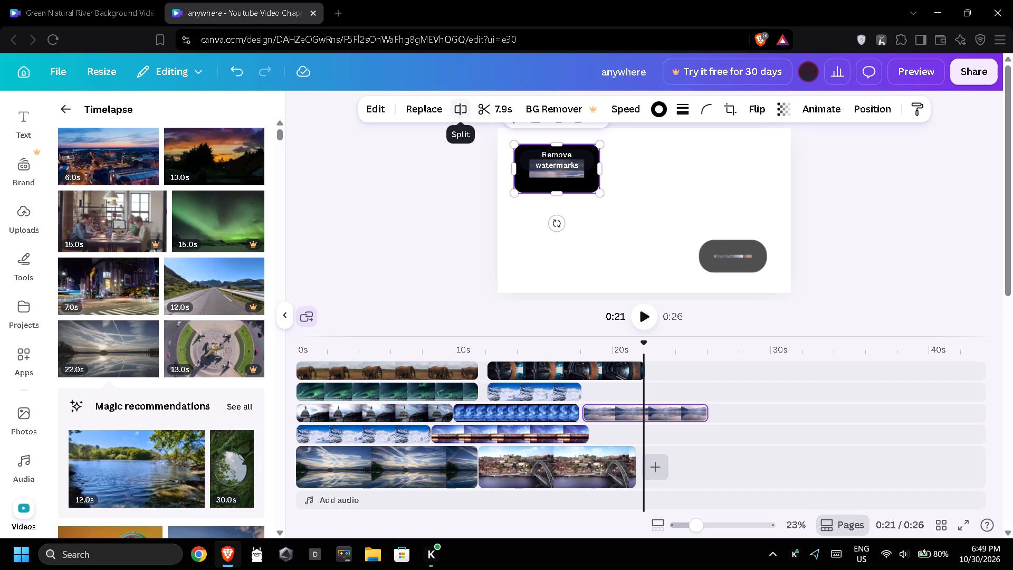
click(458, 109)
drag(669, 417, 652, 427)
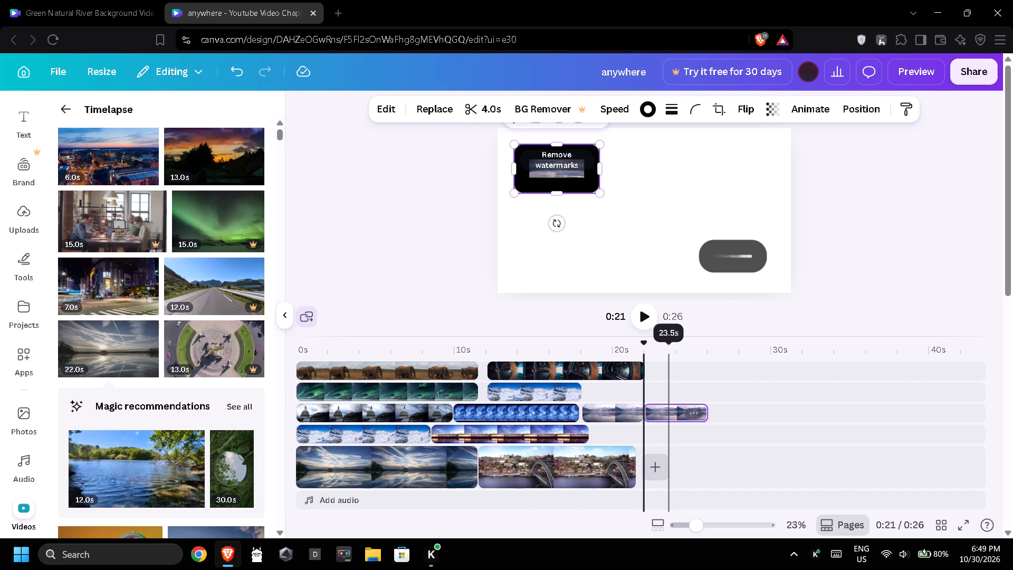
drag(652, 427, 616, 434)
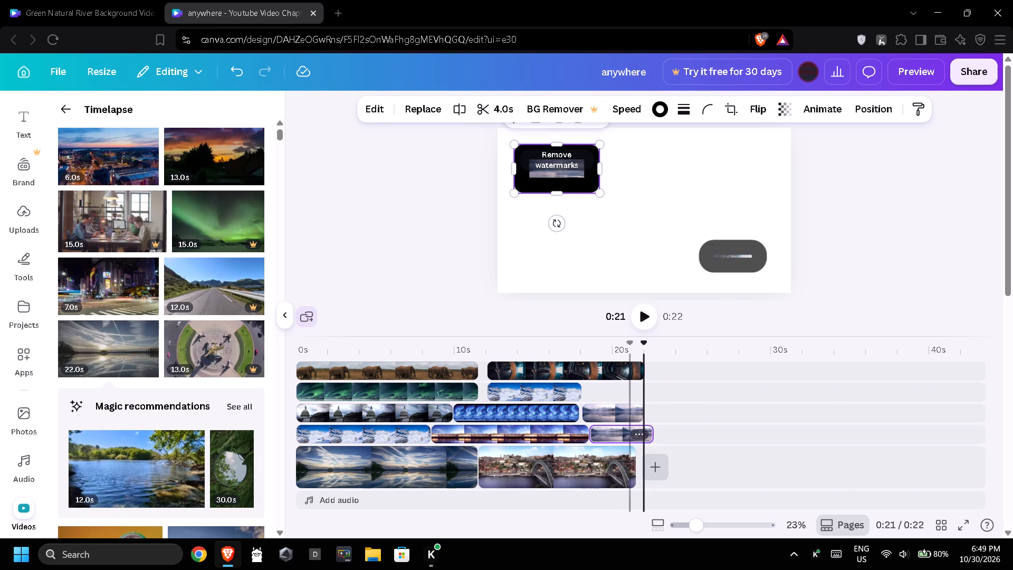
Split the moved misty lake piece at the same point, and place its 0.6-second remainder after the snowy mountain clip on the aurora track.
click(455, 112)
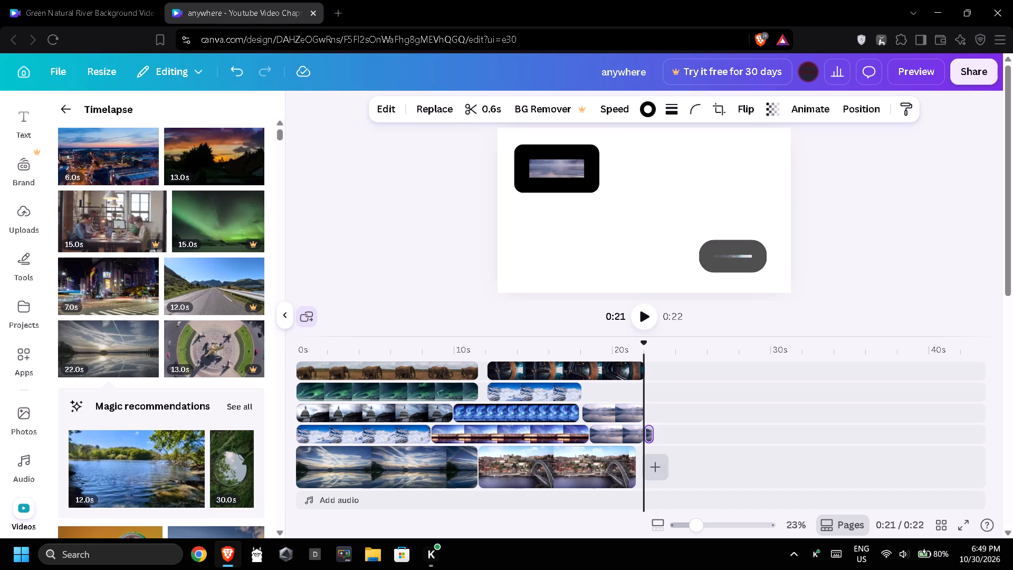
drag(647, 436, 596, 399)
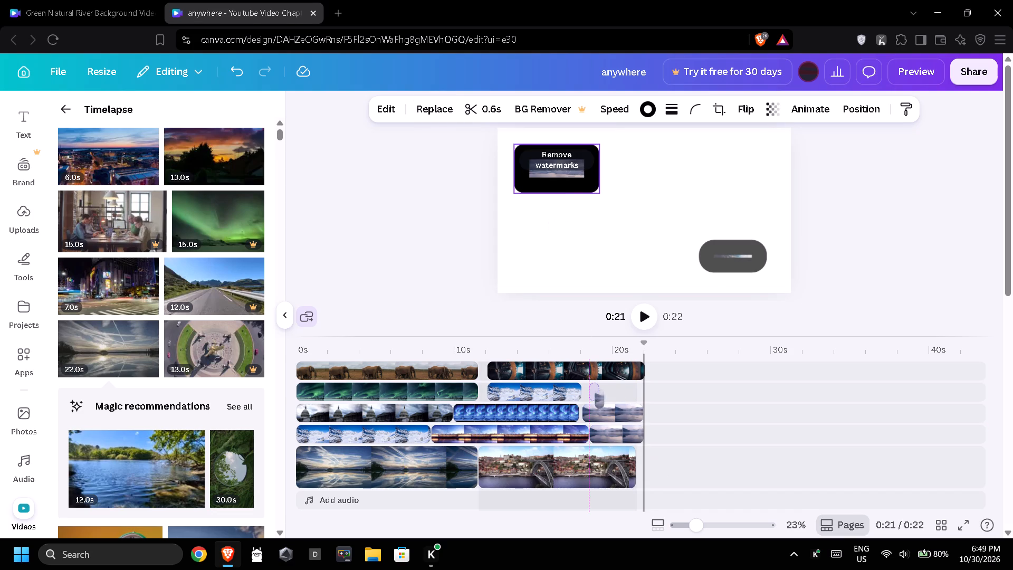
drag(596, 399, 586, 393)
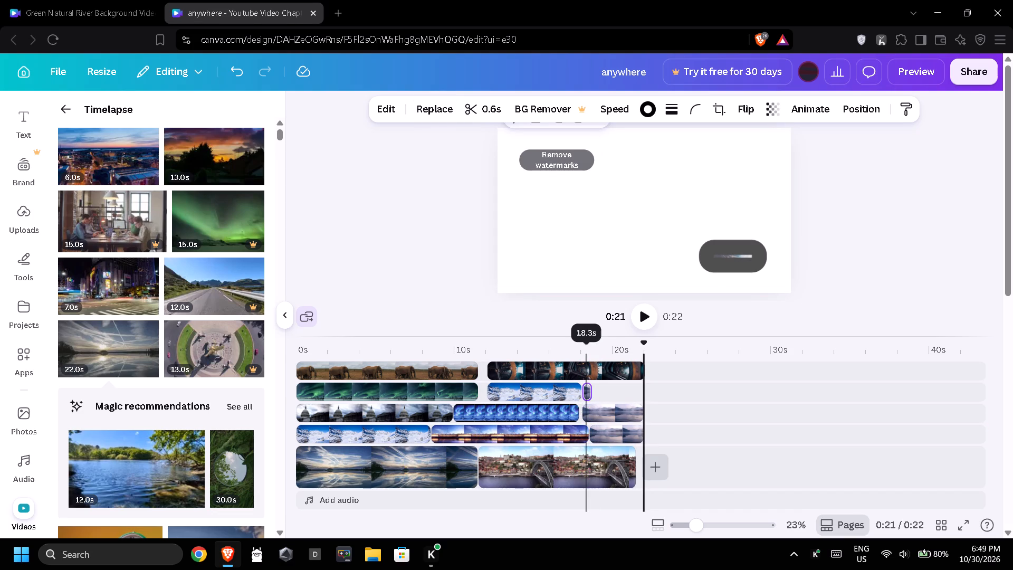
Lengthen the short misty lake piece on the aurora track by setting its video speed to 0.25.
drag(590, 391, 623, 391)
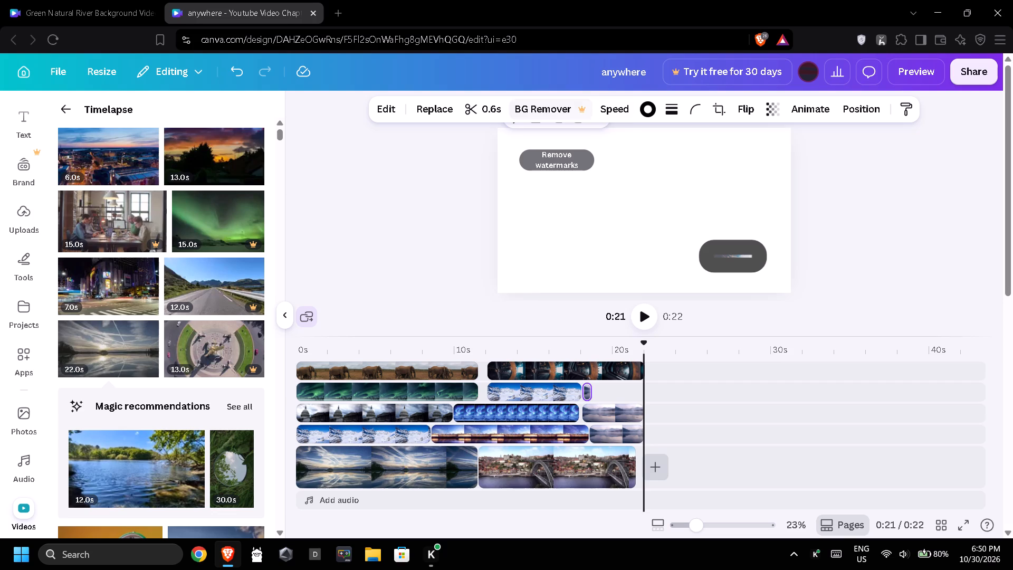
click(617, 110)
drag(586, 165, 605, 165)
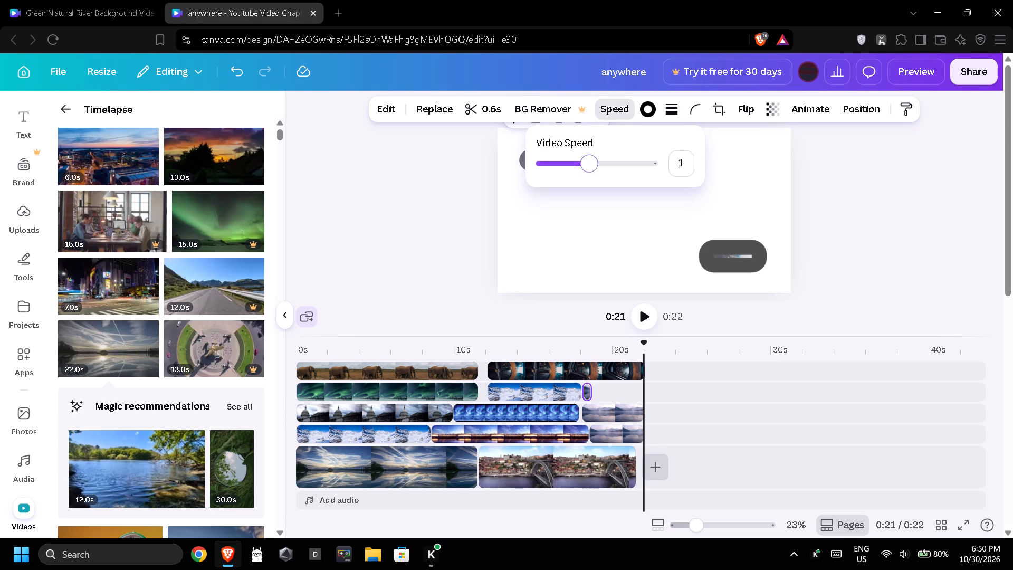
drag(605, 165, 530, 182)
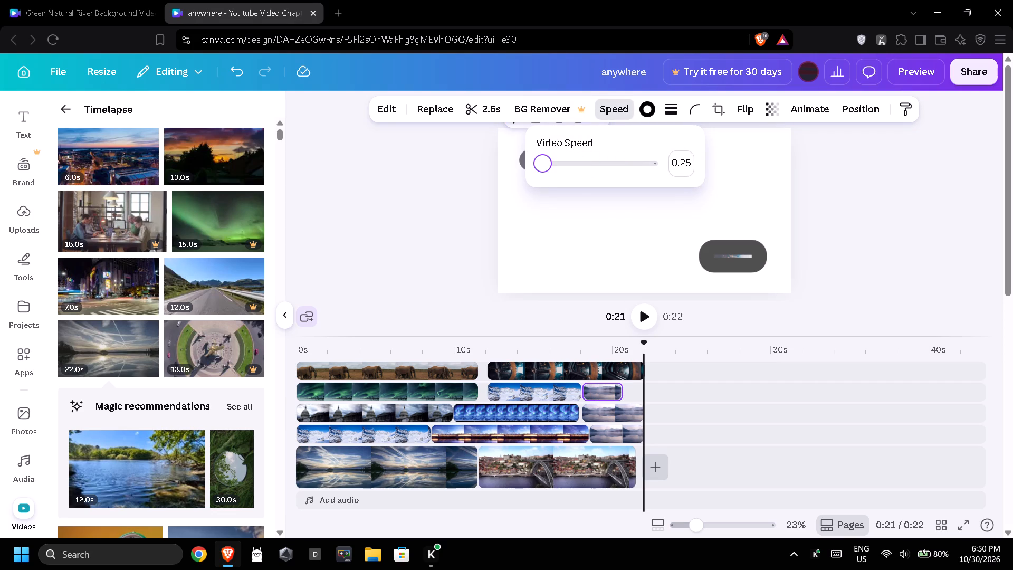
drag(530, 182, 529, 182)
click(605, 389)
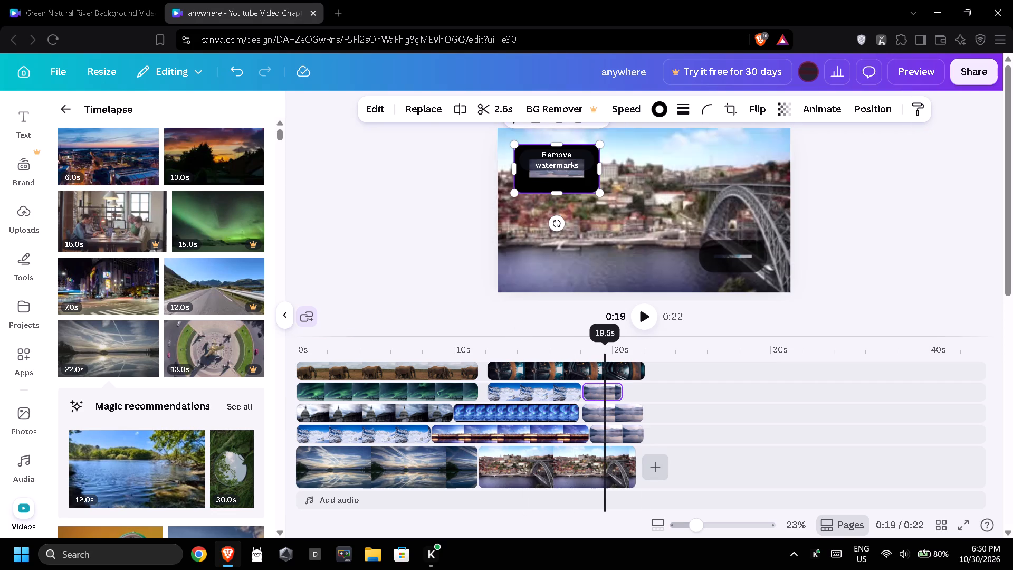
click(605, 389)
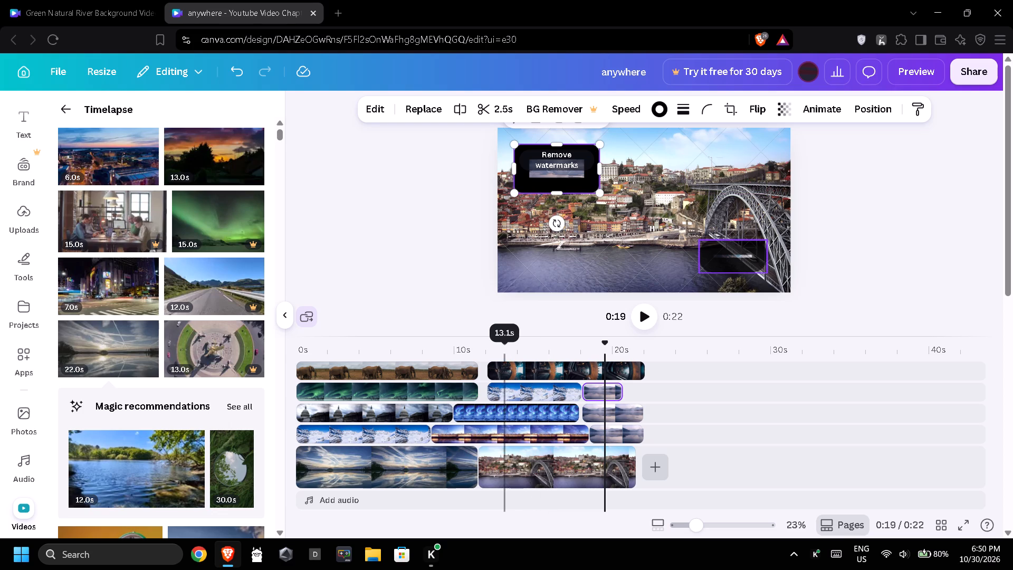
Shift the snowy mountain clip on the aurora track and the dark clip on the top track back to the second scene's start.
click(522, 396)
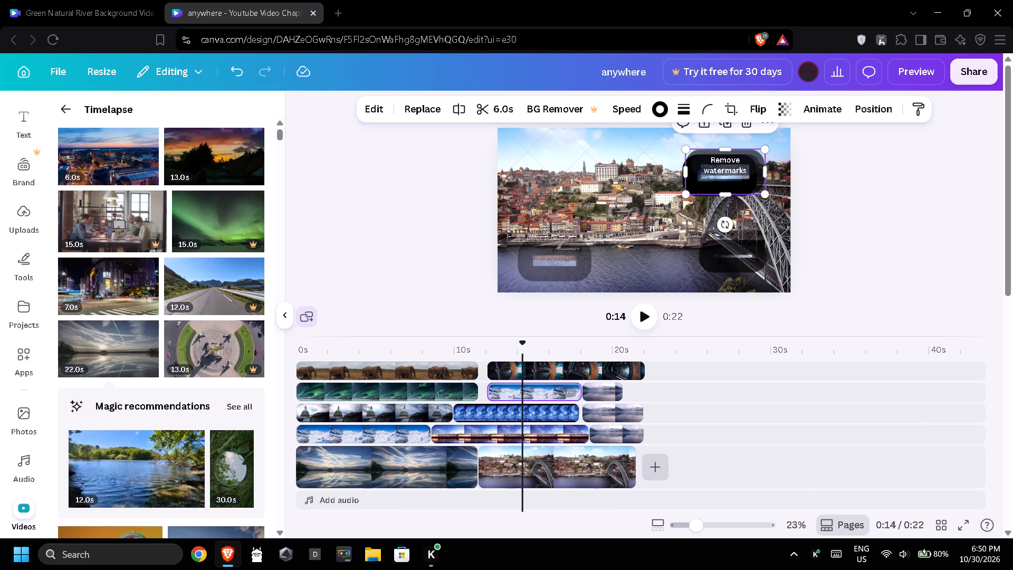
drag(521, 395, 514, 391)
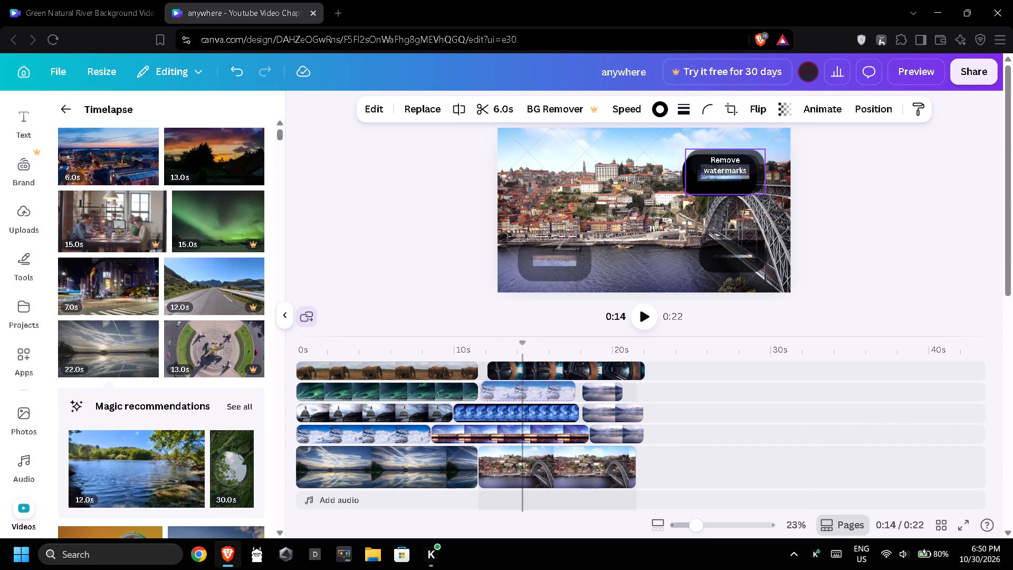
drag(514, 391, 514, 392)
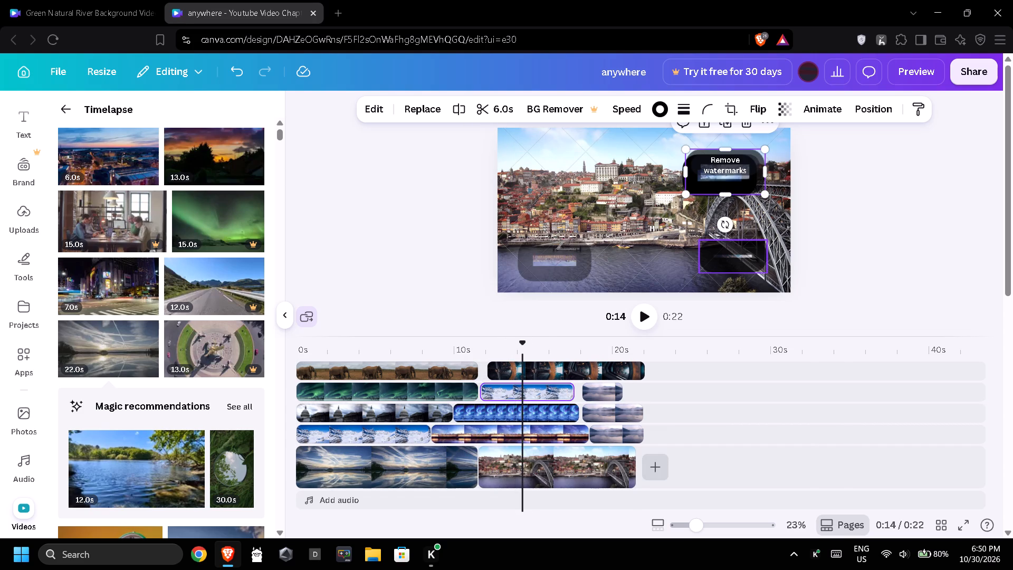
drag(534, 369, 528, 369)
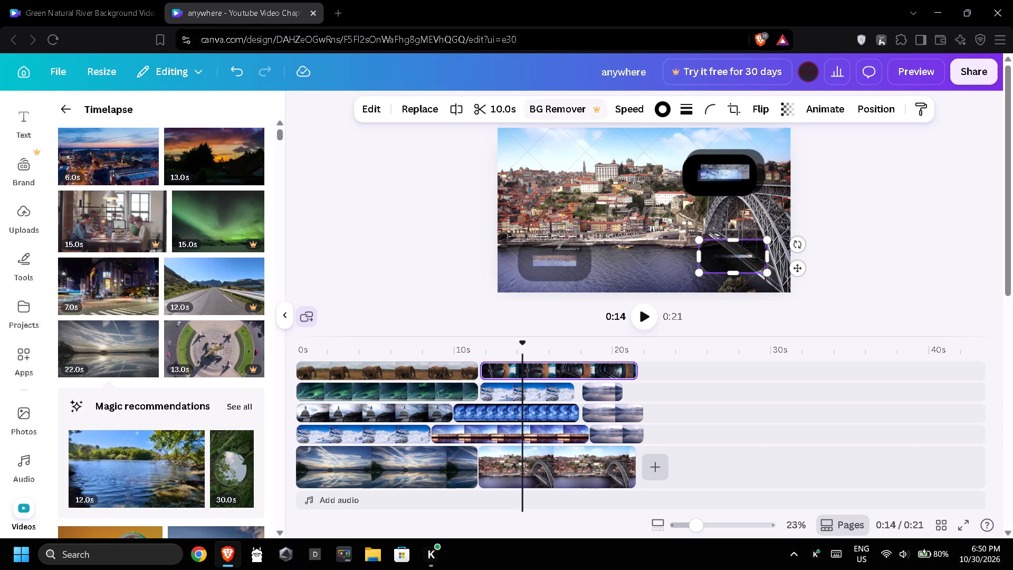
Swap two misty lake pieces, placing the 3.4-second one after the snowy mountain clip and the 2.5-second one after the bridge clip.
drag(601, 392, 601, 392)
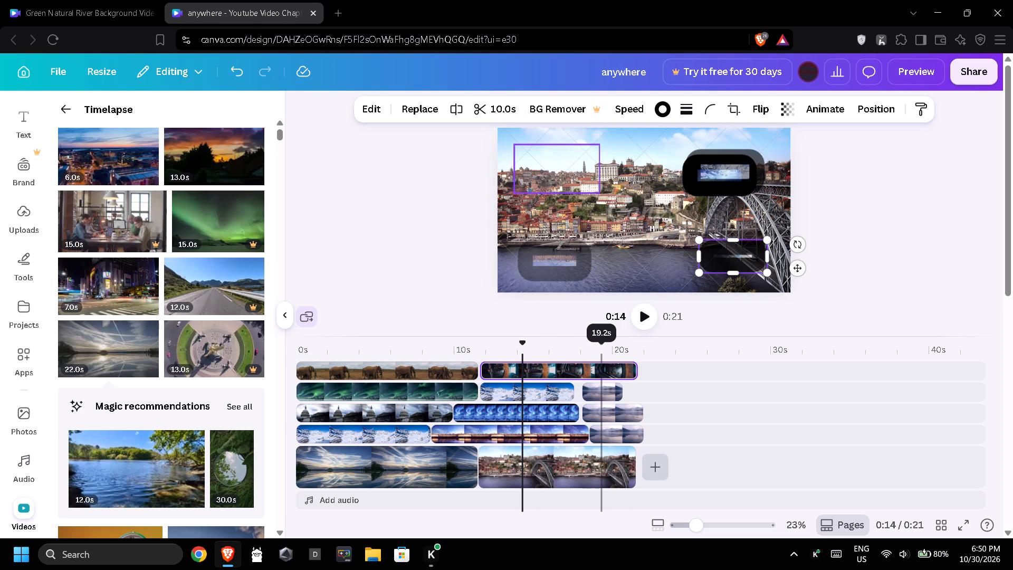
drag(601, 392, 671, 464)
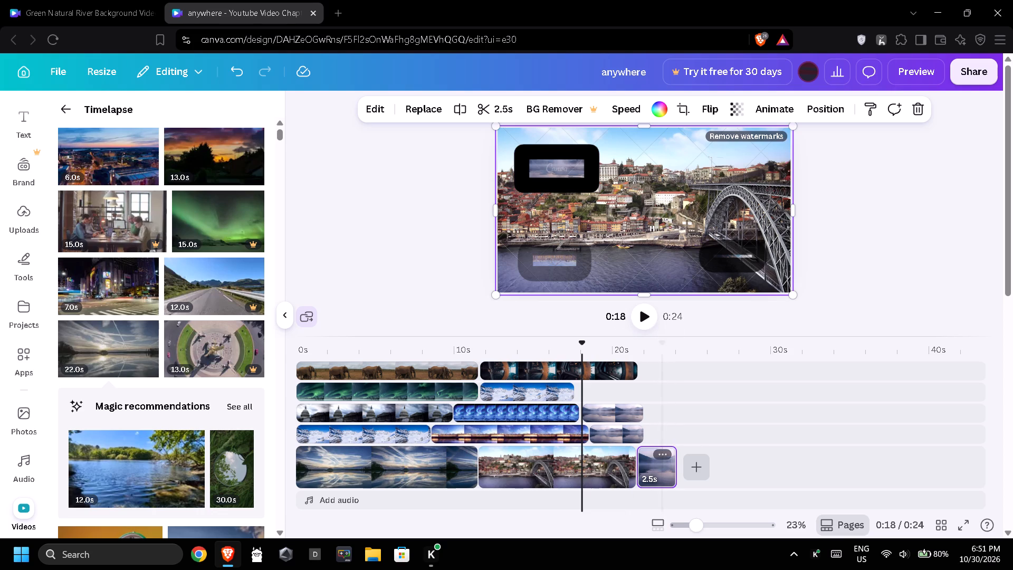
drag(617, 435, 589, 398)
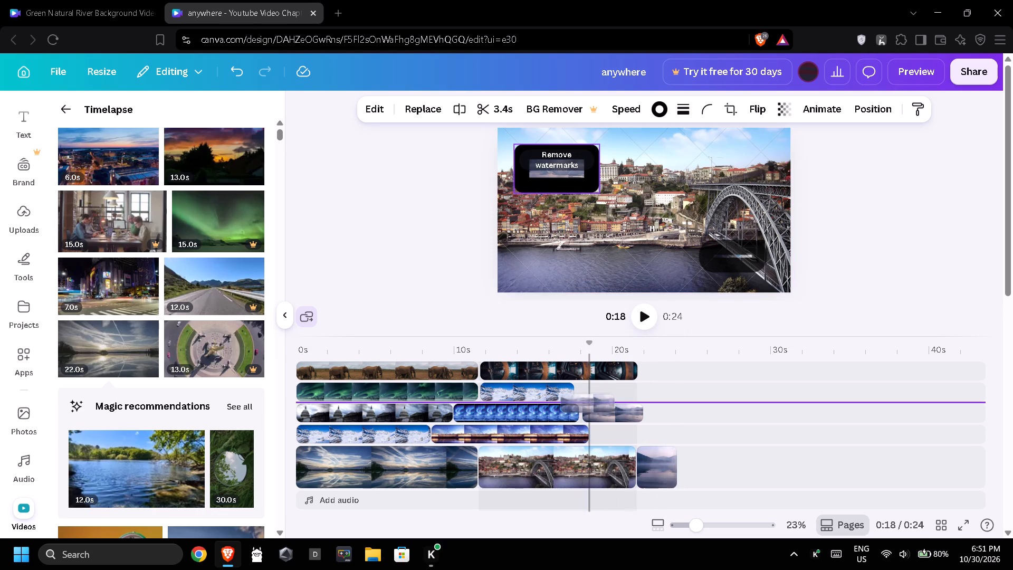
drag(589, 398, 605, 392)
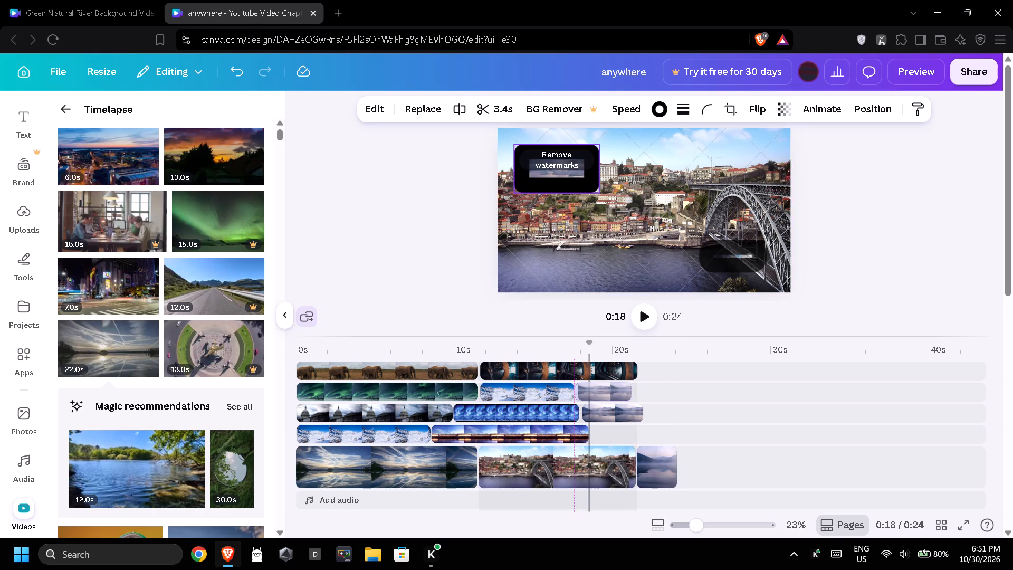
drag(605, 392, 604, 392)
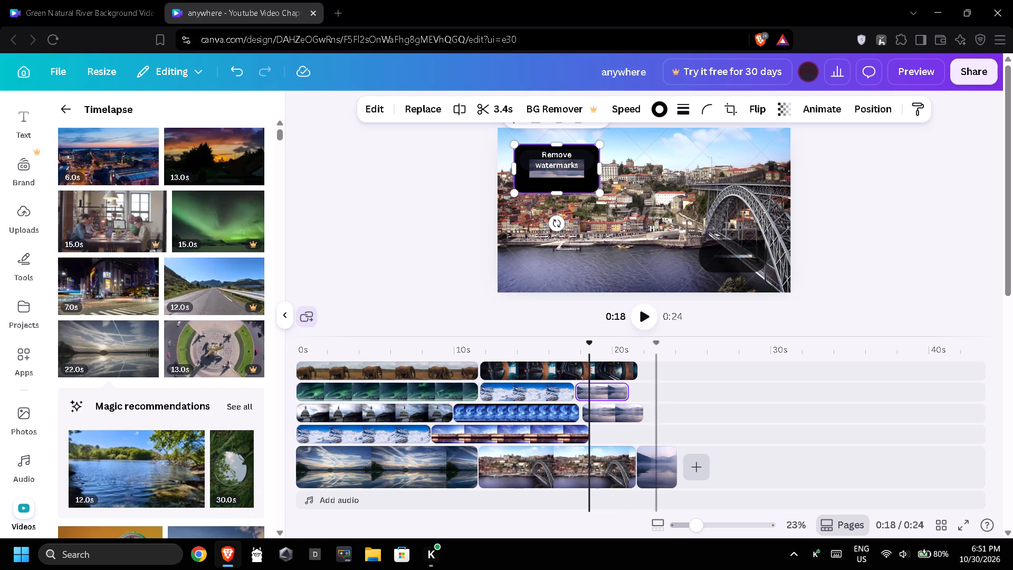
drag(659, 459, 614, 432)
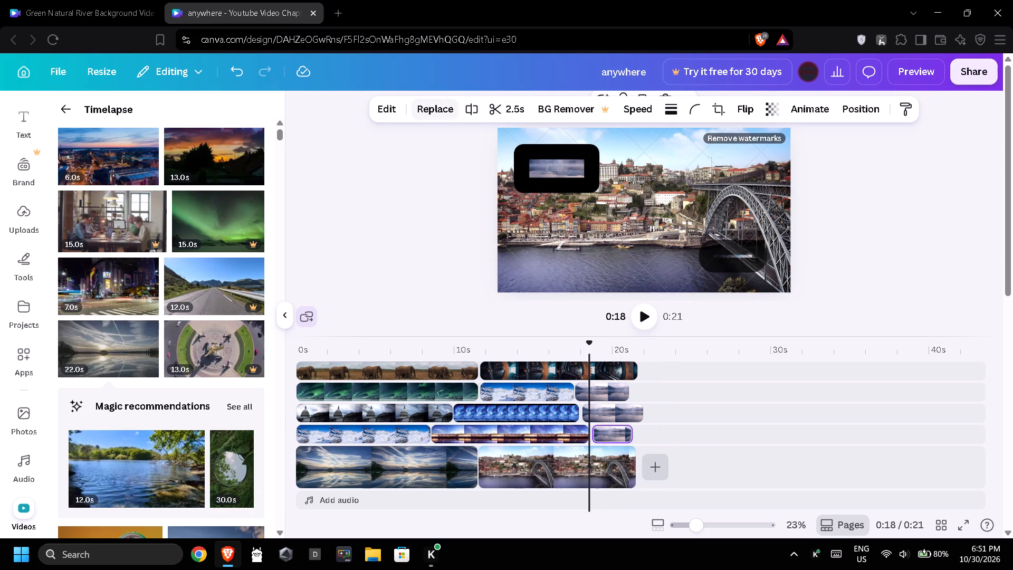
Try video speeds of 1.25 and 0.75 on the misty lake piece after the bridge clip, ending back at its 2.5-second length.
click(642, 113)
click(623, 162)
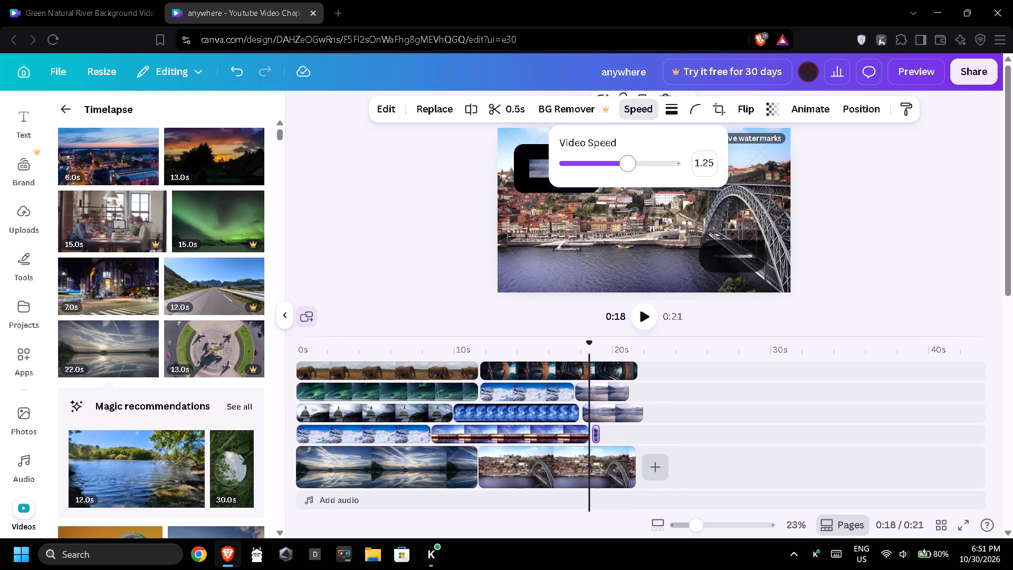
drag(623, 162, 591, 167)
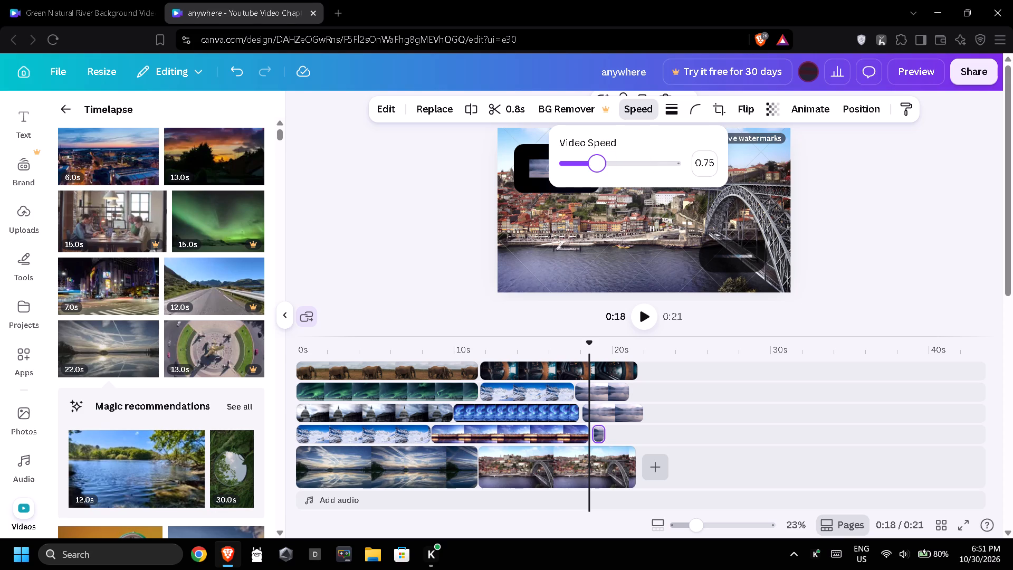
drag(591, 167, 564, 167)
Set the video speed of the misty lake piece on the Capitol track to 1.5.
click(606, 413)
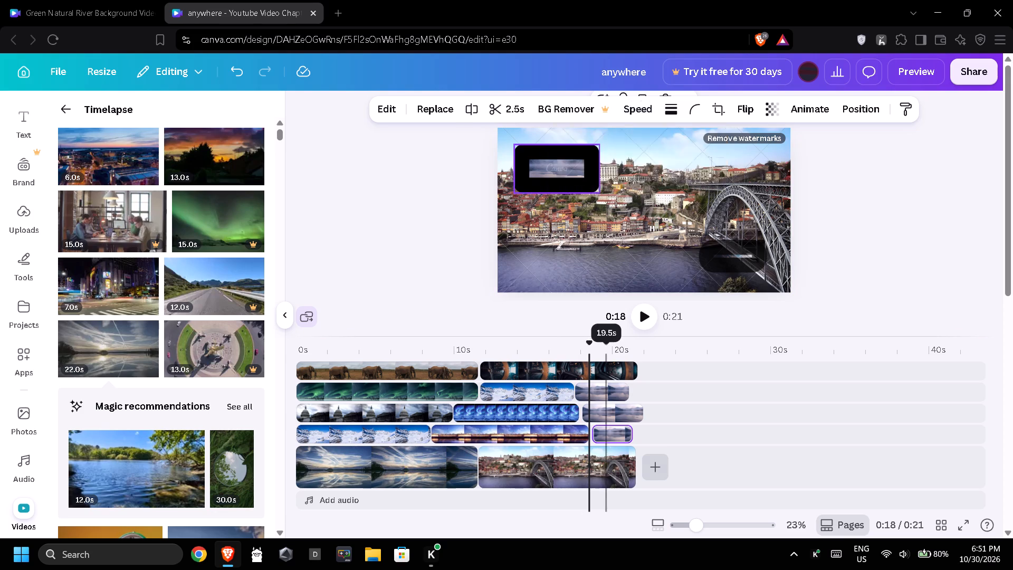
click(623, 107)
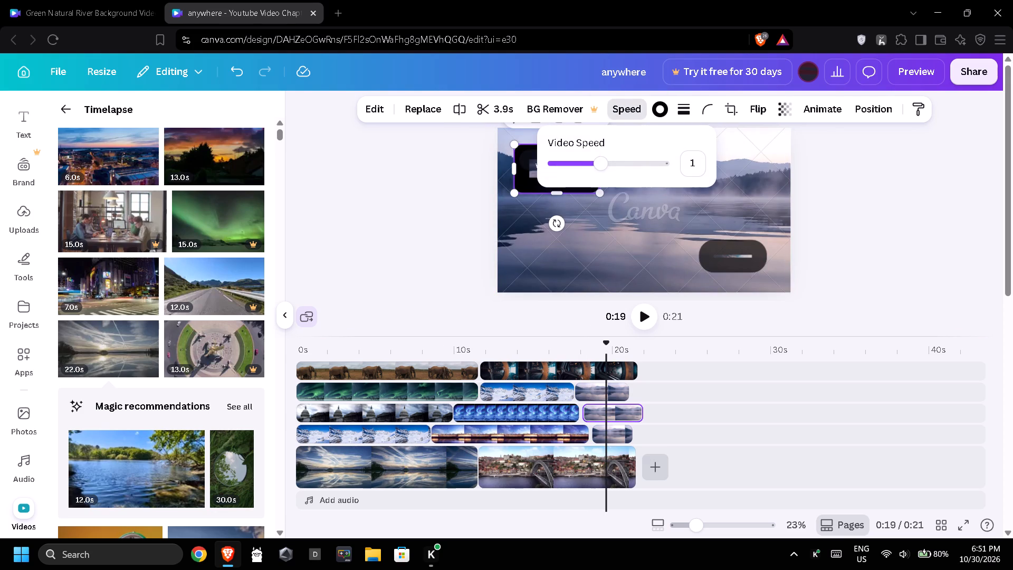
click(587, 161)
click(633, 163)
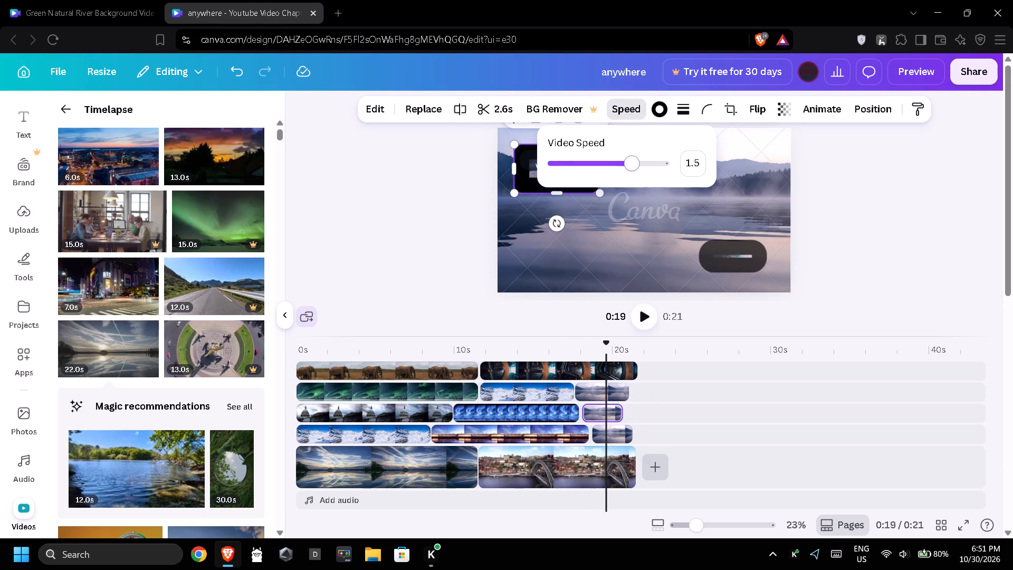
click(662, 397)
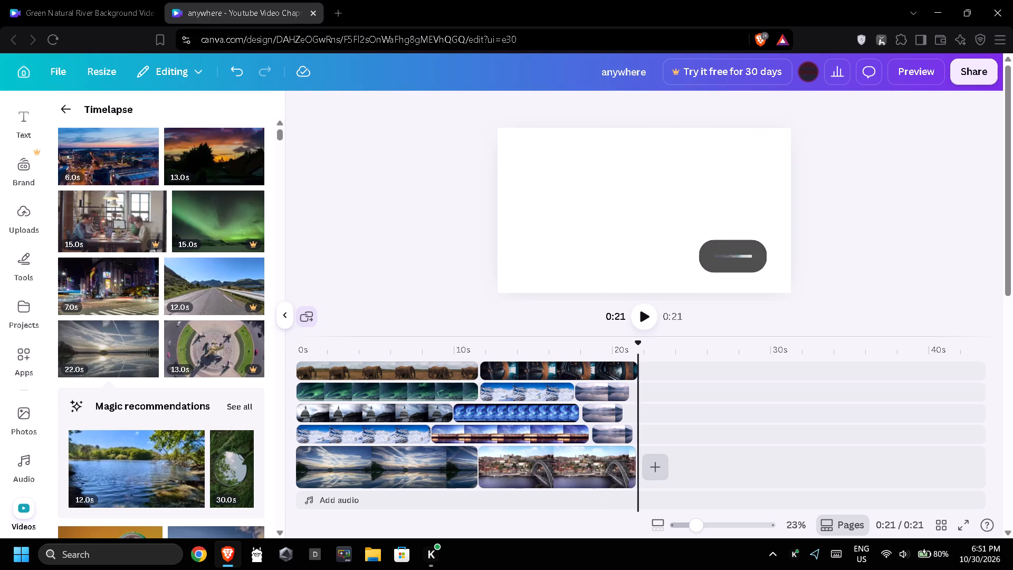
Try several speeds for the dark clip on the top track, settling on a video speed of 1.5.
click(601, 371)
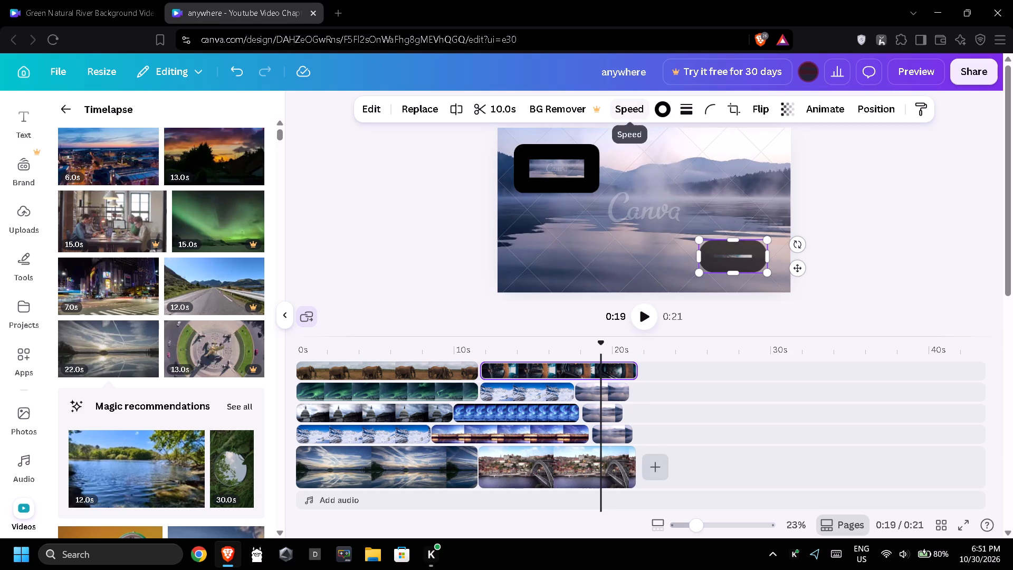
click(622, 109)
click(589, 166)
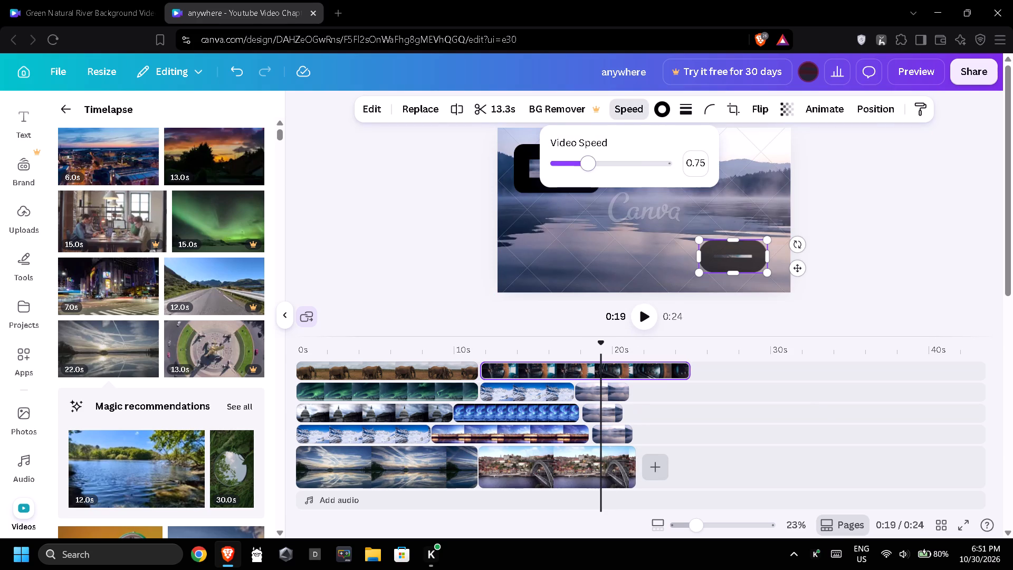
click(633, 166)
click(610, 166)
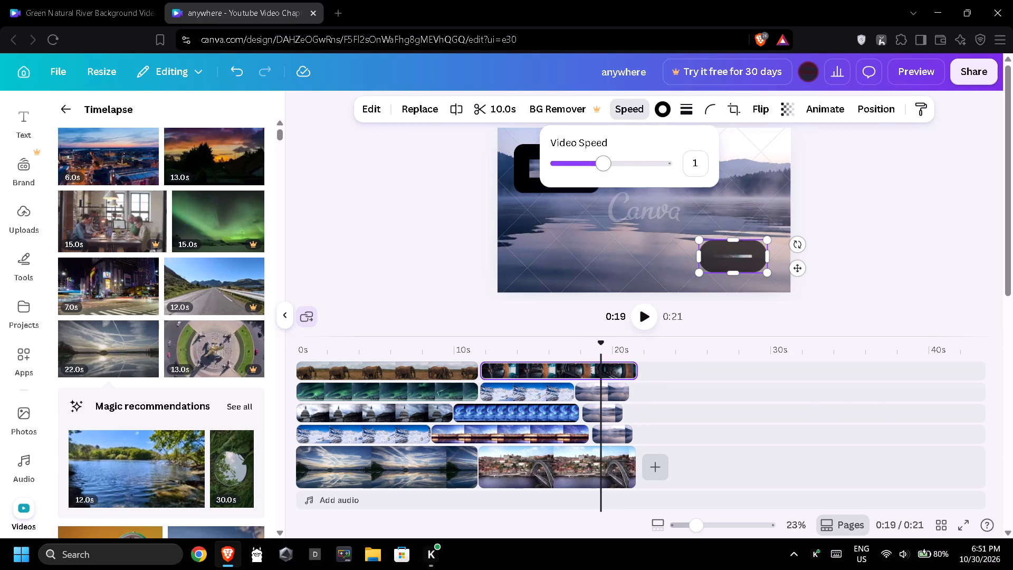
click(622, 164)
click(627, 164)
click(632, 164)
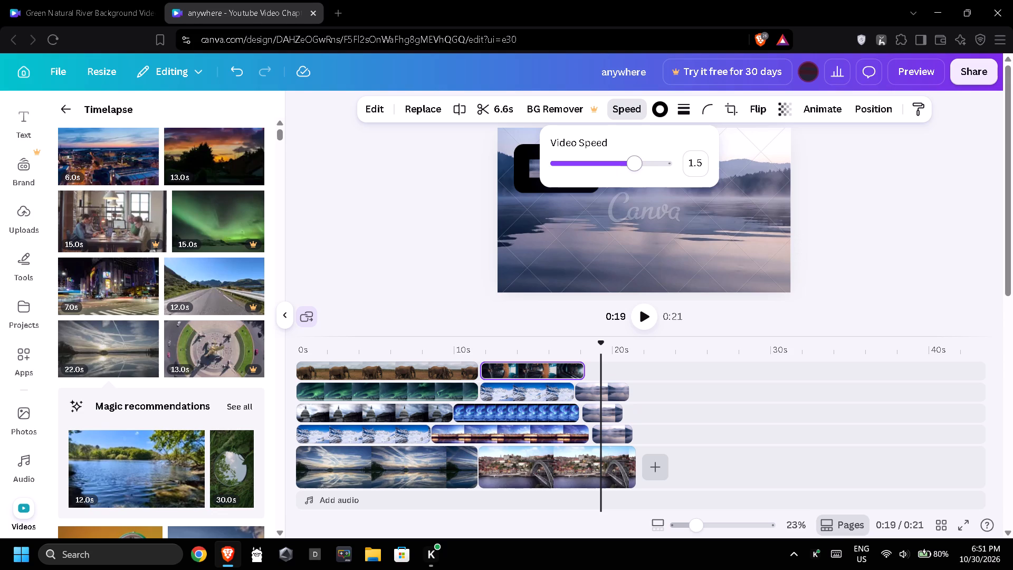
click(648, 163)
click(634, 164)
Swap the dark and blue clips, placing the blue one on the top track at the second scene's start and the dark one after the Capitol clip.
drag(550, 373, 554, 371)
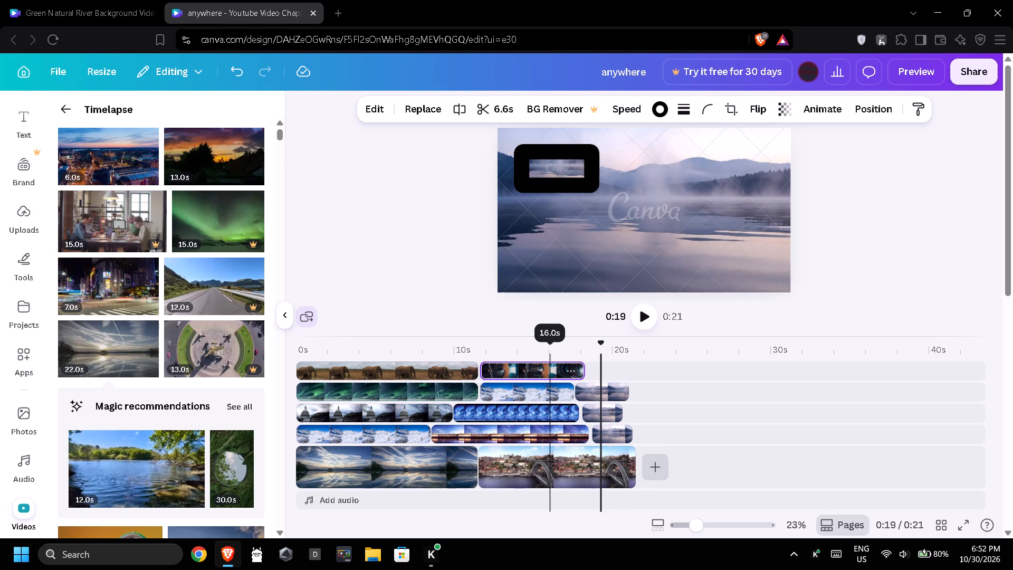
drag(554, 371, 710, 433)
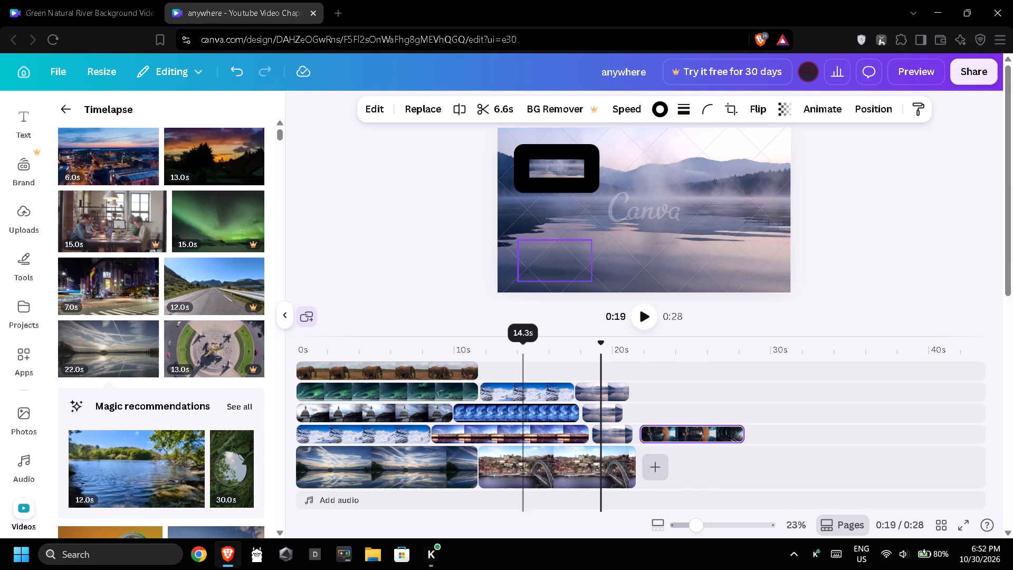
drag(532, 414, 572, 369)
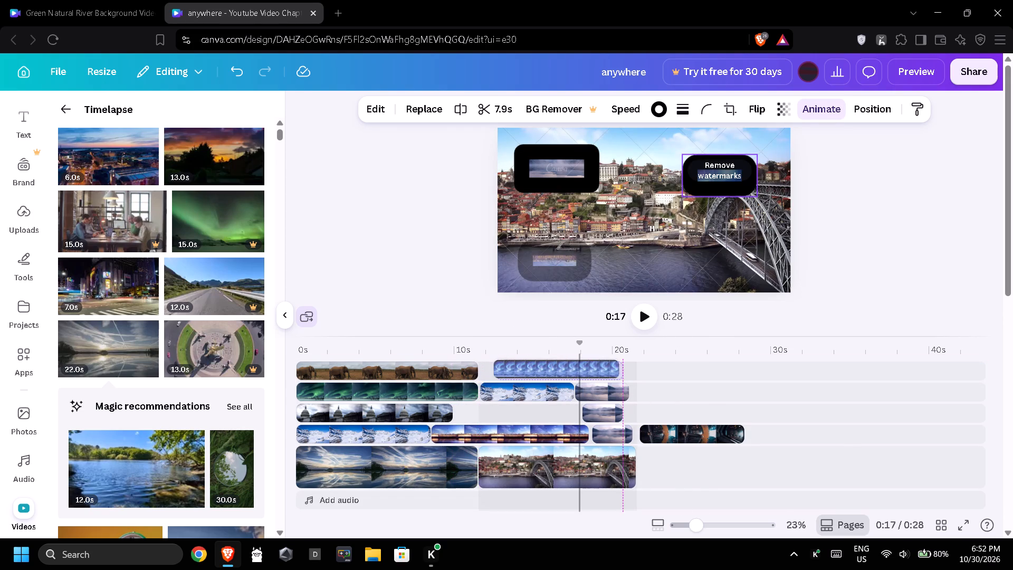
drag(572, 369, 563, 369)
drag(673, 434, 670, 433)
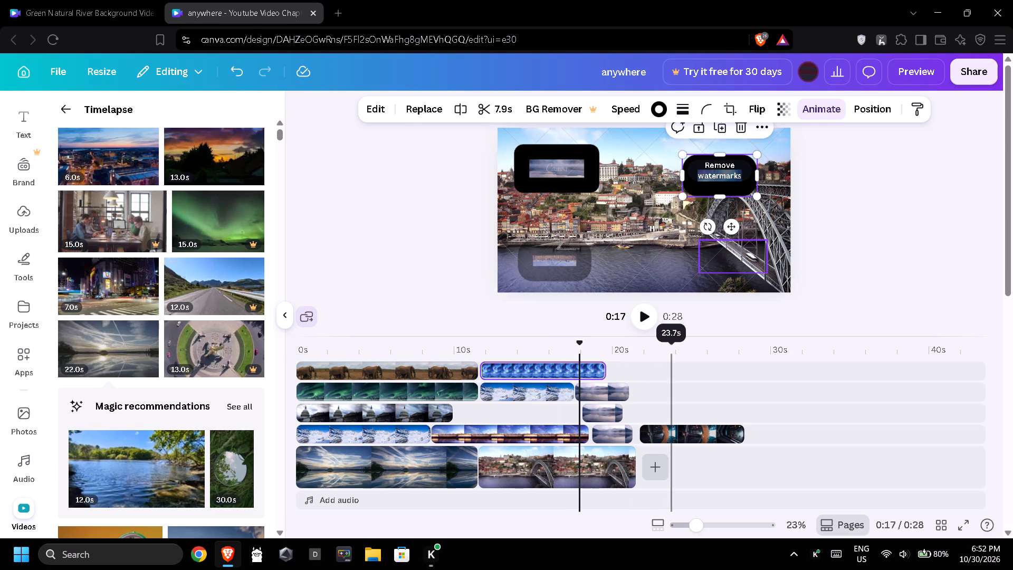
drag(670, 433, 492, 416)
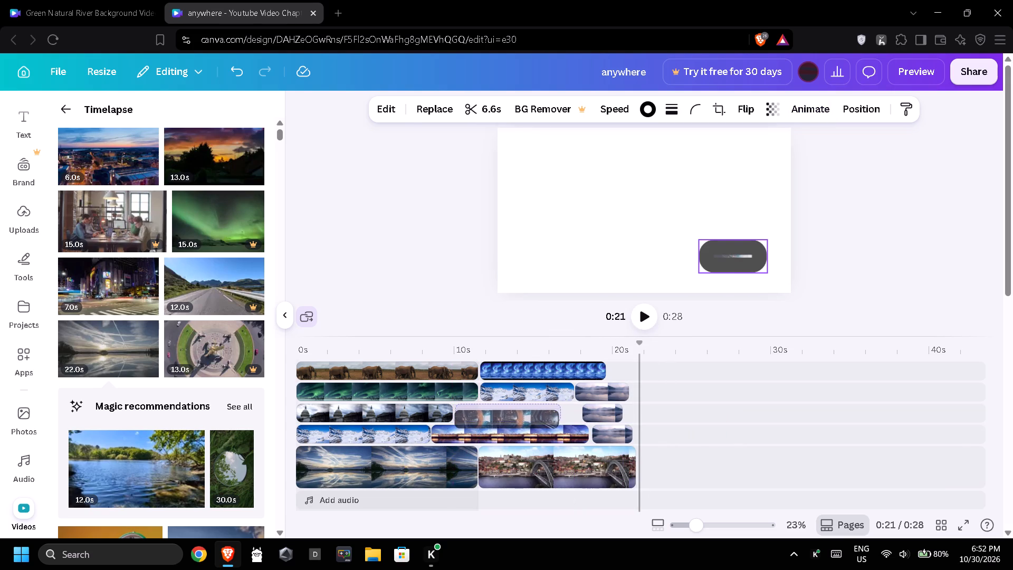
drag(492, 416, 492, 415)
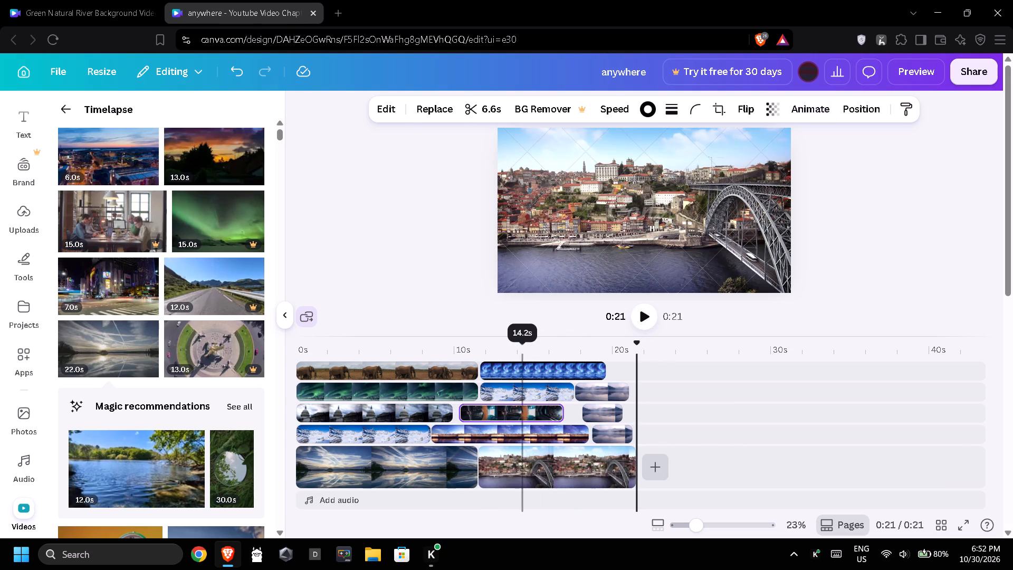
drag(521, 410, 515, 411)
Close the gaps before two misty lake pieces, moving one directly behind the dark clip and the other directly behind the bridge clip.
drag(603, 415, 582, 413)
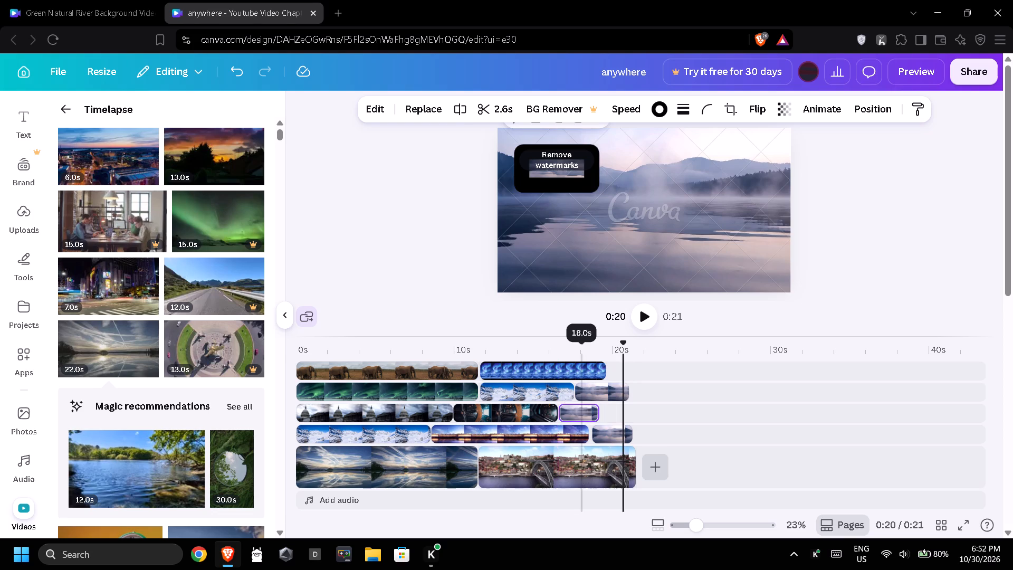
drag(618, 433, 617, 427)
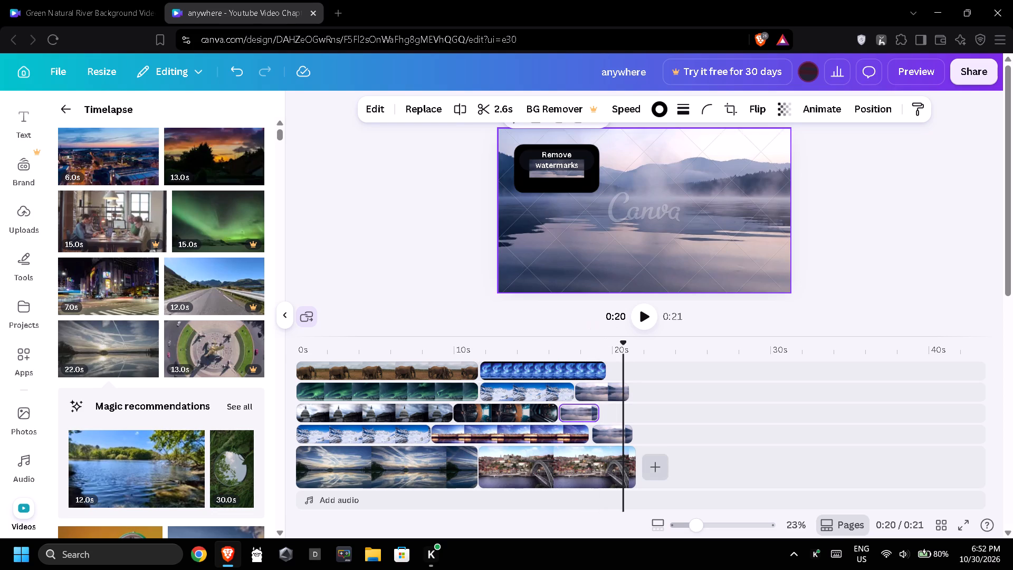
drag(617, 427, 626, 416)
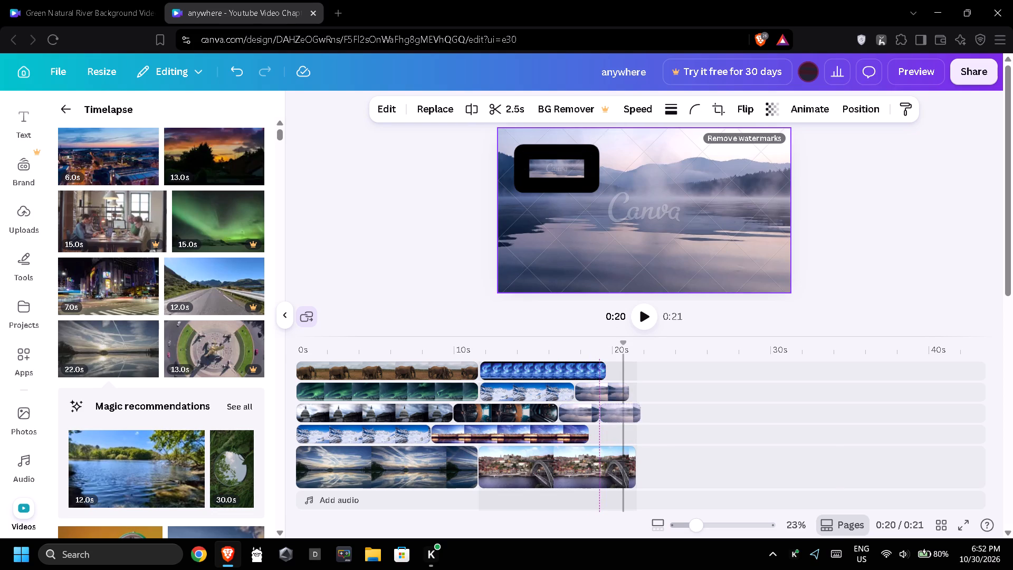
drag(626, 416, 615, 427)
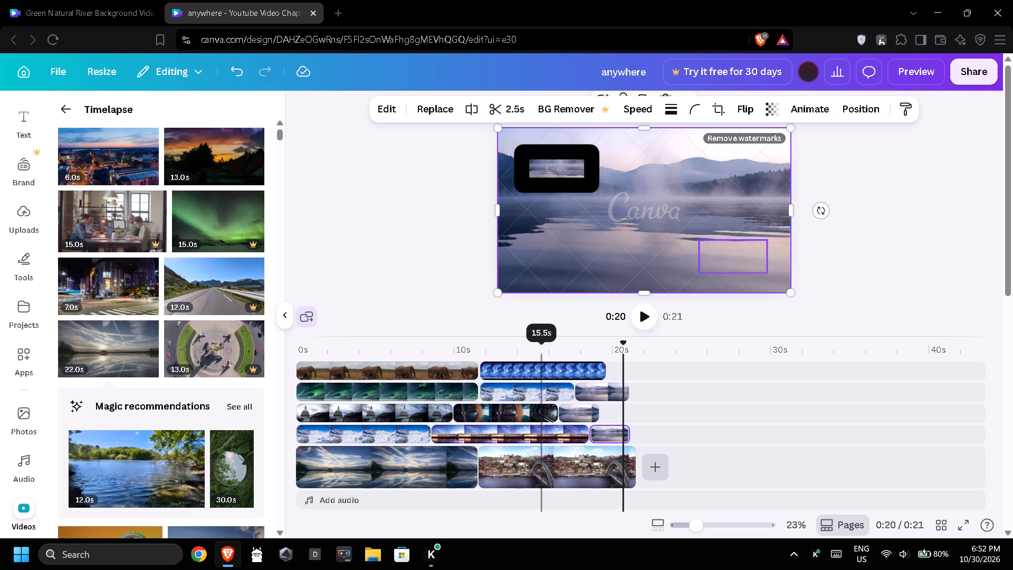
click(602, 391)
click(615, 432)
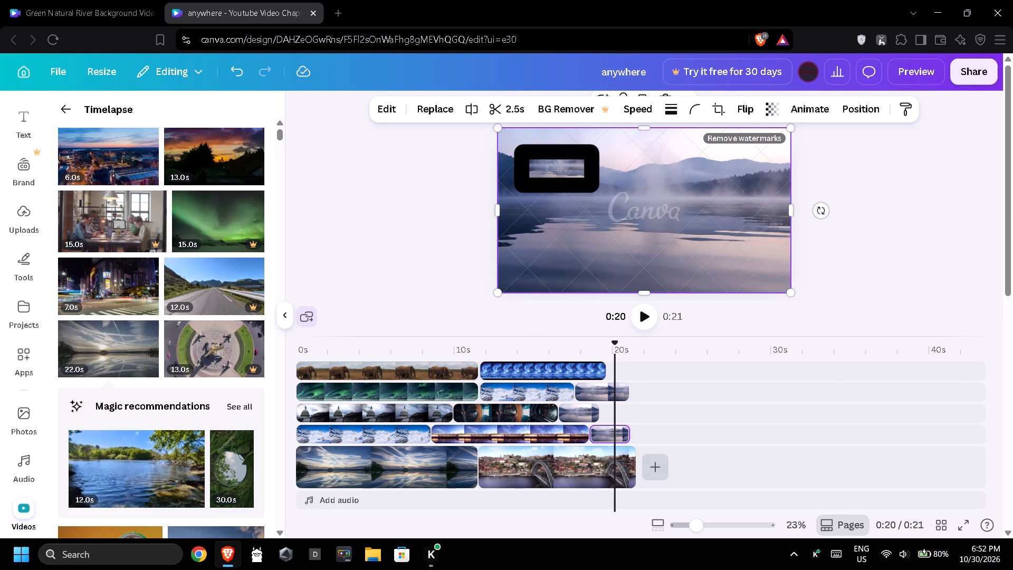
click(621, 435)
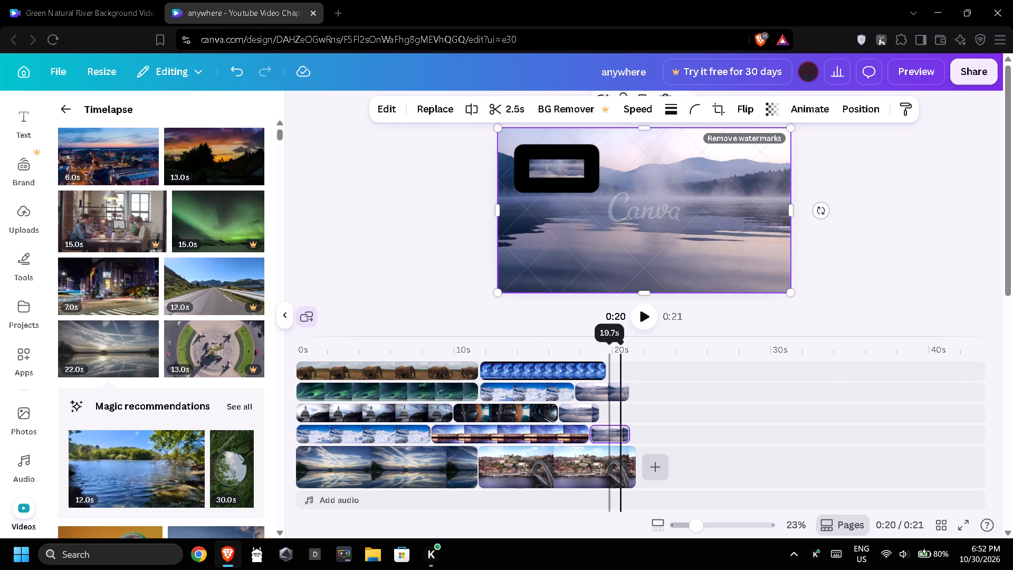
Extend the misty lake piece behind the dark clip to 4.9 seconds, up to the second scene's end.
click(587, 410)
drag(595, 410, 601, 410)
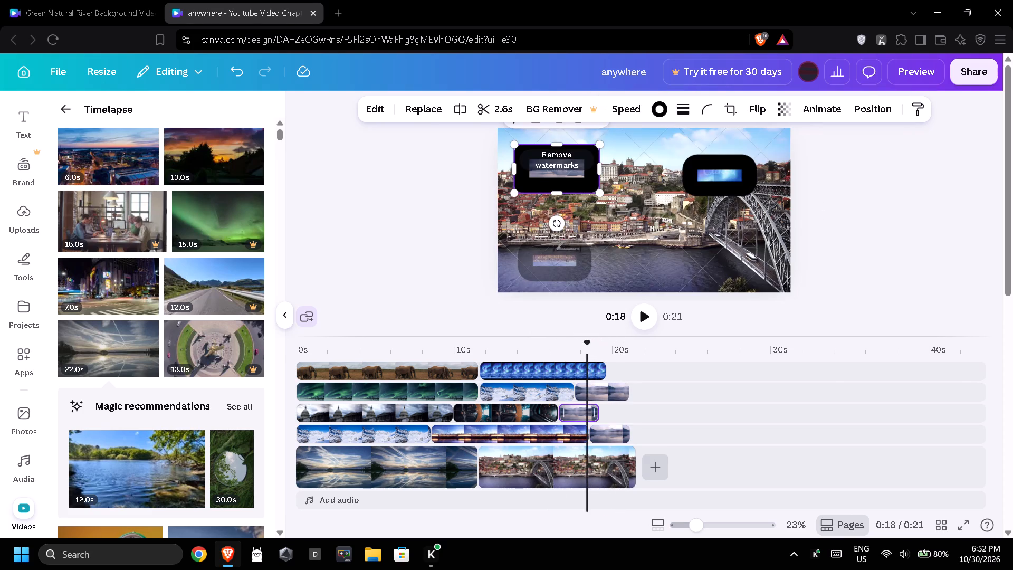
drag(601, 410, 627, 413)
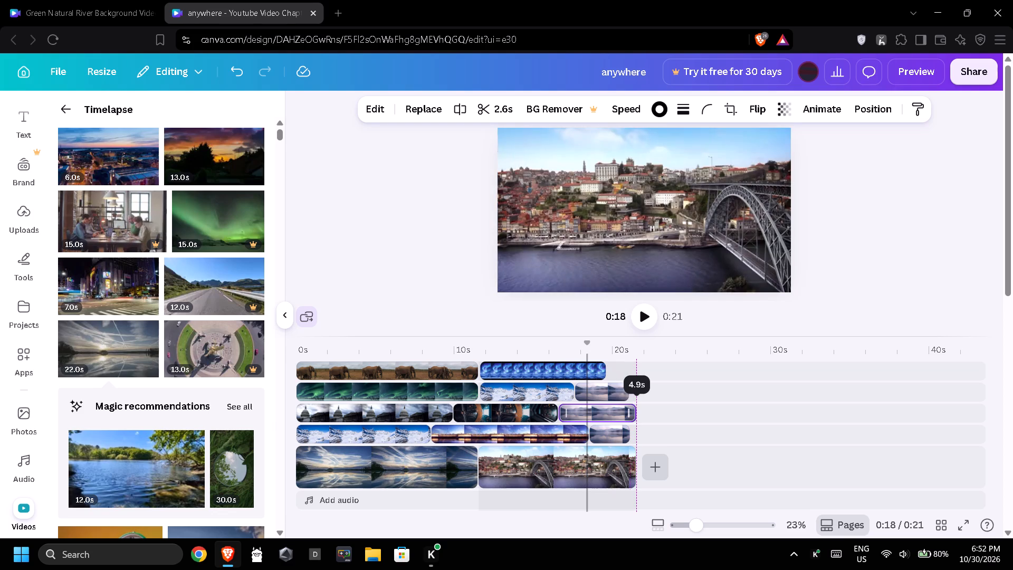
drag(627, 413, 630, 414)
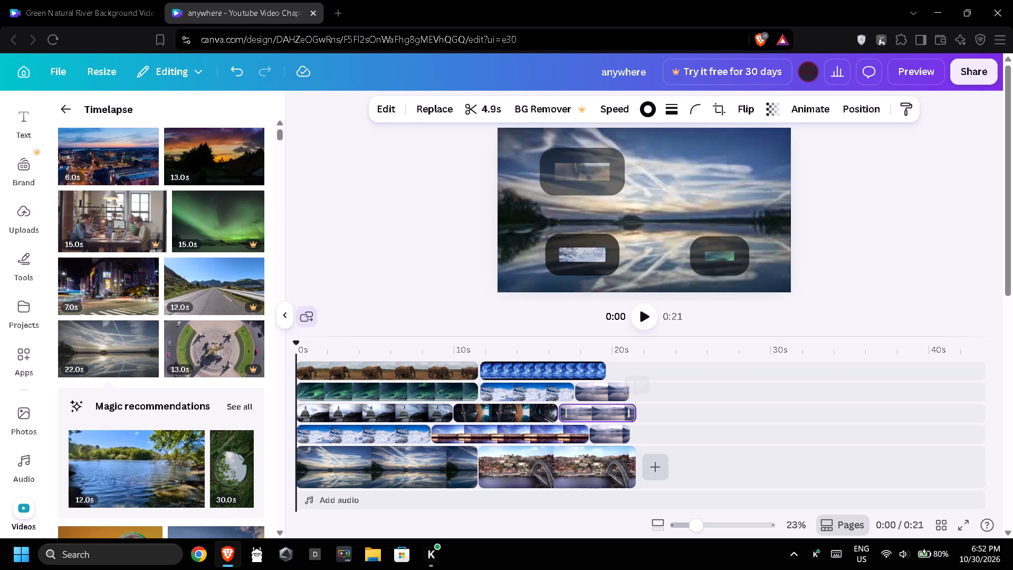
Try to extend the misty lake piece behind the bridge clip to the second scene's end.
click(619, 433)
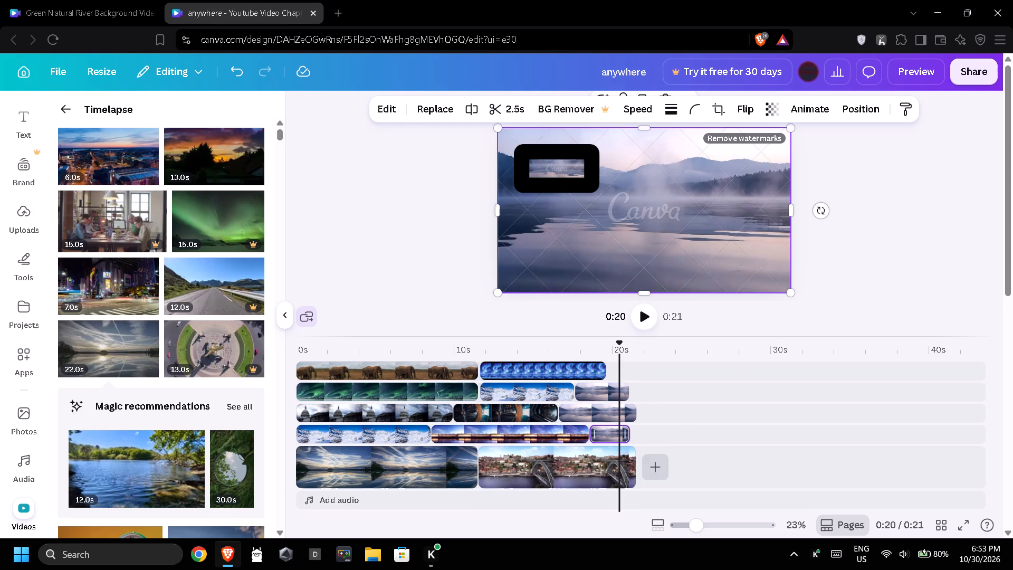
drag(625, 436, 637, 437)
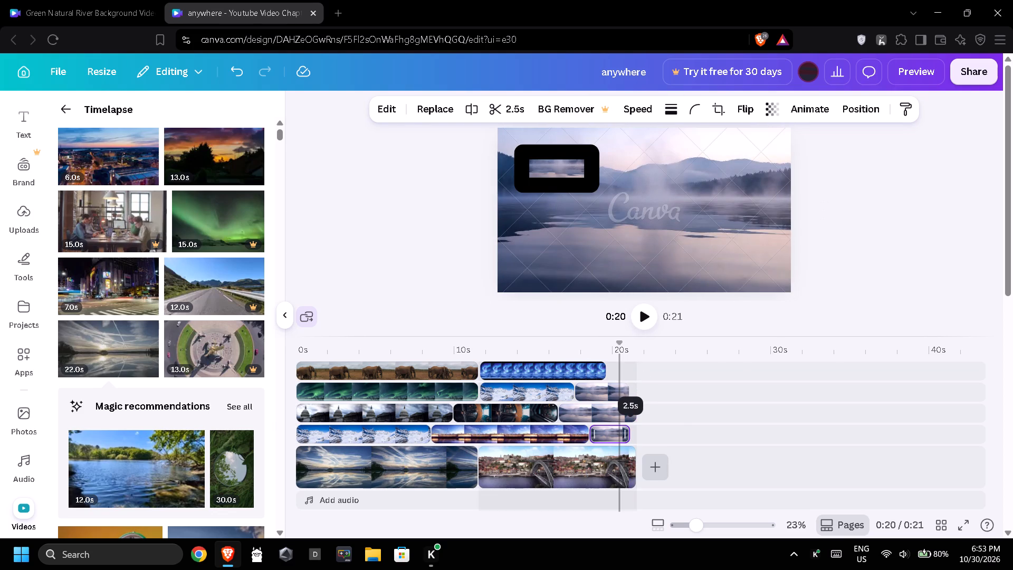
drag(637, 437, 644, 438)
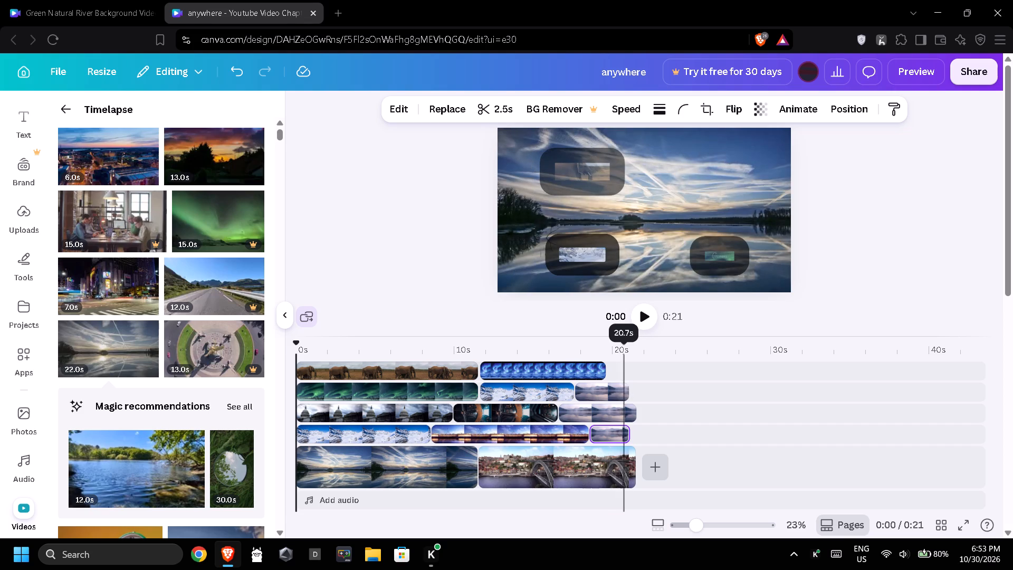
Extend the misty lake piece on the aurora track to 3.9 seconds, up to the second scene's end.
click(619, 391)
drag(625, 391, 632, 392)
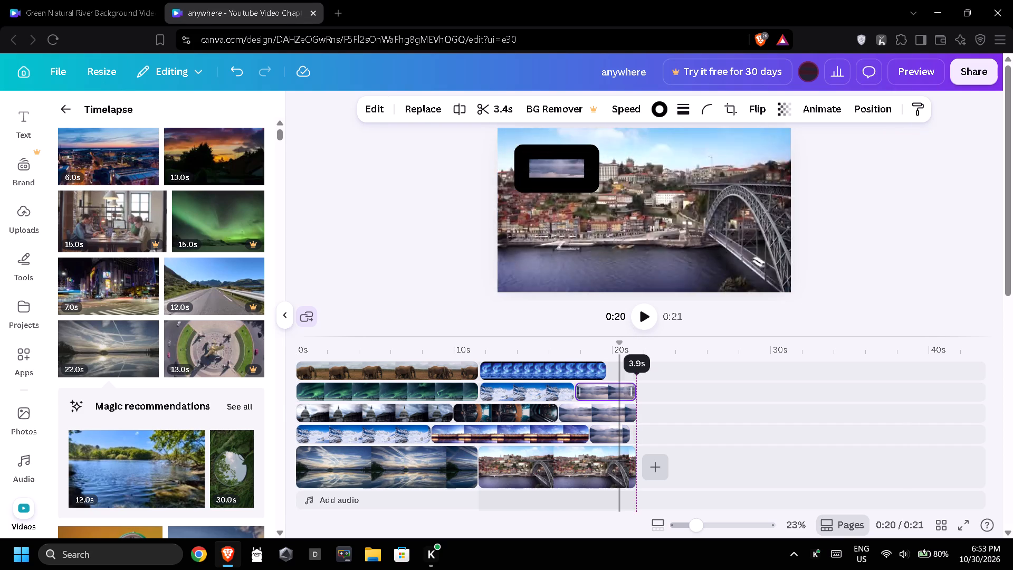
Slow the blue clip on the top track to a video speed of 0.75 and trim it to 9.9 seconds at the second scene's end.
click(587, 375)
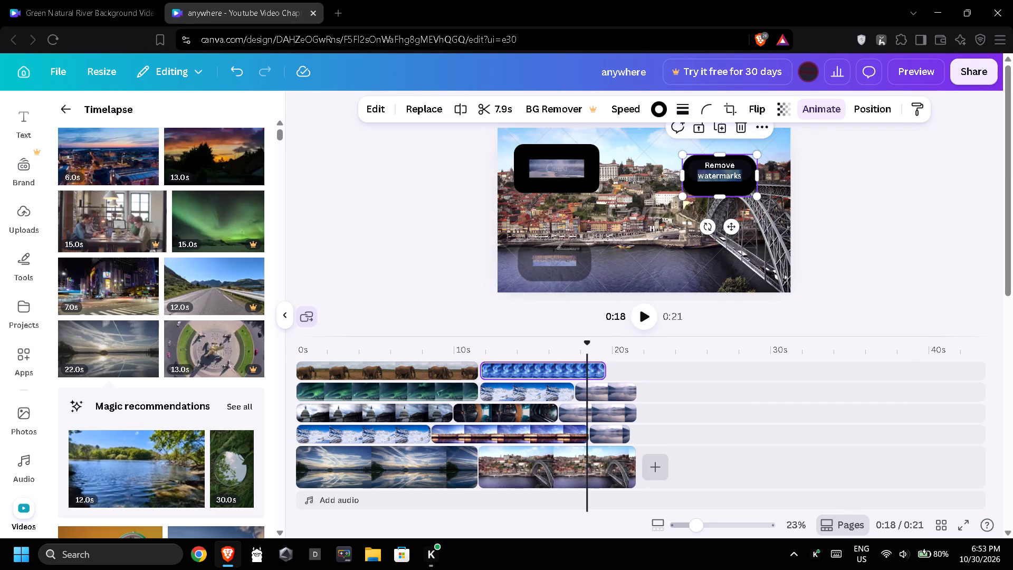
drag(602, 370, 641, 373)
click(626, 117)
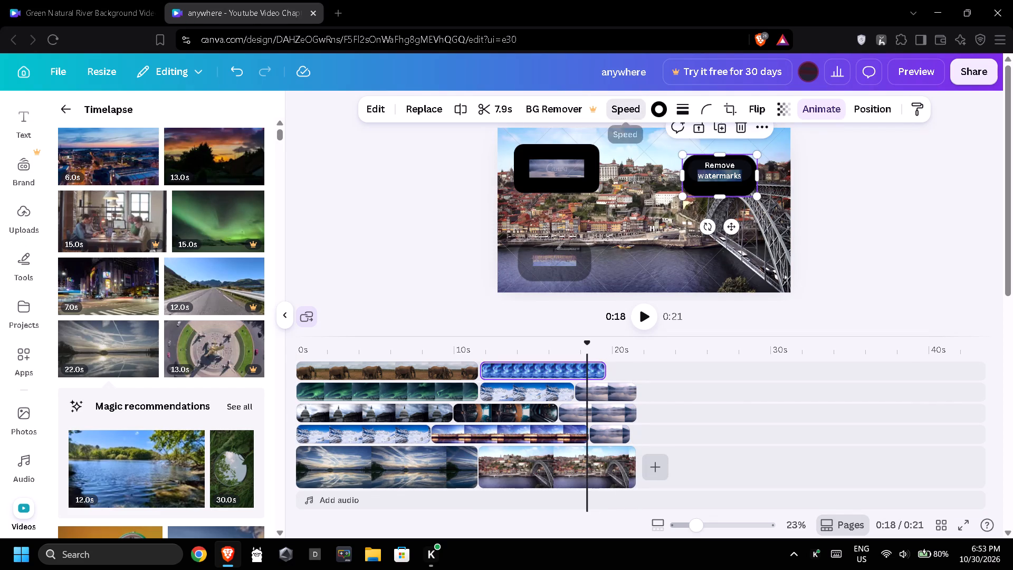
click(582, 160)
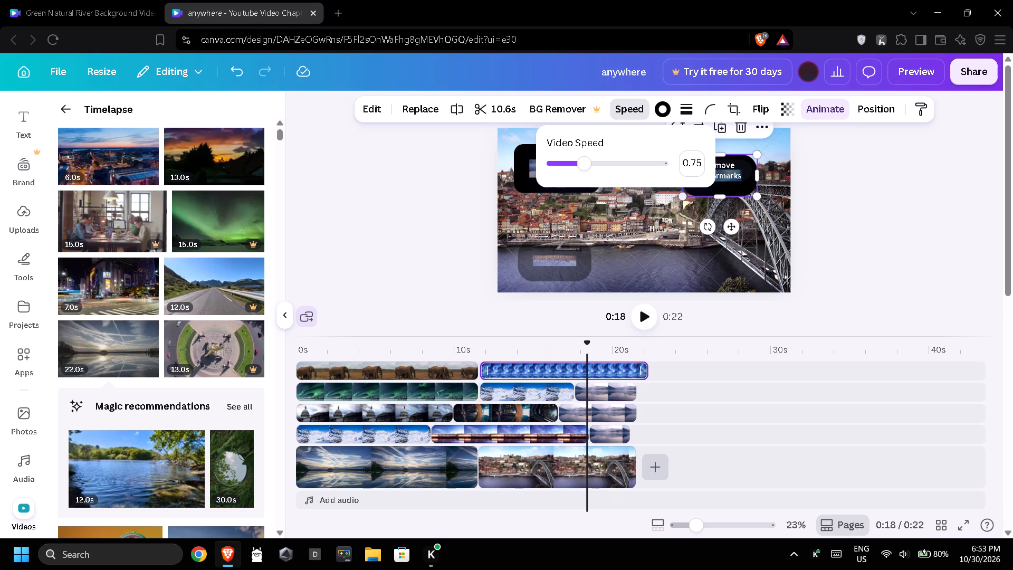
drag(644, 370, 638, 370)
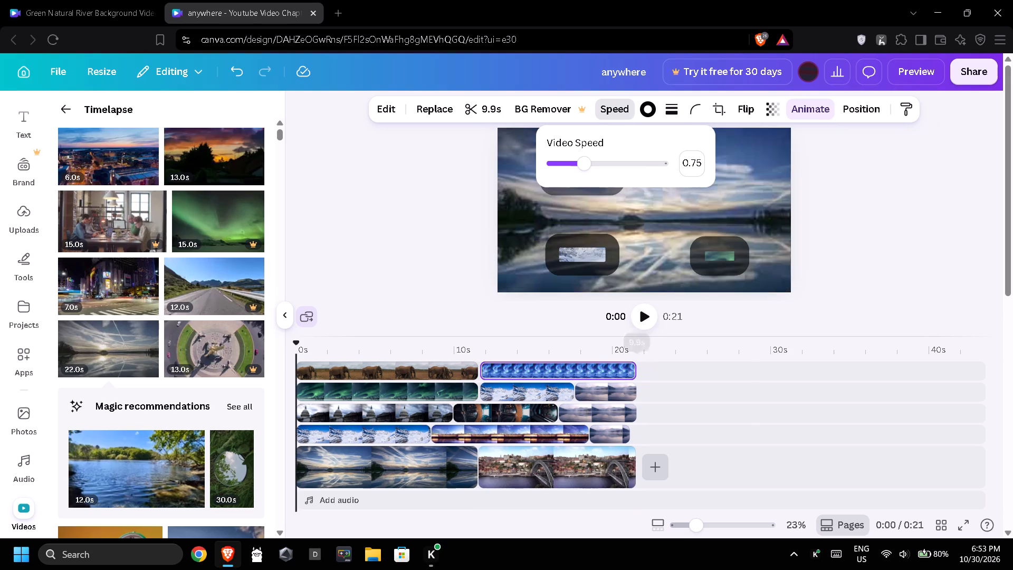
Slow the bridge clip on the lowest overlay track to a video speed of 0.75, move the misty lake piece aside, and trim the bridge clip to 10.9 seconds.
click(560, 435)
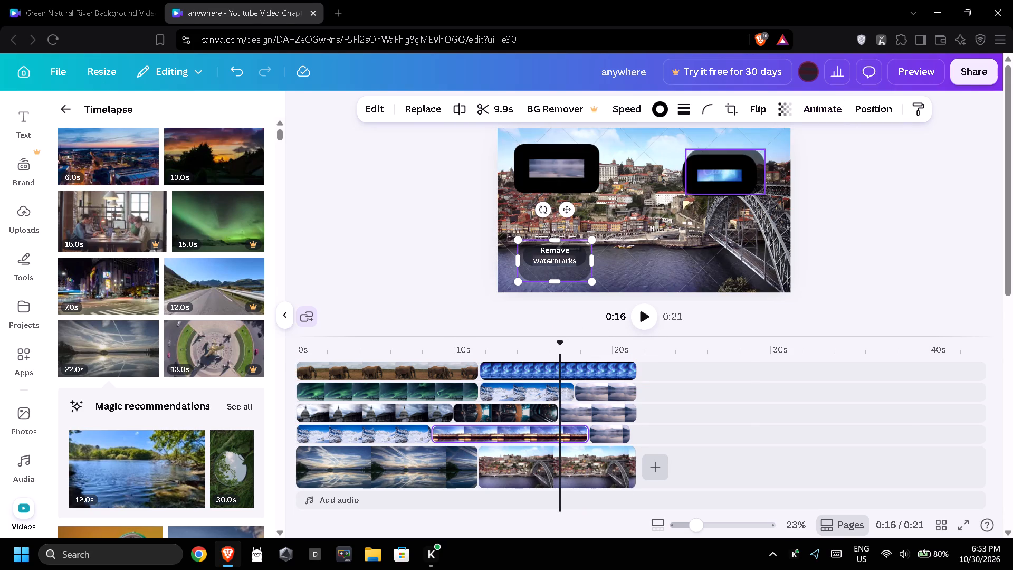
click(618, 109)
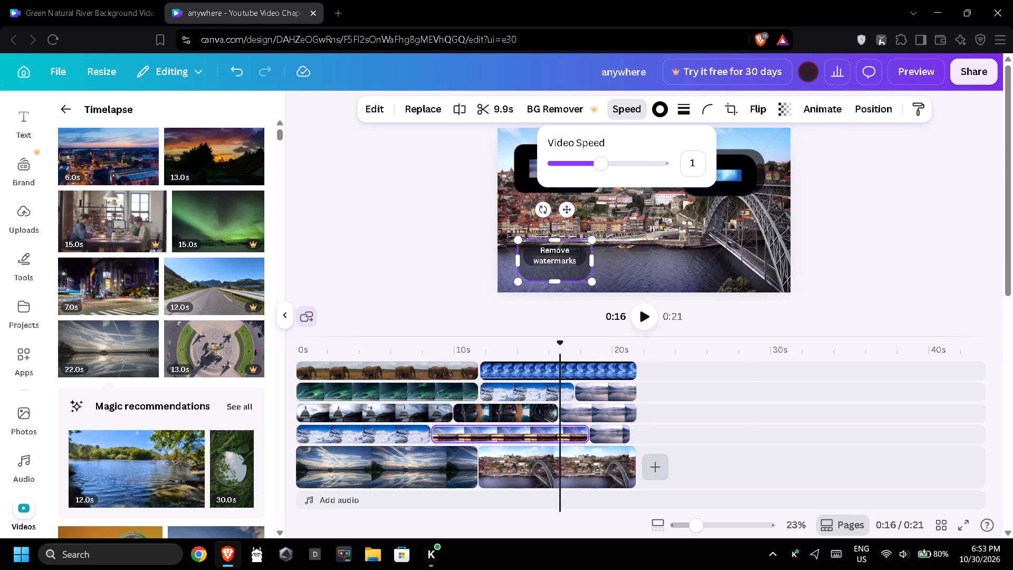
click(589, 167)
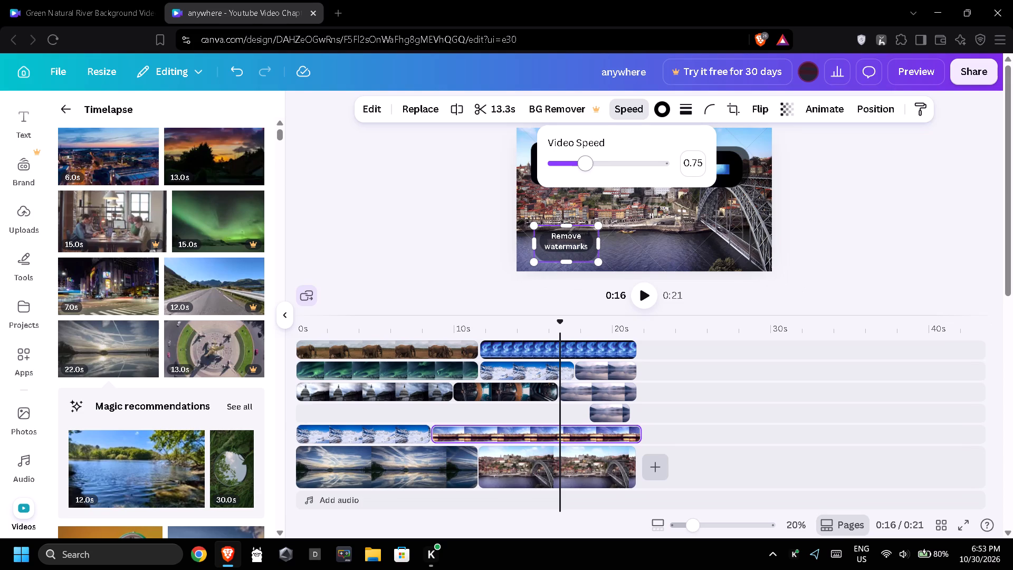
click(596, 167)
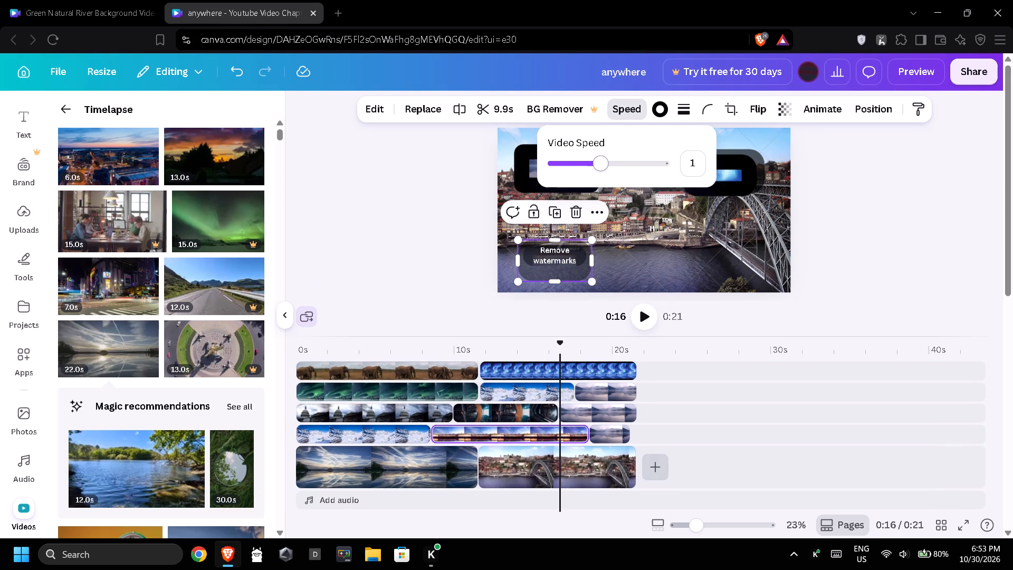
click(591, 167)
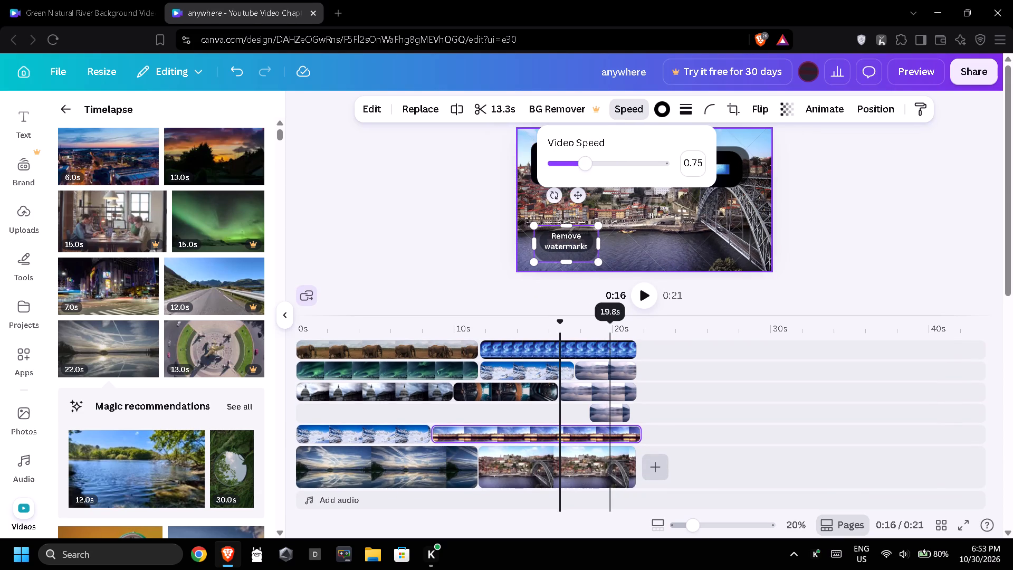
drag(610, 408, 646, 413)
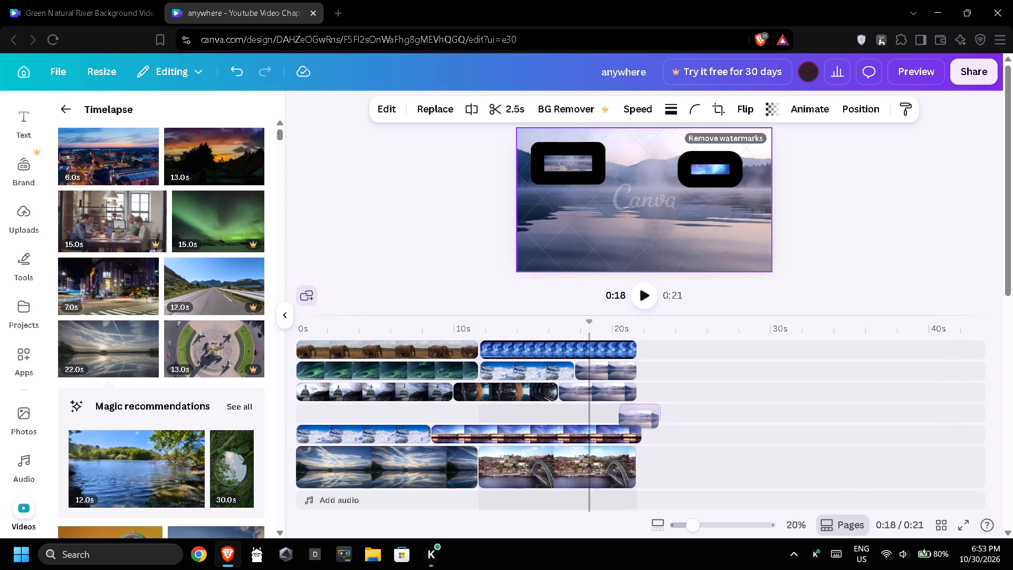
drag(646, 413, 657, 408)
drag(635, 431, 622, 431)
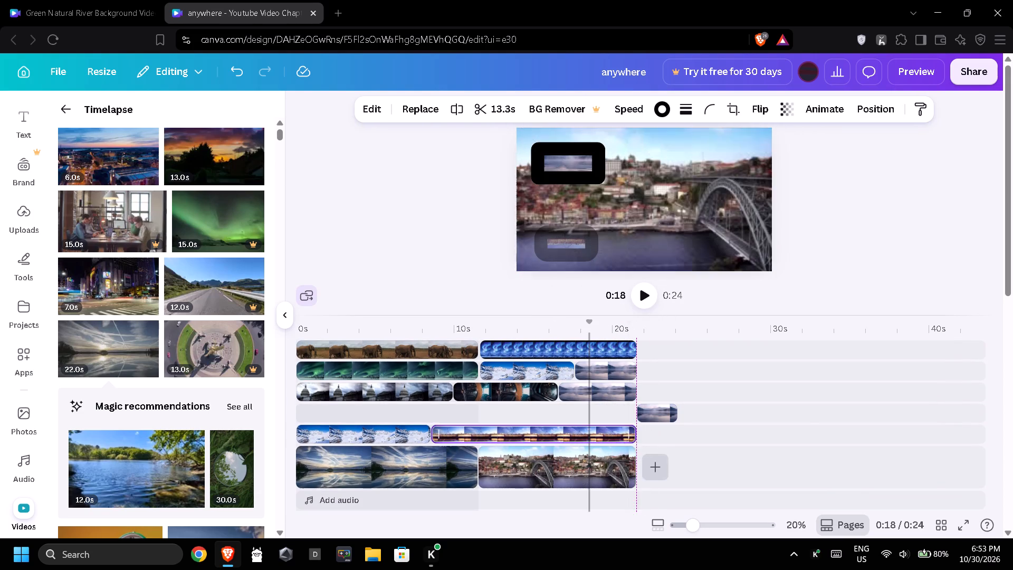
drag(622, 431, 598, 431)
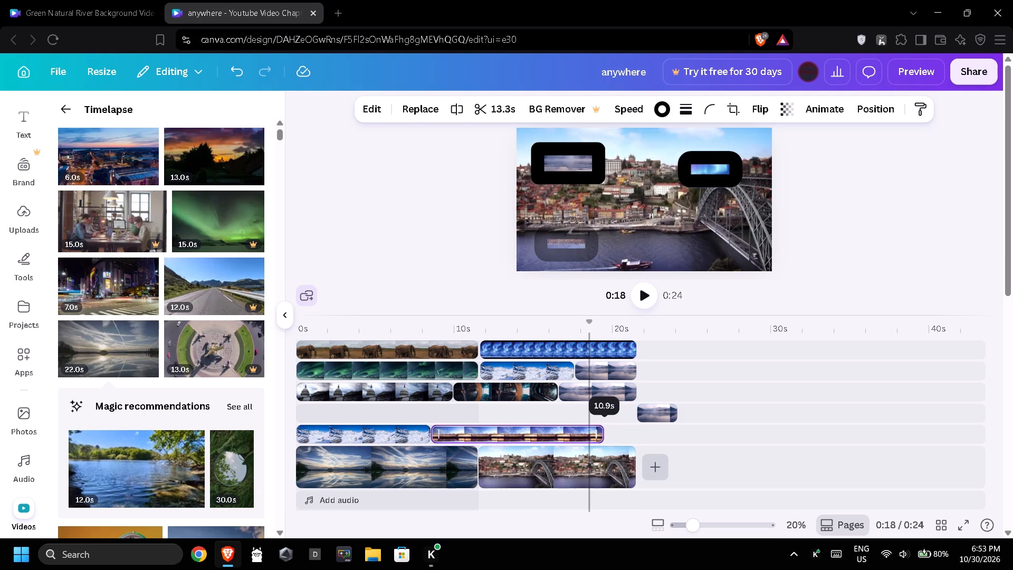
Move the misty lake piece back onto the bridge clip's track, directly behind the bridge clip.
drag(669, 410, 663, 413)
drag(663, 426, 634, 427)
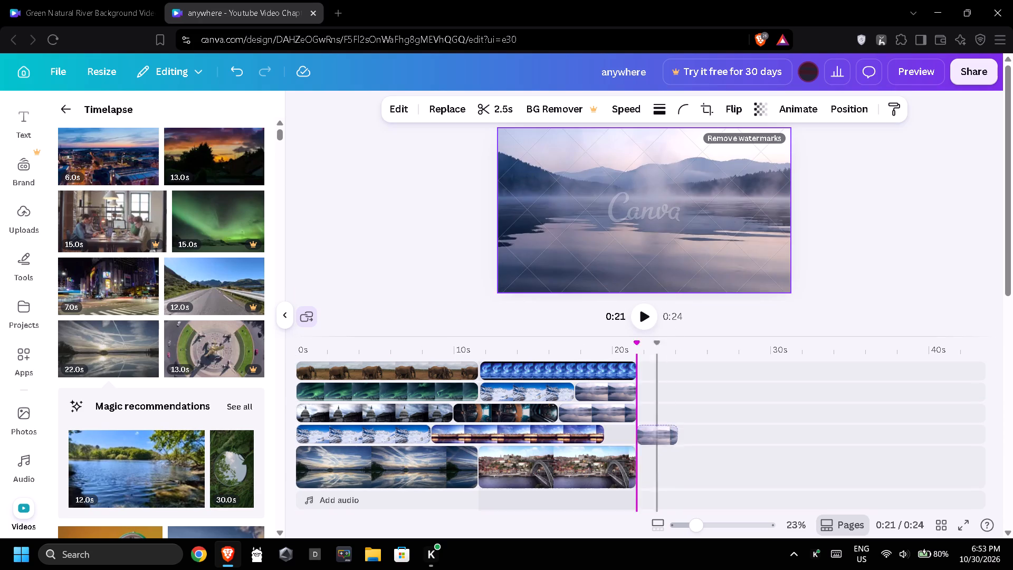
drag(634, 427, 631, 426)
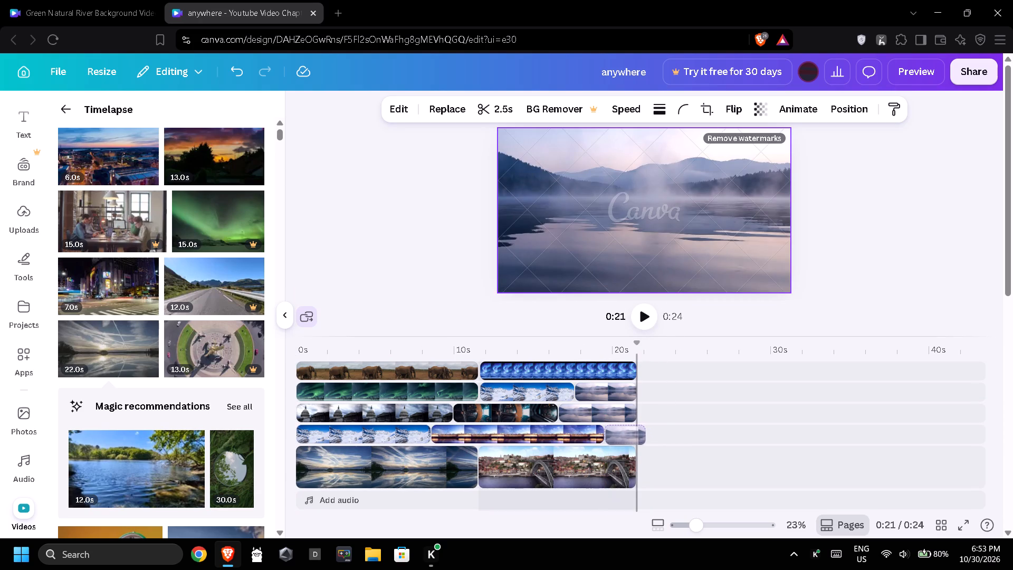
drag(631, 426, 630, 426)
drag(628, 413, 628, 422)
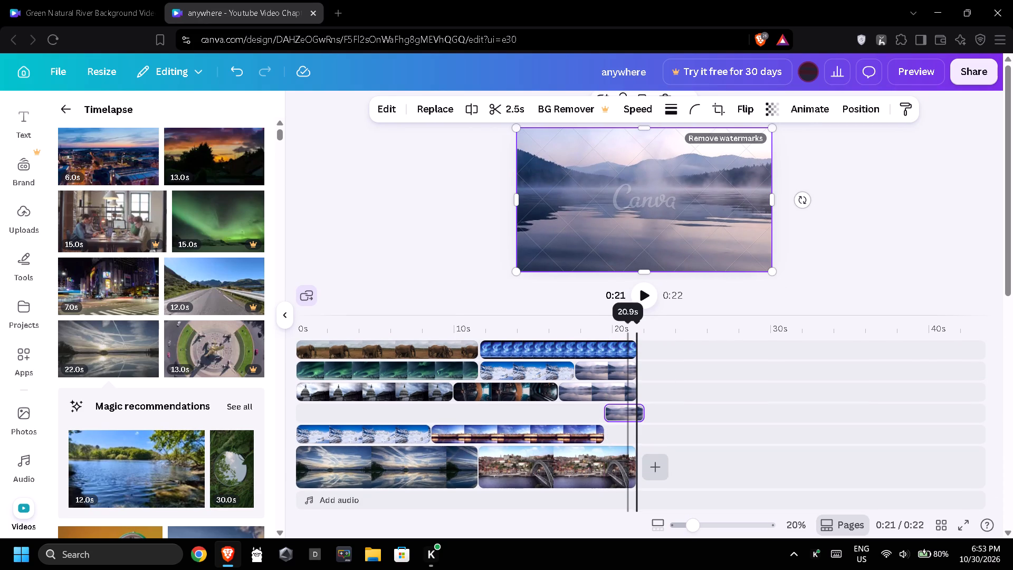
drag(628, 422, 628, 425)
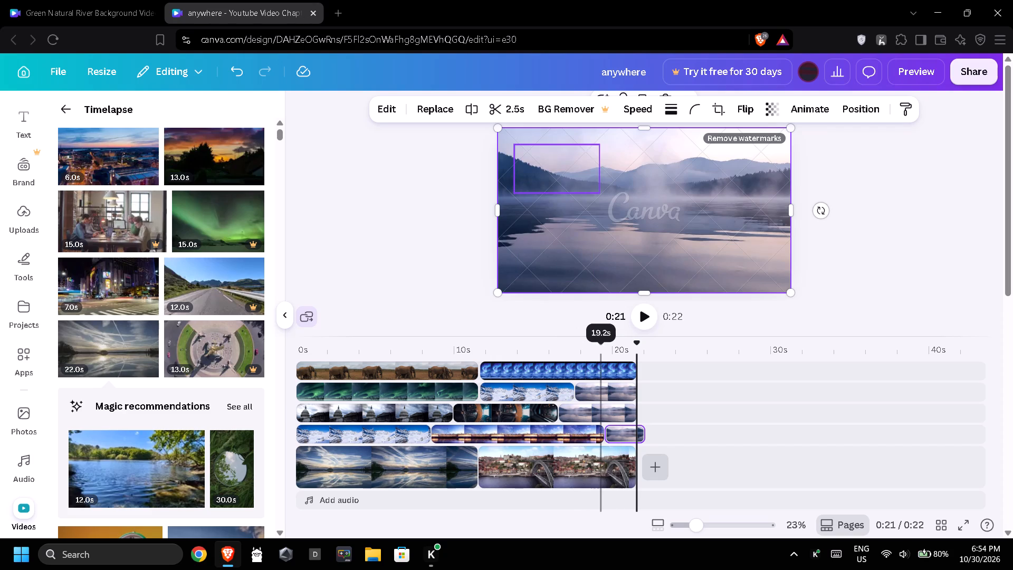
Trim the misty lake piece behind the bridge clip to 2.0 seconds, ending at the second scene's end.
click(600, 417)
click(558, 429)
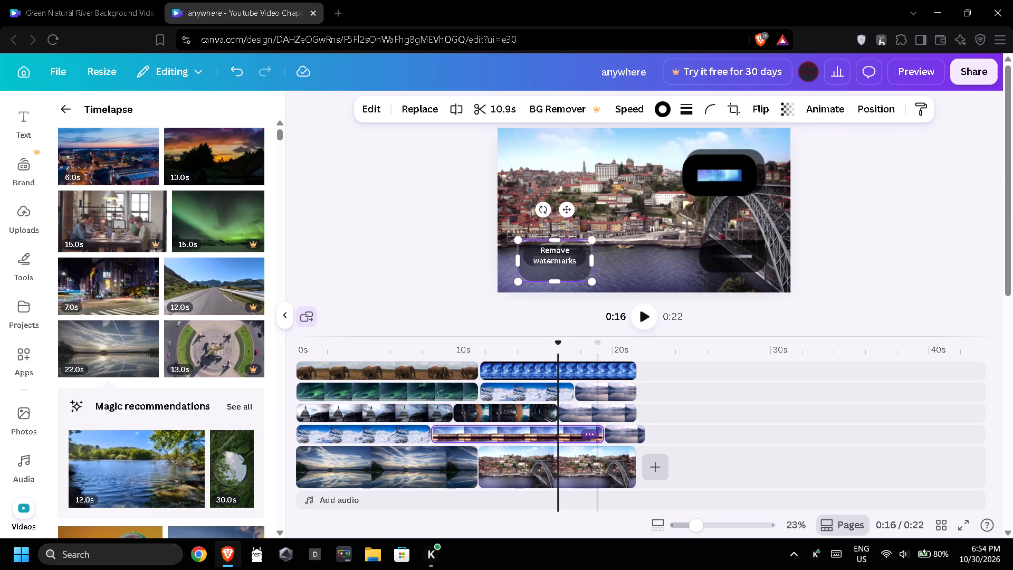
click(622, 436)
drag(644, 433, 634, 433)
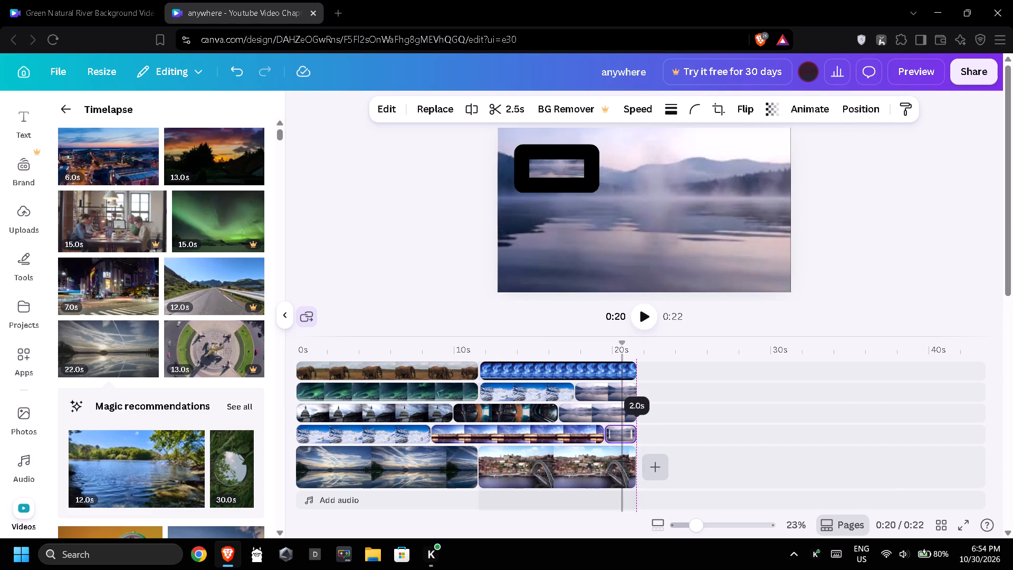
drag(634, 433, 632, 433)
click(666, 417)
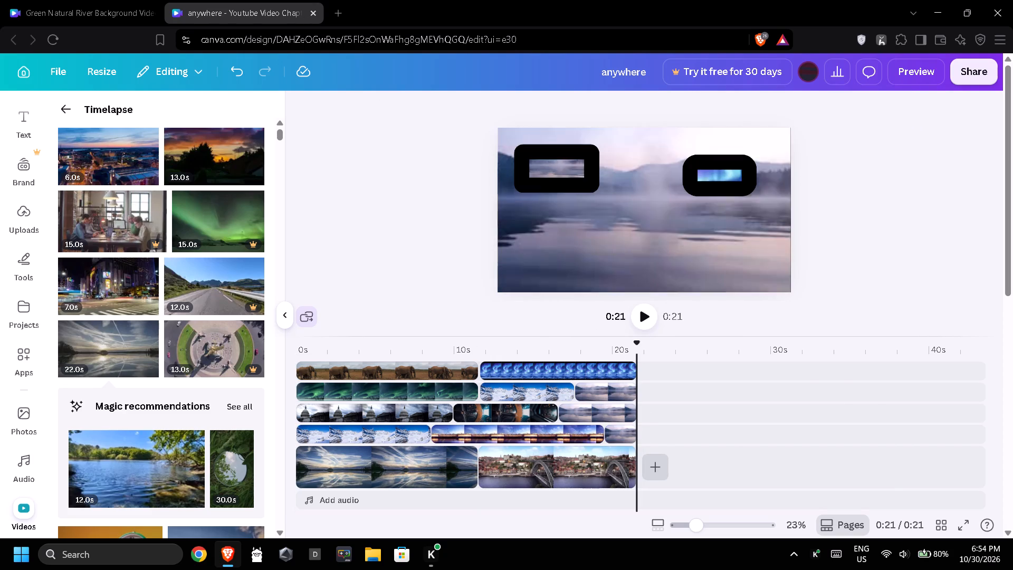
Set corner rounding to 100 and stroke weight to 61 on the misty lake overlay behind the dark clip.
click(591, 414)
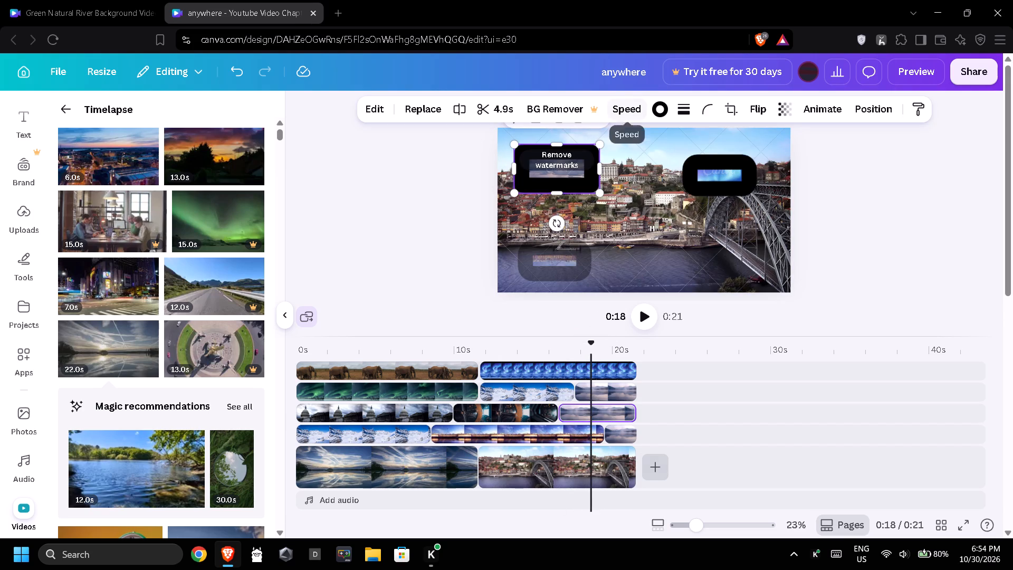
click(711, 111)
drag(706, 164, 743, 175)
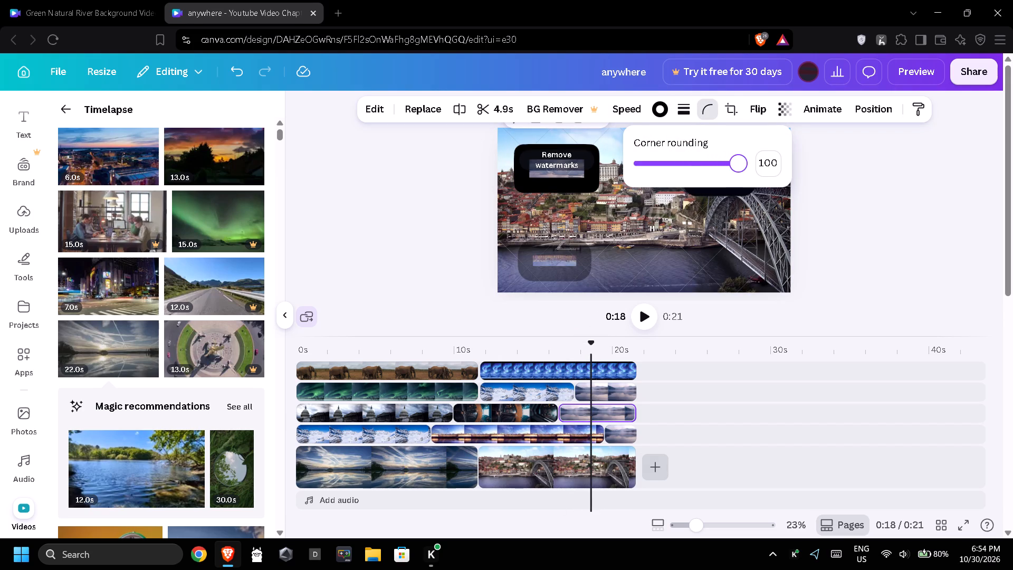
drag(743, 175, 746, 177)
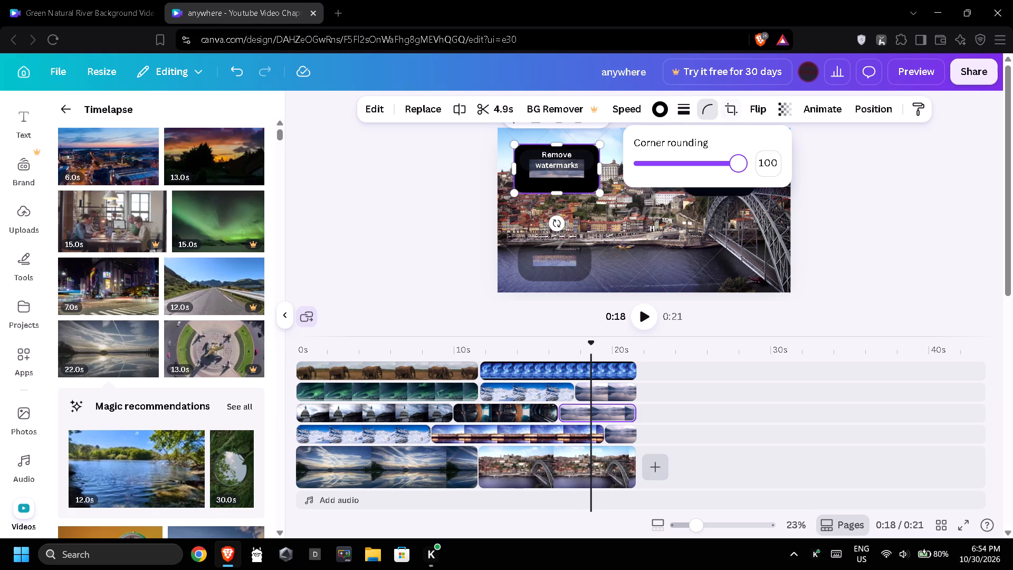
click(685, 110)
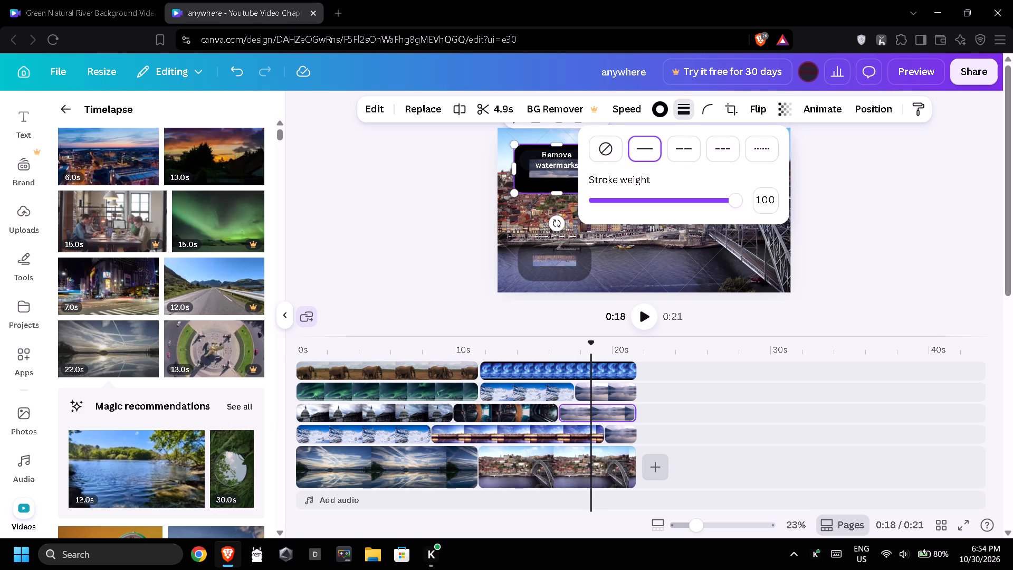
drag(698, 205, 682, 205)
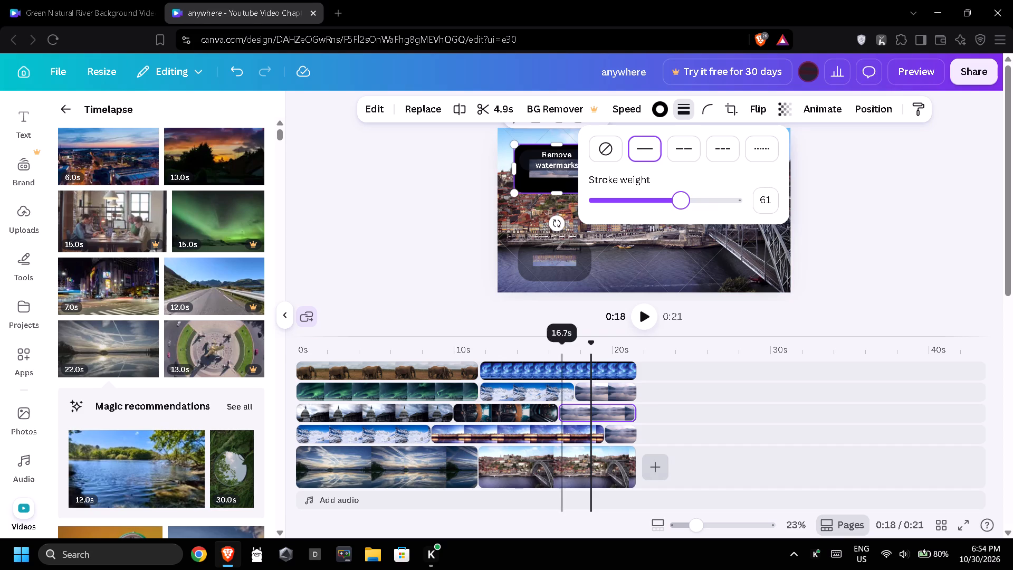
Set the dark clip's stroke weight to 54 and its corner rounding to 60 in the second scene.
click(531, 411)
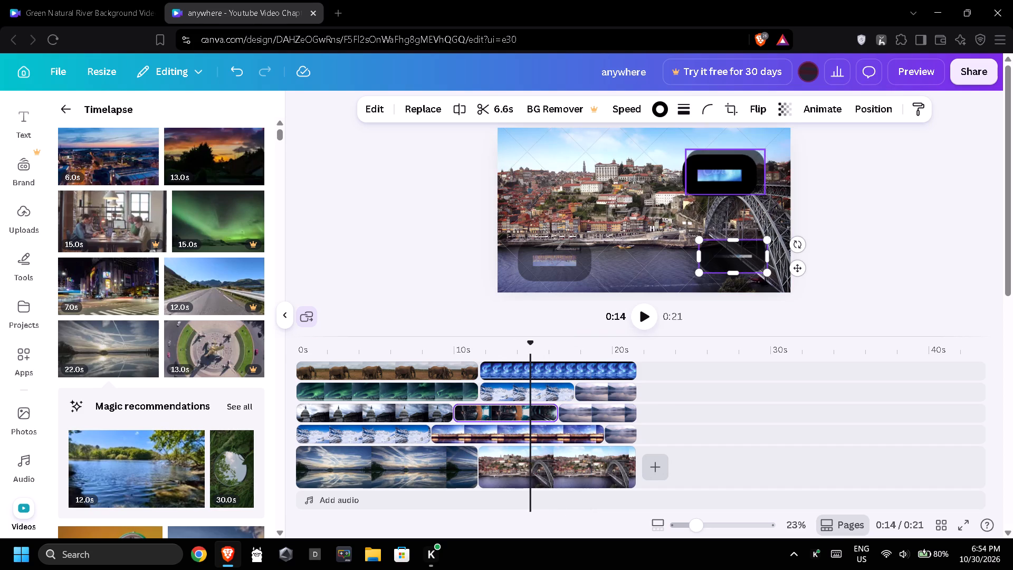
click(677, 109)
click(671, 195)
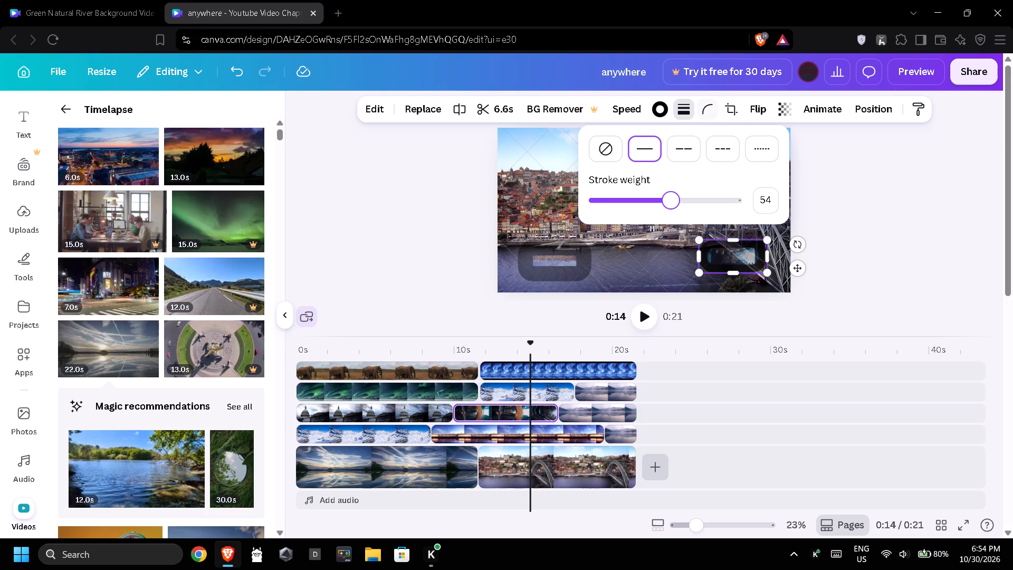
click(709, 105)
click(699, 166)
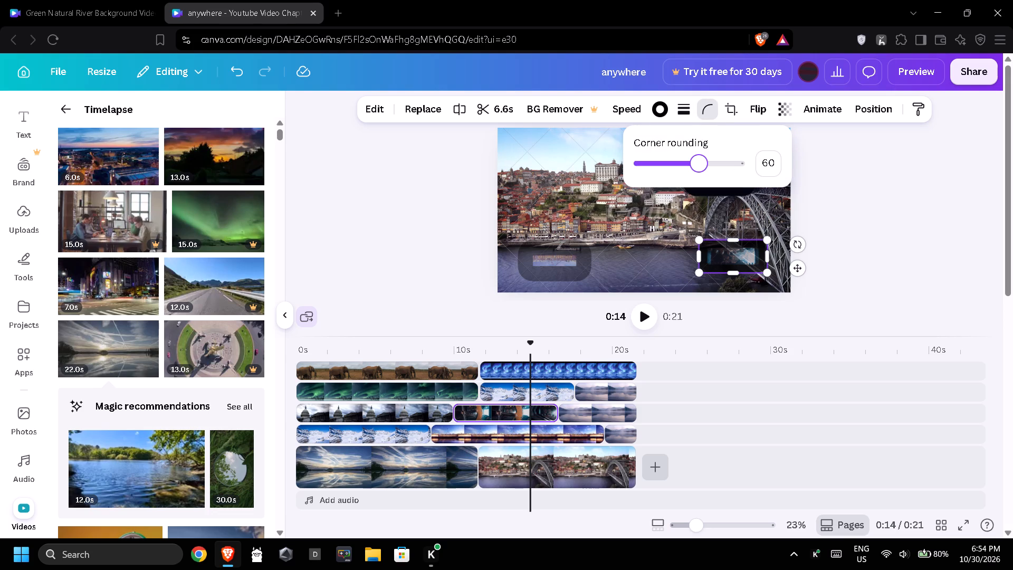
Set the stroke weight to 70 and corner rounding to 55 on the bridge clip on the lowest overlay track.
click(614, 431)
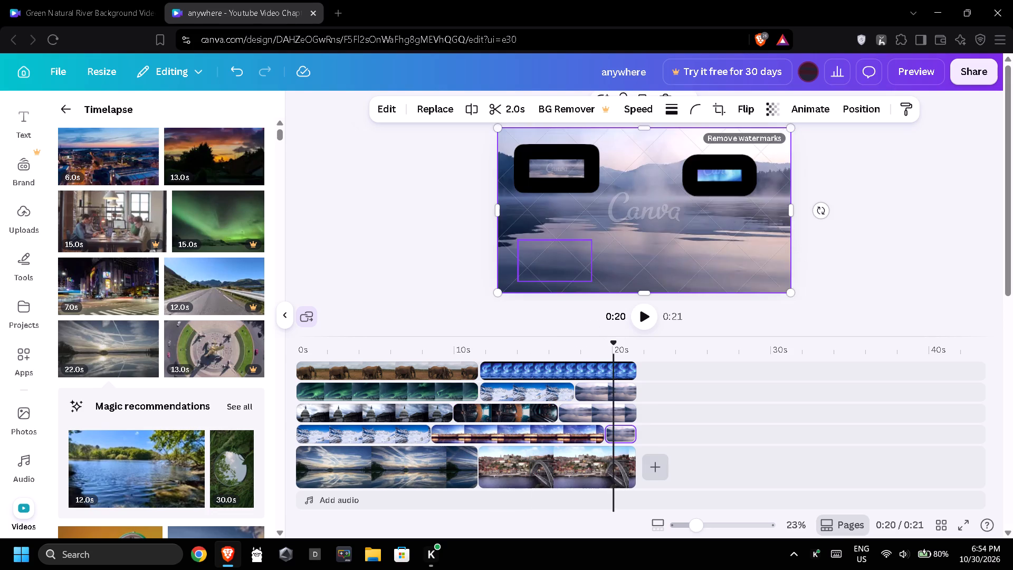
click(565, 438)
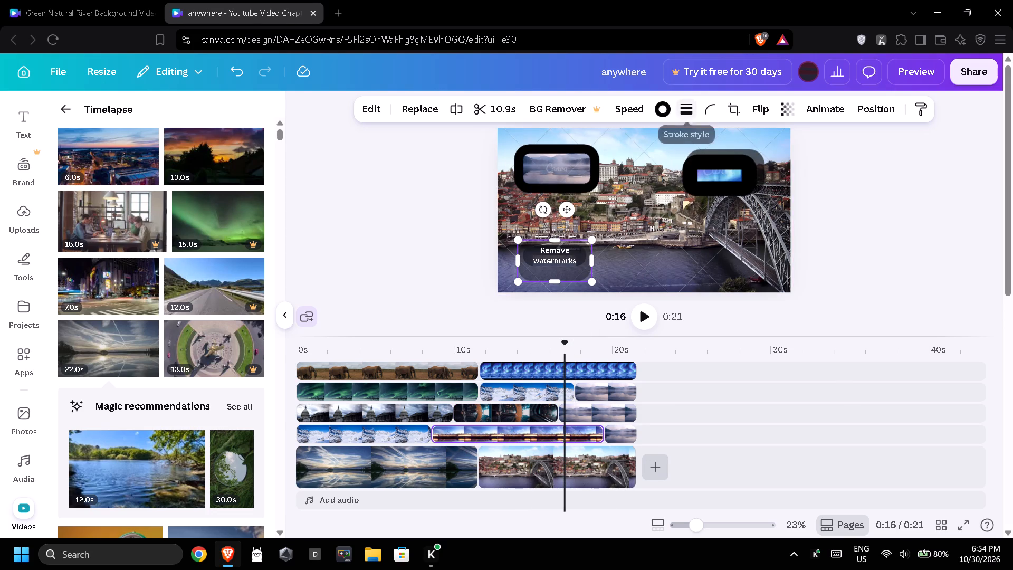
click(695, 110)
click(696, 202)
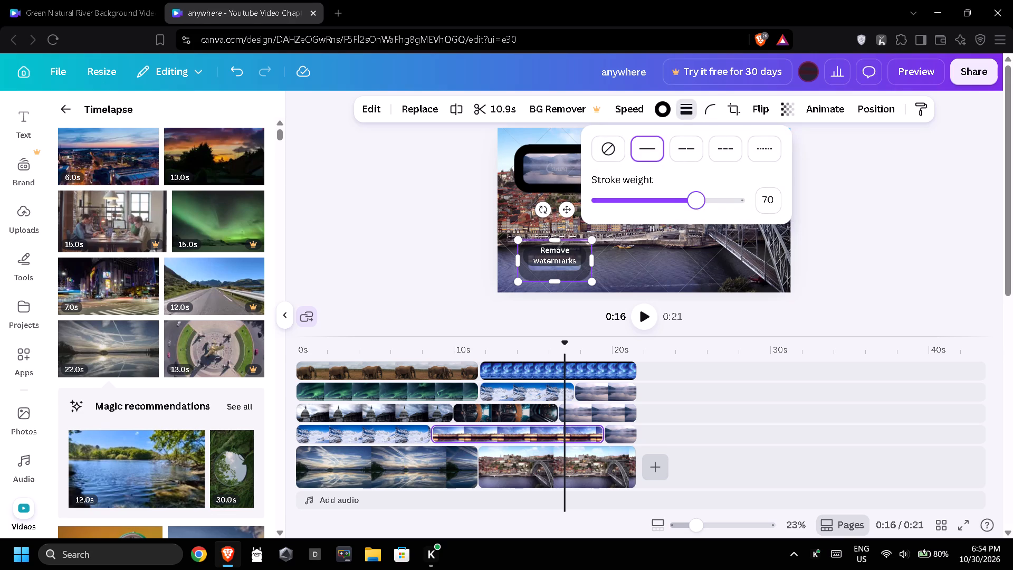
click(710, 115)
click(696, 168)
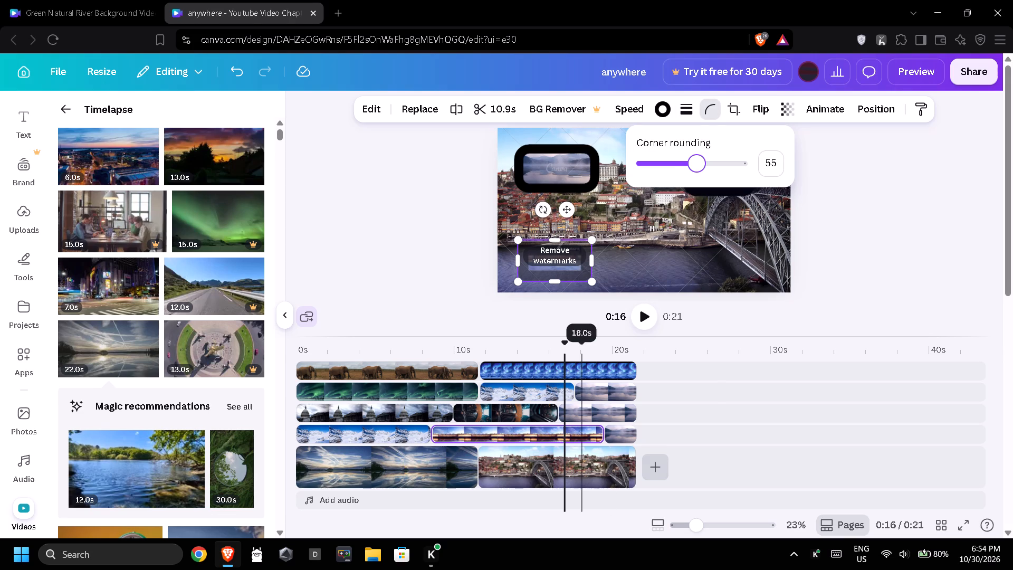
Try a video speed of 1.75 on the second scene's riverside city background, settling on 1.25.
click(580, 465)
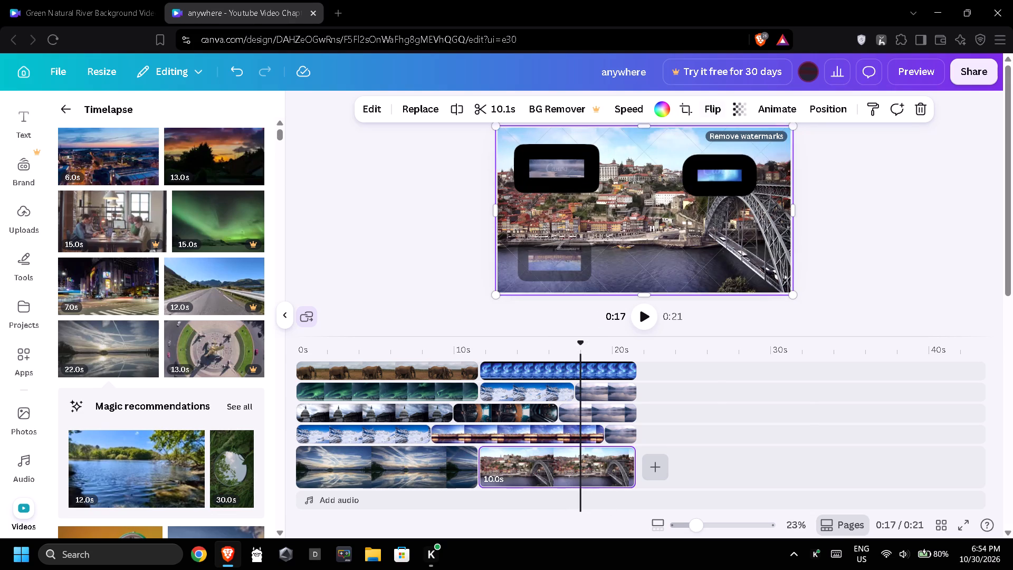
click(630, 115)
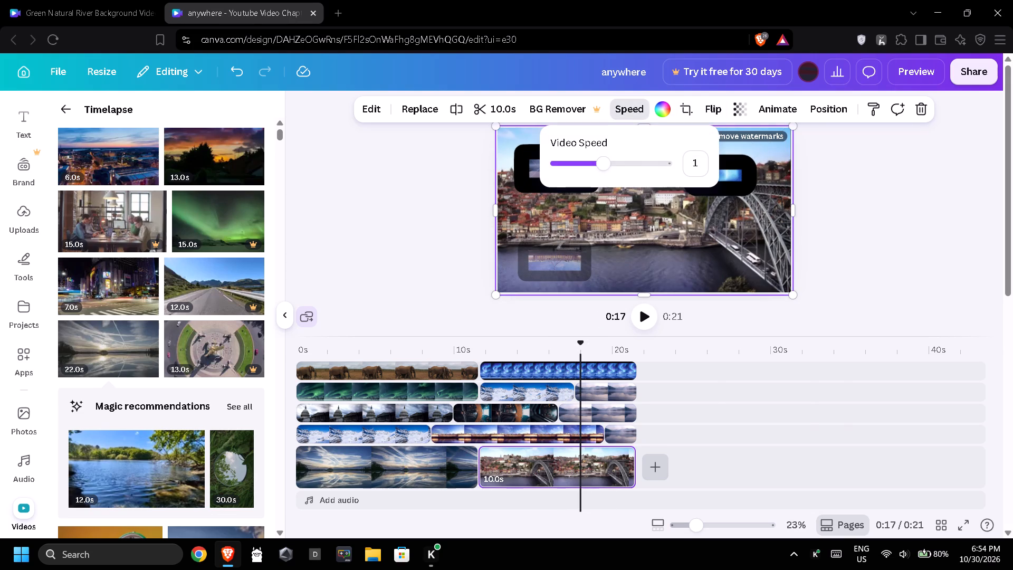
drag(637, 161, 656, 163)
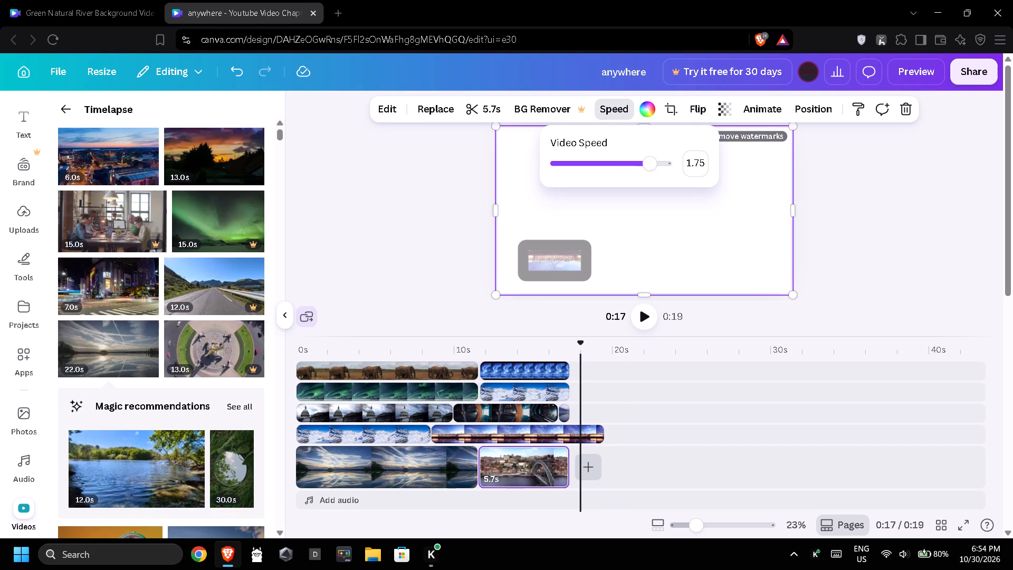
click(620, 164)
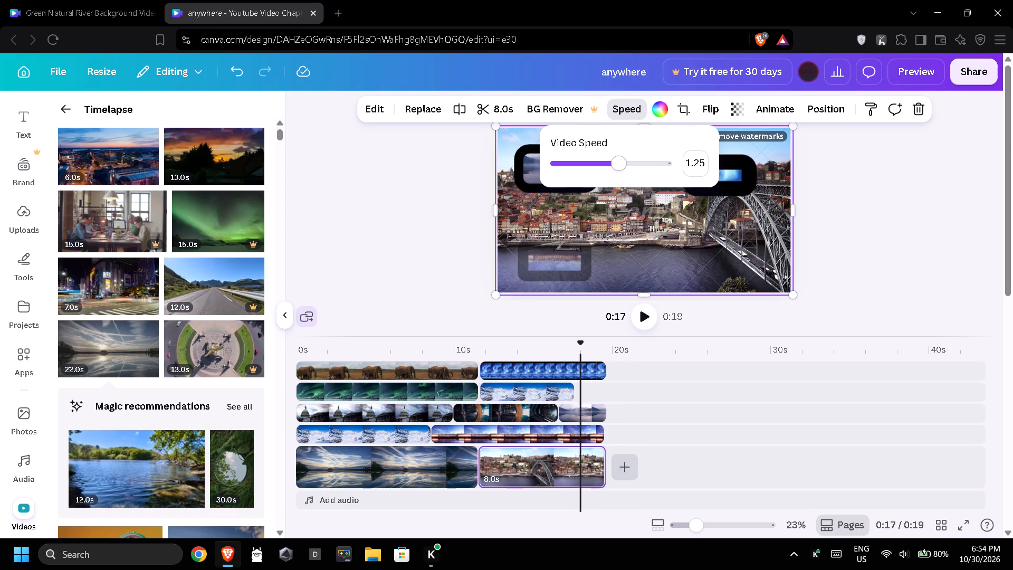
click(400, 238)
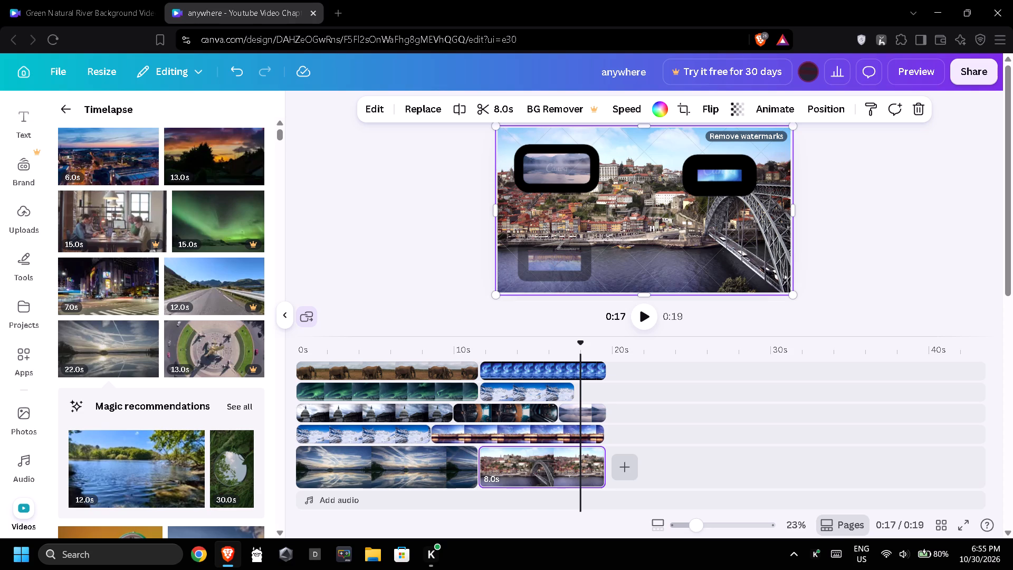
Try a video speed of 1.5 on the first scene's cloudy lake background, settling on 0.75.
click(394, 467)
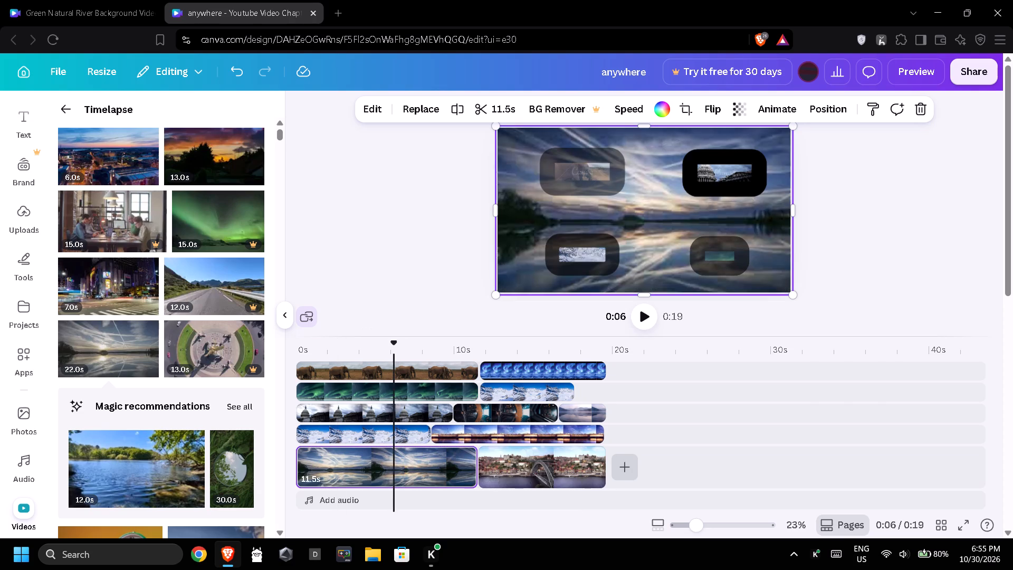
click(630, 109)
click(632, 159)
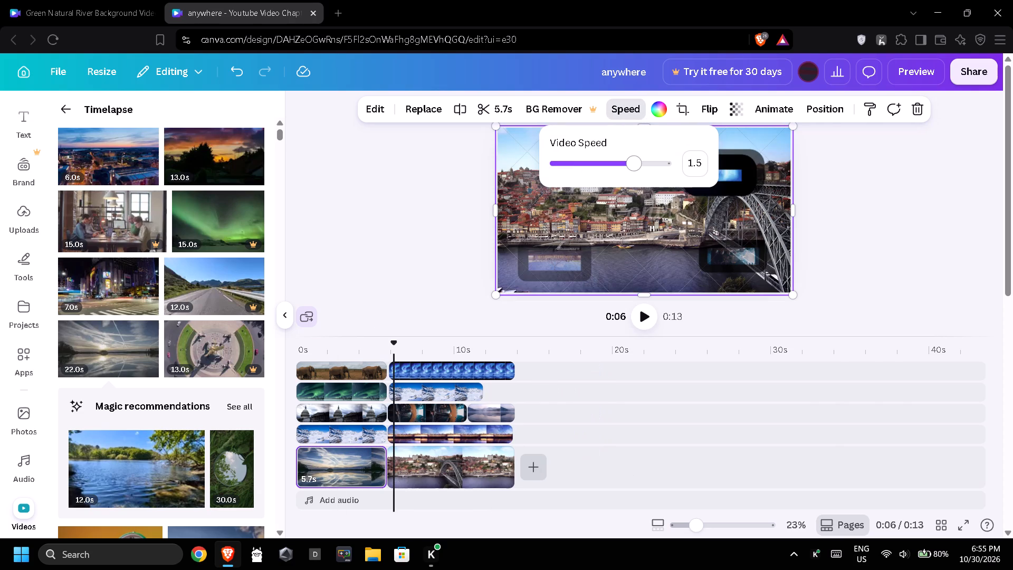
drag(632, 159, 587, 159)
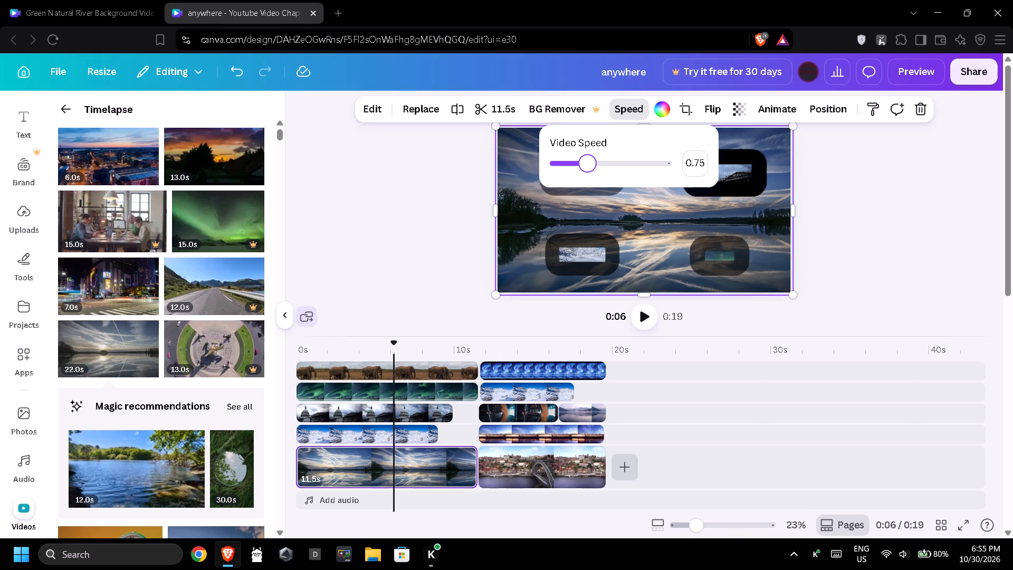
Flip the first scene's cloudy lake background vertically.
drag(587, 159, 587, 159)
click(717, 110)
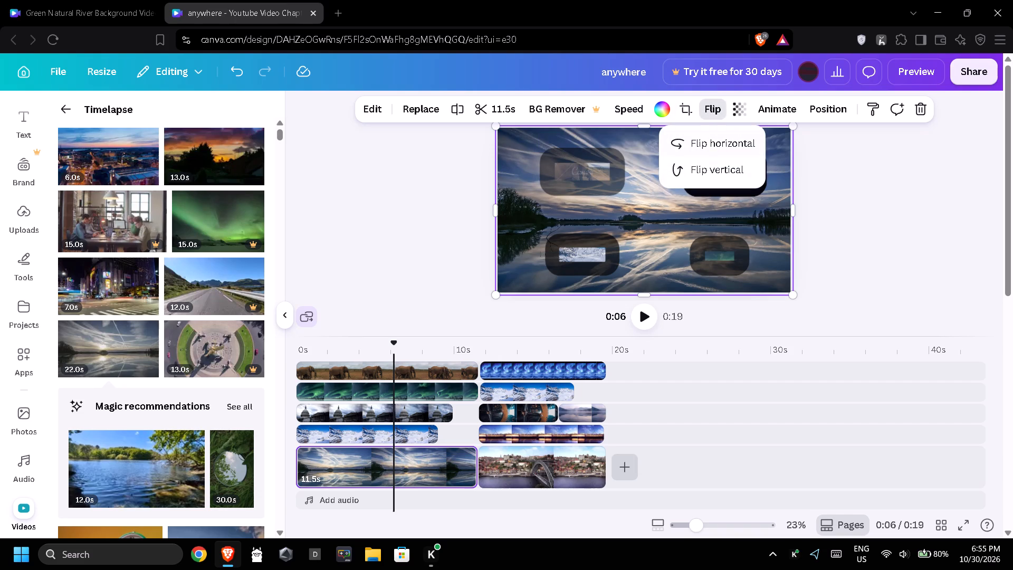
click(713, 168)
click(695, 370)
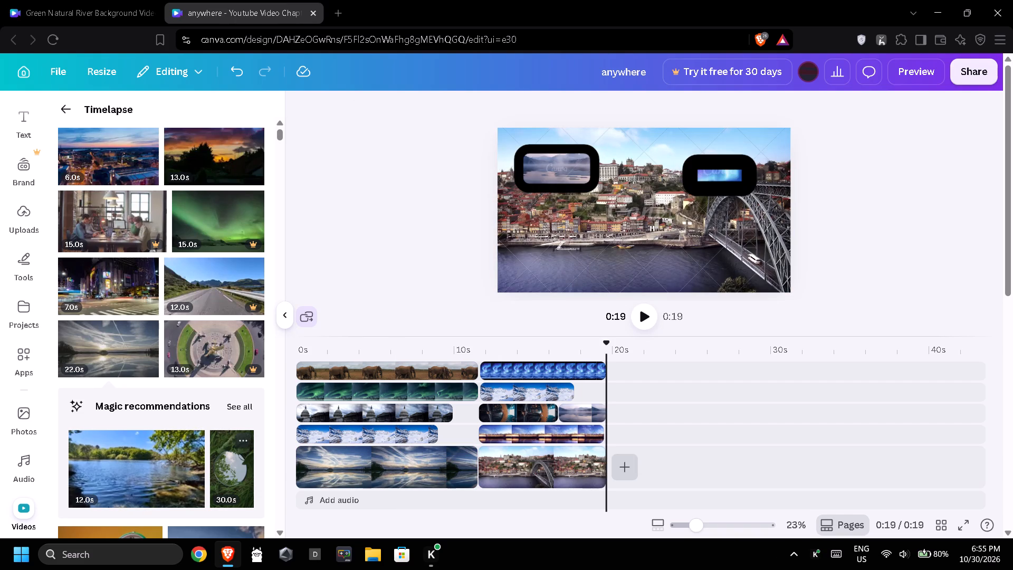
Place the 12-second wooded lake clip after the snowy mountain clip on the second overlay track from the top, trimmed to 7.2 s.
drag(146, 468, 676, 417)
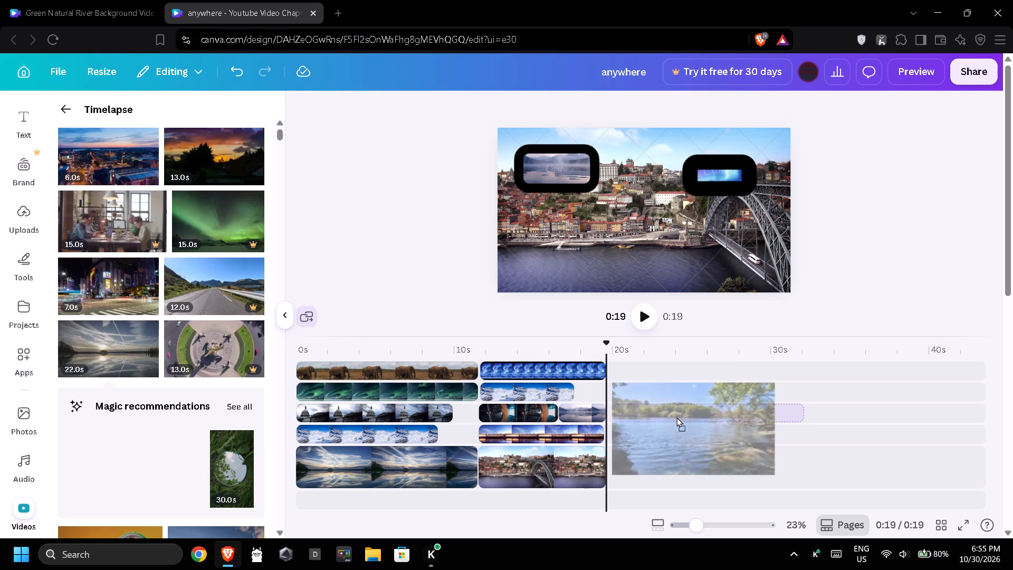
drag(676, 417, 657, 397)
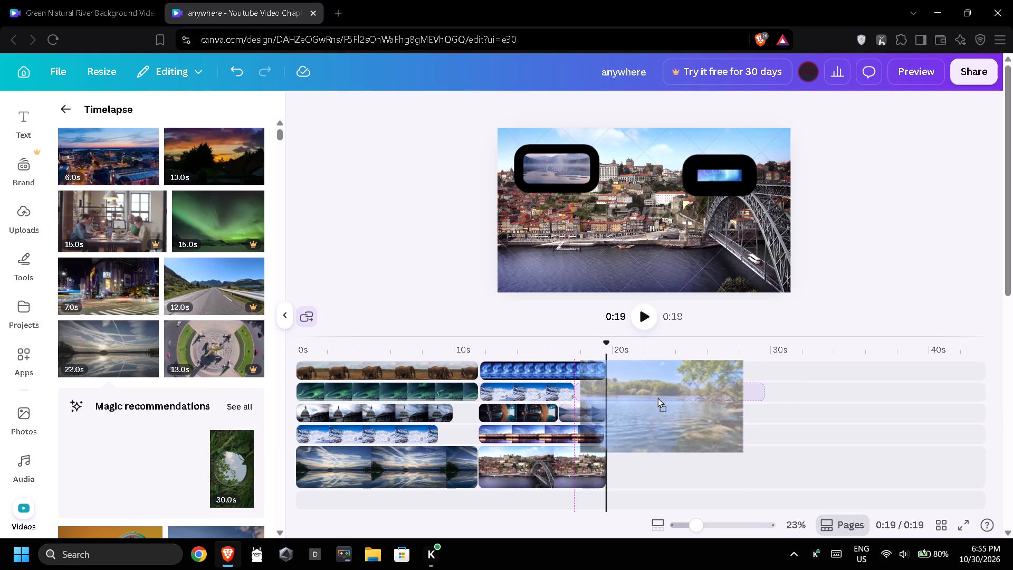
drag(657, 397, 657, 397)
drag(762, 394, 752, 394)
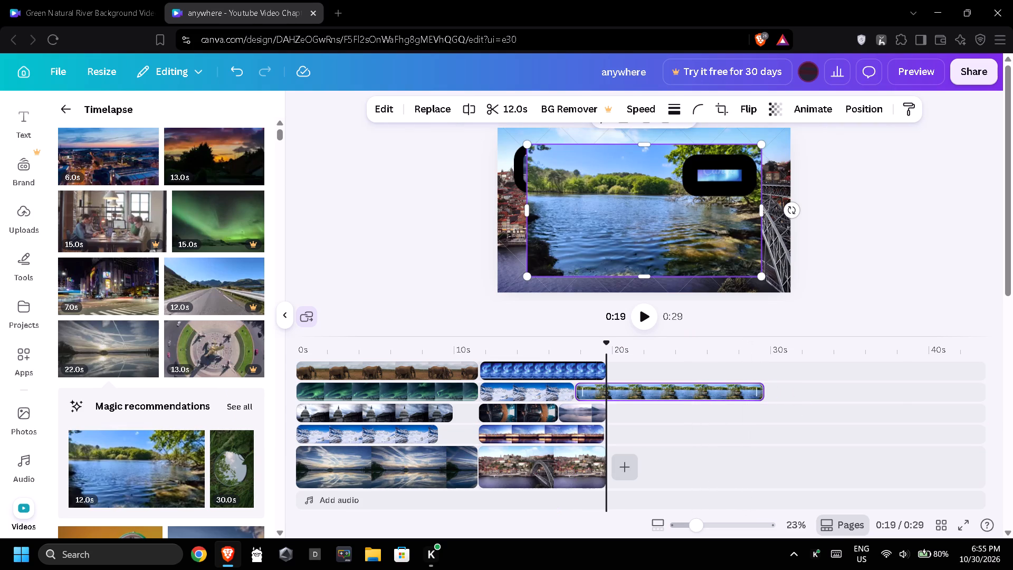
drag(752, 394, 688, 396)
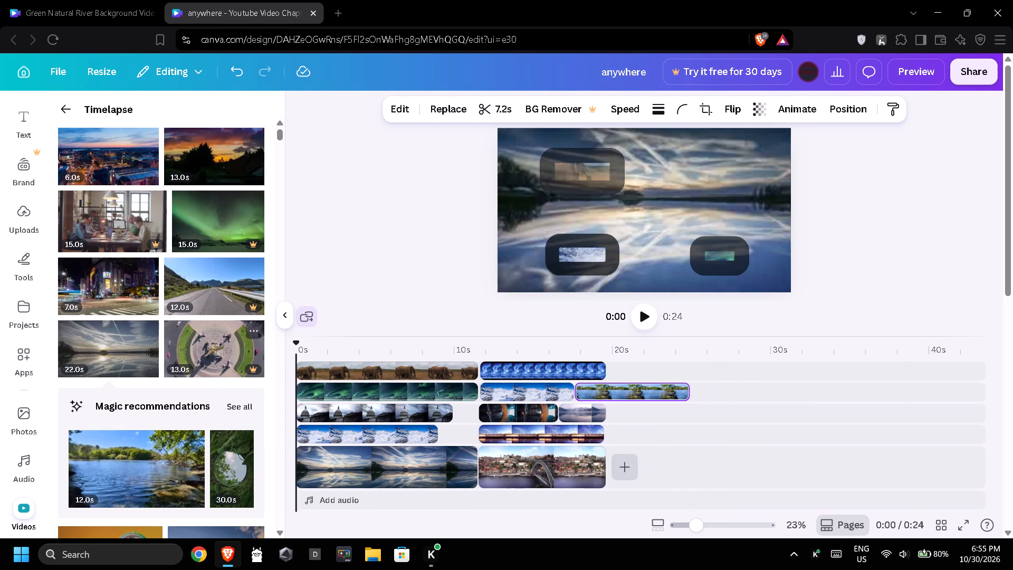
Append the 6-second dusk city clip as the third scene's background and trim its end to match the wooded lake overlay.
drag(92, 159, 292, 208)
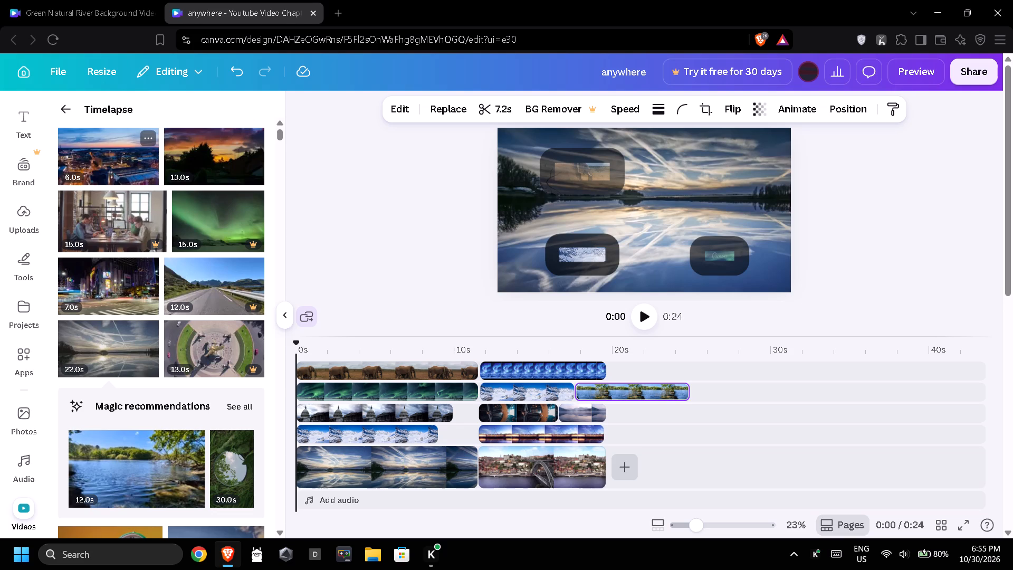
drag(292, 208, 638, 461)
drag(698, 471, 693, 471)
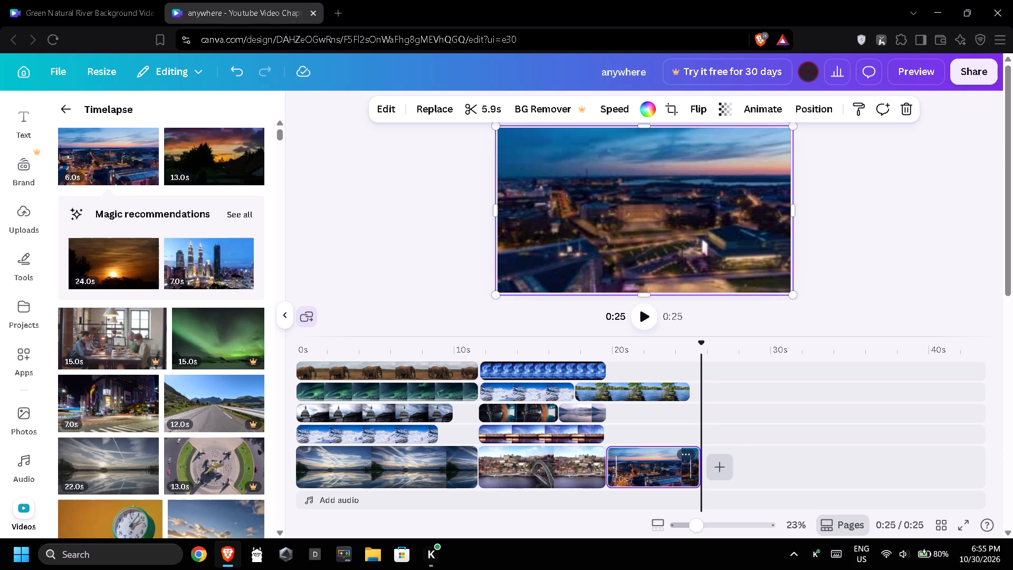
drag(693, 471, 685, 470)
click(637, 427)
Add the 7-second dusk coastal town clip after the bridge clip on the lowest overlay track and trim it to 5.4 s.
scroll(193, 397, down, 2)
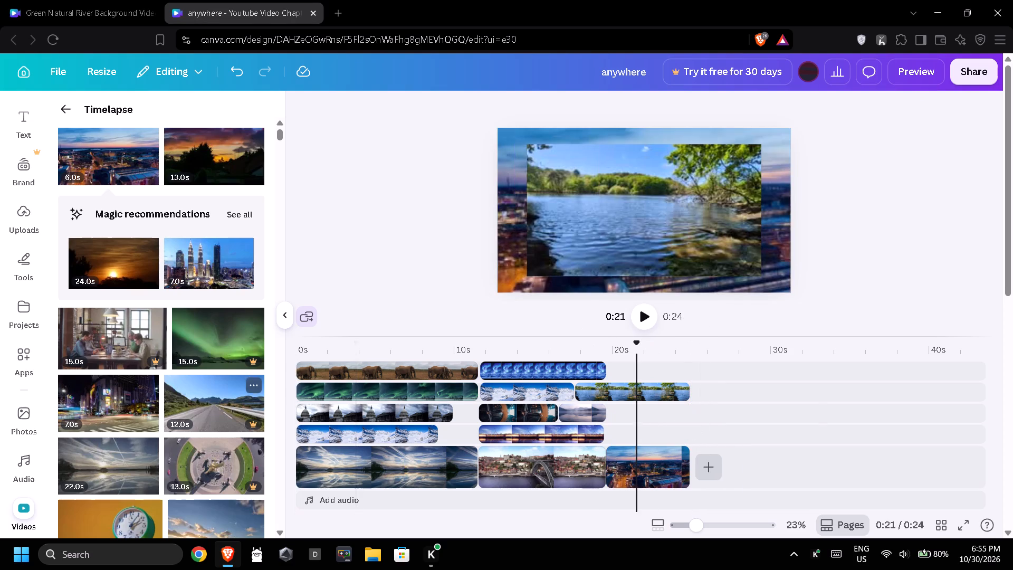
scroll(193, 397, down, 3)
drag(178, 398, 178, 397)
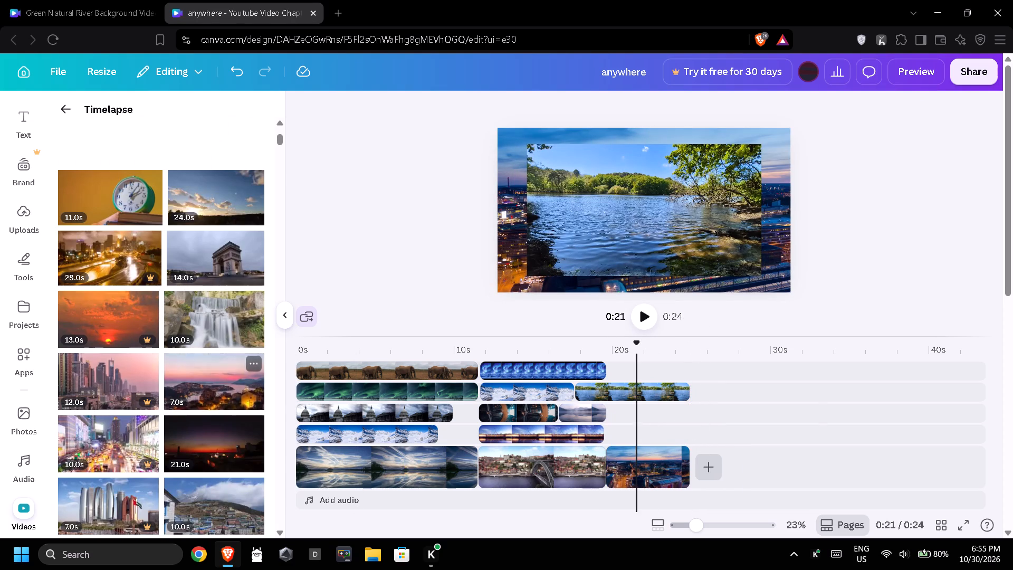
drag(178, 397, 615, 434)
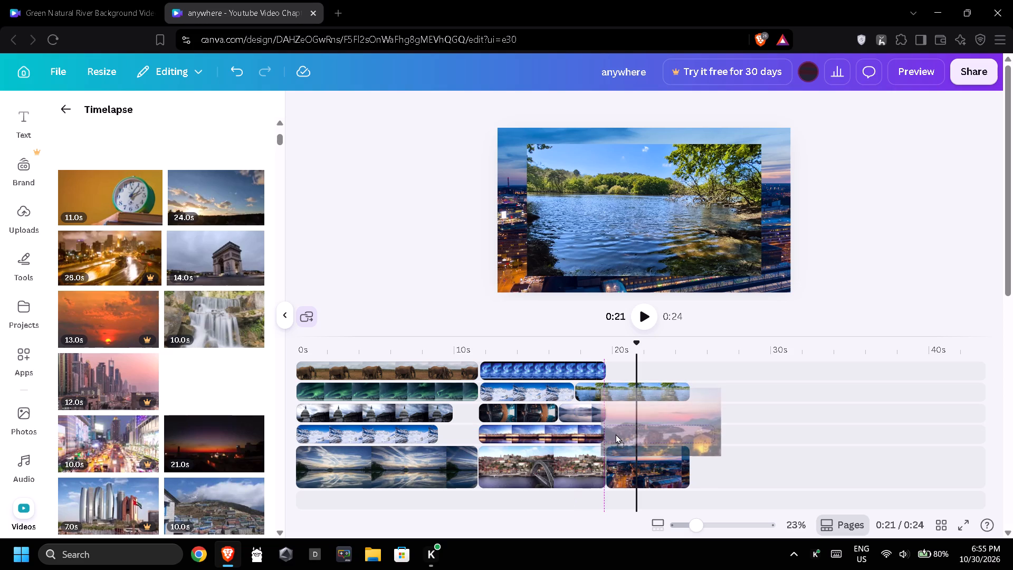
drag(615, 434, 619, 429)
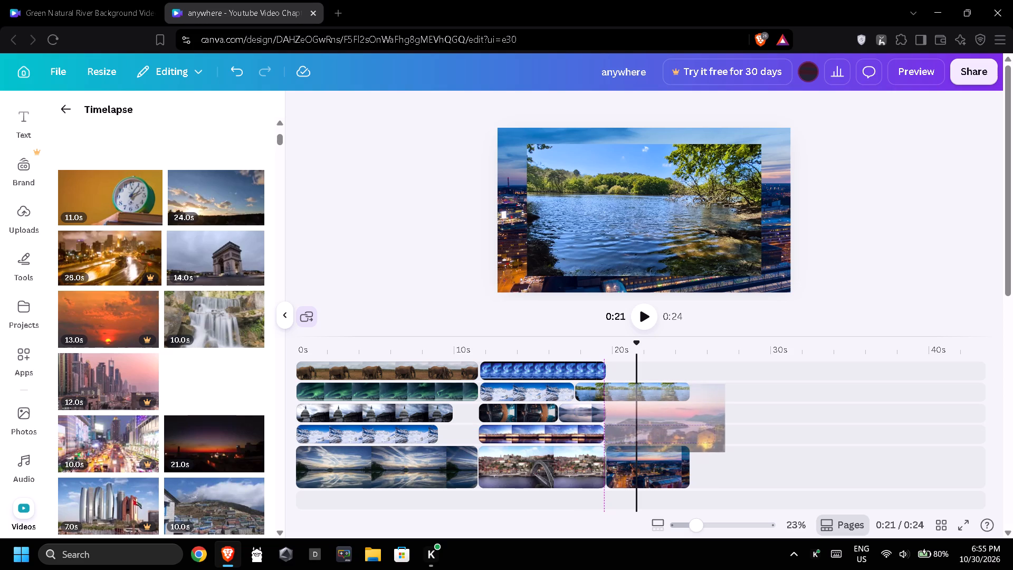
drag(713, 432, 702, 432)
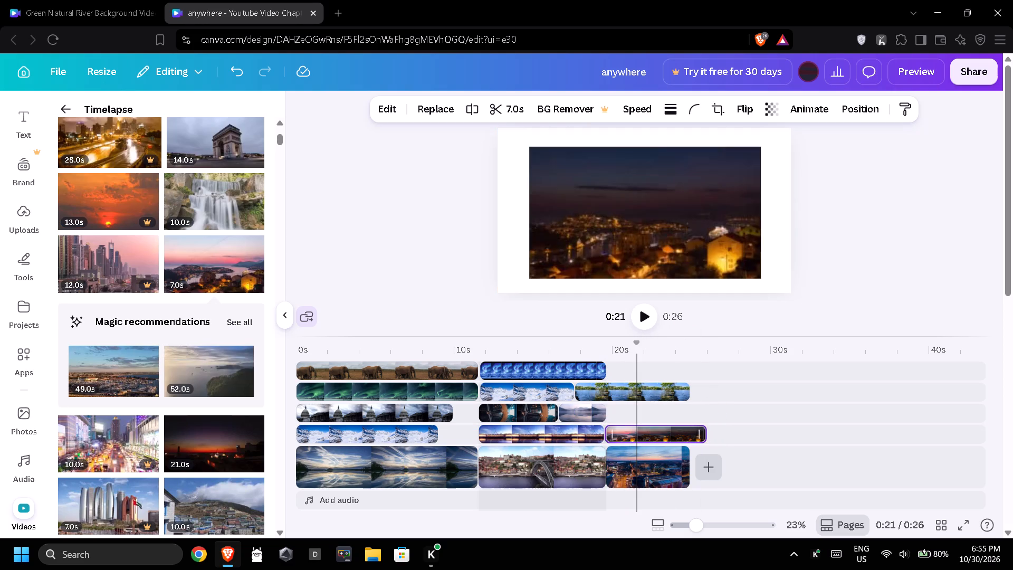
drag(702, 432, 693, 432)
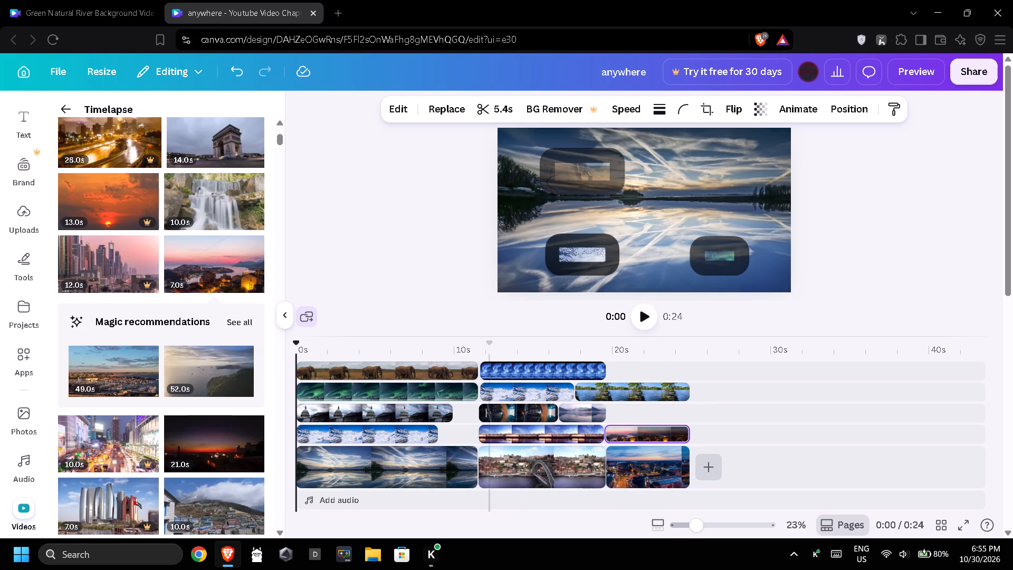
Add the 7-second glass skyscrapers clip to the third scene on the second-lowest overlay track and trim it to 5.2 s.
scroll(188, 387, down, 1)
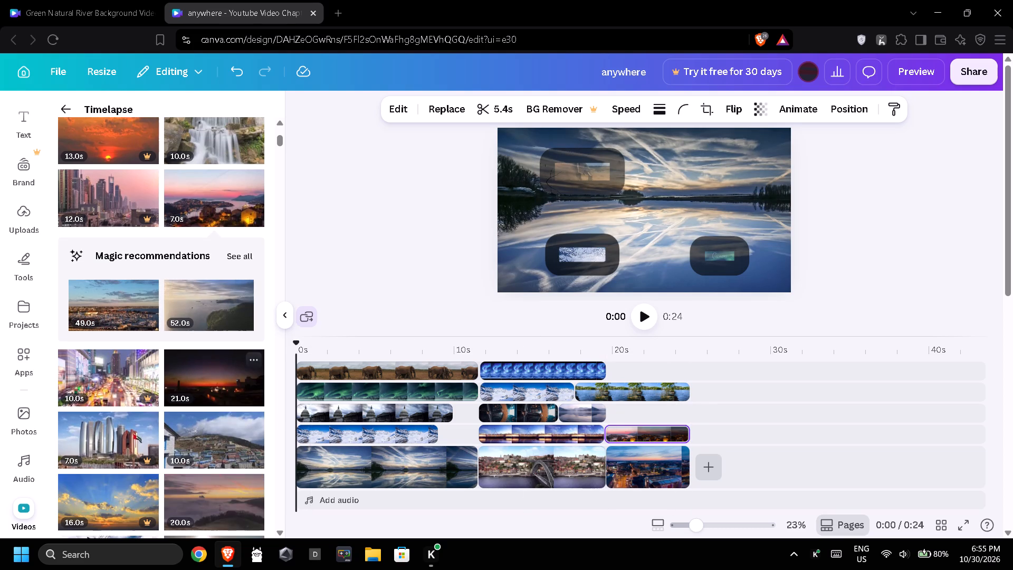
drag(86, 441, 582, 405)
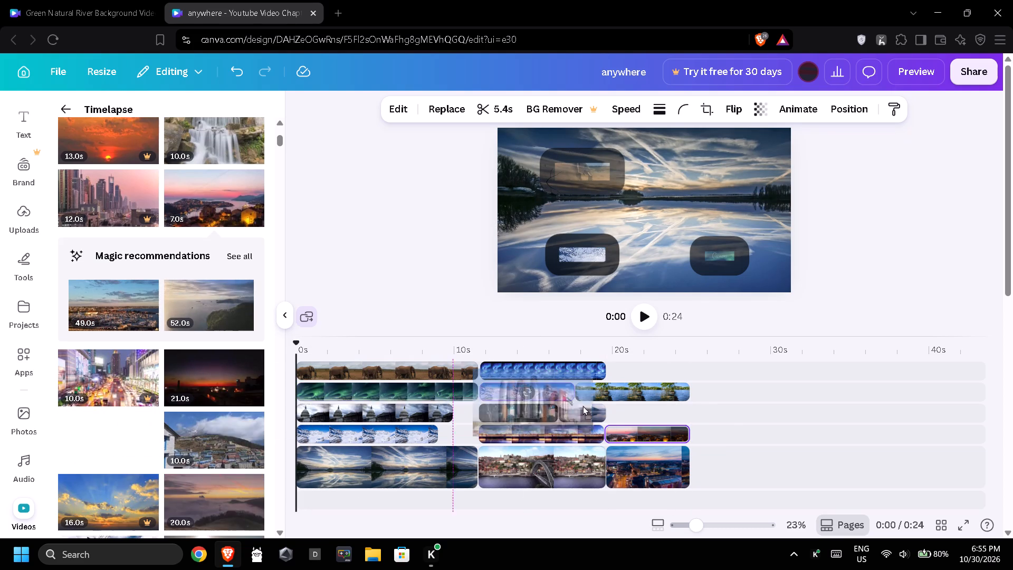
drag(582, 405, 640, 412)
drag(713, 412, 697, 411)
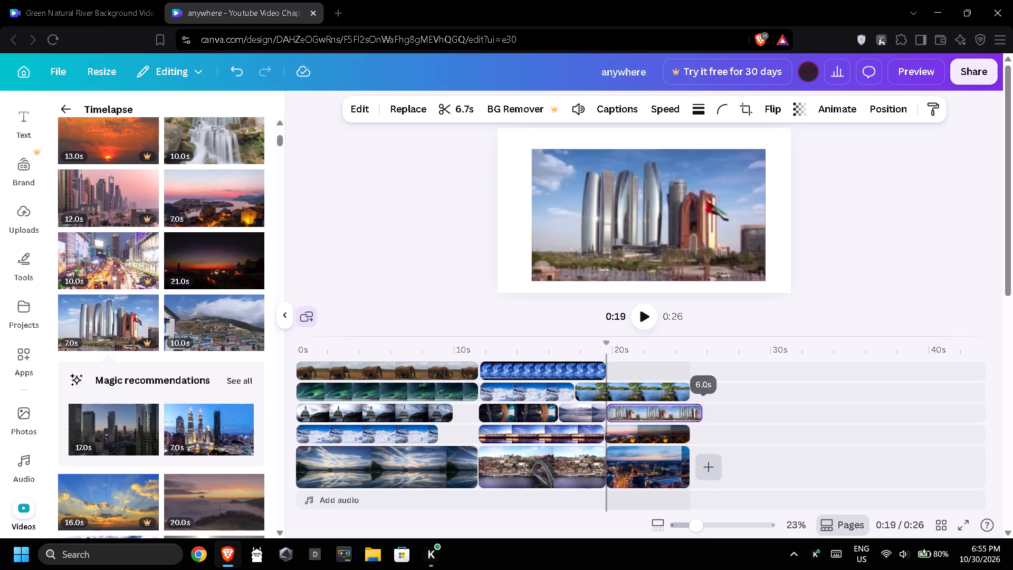
drag(697, 411, 690, 411)
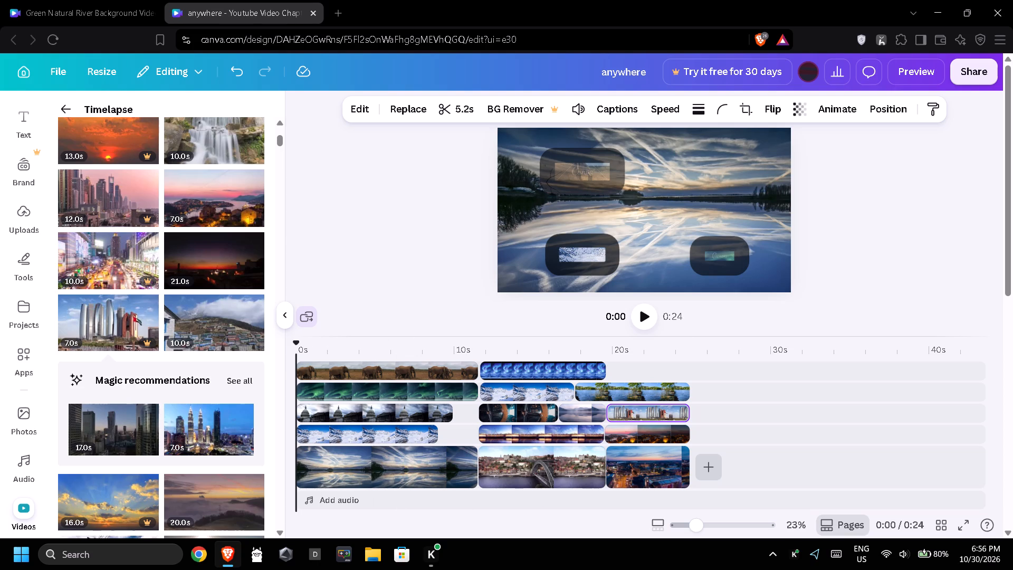
Add the 7-second electricity pylon clip to the third scene on the top overlay track and trim it to 5.2 s.
scroll(161, 357, down, 1)
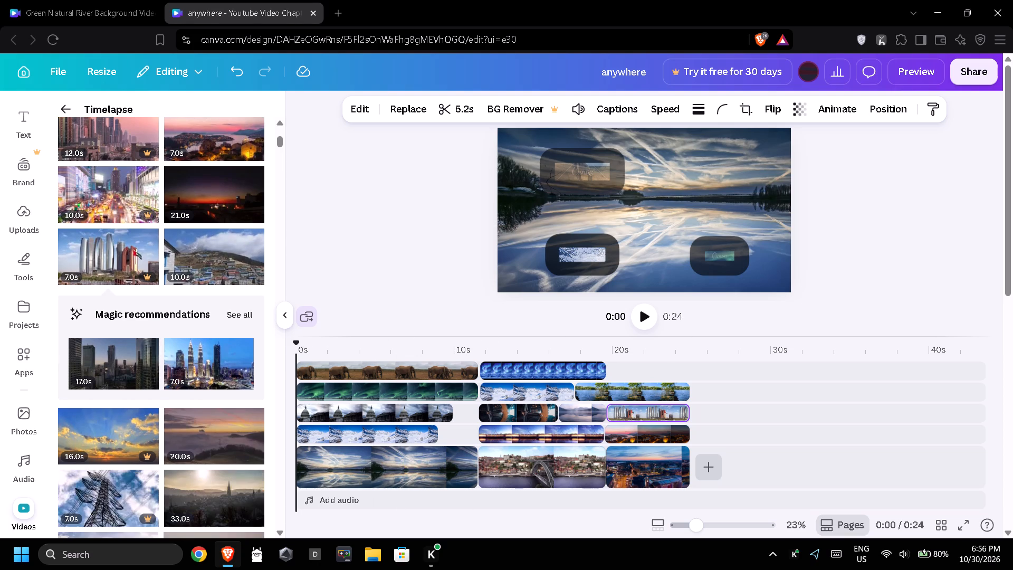
scroll(161, 358, down, 1)
drag(112, 432, 474, 369)
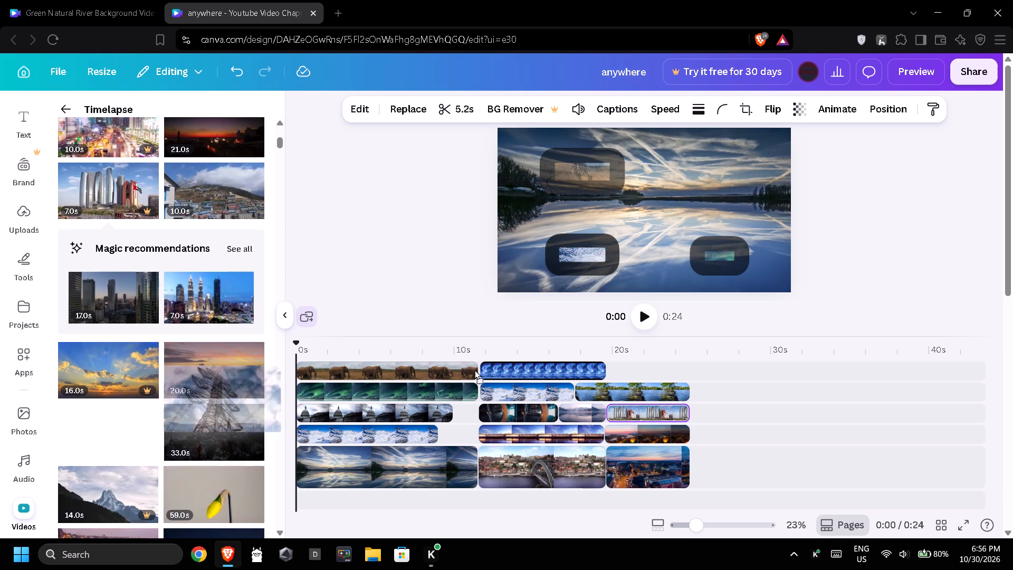
drag(474, 369, 648, 369)
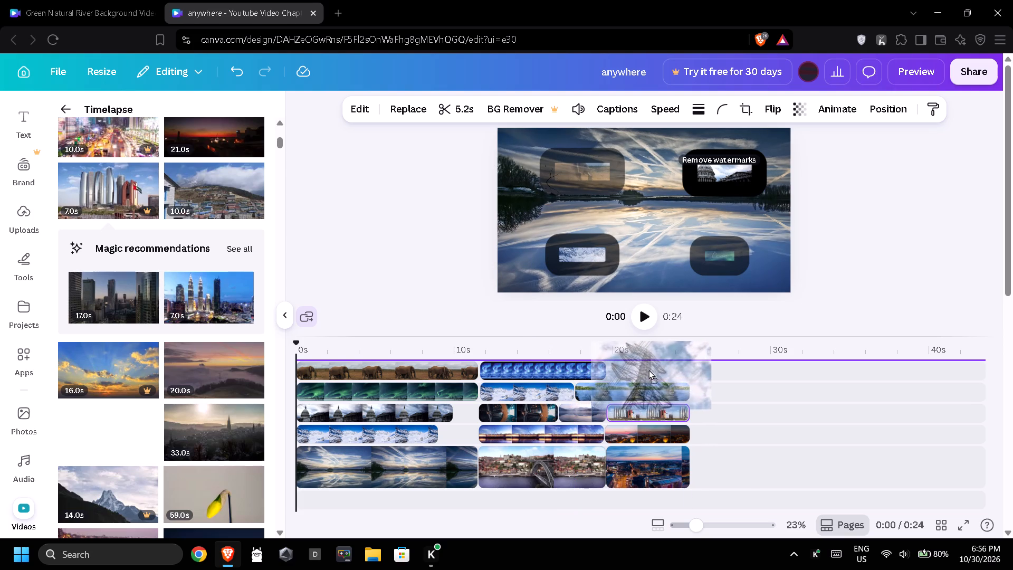
drag(648, 369, 661, 373)
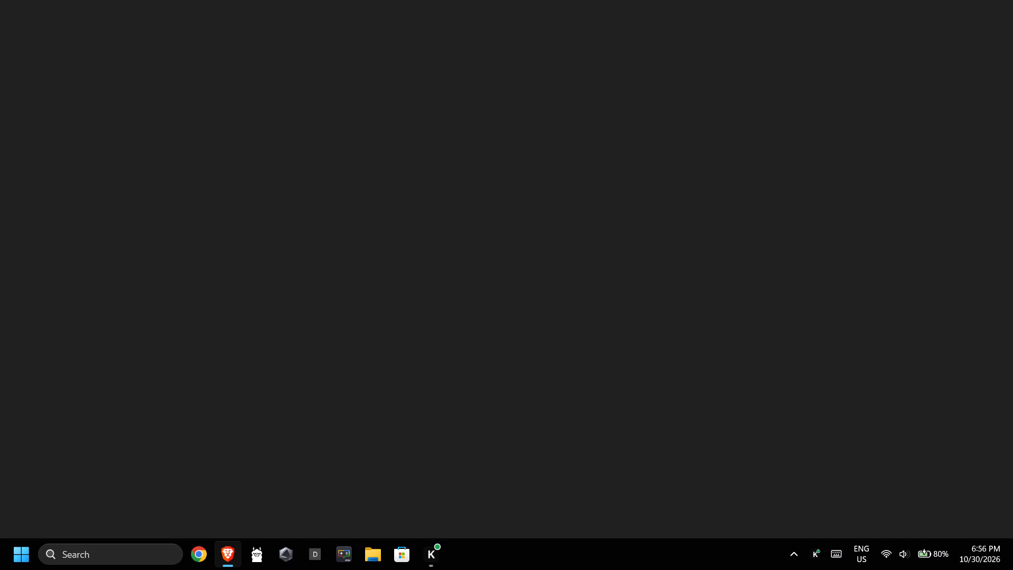
drag(715, 371, 692, 371)
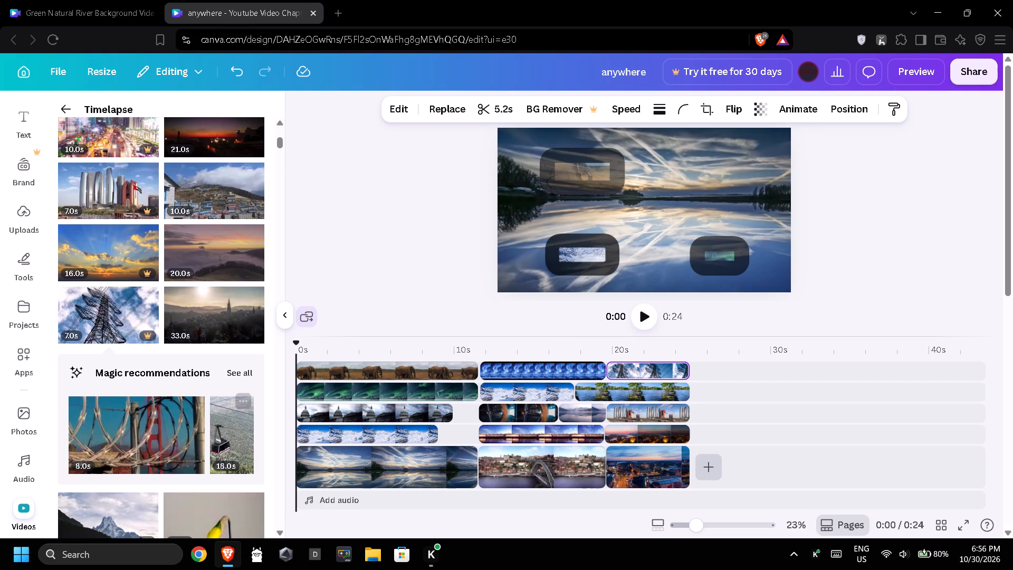
Append the 7-second clip of a glass tower against blue sky as the fourth scene's background.
scroll(266, 375, down, 5)
scroll(186, 436, down, 1)
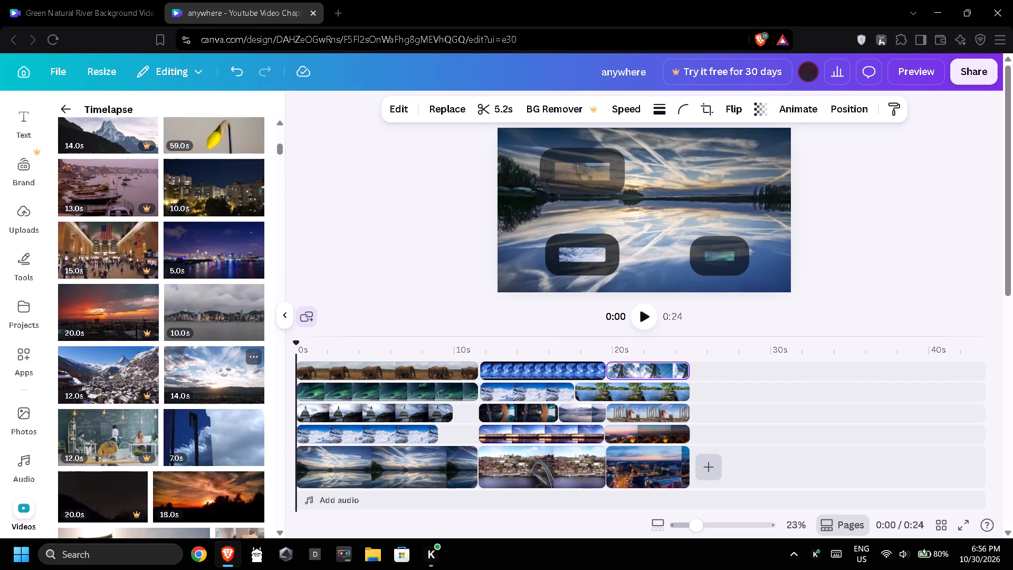
drag(188, 430, 683, 454)
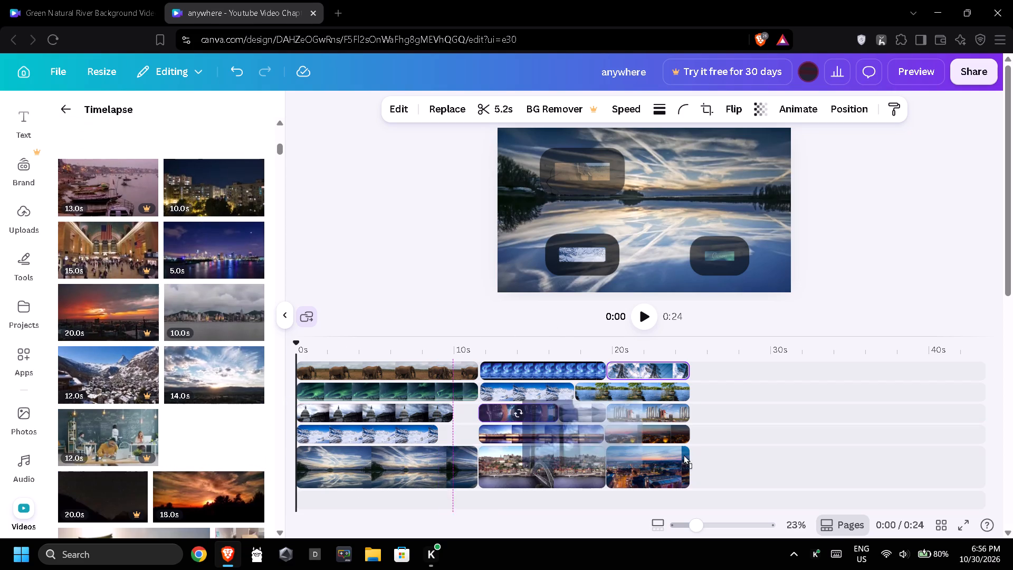
drag(683, 454, 722, 461)
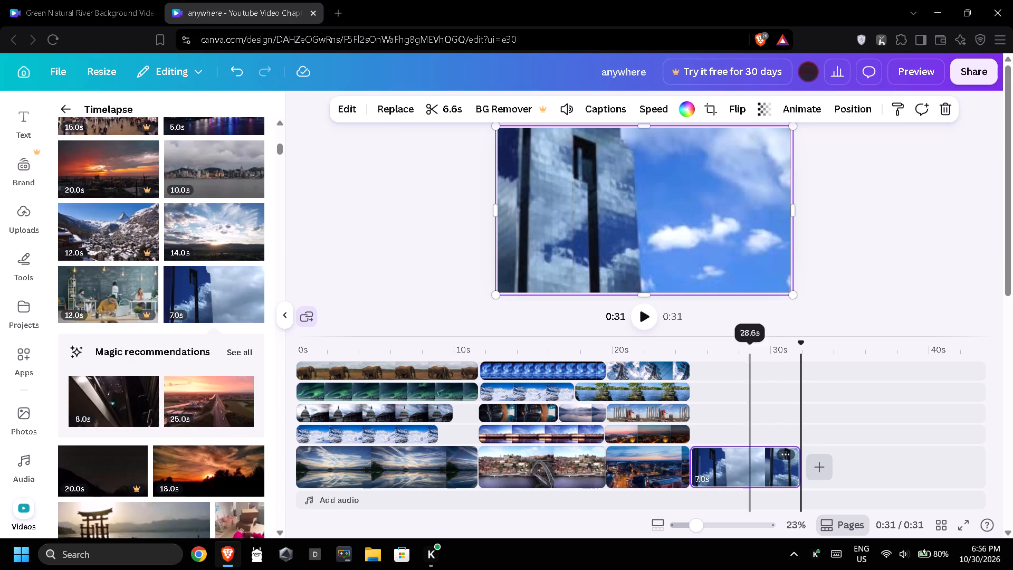
Add the recommended 8-second dark high-rise clip to the fourth scene on the lowest overlay track.
drag(110, 406, 715, 408)
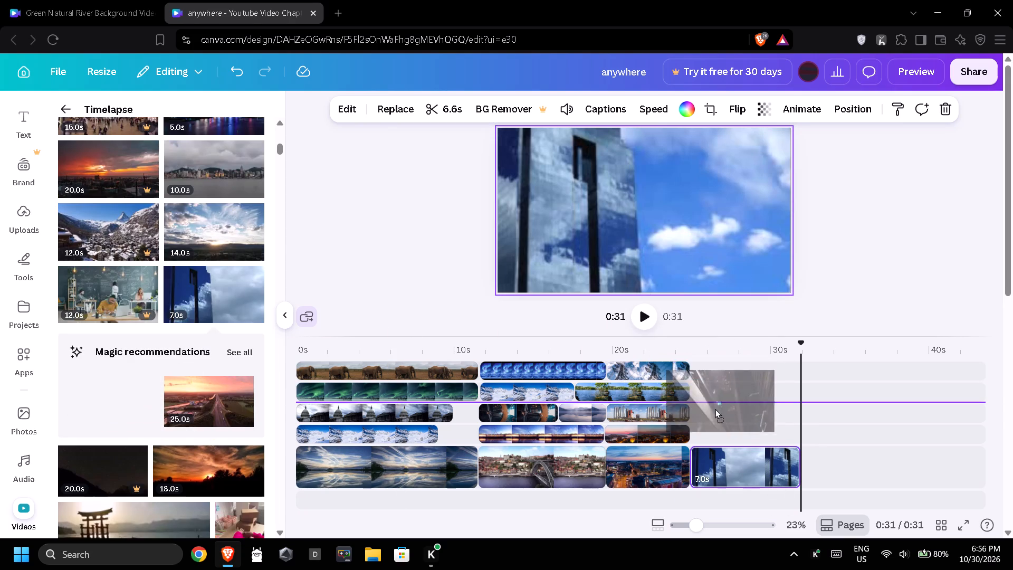
drag(715, 408, 728, 430)
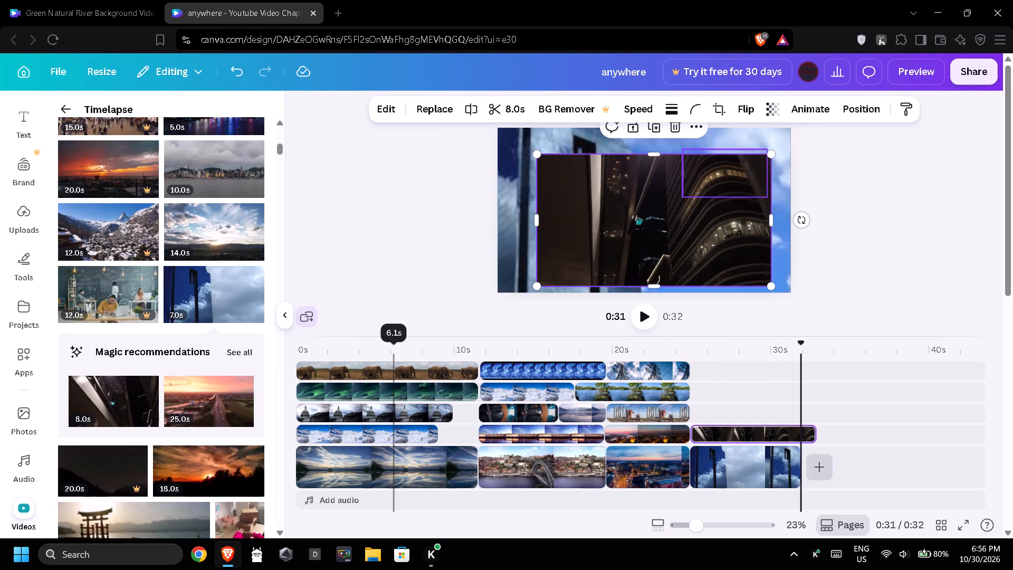
Add the 8-second mountain sunset clip to the fourth scene on the second-lowest overlay track.
scroll(163, 412, down, 2)
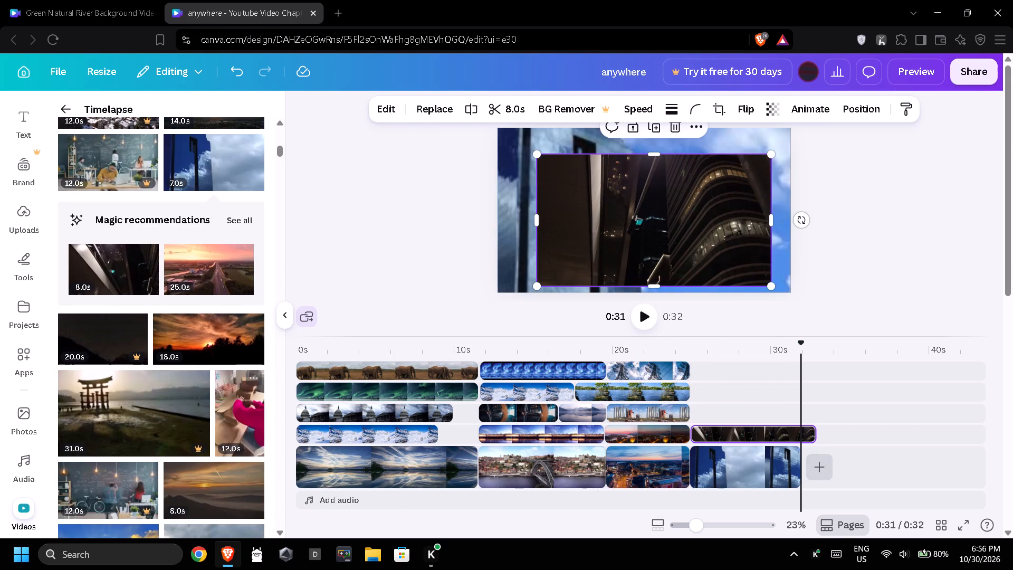
scroll(205, 440, down, 1)
drag(197, 425, 724, 399)
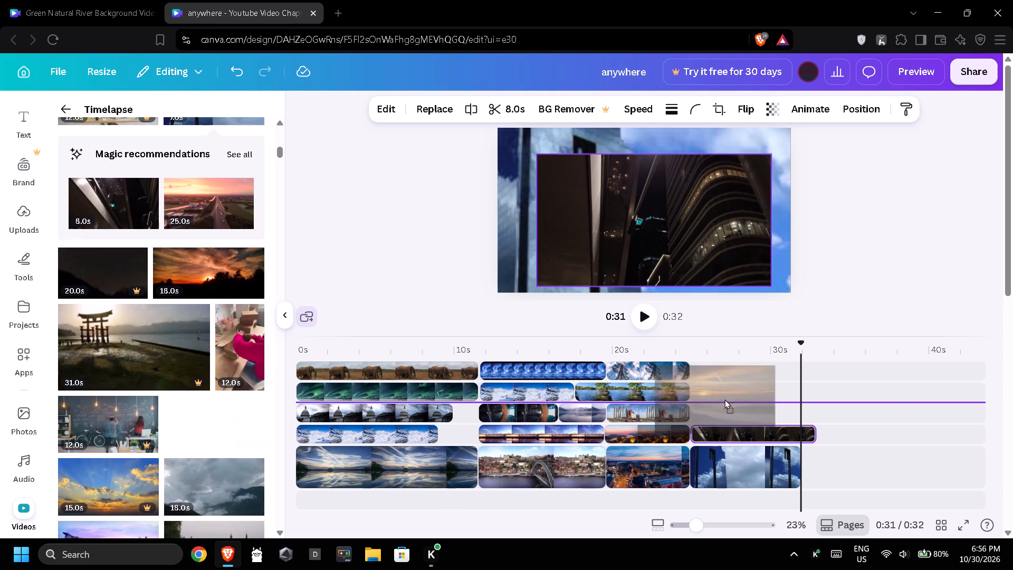
drag(724, 399, 727, 413)
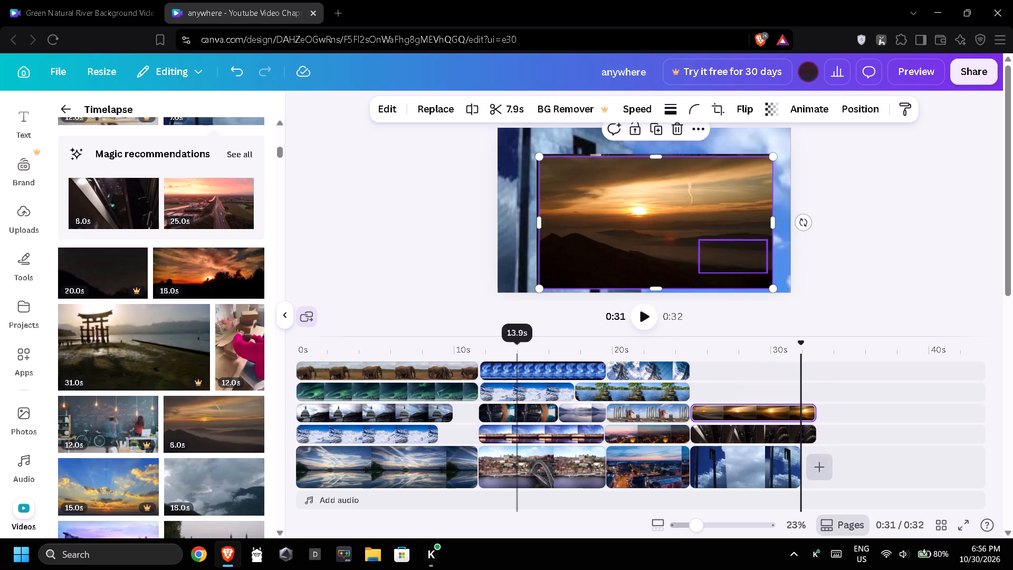
Add the 8-second clip of a tall slender tower to the fourth scene on the second overlay track from the top.
scroll(197, 411, down, 1)
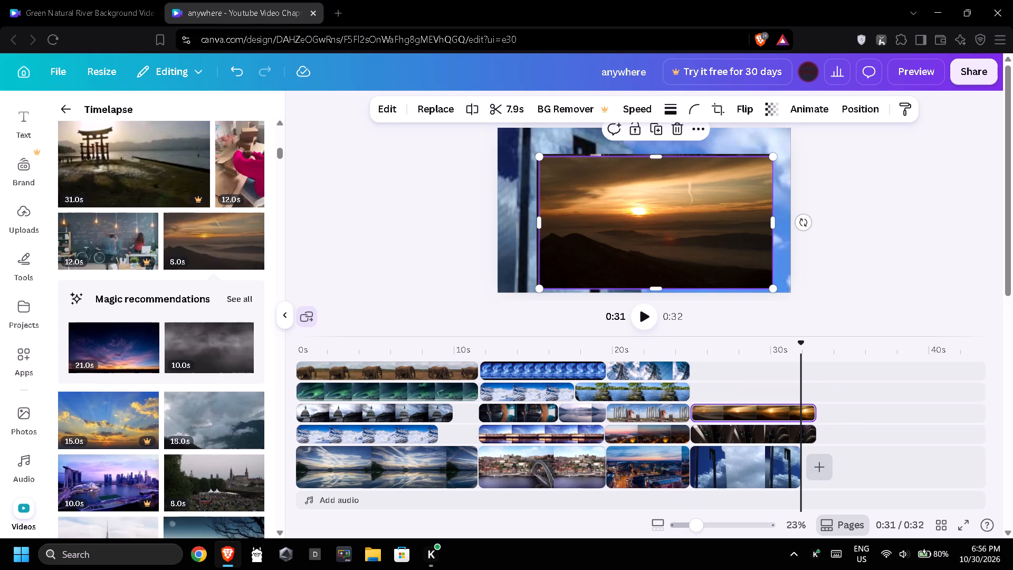
scroll(118, 392, down, 1)
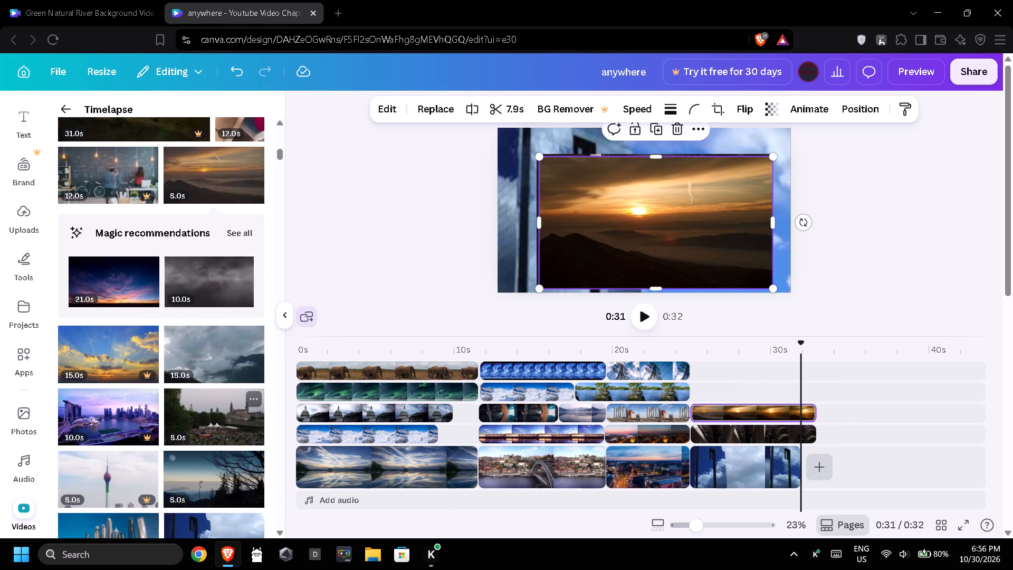
drag(113, 463, 722, 391)
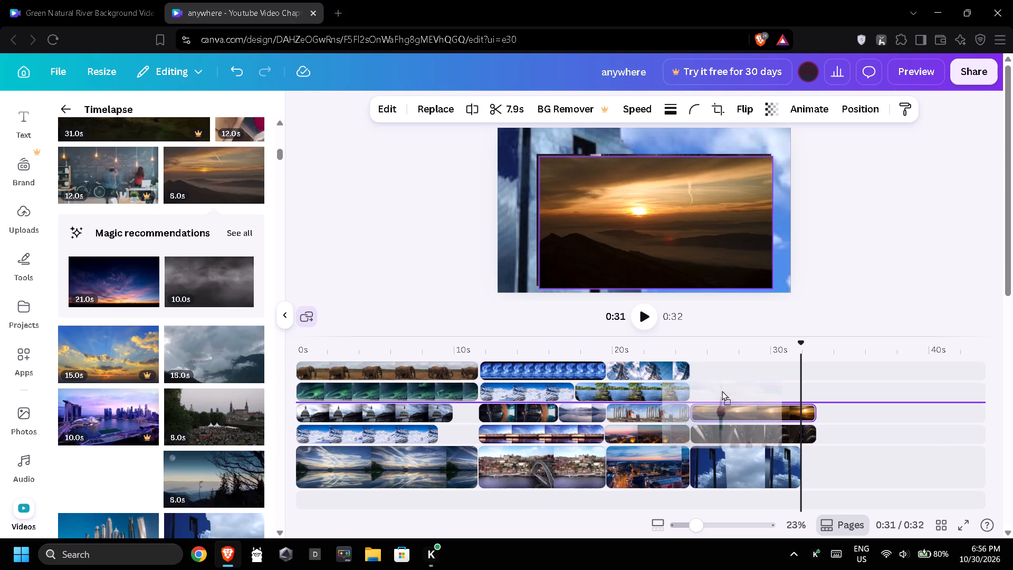
drag(722, 391, 739, 389)
click(739, 389)
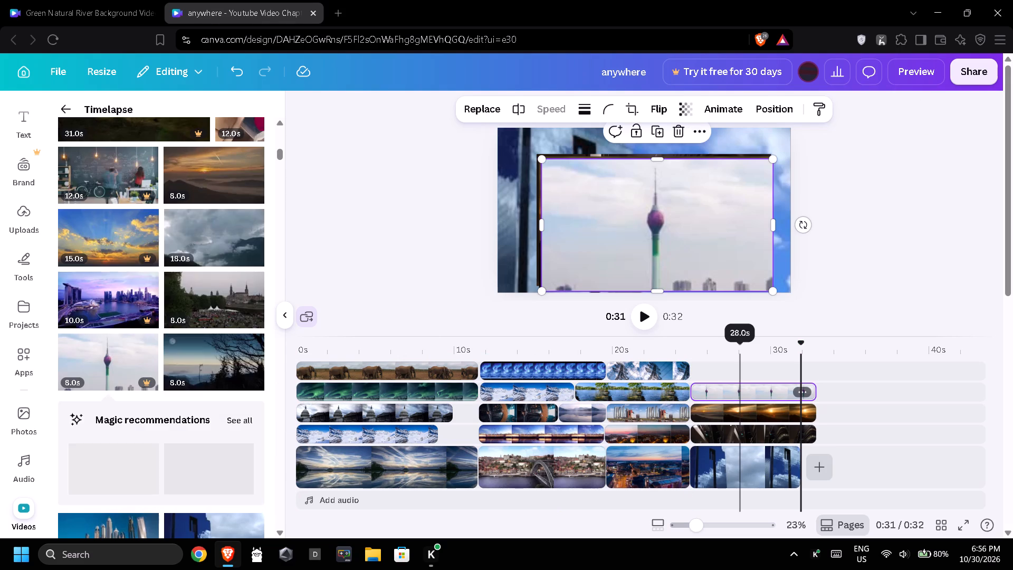
Add the 8-second clip of a moon above bare branches and dark hills to the fourth scene on the top overlay track.
scroll(120, 469, down, 1)
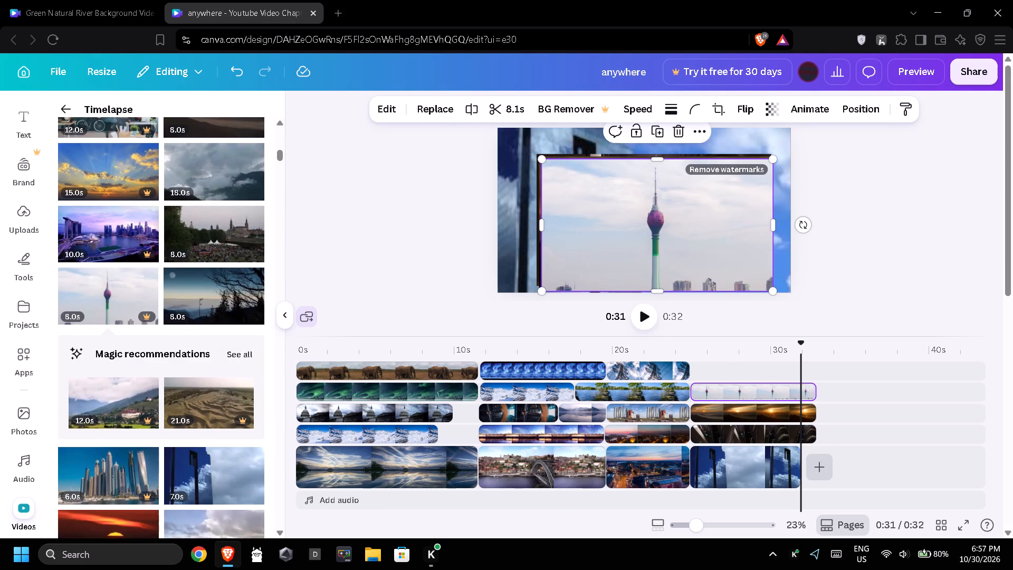
drag(209, 303, 673, 365)
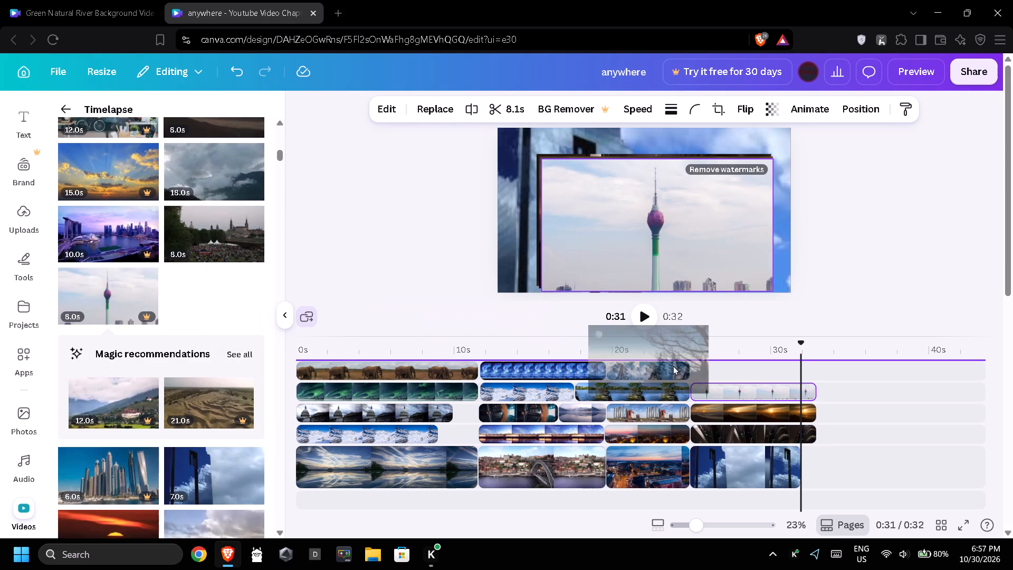
drag(673, 365, 733, 368)
click(743, 364)
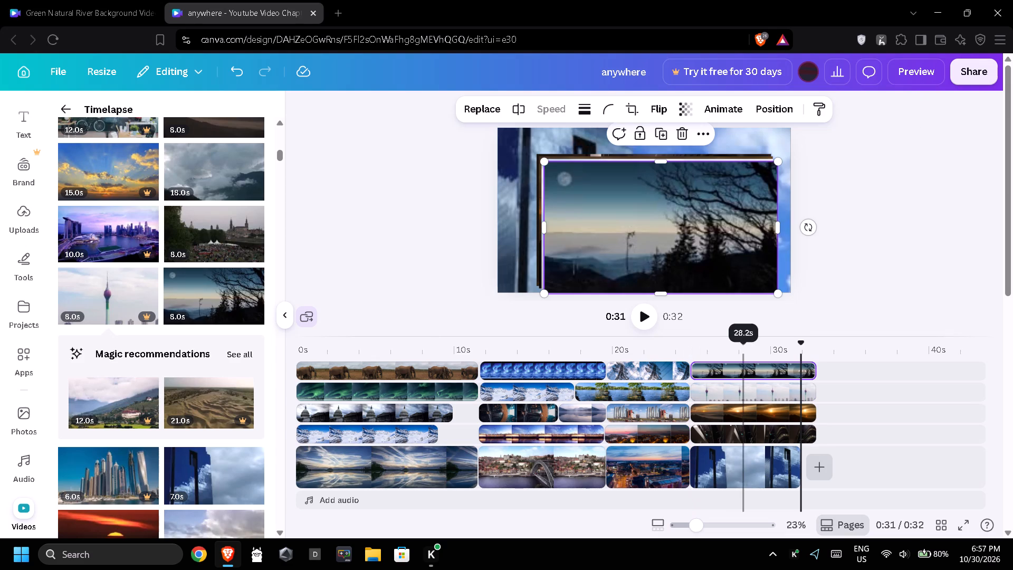
Append the 7-second clip of a glass tower against blue sky as the fifth scene's background.
scroll(704, 393, up, 2)
scroll(83, 405, down, 2)
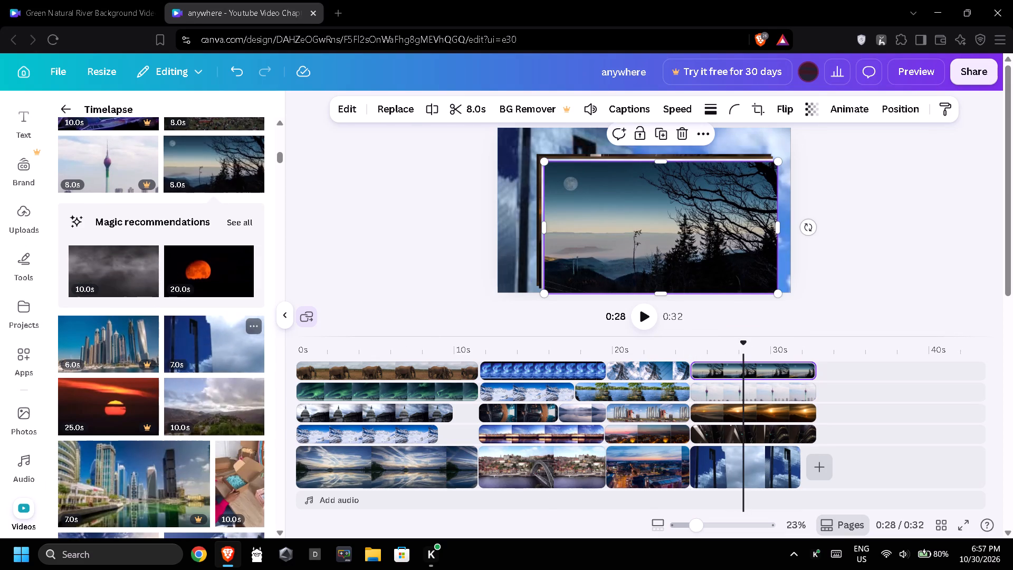
drag(198, 348, 817, 442)
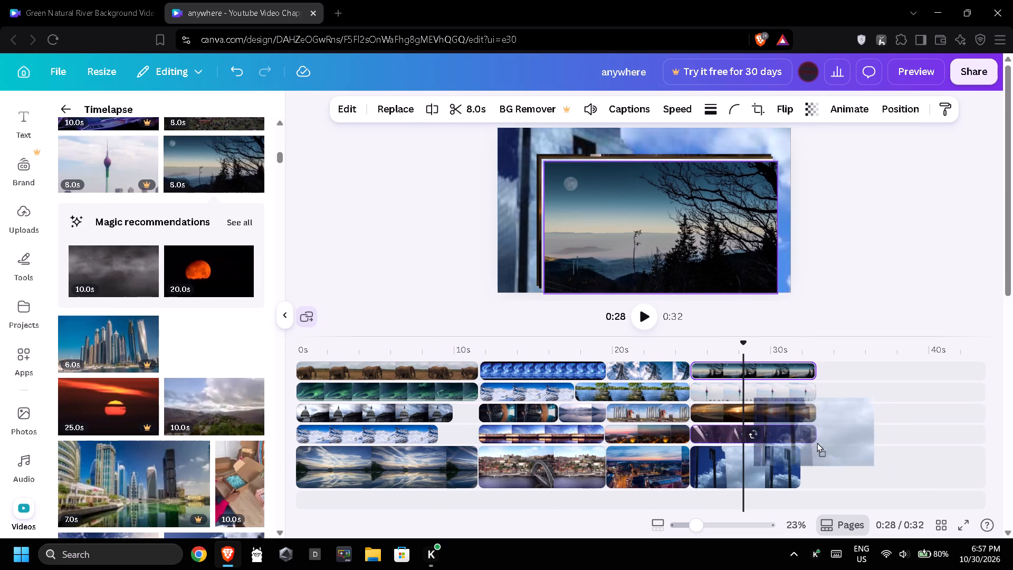
drag(817, 442, 834, 451)
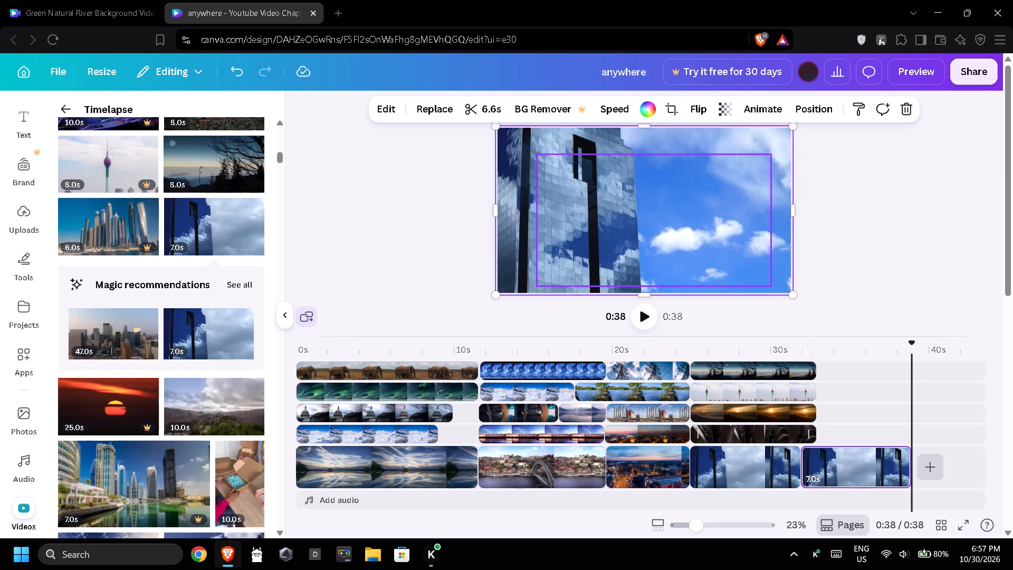
Trim the fourth scene's four overlay clips to 7.0 seconds so they end with its background clip.
drag(813, 431, 801, 431)
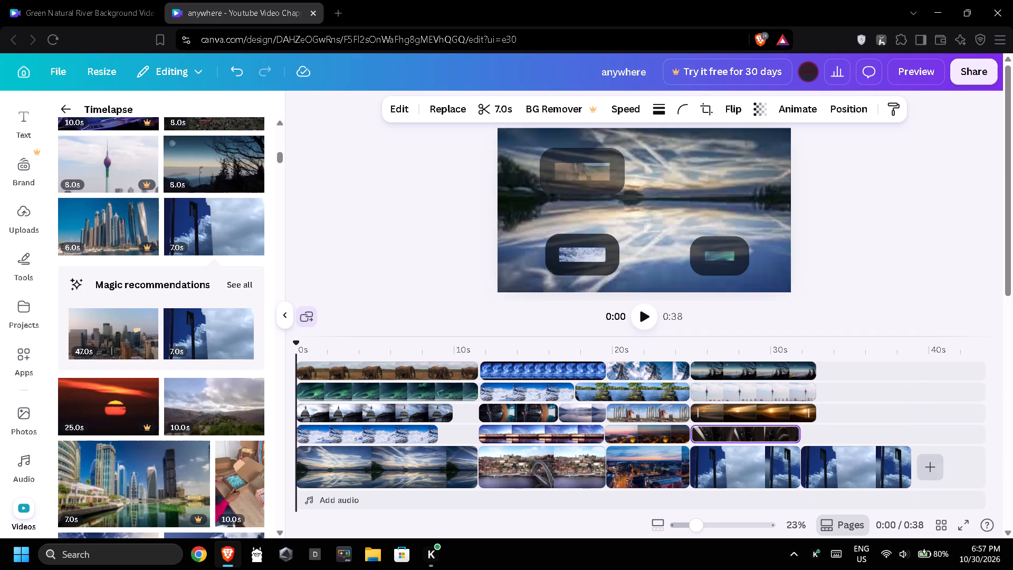
drag(814, 415, 802, 414)
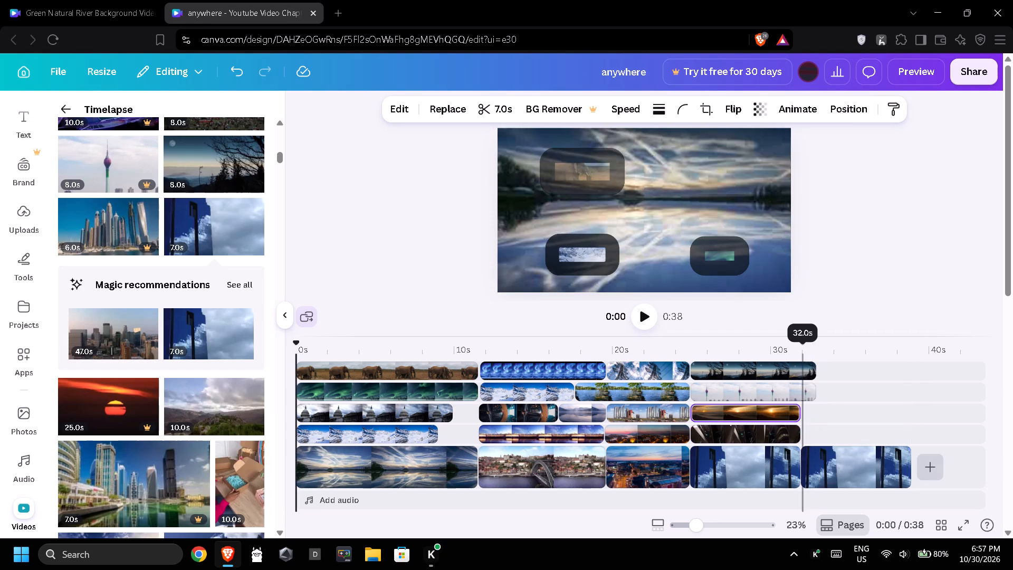
drag(811, 388, 800, 388)
drag(811, 374, 798, 374)
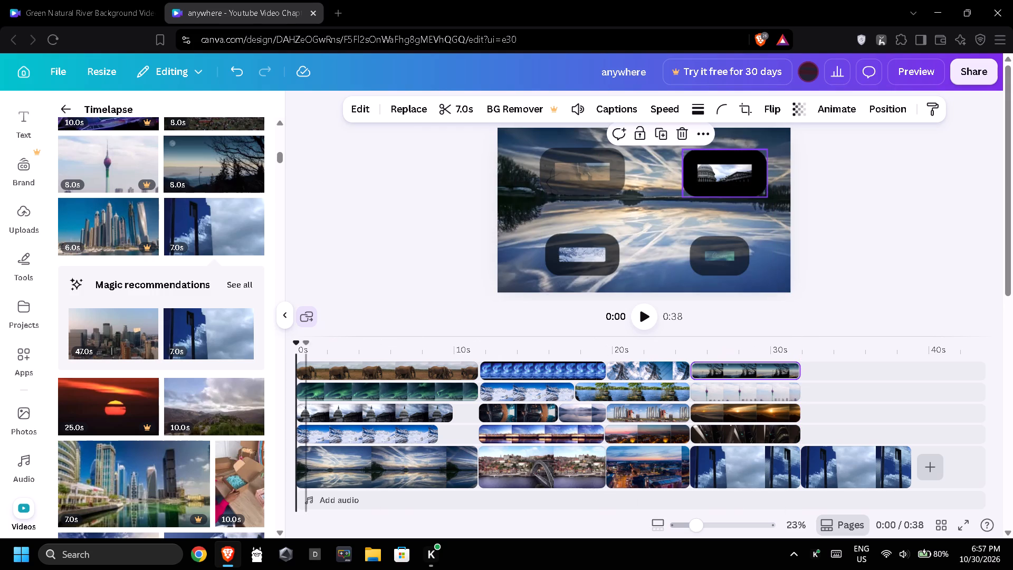
Add the 7-second clip of dark fir trees under orange clouds to the fifth scene on the lowest overlay track.
scroll(238, 357, down, 2)
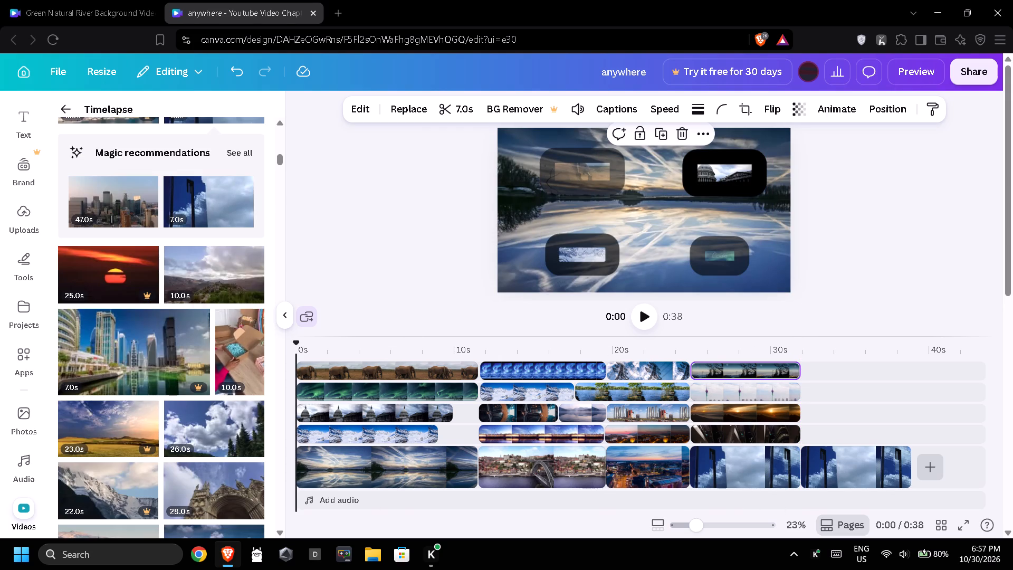
scroll(131, 426, down, 1)
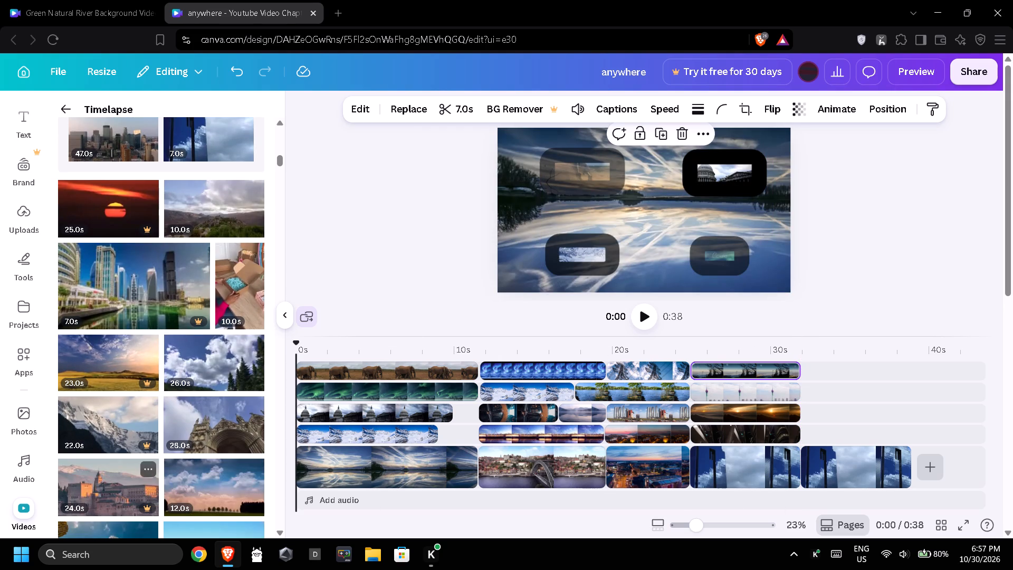
scroll(124, 448, down, 1)
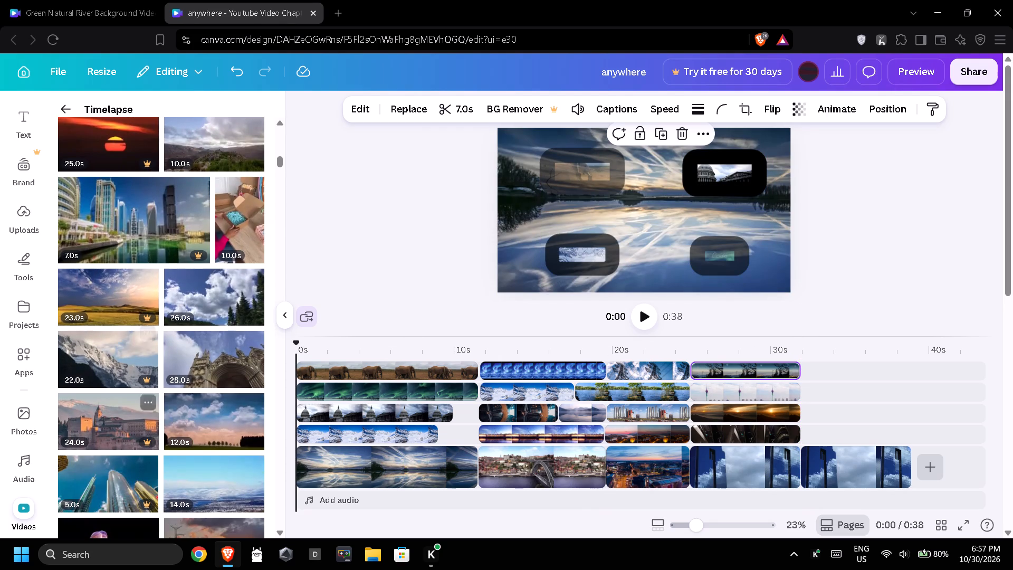
scroll(159, 464, down, 1)
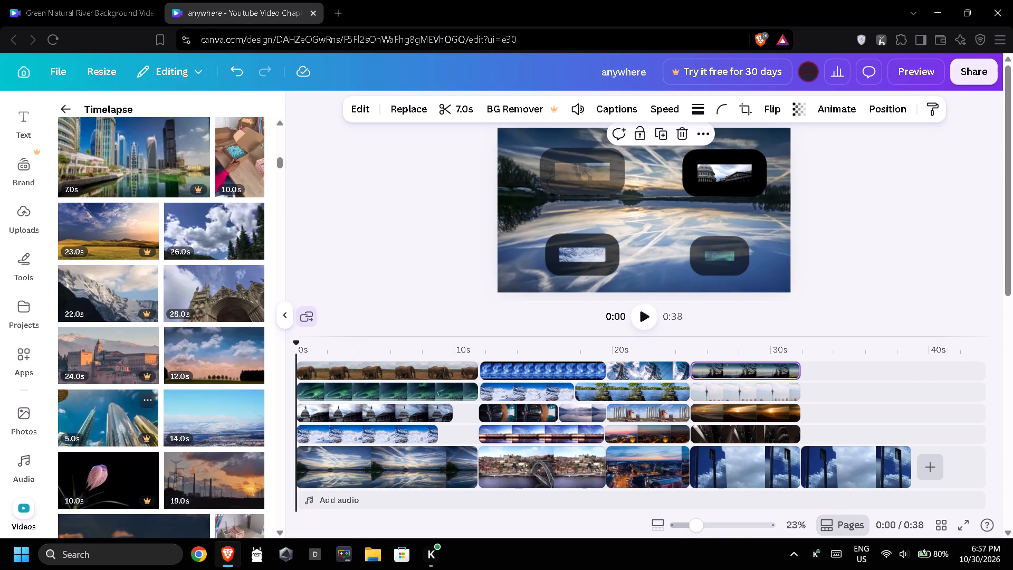
scroll(125, 413, down, 1)
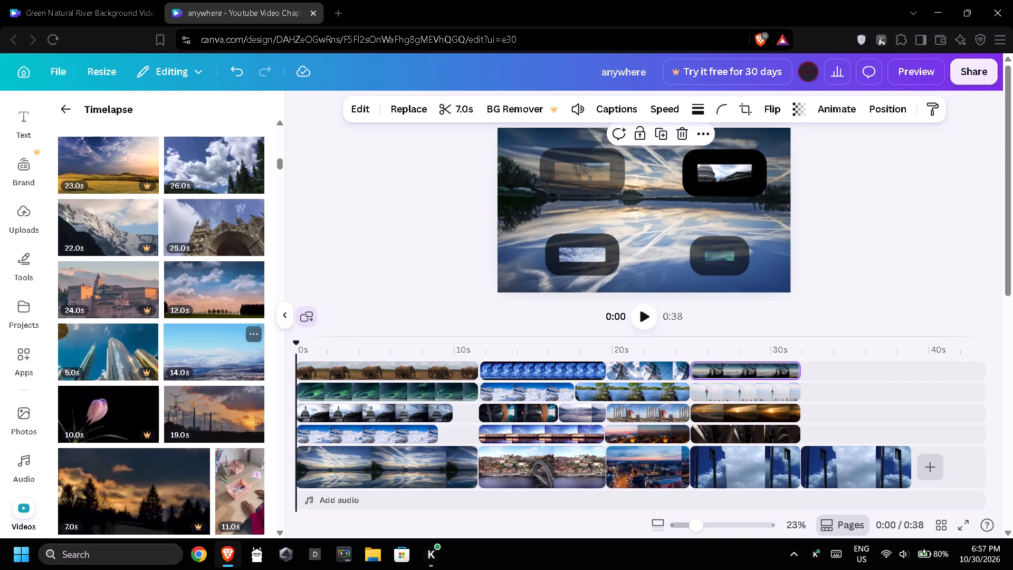
scroll(185, 365, down, 1)
drag(128, 425, 530, 411)
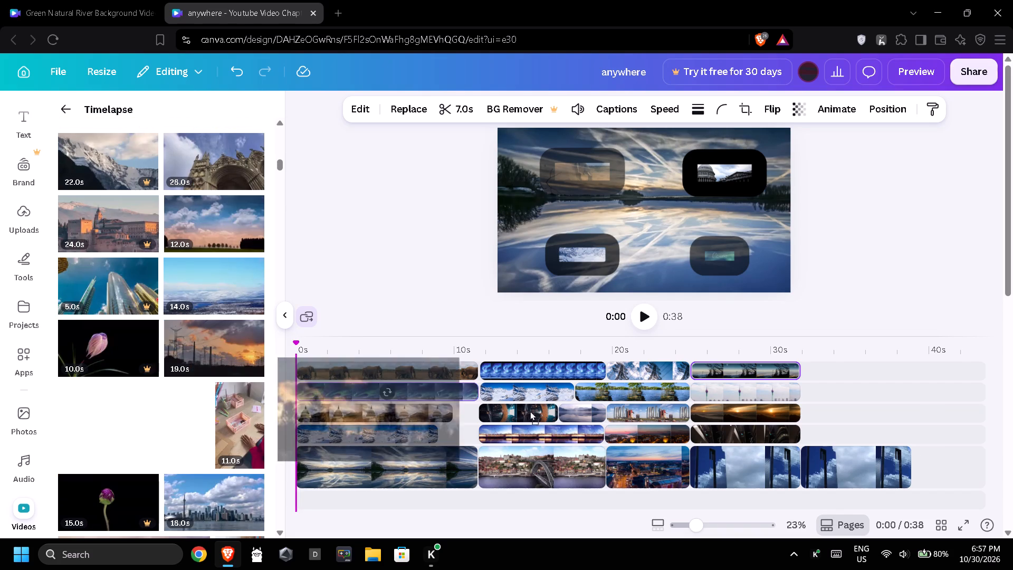
drag(530, 411, 856, 431)
drag(837, 413, 847, 414)
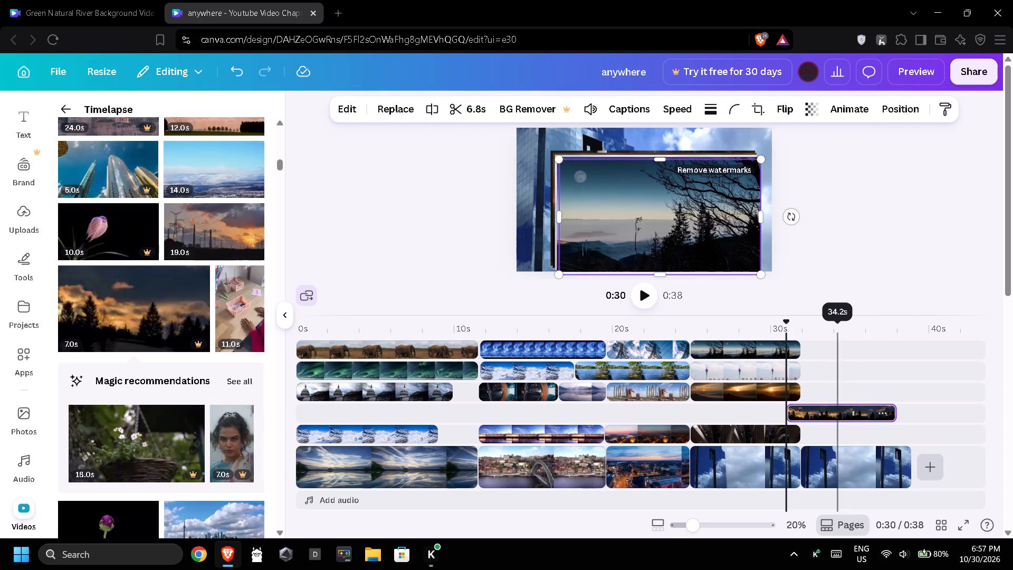
drag(847, 414, 852, 425)
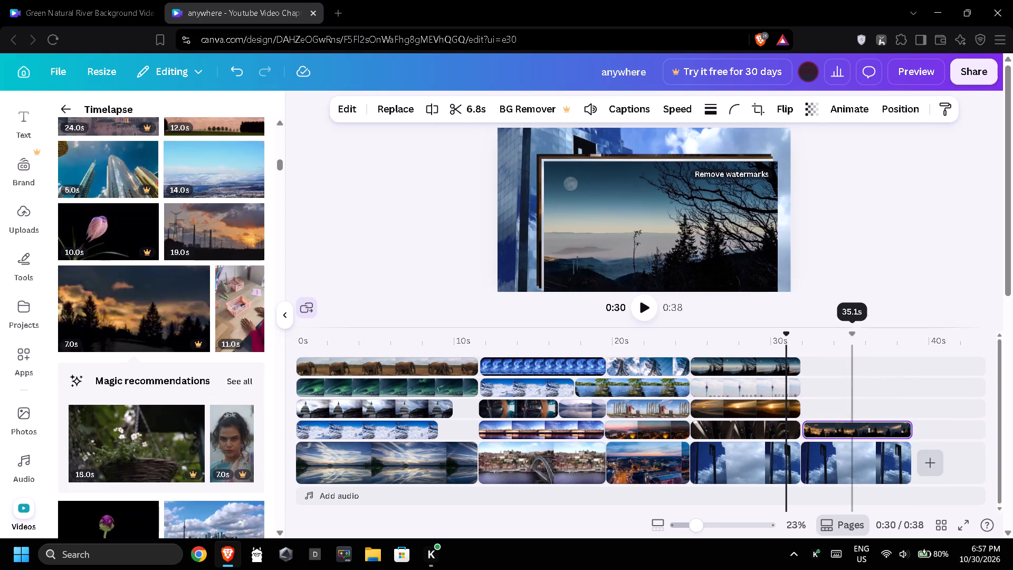
click(852, 426)
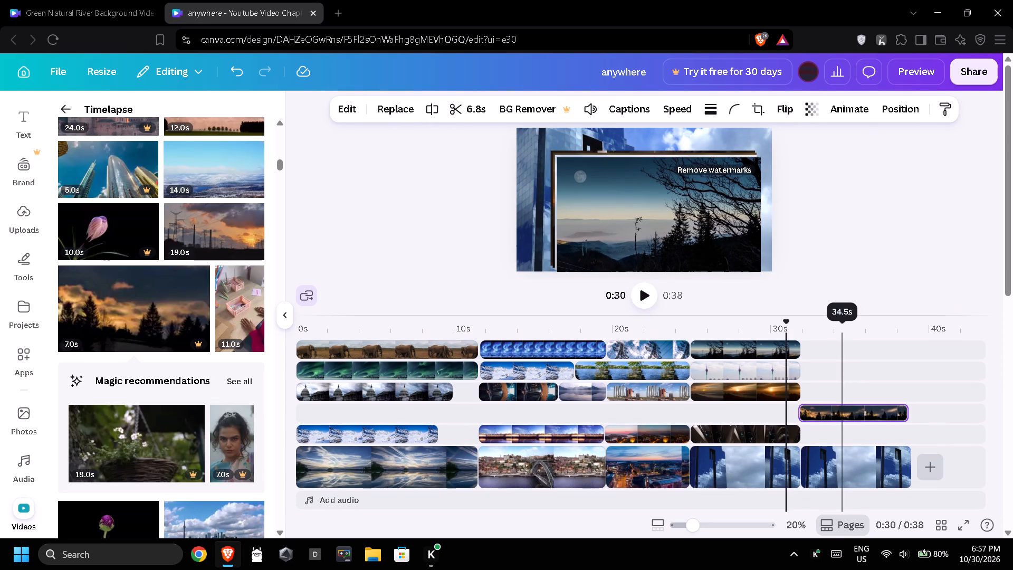
drag(842, 411, 844, 426)
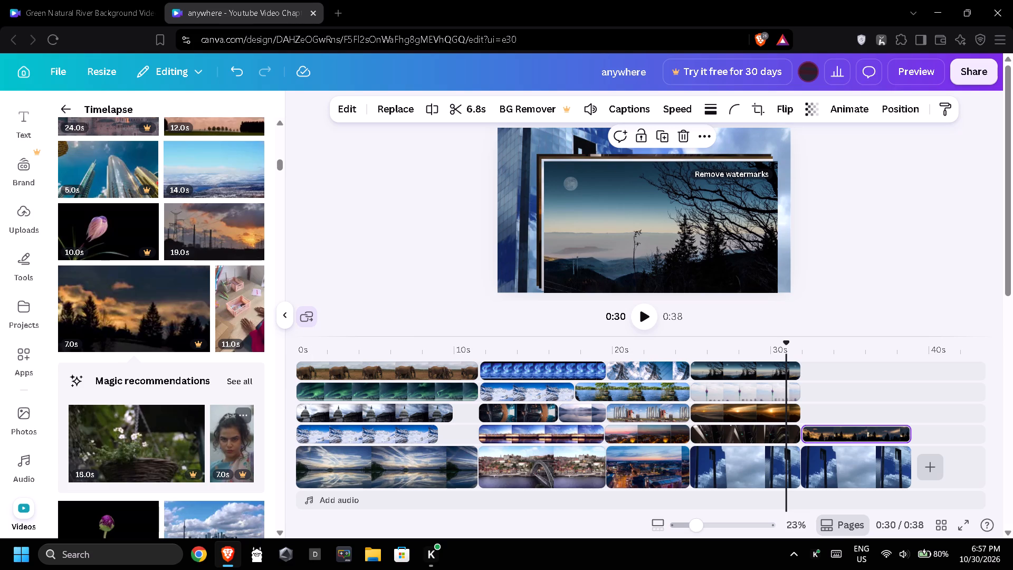
Add the recommended 7-second portrait clip of a woman to the fifth scene on the second-lowest overlay track.
drag(235, 444, 836, 414)
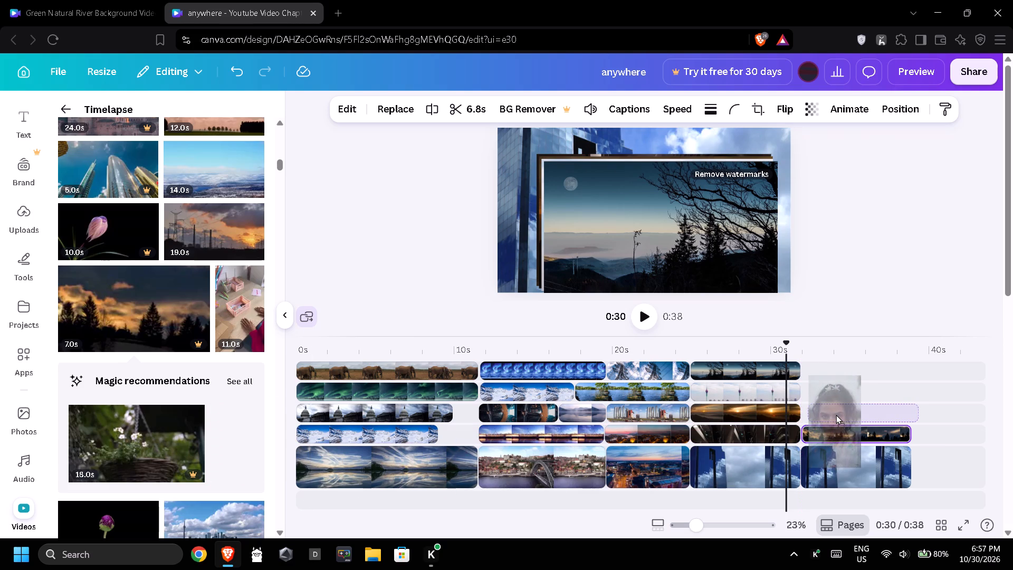
drag(836, 414, 830, 413)
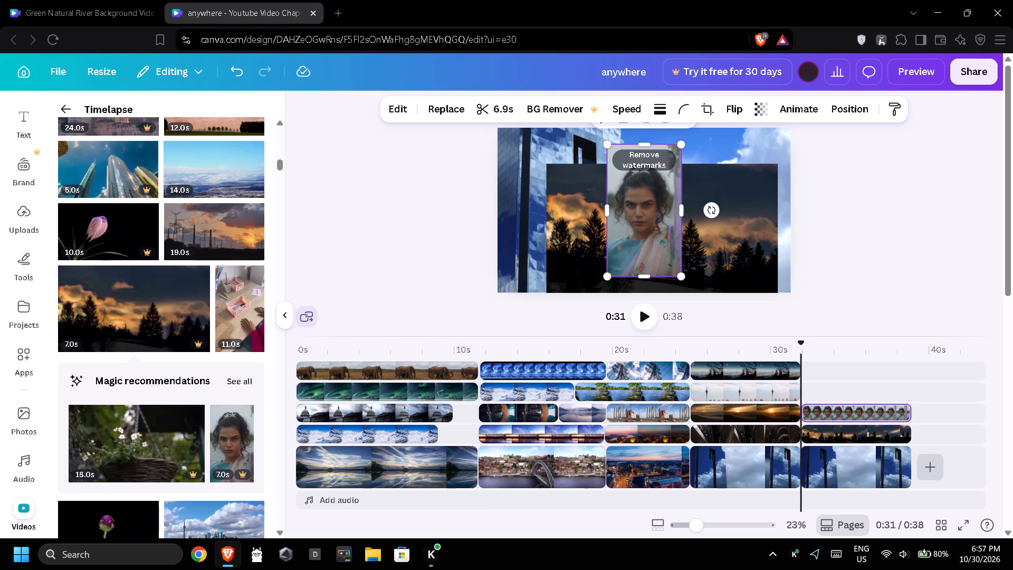
Add the 7-second clip of a moonlit night sky over water to the fifth scene on the second overlay track from the top.
scroll(180, 420, down, 2)
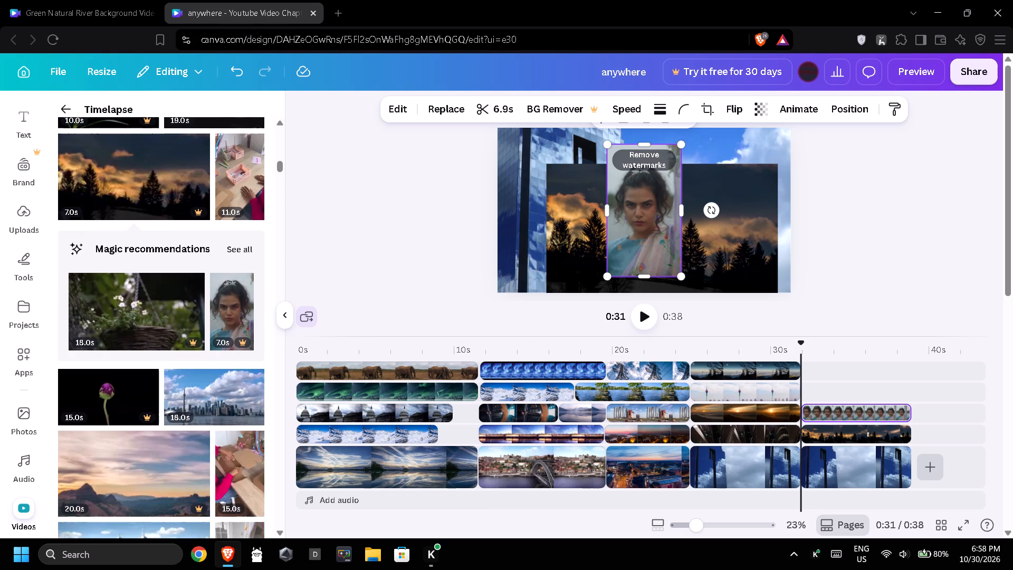
scroll(175, 435, down, 2)
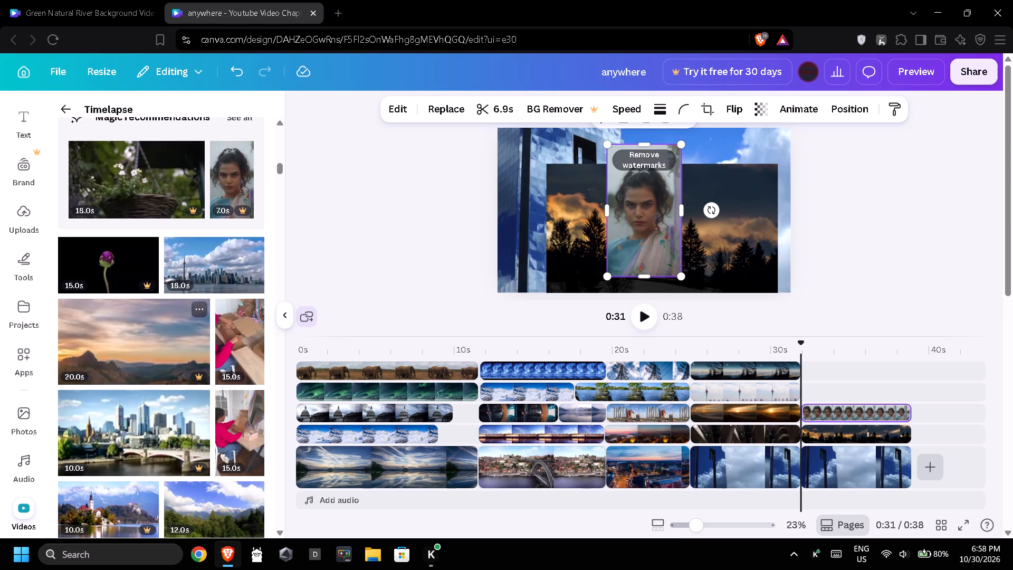
scroll(186, 420, down, 1)
scroll(129, 448, down, 1)
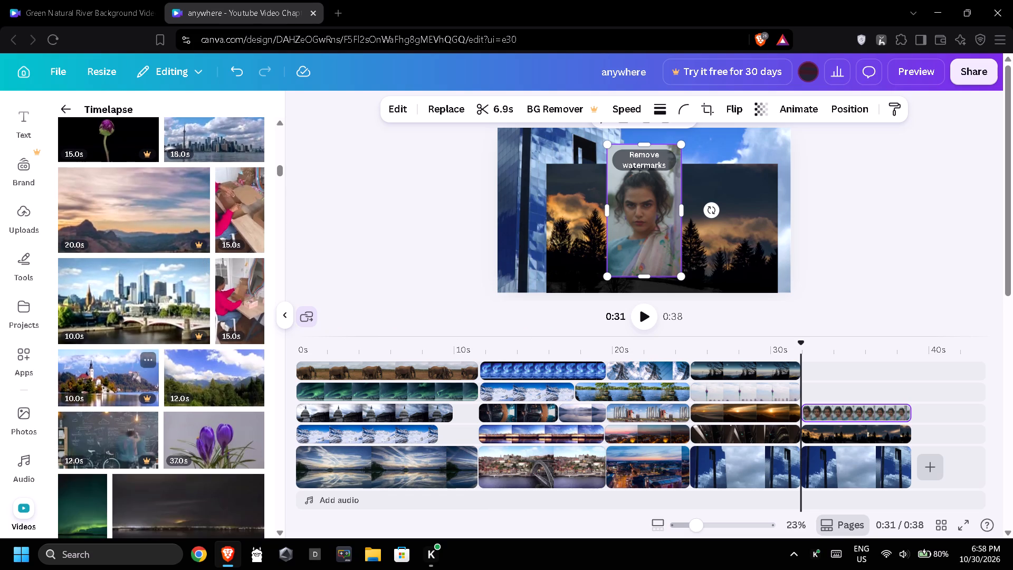
scroll(129, 448, down, 1)
drag(143, 444, 231, 442)
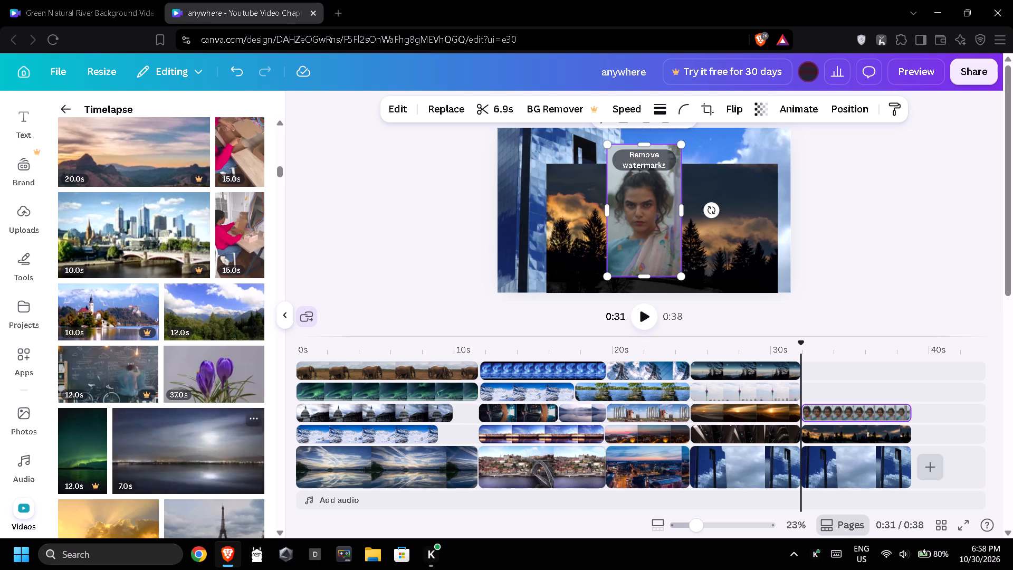
drag(231, 442, 836, 395)
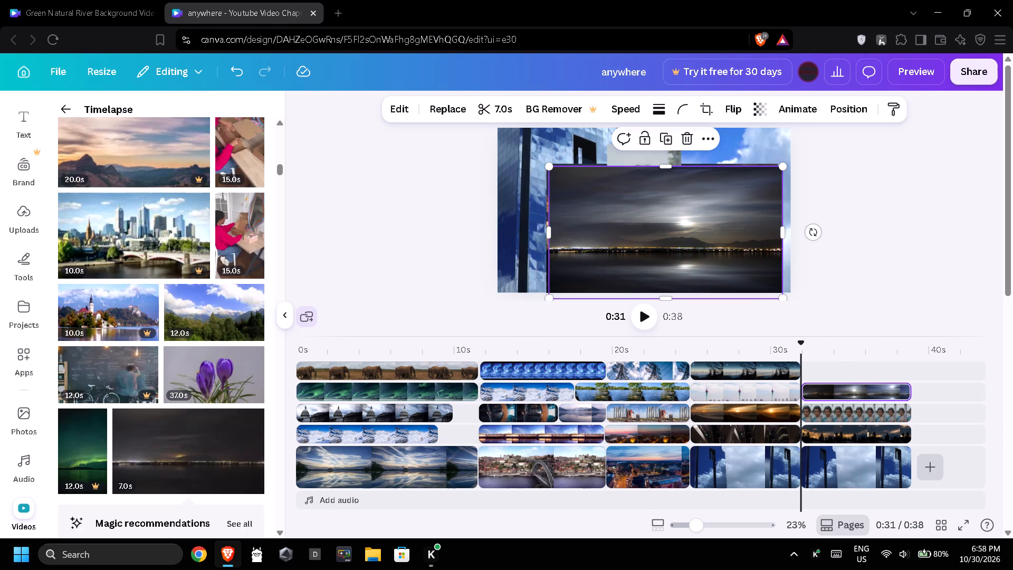
Add the 9-second clip of felled trees at a forest edge to the fifth scene on the top overlay track.
scroll(204, 383, down, 2)
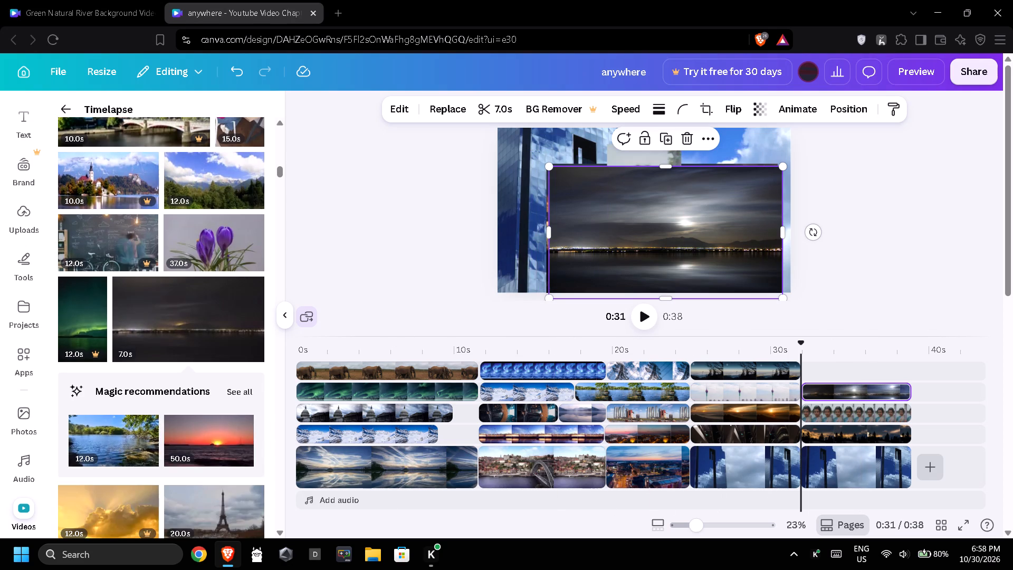
scroll(204, 382, down, 2)
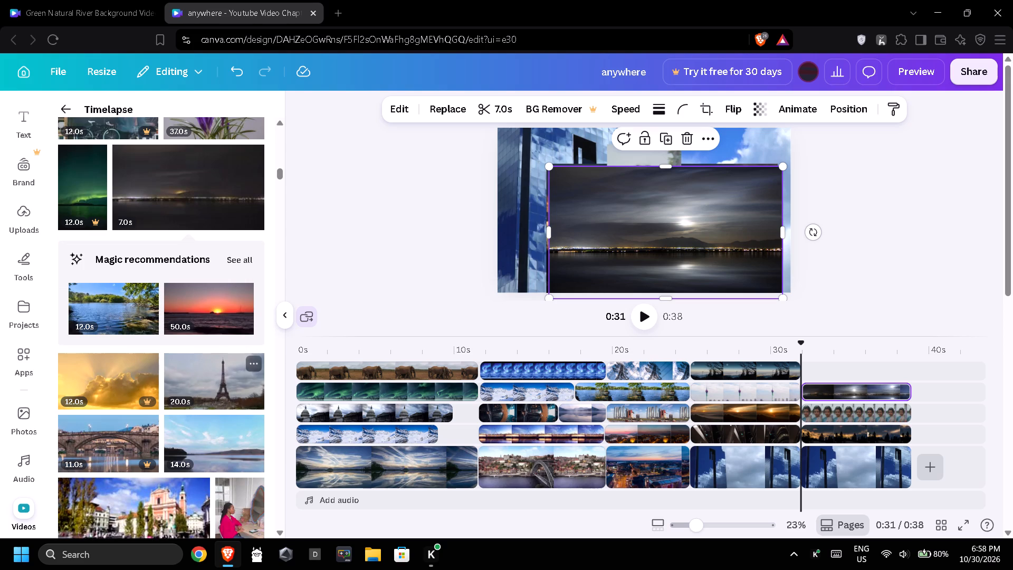
scroll(204, 382, down, 1)
scroll(150, 385, down, 2)
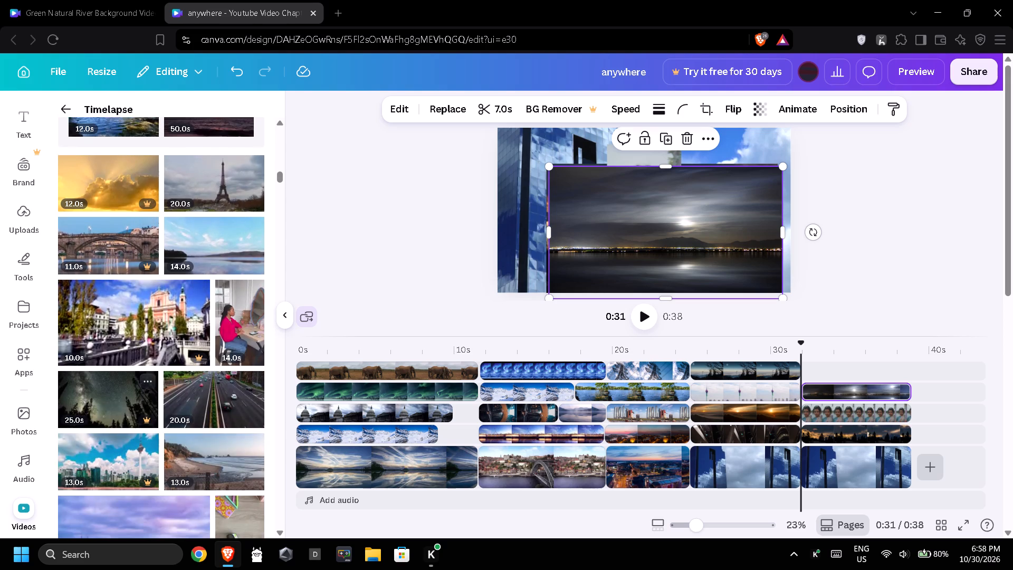
scroll(165, 377, down, 3)
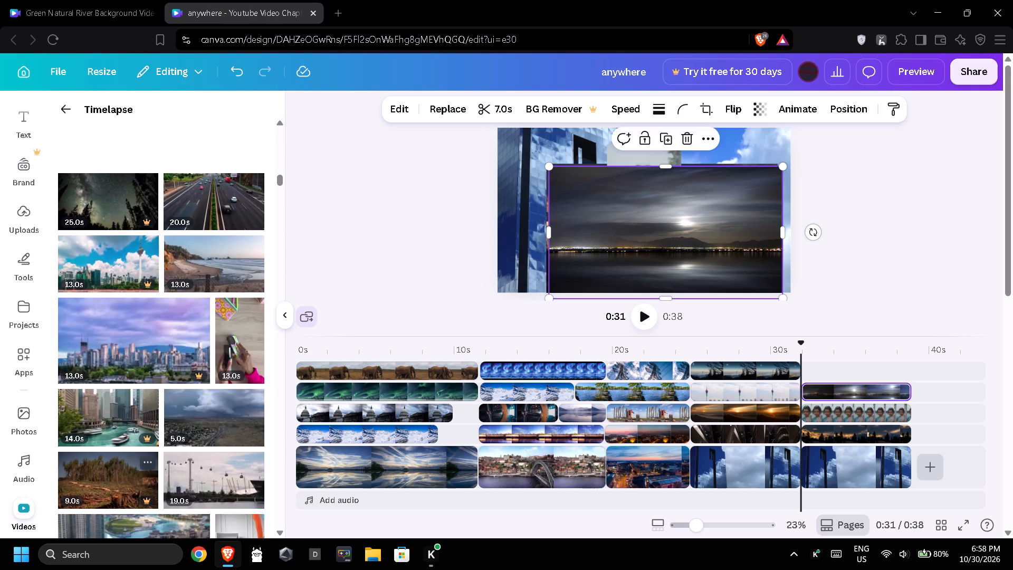
drag(122, 473, 859, 355)
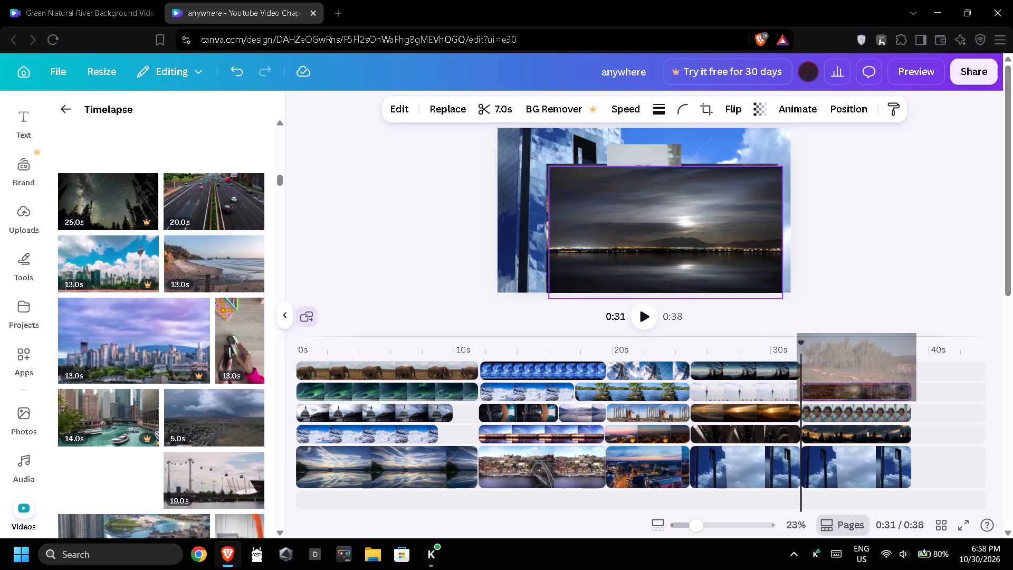
drag(859, 355, 871, 363)
Trim the fifth scene's felled-trees clip to 7.0 seconds so it ends with the background clip.
drag(940, 371, 919, 371)
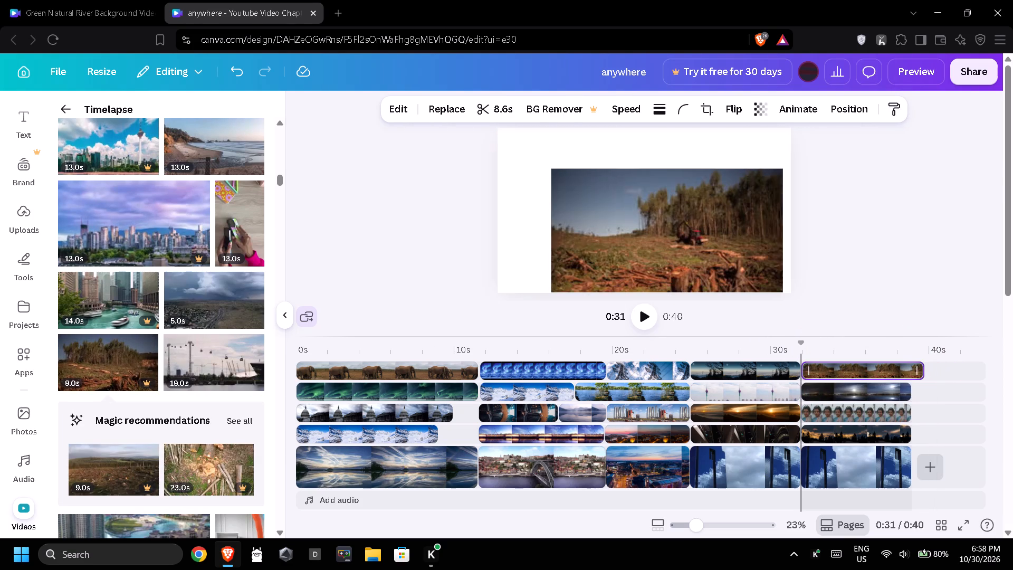
drag(919, 371, 911, 371)
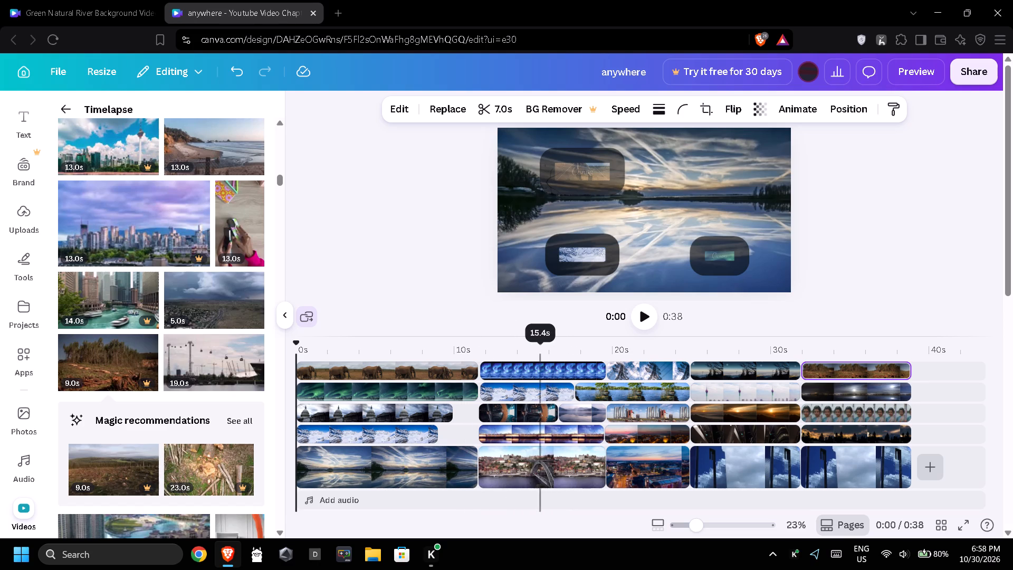
Delete the whole first scene, including its 11.5-second background clip and all four of its overlay clips.
drag(454, 497, 446, 490)
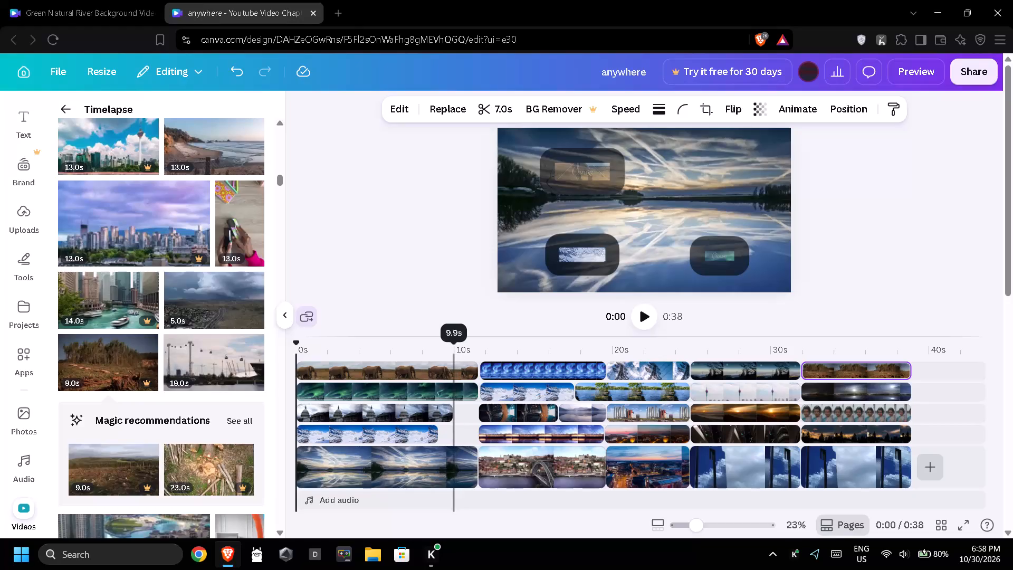
drag(446, 490, 338, 371)
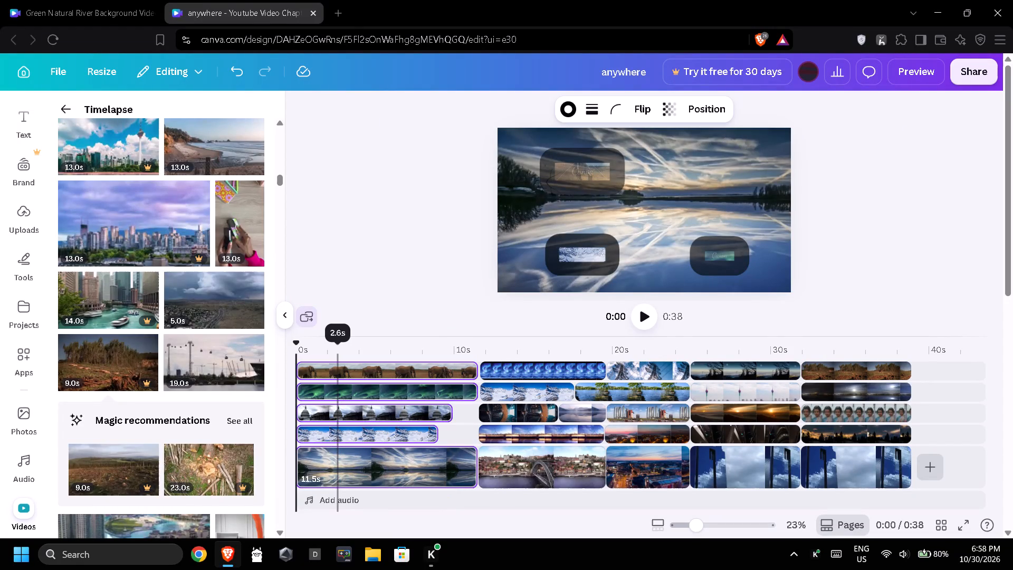
key(BackSpace)
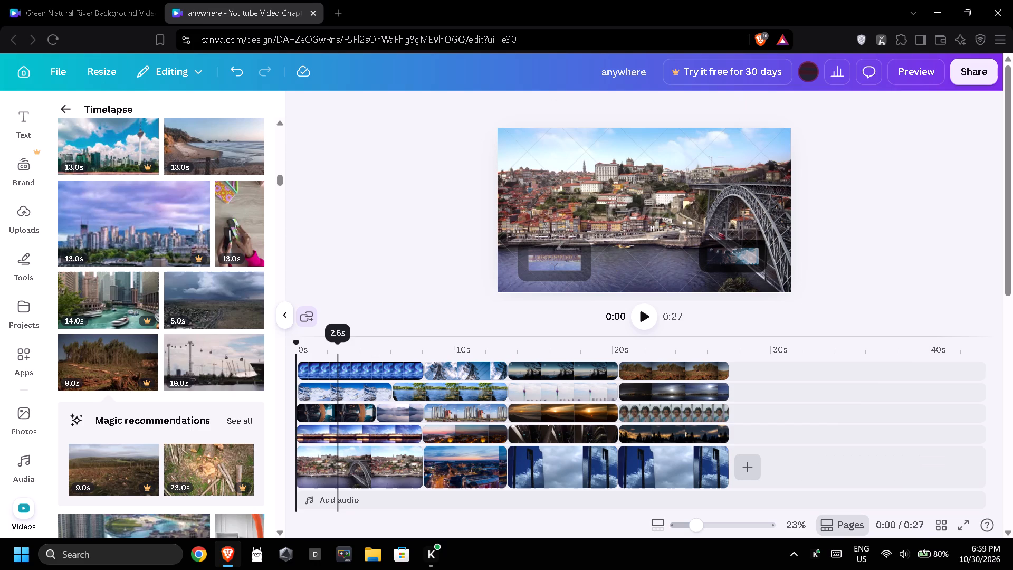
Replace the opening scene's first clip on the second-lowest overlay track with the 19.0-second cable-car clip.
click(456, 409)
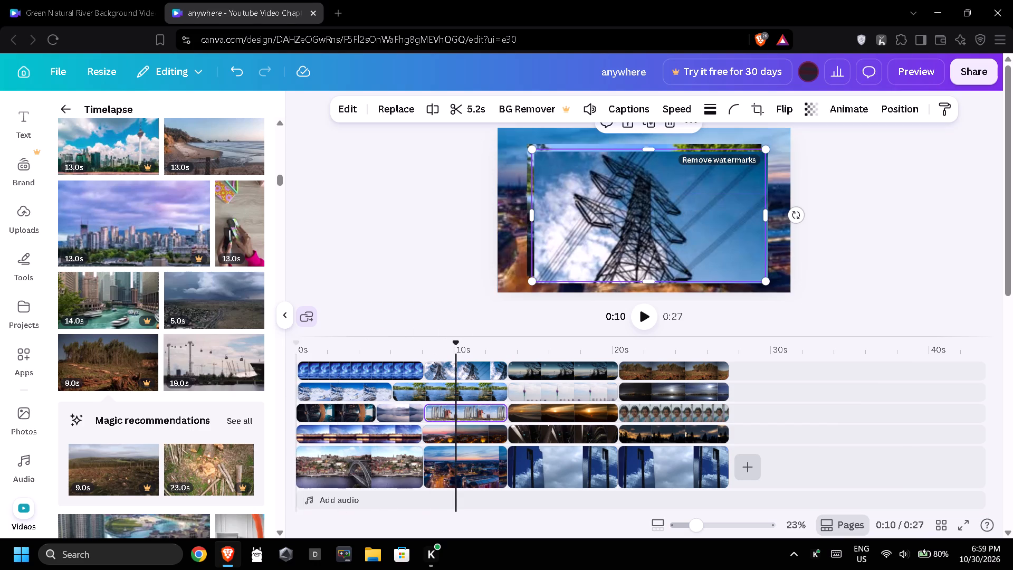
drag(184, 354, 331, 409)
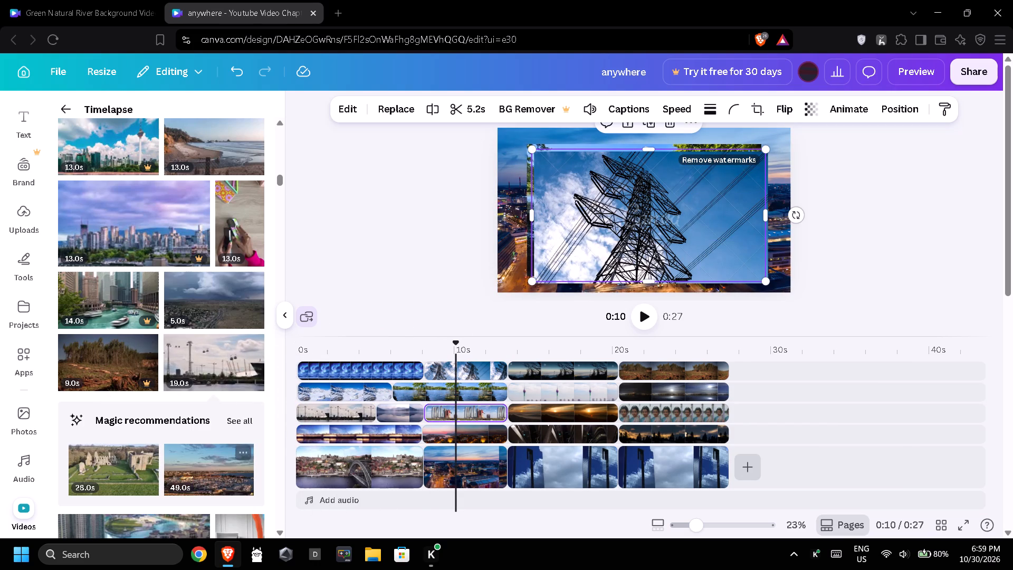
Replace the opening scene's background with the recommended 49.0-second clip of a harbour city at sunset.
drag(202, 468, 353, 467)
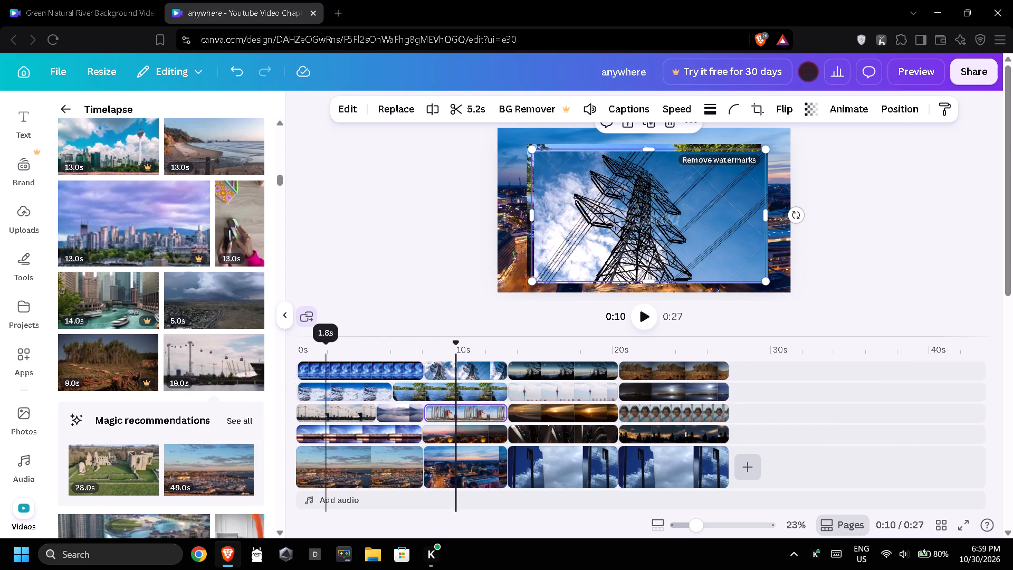
Replace the opening scene's clip on the top overlay track with the 5.0-second storm-cloud clip.
drag(214, 293, 355, 367)
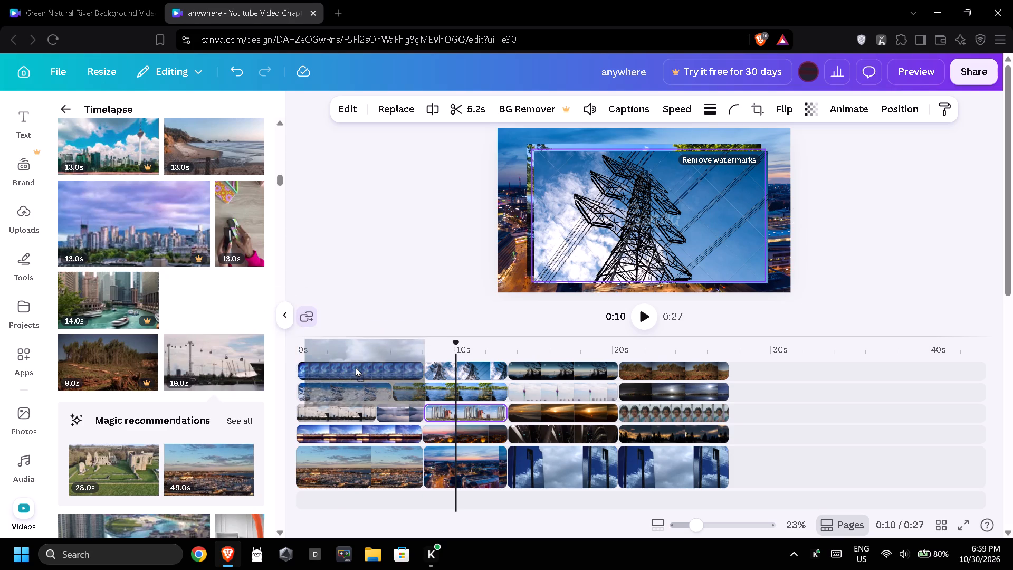
drag(355, 367, 357, 368)
Replace the second scene's clip on the top overlay track with the recommended 16.0-second village road clip.
scroll(158, 349, down, 3)
drag(101, 208, 360, 328)
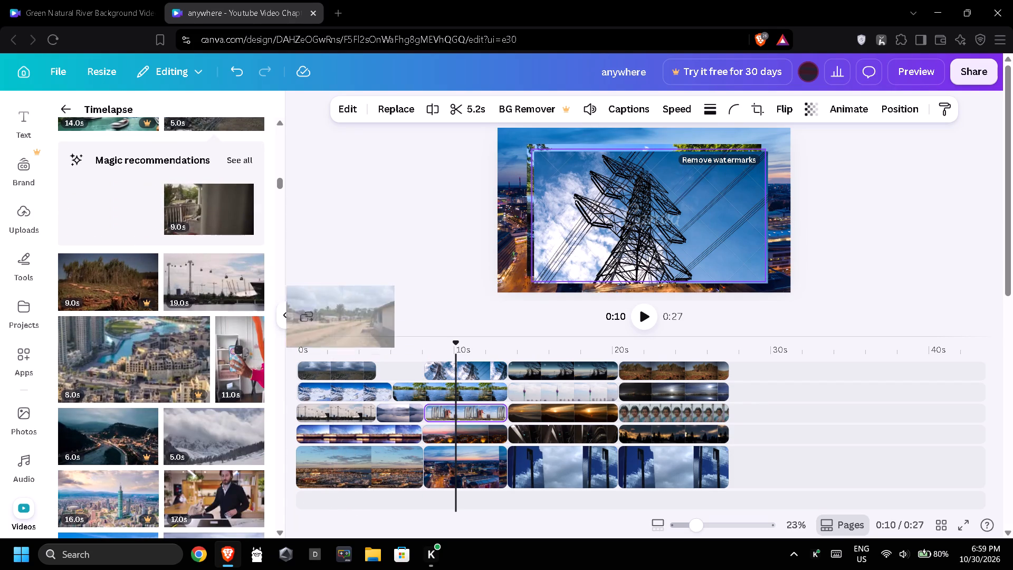
drag(360, 328, 453, 373)
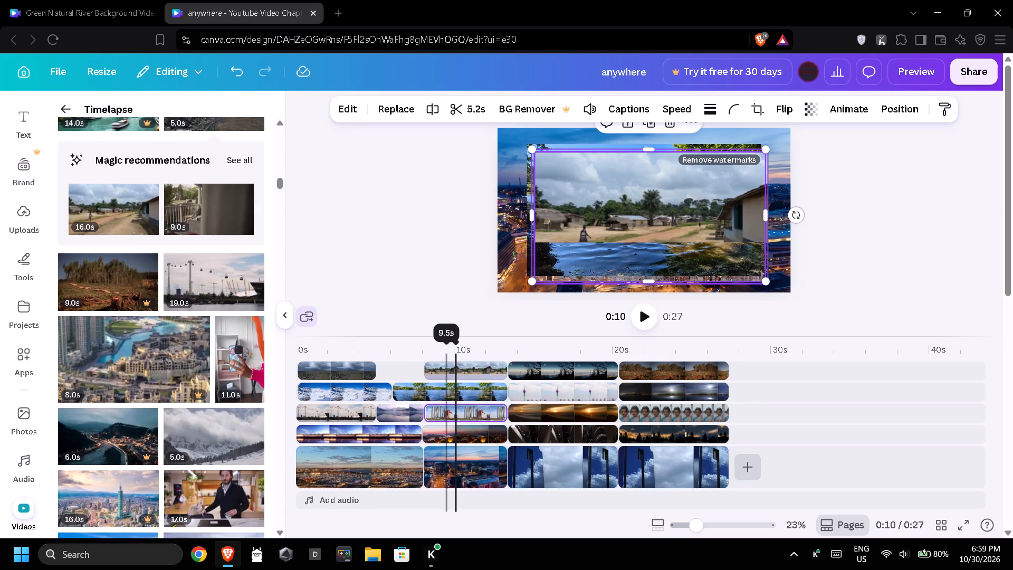
Move the village clip to directly follow the storm-cloud clip and extend it to 8.2 seconds, ending with the second scene.
drag(431, 369, 388, 363)
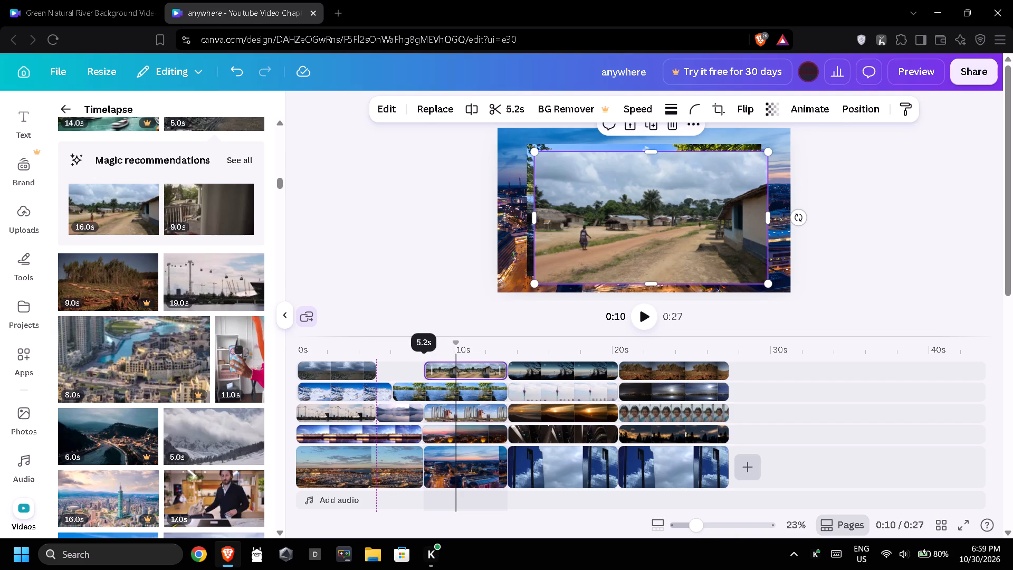
drag(388, 363, 384, 369)
click(403, 368)
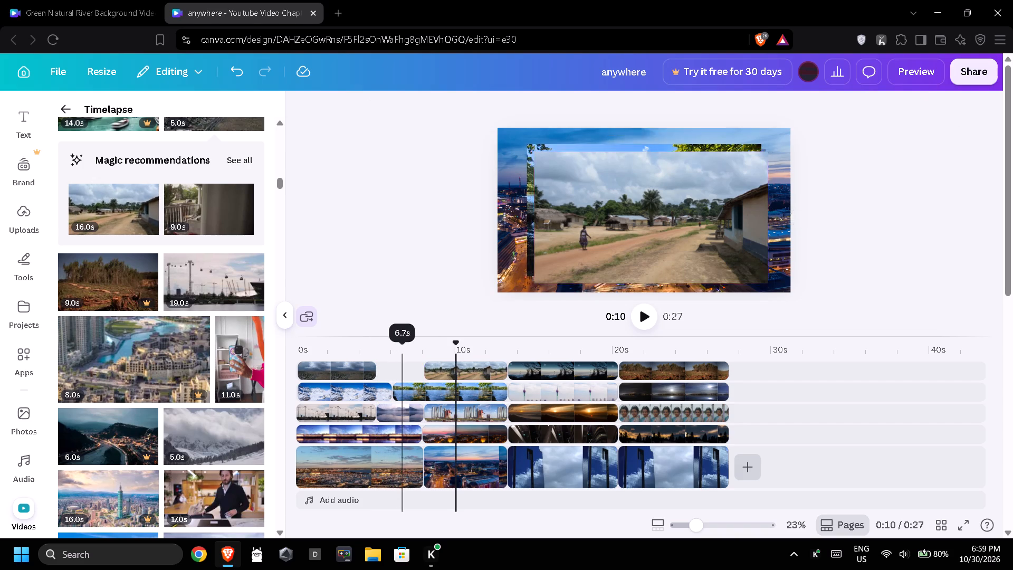
drag(428, 369, 402, 369)
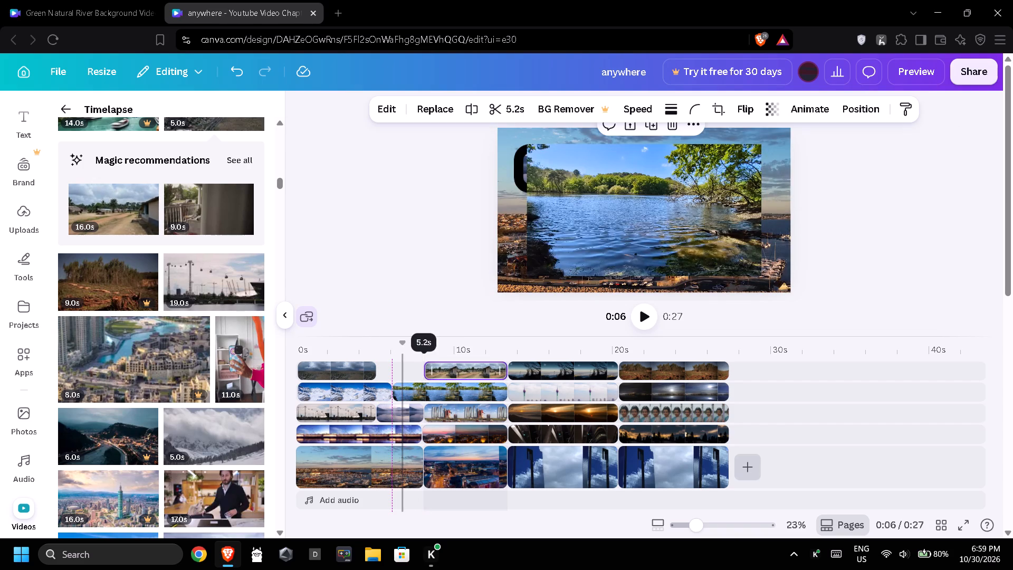
drag(465, 371, 417, 373)
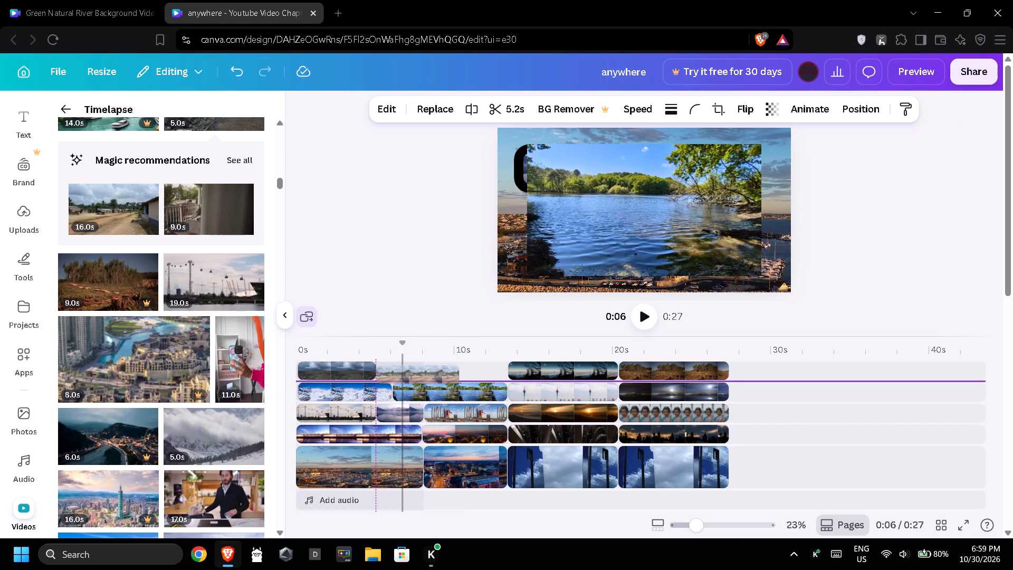
drag(417, 373, 419, 370)
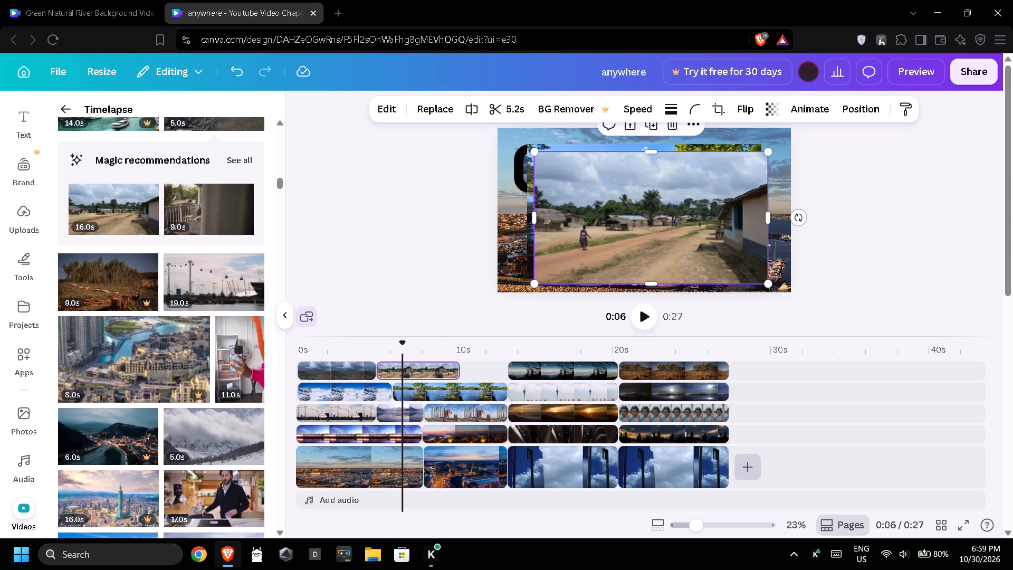
drag(457, 373, 498, 375)
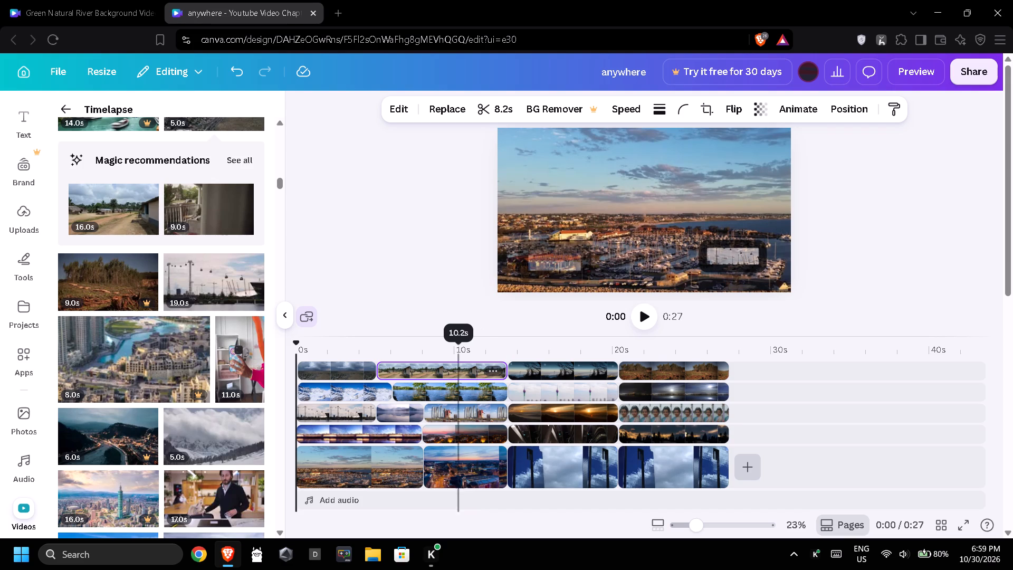
Replace the opening scene's bridge clip on the lowest overlay track with the 12.0-second clip of white clouds.
scroll(196, 434, down, 2)
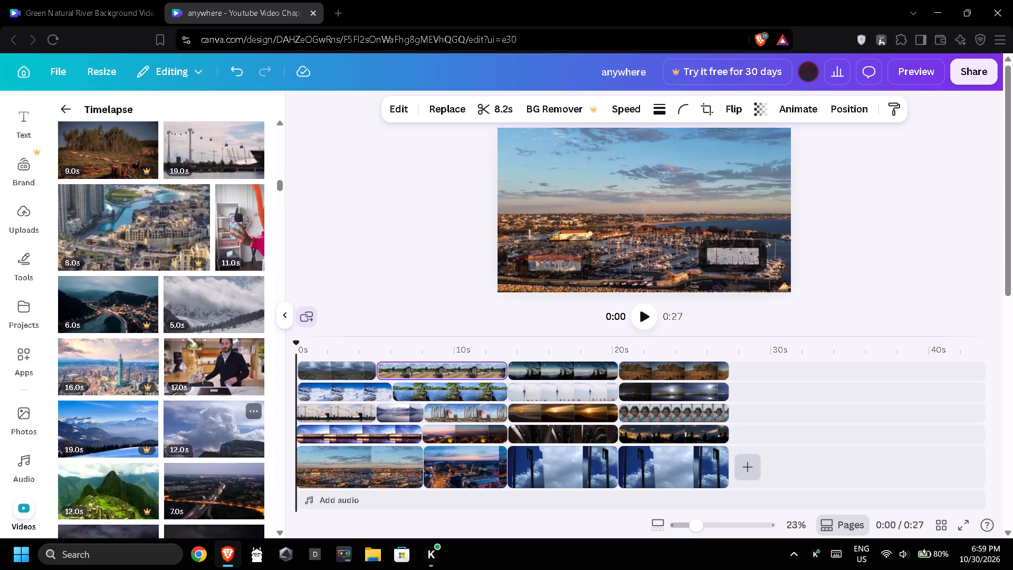
drag(196, 430, 362, 431)
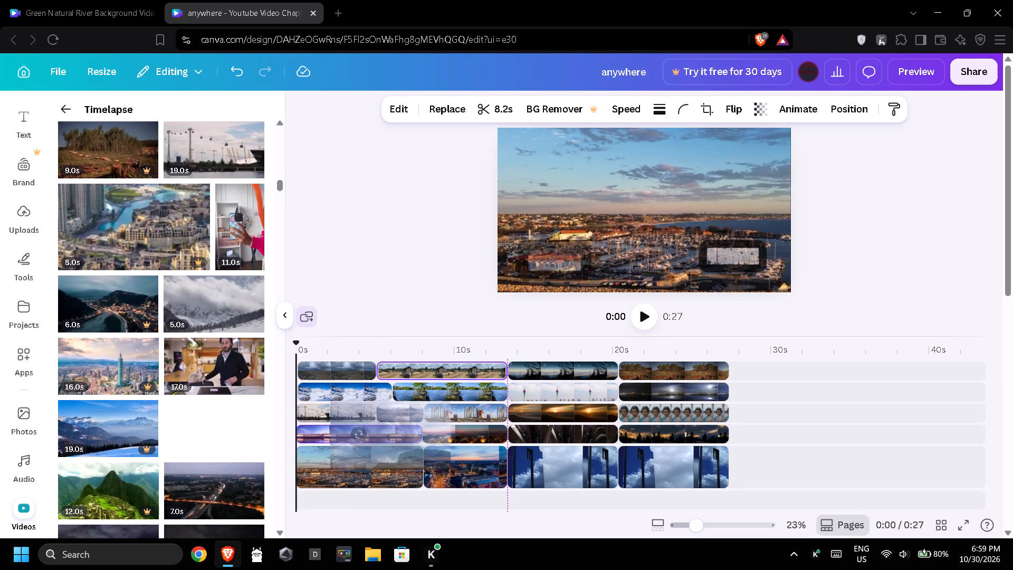
Replace the opening scene's cable-car clip on the second-lowest overlay track with the 19.0-second blue mountain panorama clip.
drag(100, 432, 277, 405)
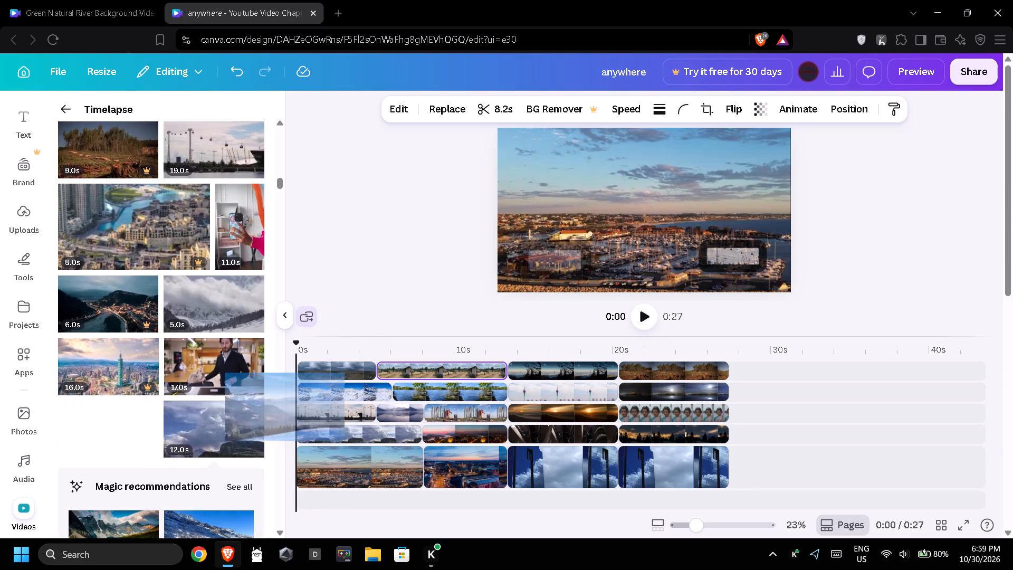
drag(277, 405, 339, 414)
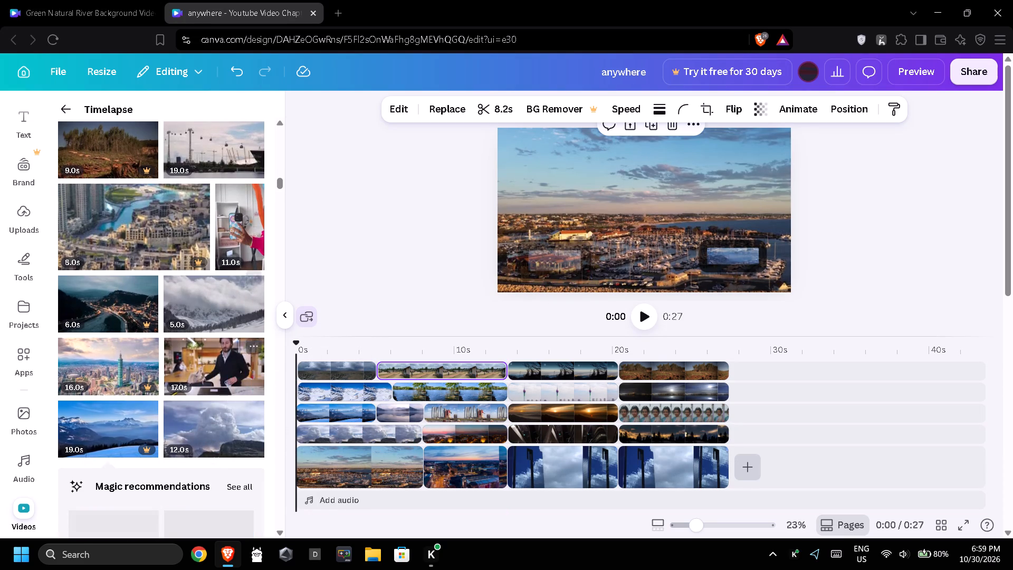
Replace the opening scene's first clip on the second overlay track from the top with the 5.0-second snowy mountain clip.
drag(202, 291, 355, 387)
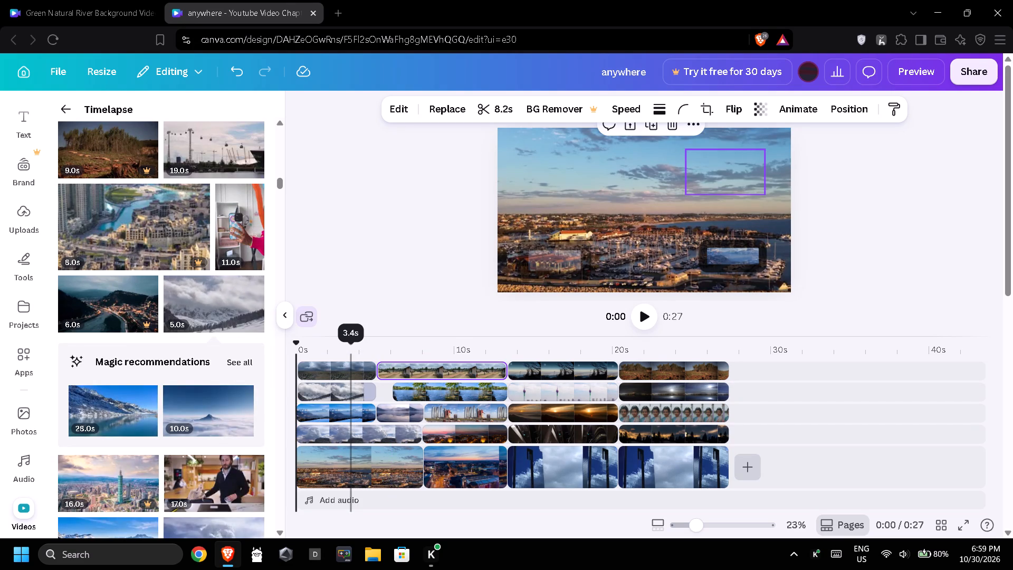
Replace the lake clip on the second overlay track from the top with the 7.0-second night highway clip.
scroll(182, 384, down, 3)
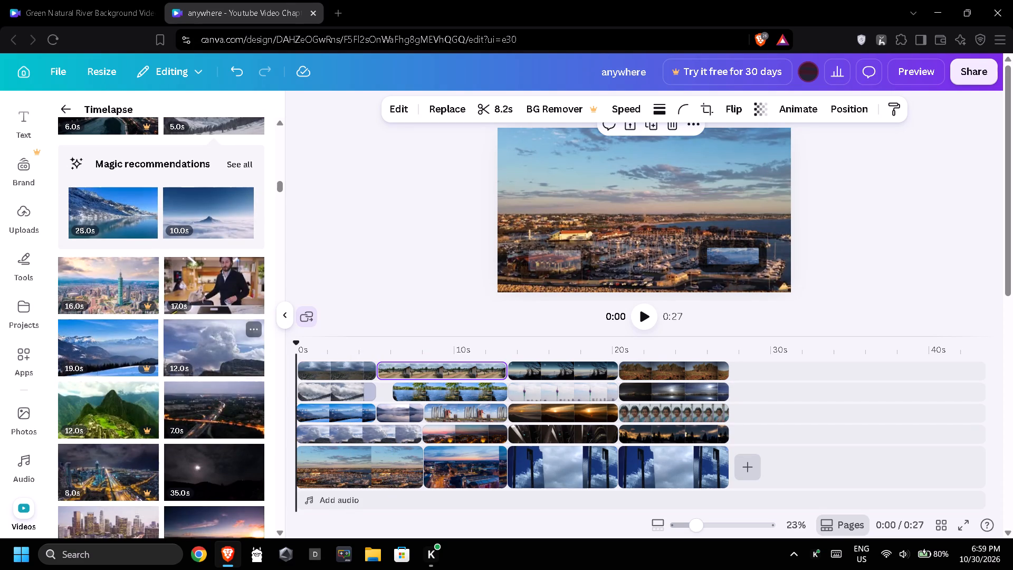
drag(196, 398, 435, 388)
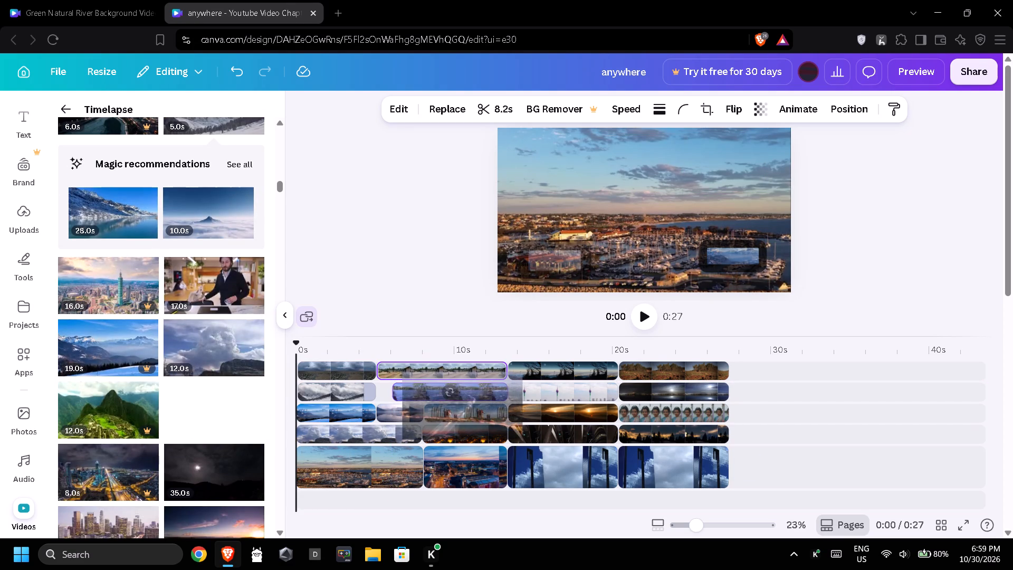
Replace the third scene's clip on the second overlay track from the top with the recommended 29.0-second green river clip.
drag(202, 402, 203, 401)
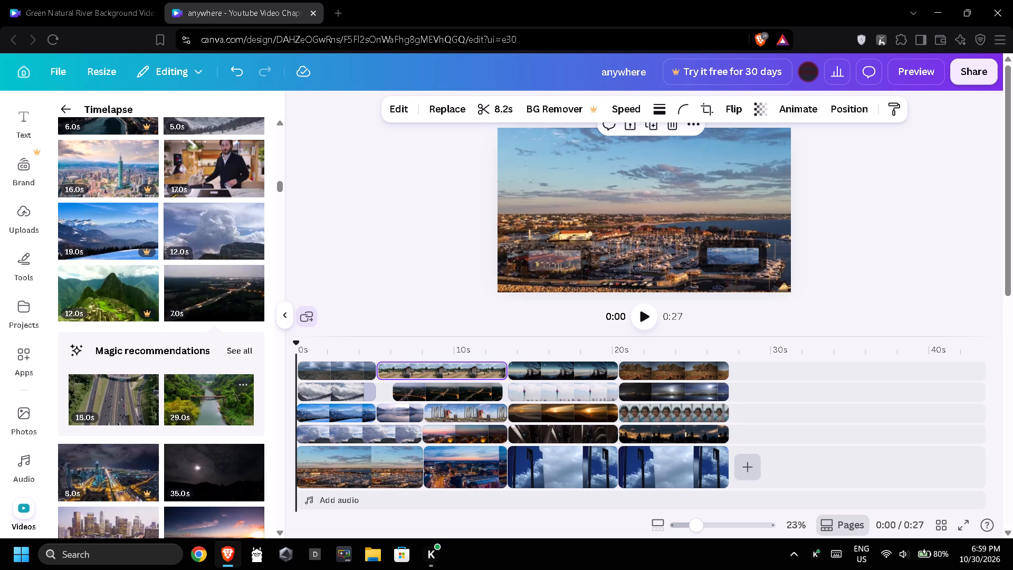
drag(203, 401, 551, 391)
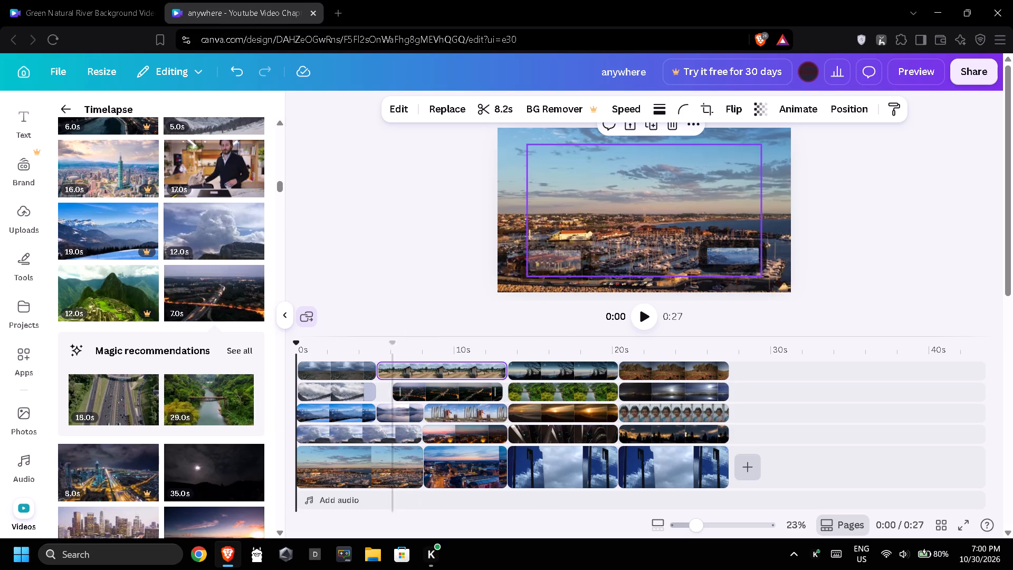
Move the night highway clip to directly follow the snowy mountain clip and try to extend it to the second scene's end.
click(436, 389)
drag(440, 389, 424, 389)
drag(484, 394, 498, 394)
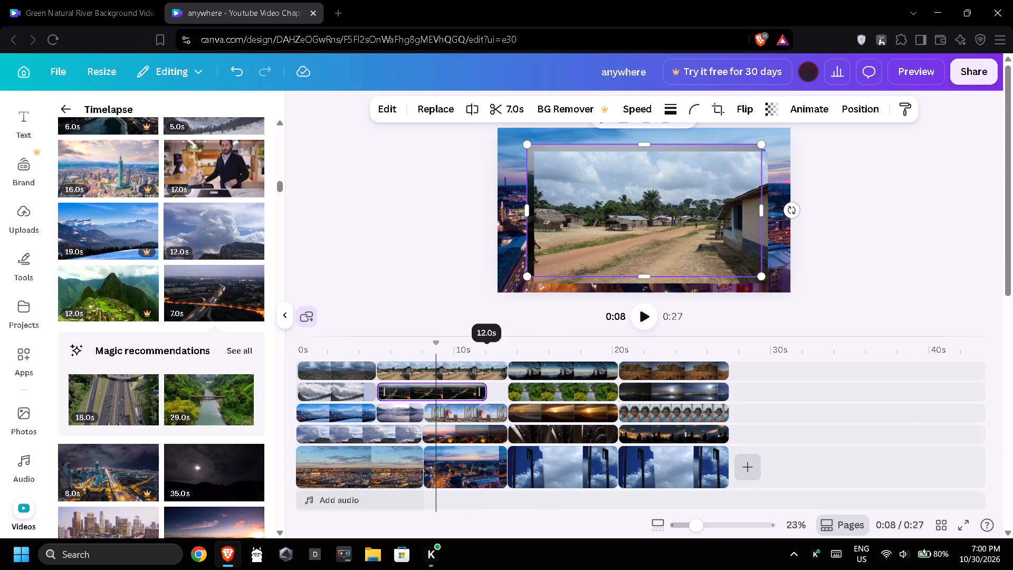
drag(498, 394, 503, 394)
Replace the night highway clip with the recommended 29.0-second green river clip and extend it to 8.2 seconds, ending with the second scene.
drag(212, 406, 380, 397)
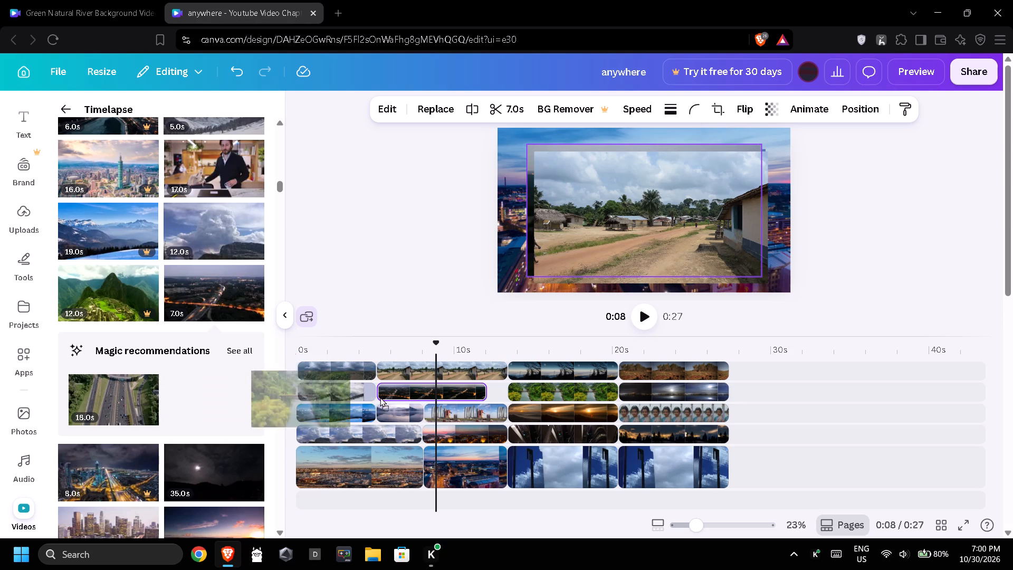
drag(380, 397, 432, 396)
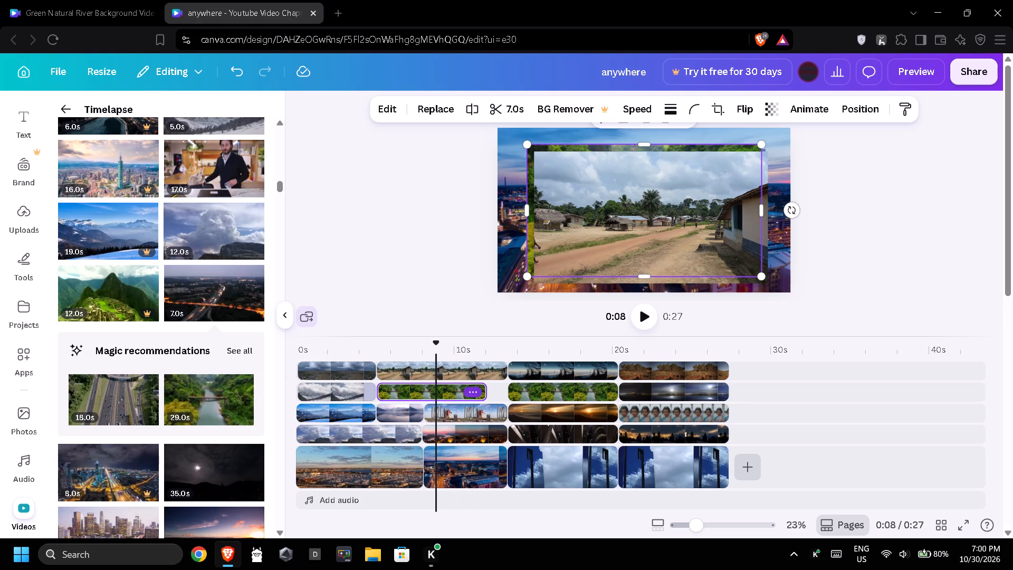
drag(484, 393, 499, 394)
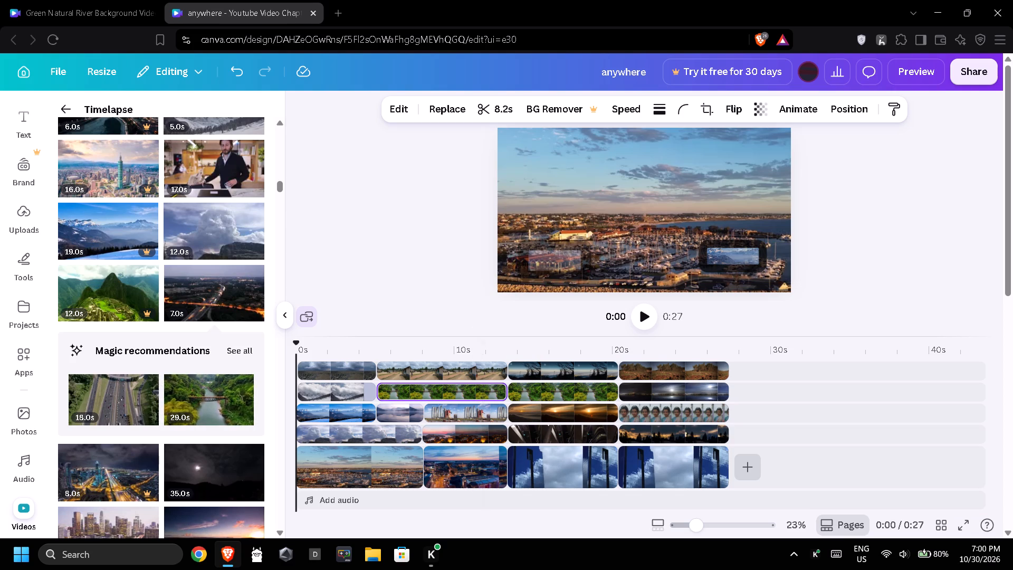
Replace the opening scene's harbour-city background with the 10.0-second clip of an illuminated mosque by the water.
scroll(224, 272, down, 3)
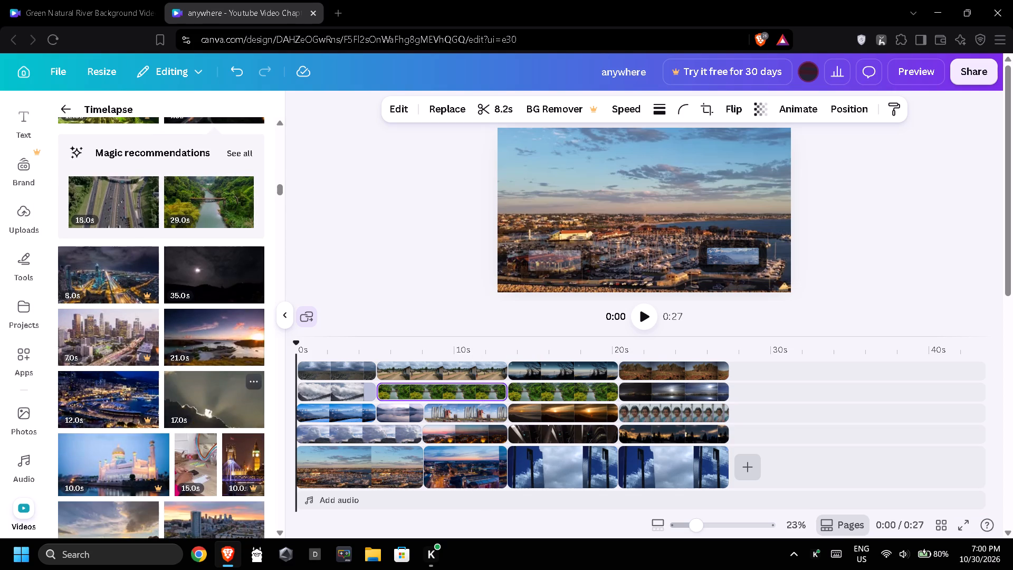
drag(124, 463, 238, 445)
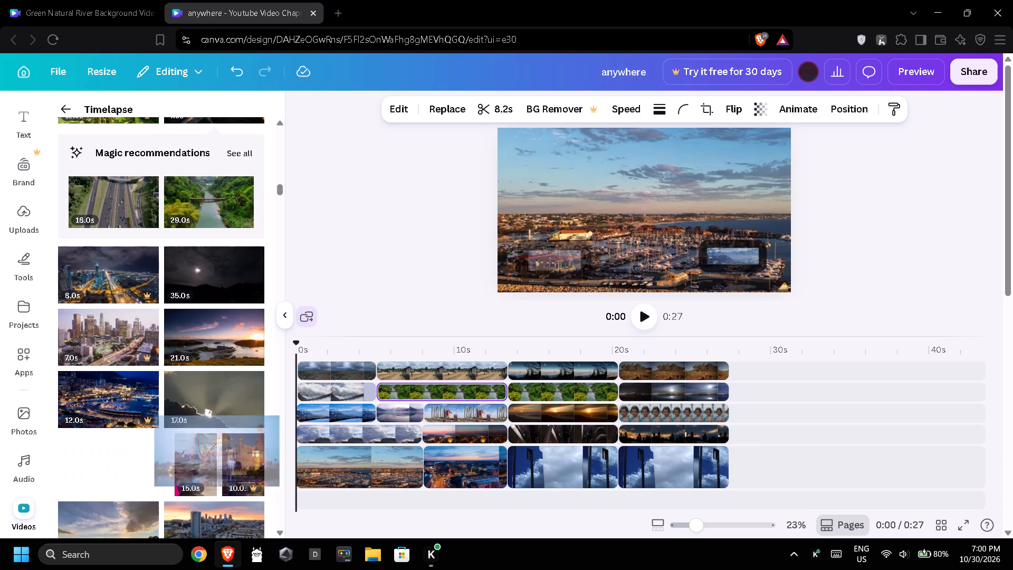
drag(238, 445, 375, 463)
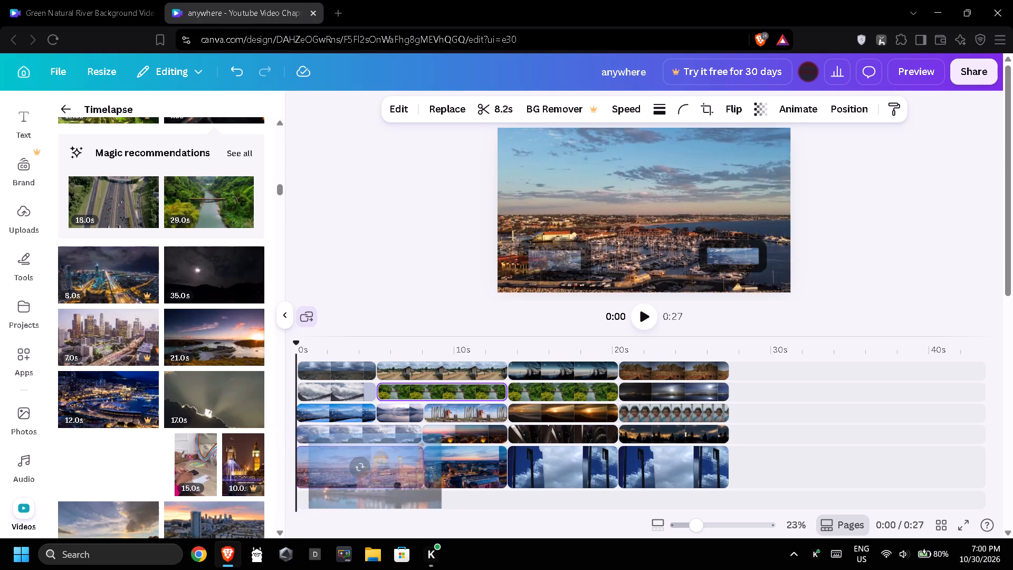
Replace the third scene's cloudy-sky background with the recommended 16.0-second city skyline clip.
drag(187, 451, 192, 450)
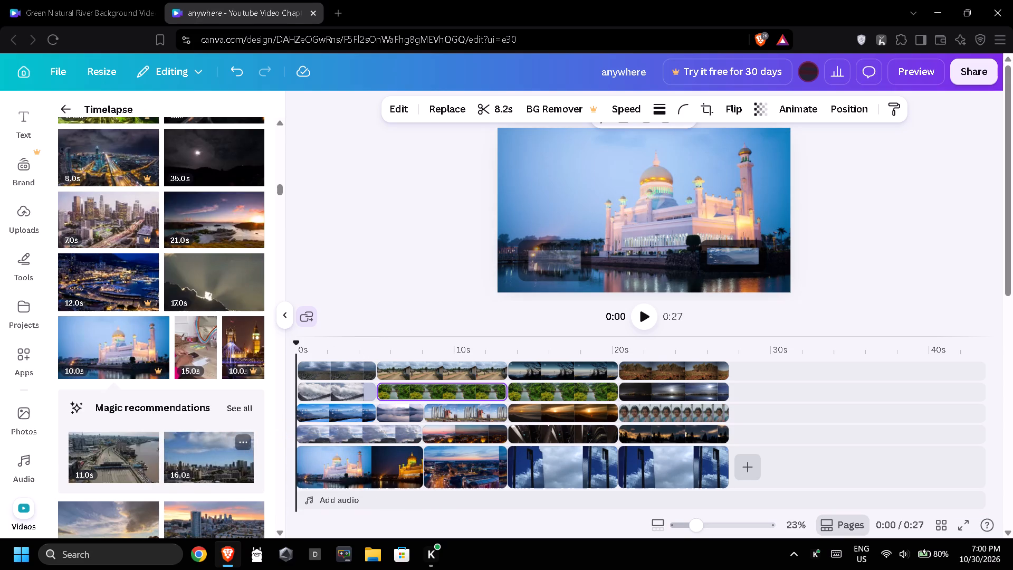
drag(192, 450, 572, 460)
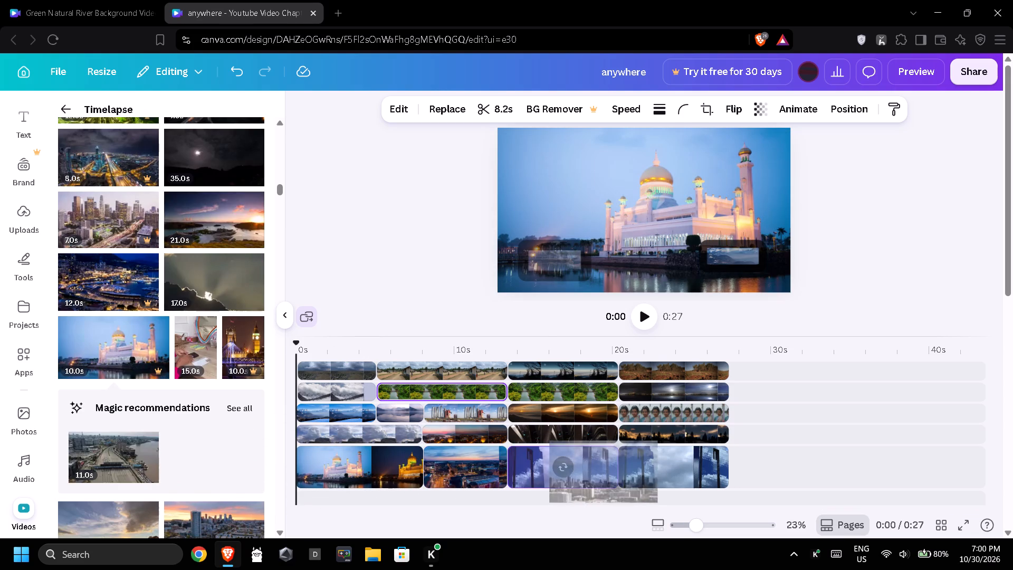
Replace the fourth scene's dusk skyline overlay with the 50.0-second airport clip.
scroll(173, 440, down, 2)
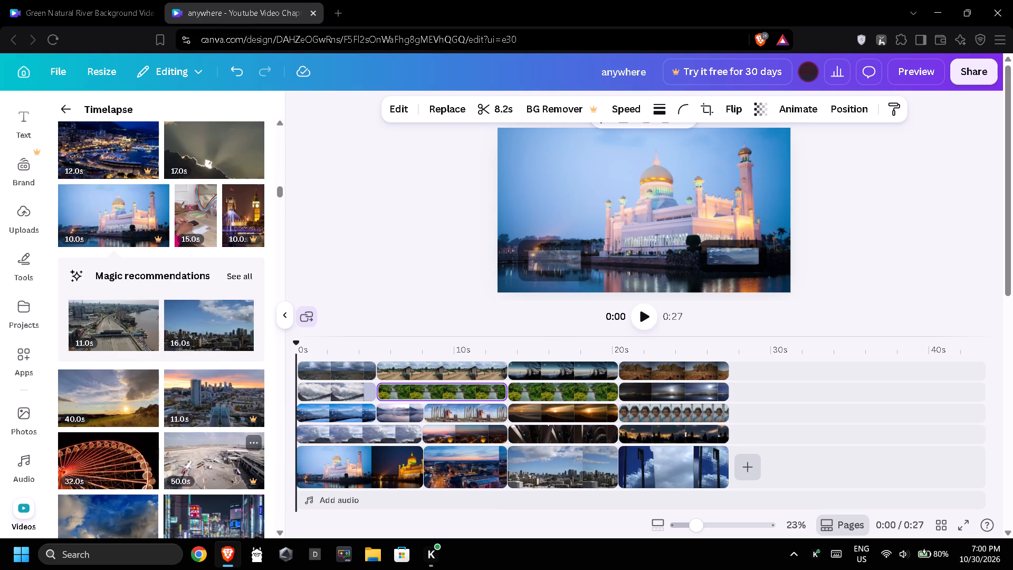
drag(187, 455, 681, 423)
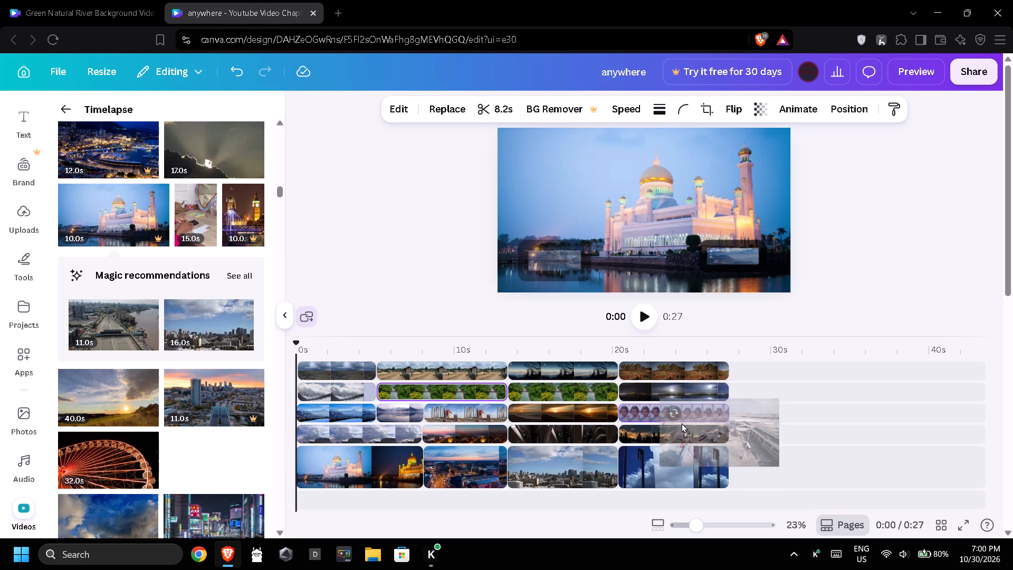
drag(681, 423, 675, 430)
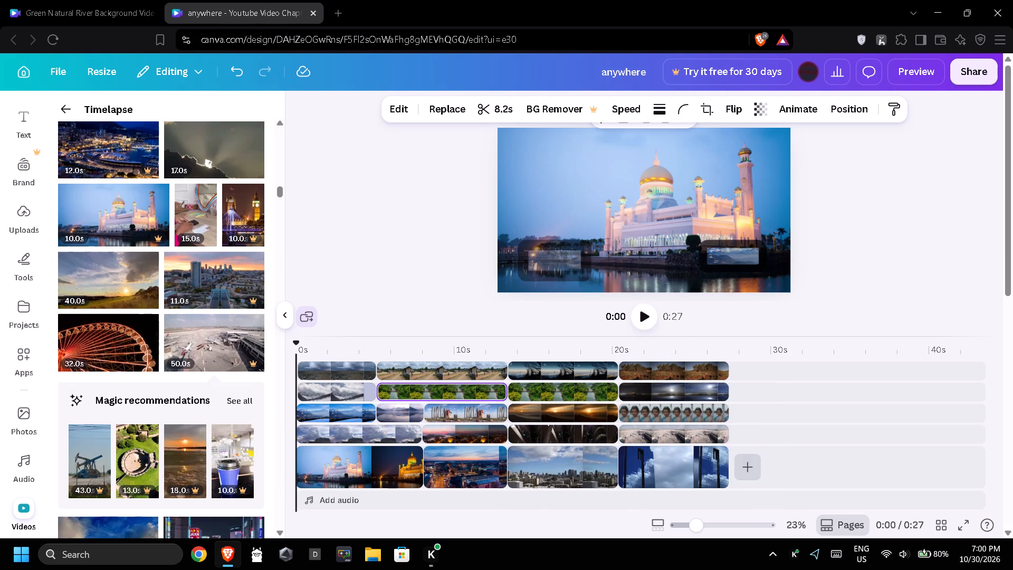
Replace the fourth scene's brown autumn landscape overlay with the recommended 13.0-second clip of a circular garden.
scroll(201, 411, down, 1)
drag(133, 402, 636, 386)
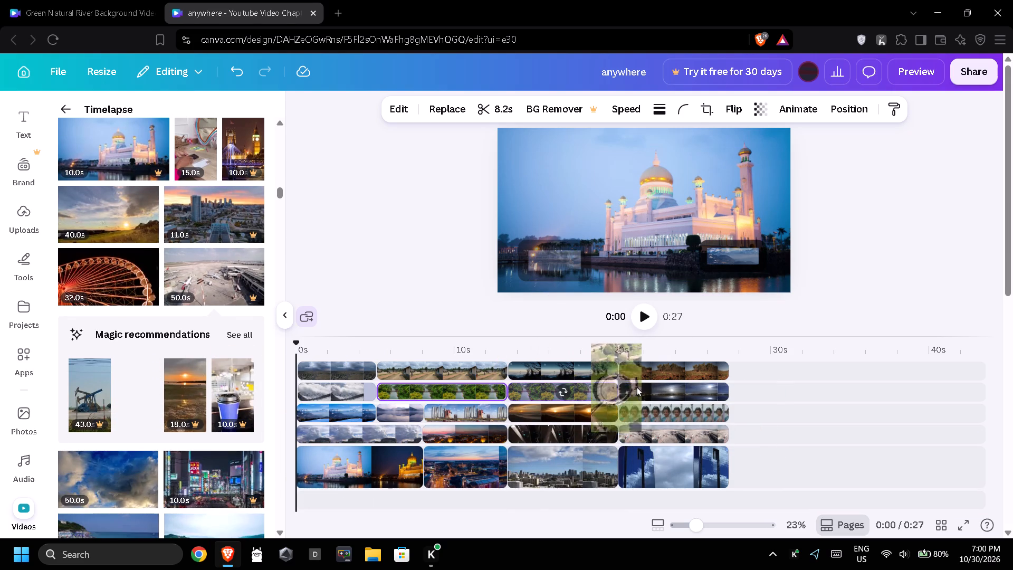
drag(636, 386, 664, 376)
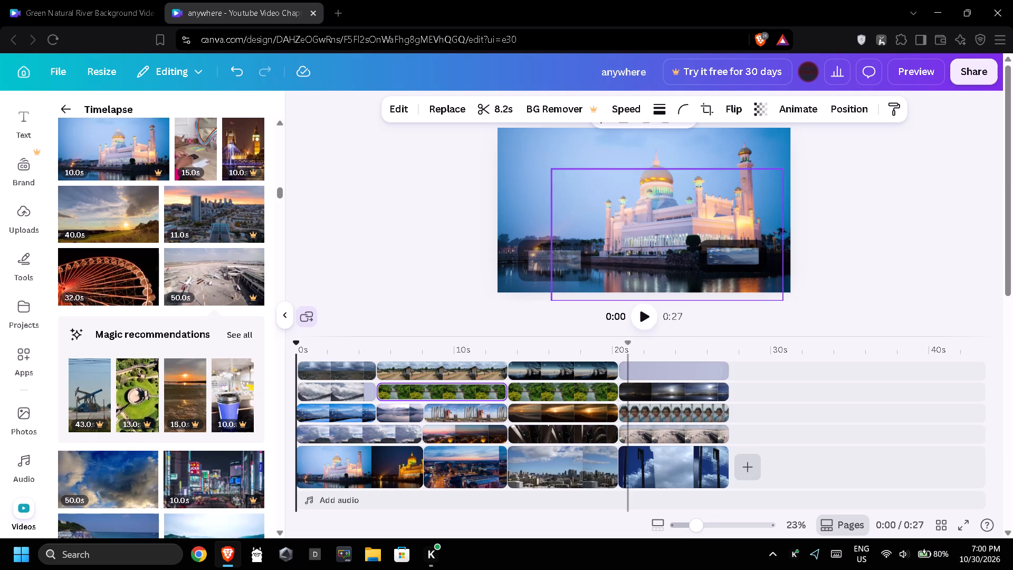
Replace the fourth scene's overlay showing a person with the 10.0-second clip of a neon-lit city street.
drag(219, 474, 705, 396)
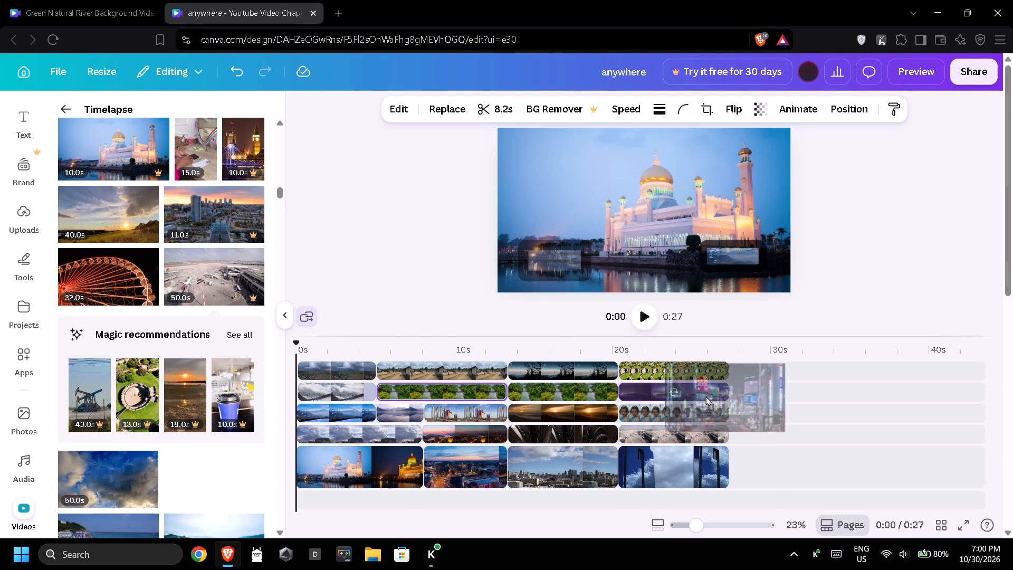
drag(705, 396, 675, 408)
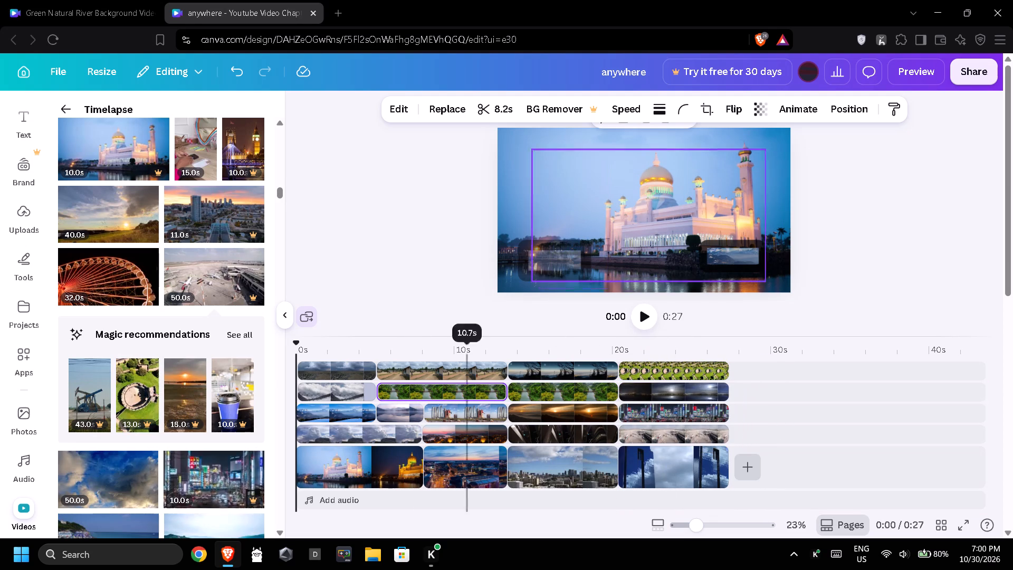
Replace the third scene's sunset overlay with the 17.0-second mountain lake clip and its lowest dark overlay with the 26.0-second moon clip.
scroll(206, 411, down, 4)
drag(188, 441, 572, 388)
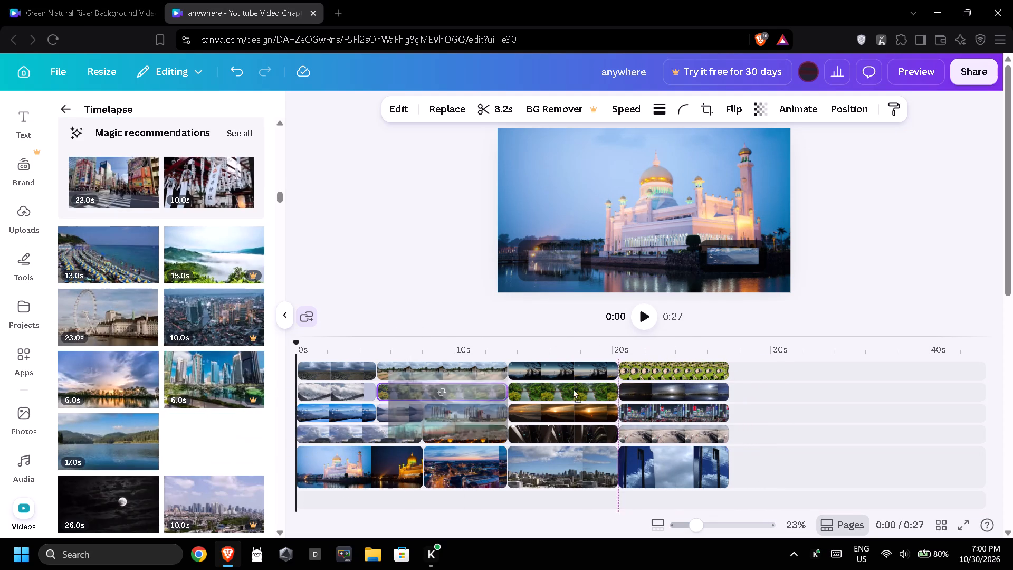
drag(572, 388, 564, 408)
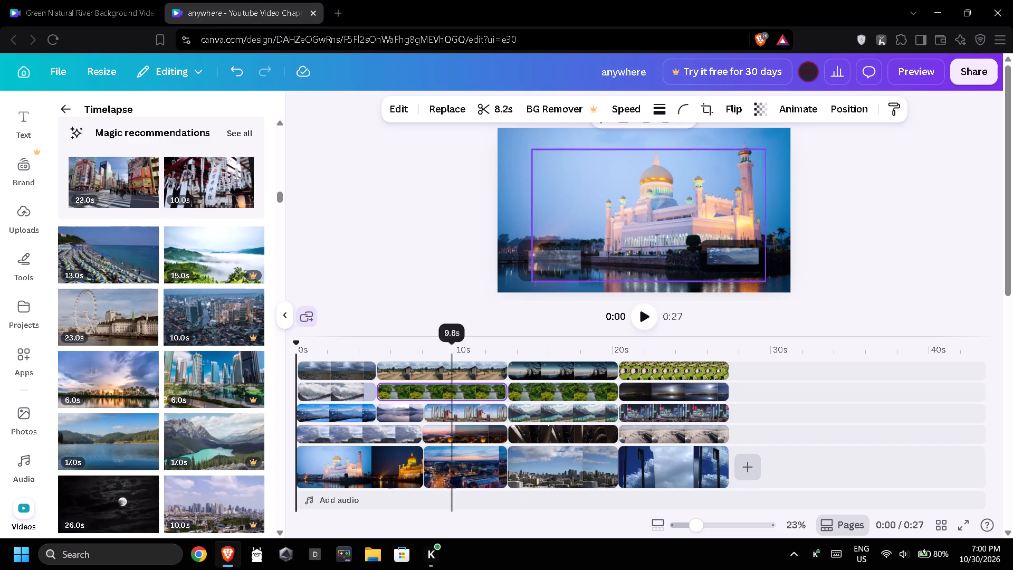
drag(119, 505, 506, 383)
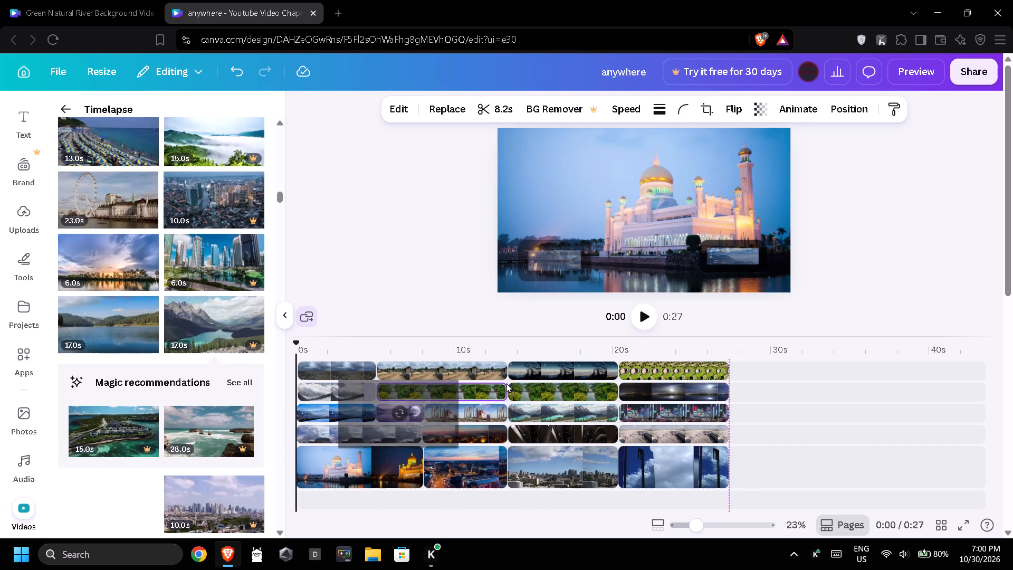
drag(506, 383, 550, 430)
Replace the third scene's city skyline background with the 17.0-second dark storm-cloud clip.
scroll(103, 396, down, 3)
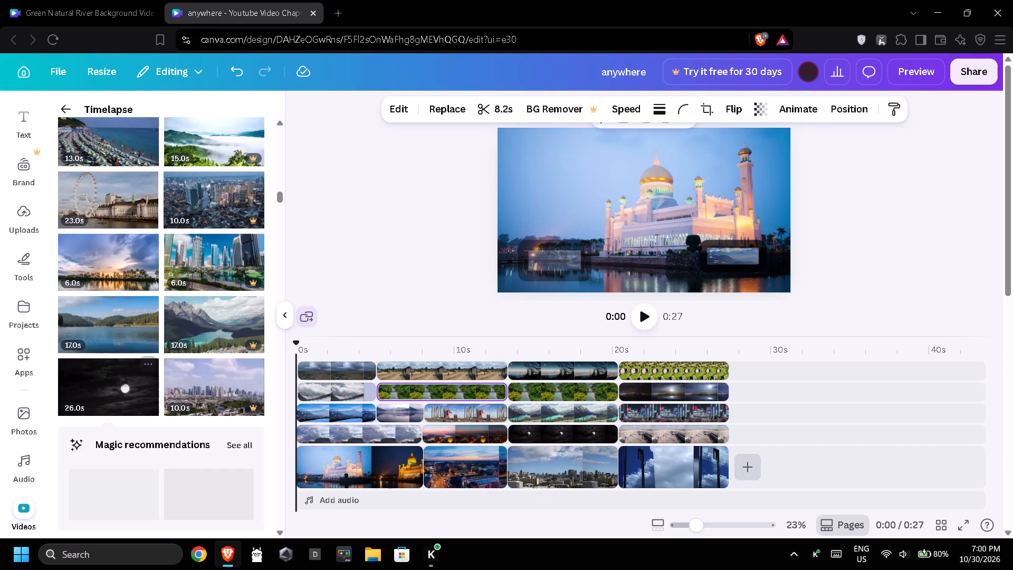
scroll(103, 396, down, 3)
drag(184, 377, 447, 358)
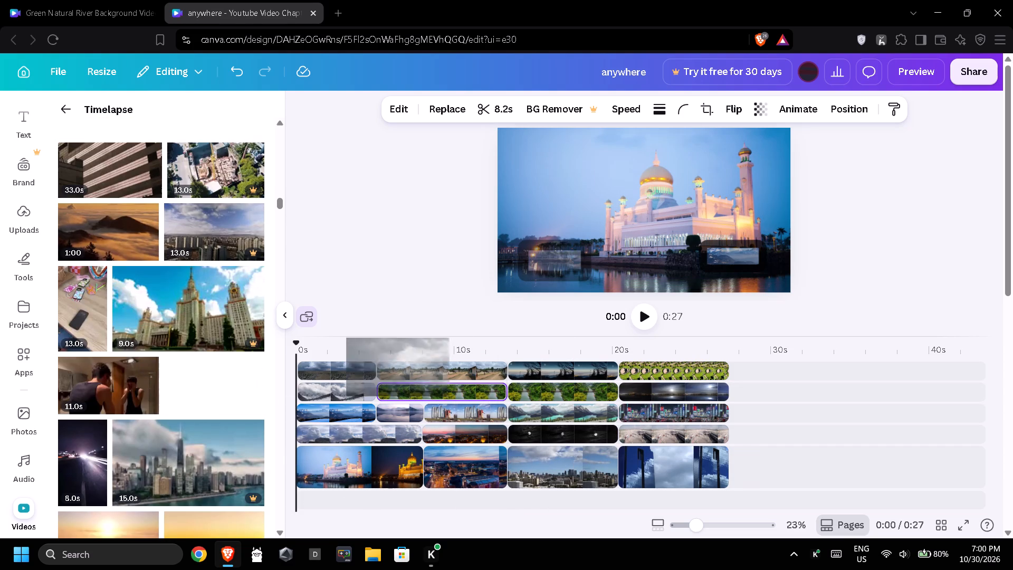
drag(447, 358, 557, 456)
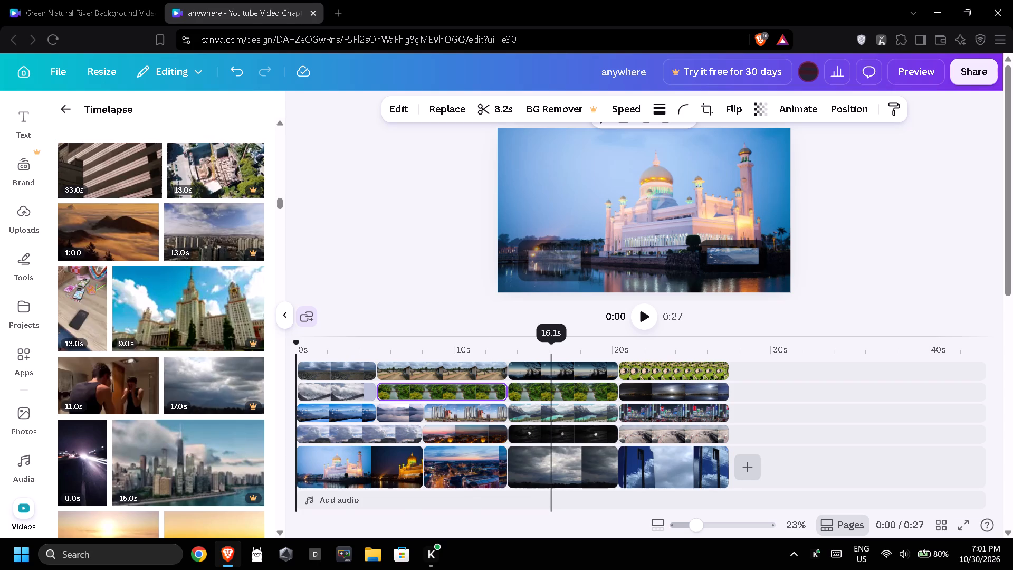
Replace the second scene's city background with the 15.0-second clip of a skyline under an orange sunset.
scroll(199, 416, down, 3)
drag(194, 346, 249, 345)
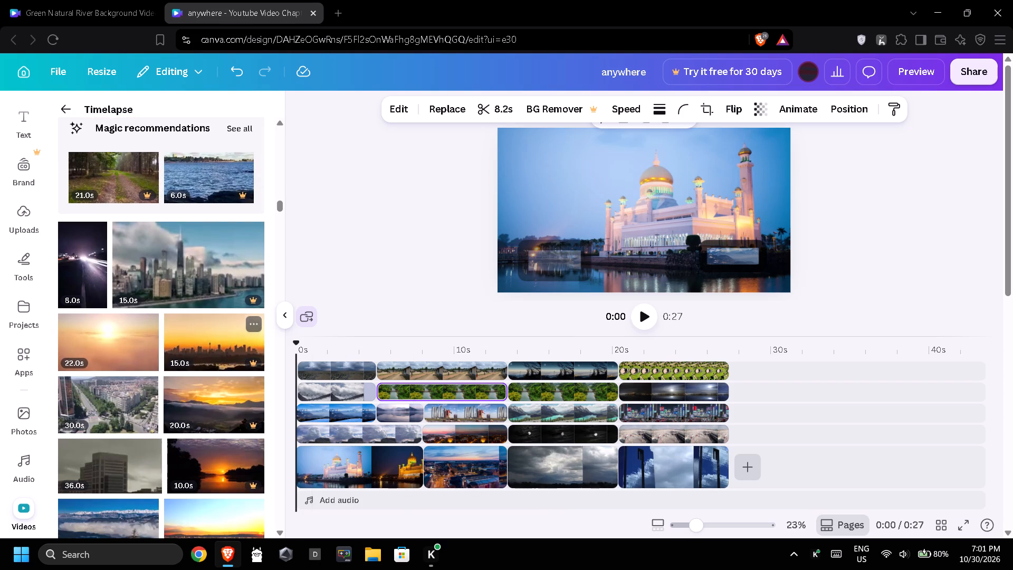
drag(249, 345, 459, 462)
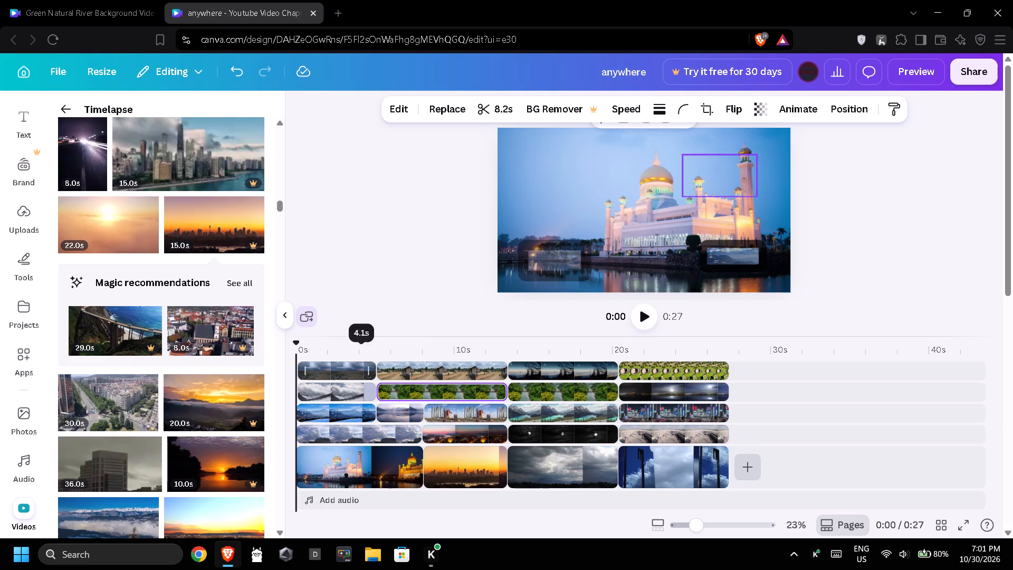
Replace the second scene's city buildings overlay with the 12.0-second clip of rocky mountains under clouds.
scroll(173, 410, down, 4)
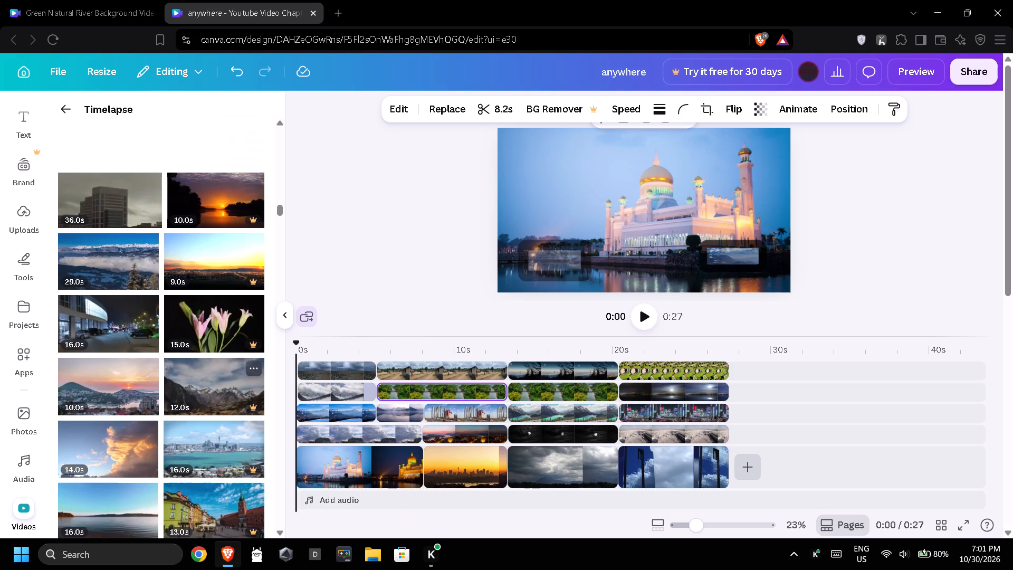
drag(189, 392, 465, 417)
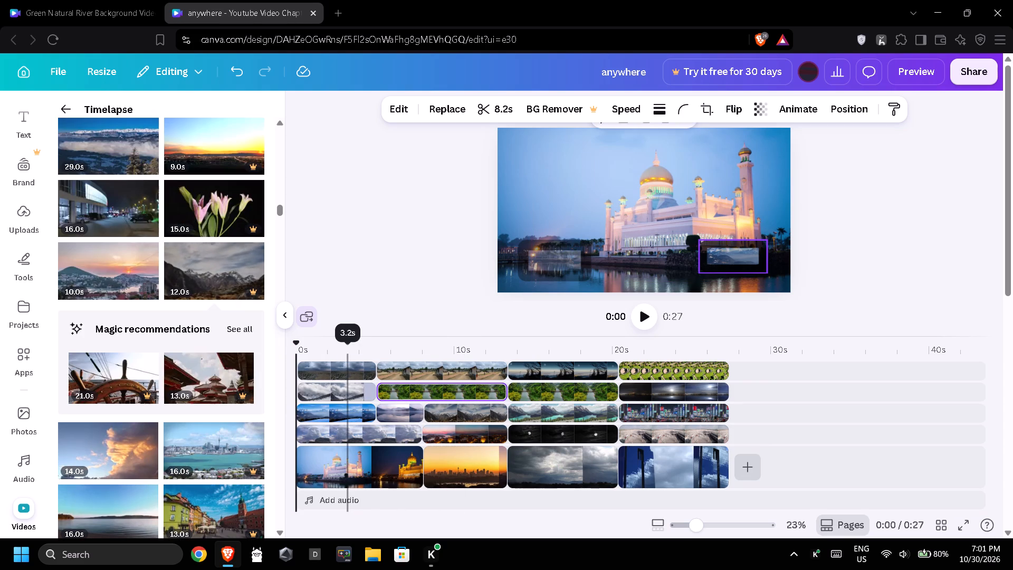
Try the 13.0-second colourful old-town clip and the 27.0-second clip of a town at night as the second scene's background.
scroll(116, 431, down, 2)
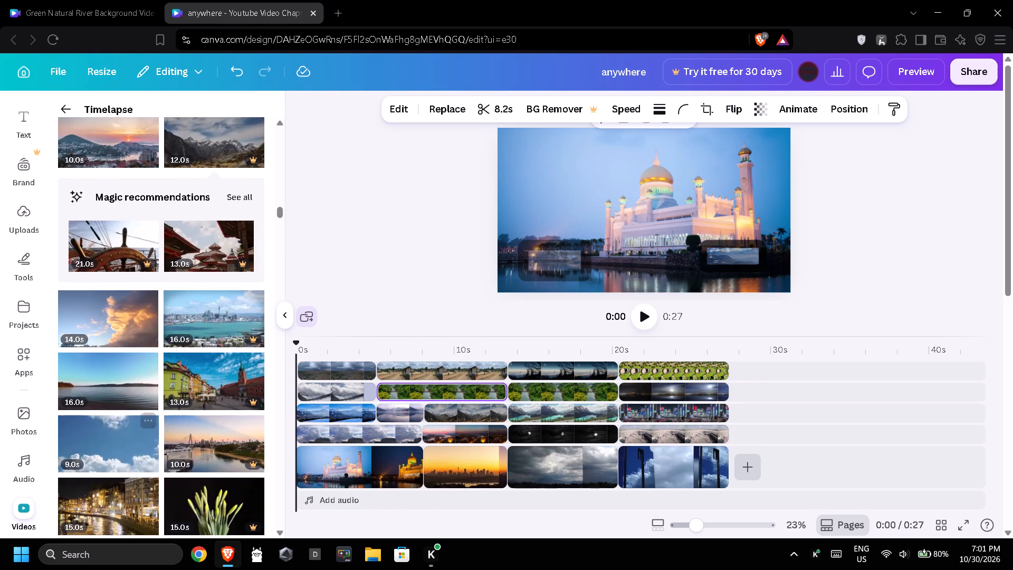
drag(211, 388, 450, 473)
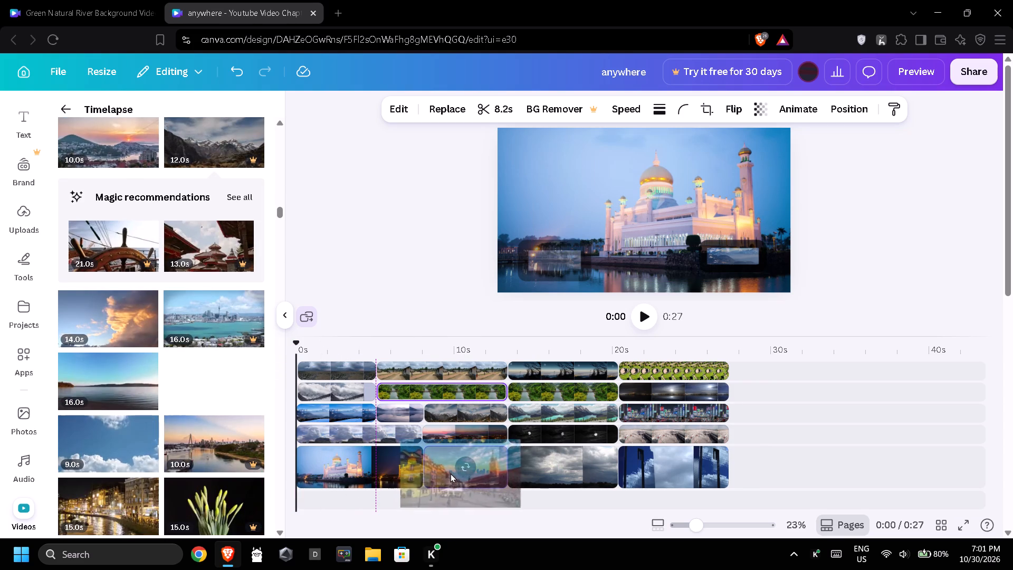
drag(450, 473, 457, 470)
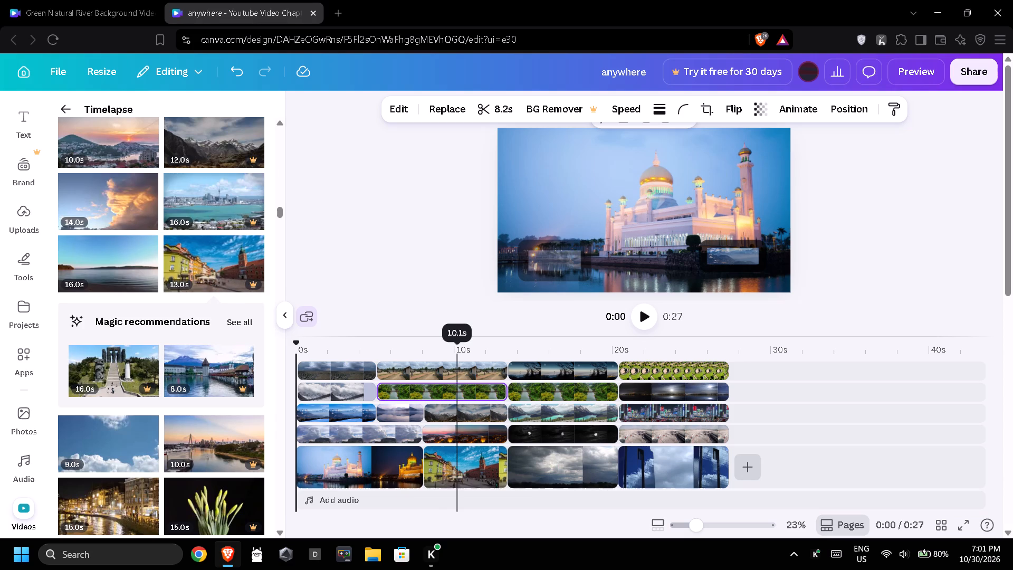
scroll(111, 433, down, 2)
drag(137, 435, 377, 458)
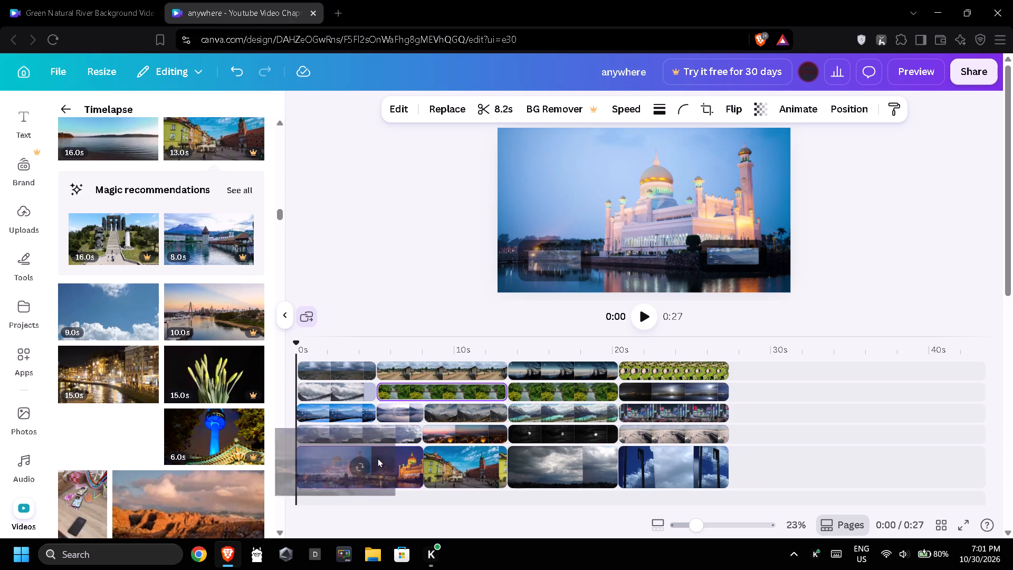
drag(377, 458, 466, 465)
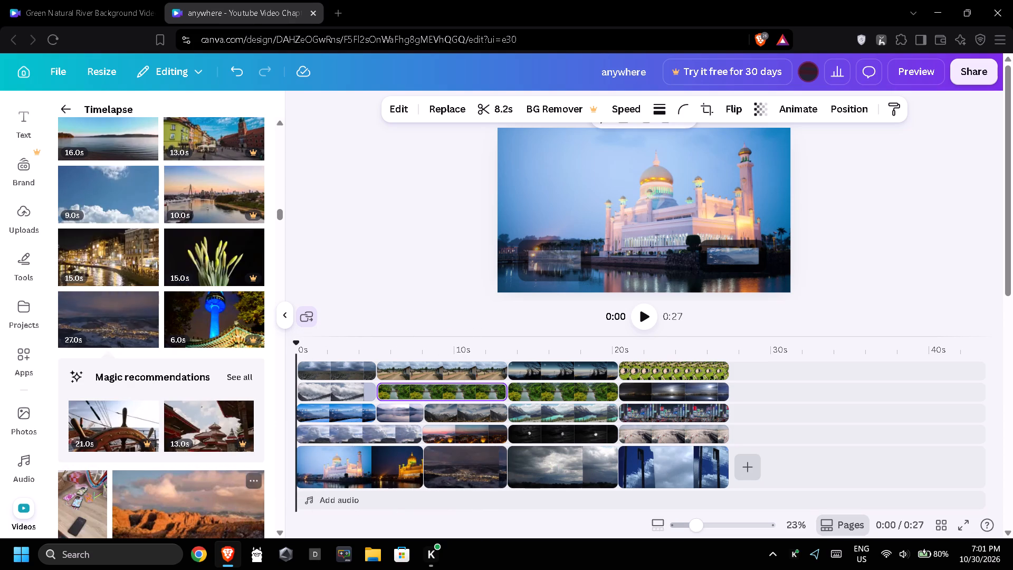
Replace the third scene's background with the recommended 13.0-second temple clip and the fourth scene's with the 21.0-second ship's wheel clip.
drag(205, 424, 553, 455)
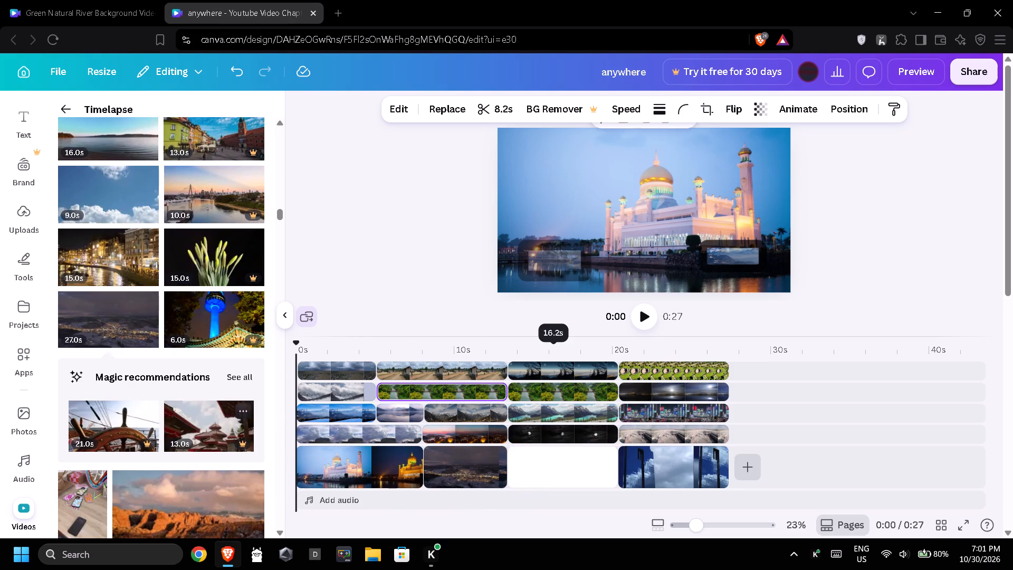
drag(127, 424, 447, 436)
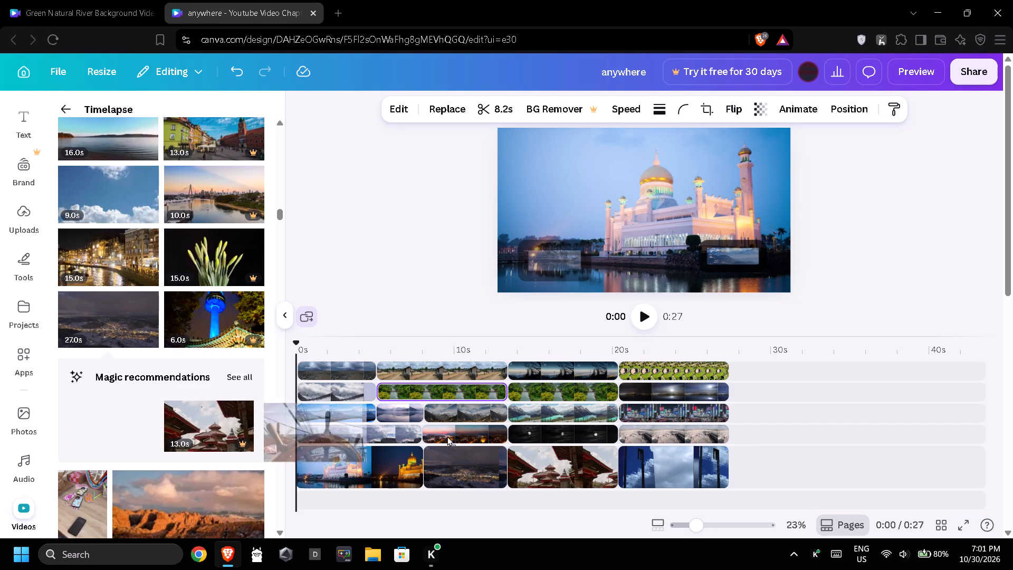
drag(447, 436, 679, 465)
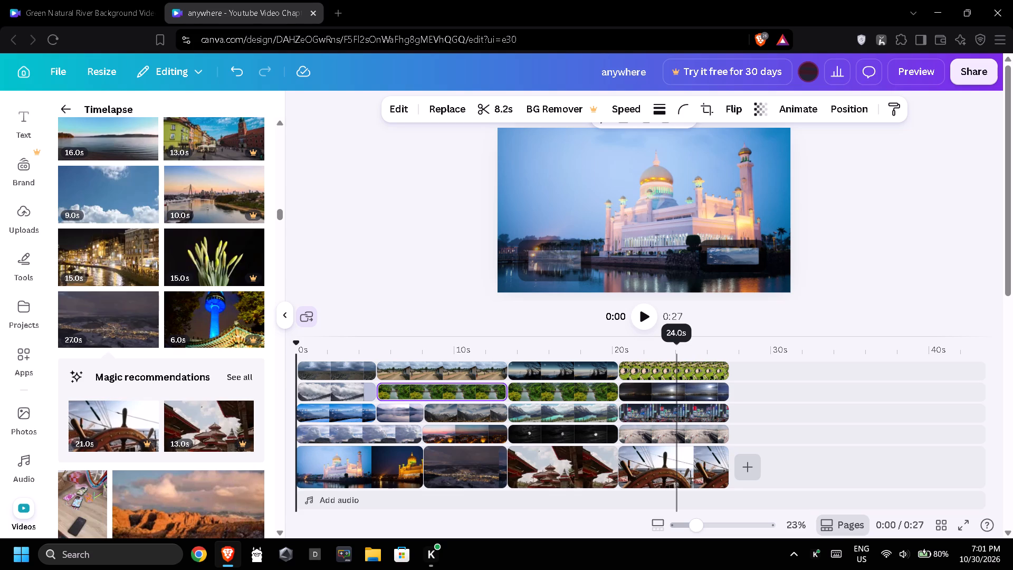
Replace the second scene's night-town background with the 17.0-second clip of a sunlit snowy mountain peak.
scroll(168, 391, down, 4)
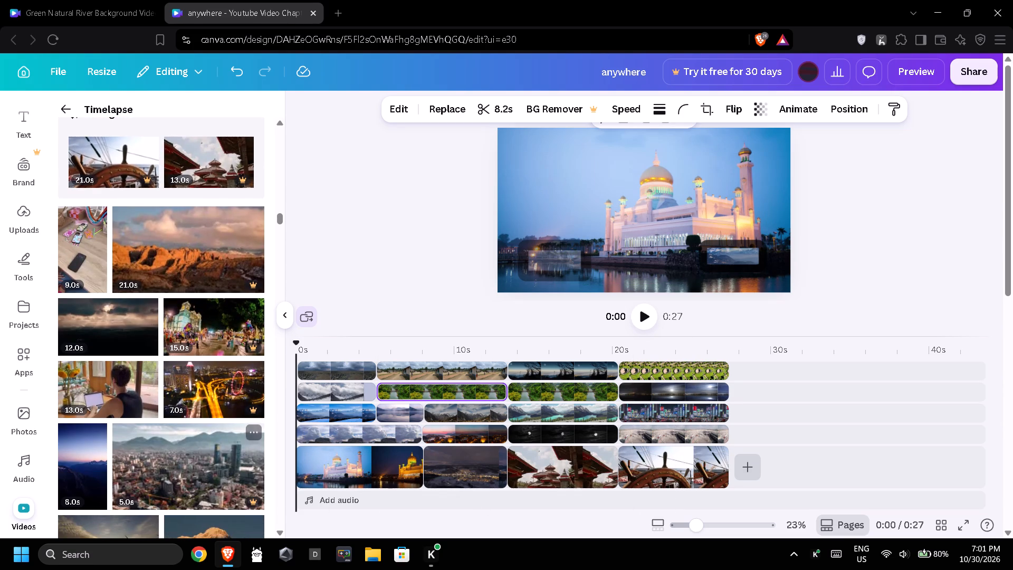
scroll(101, 467, down, 1)
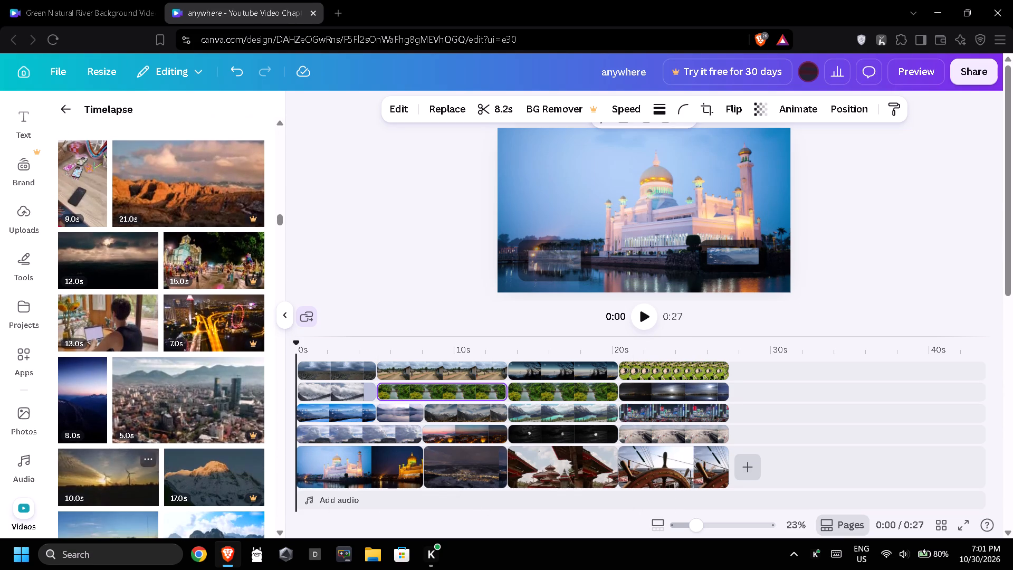
drag(176, 467, 408, 452)
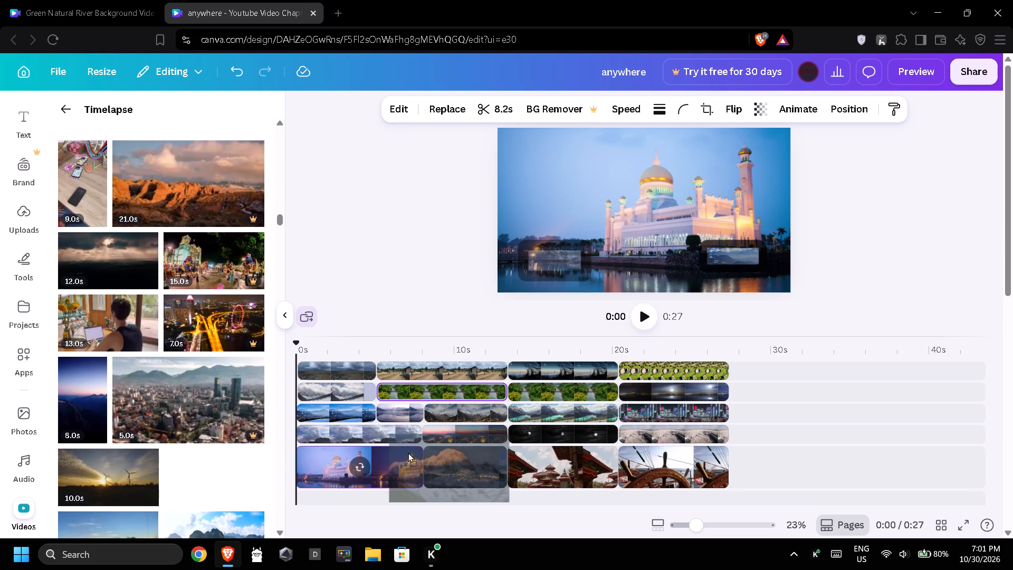
drag(408, 452, 461, 462)
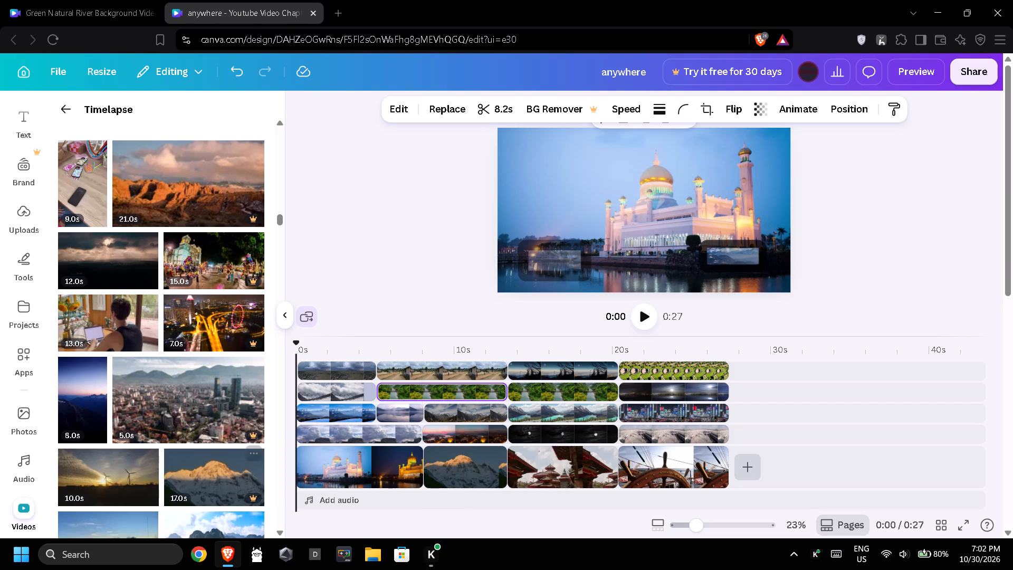
Replace the fourth scene's circular garden overlay with the recommended 33.0-second clip of a purple flower field.
scroll(167, 410, down, 3)
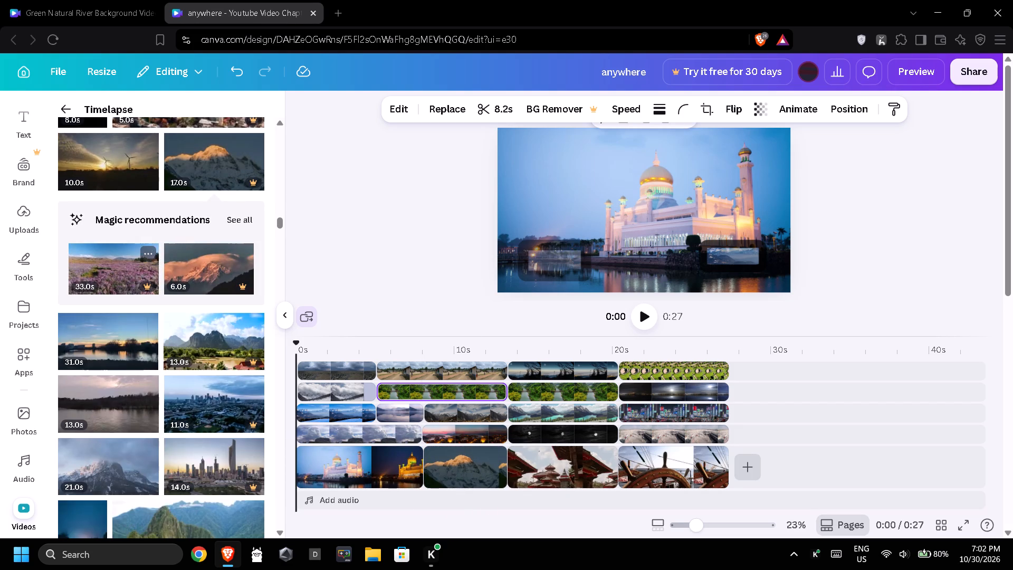
drag(102, 264, 666, 371)
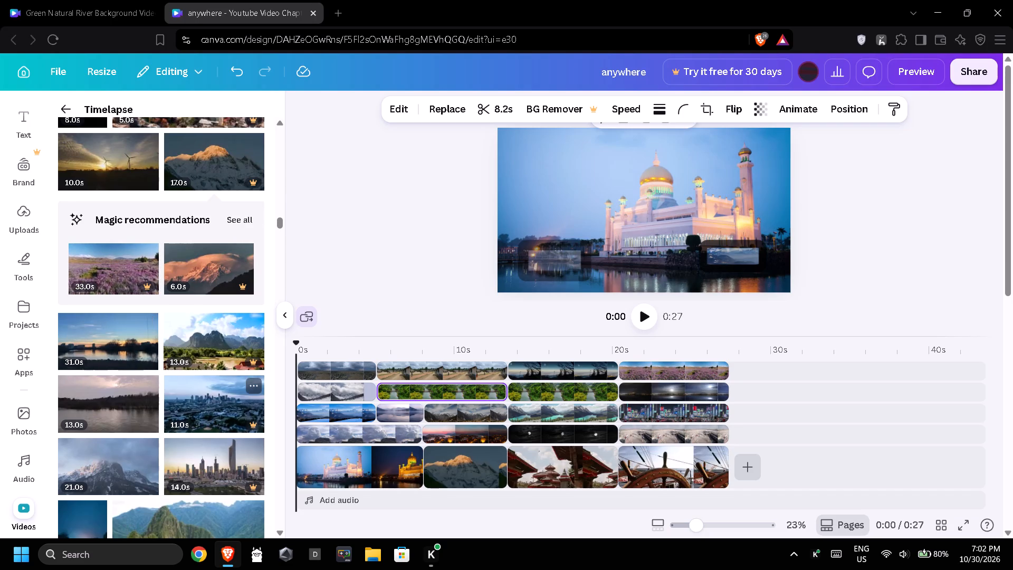
Replace the third scene's green river overlay with the 11.0-second clip of a city skyline in blue light.
drag(180, 400, 551, 391)
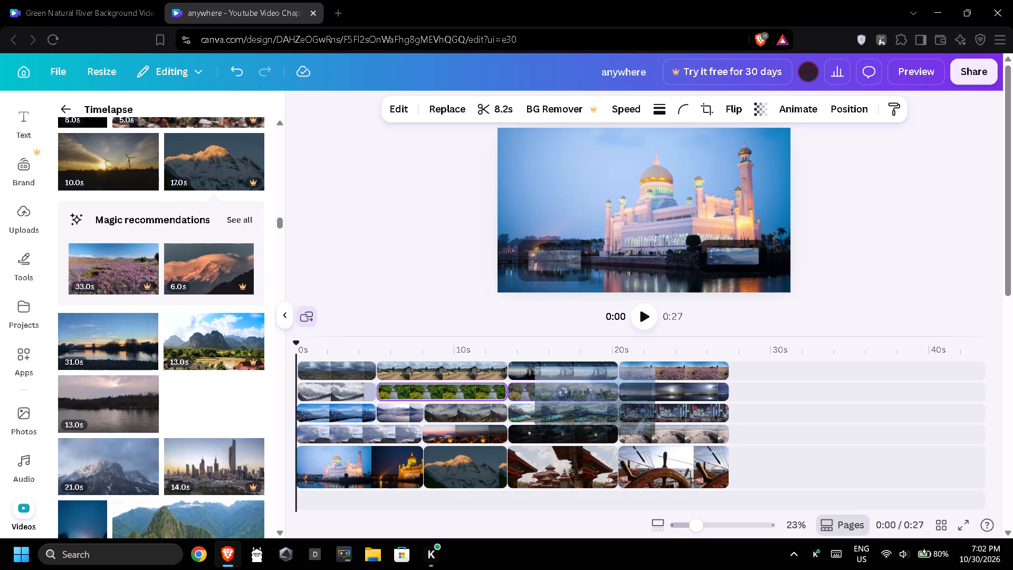
Replace the third scene's temple background with the 18.0-second clip of green mountain ruins.
scroll(225, 443, down, 4)
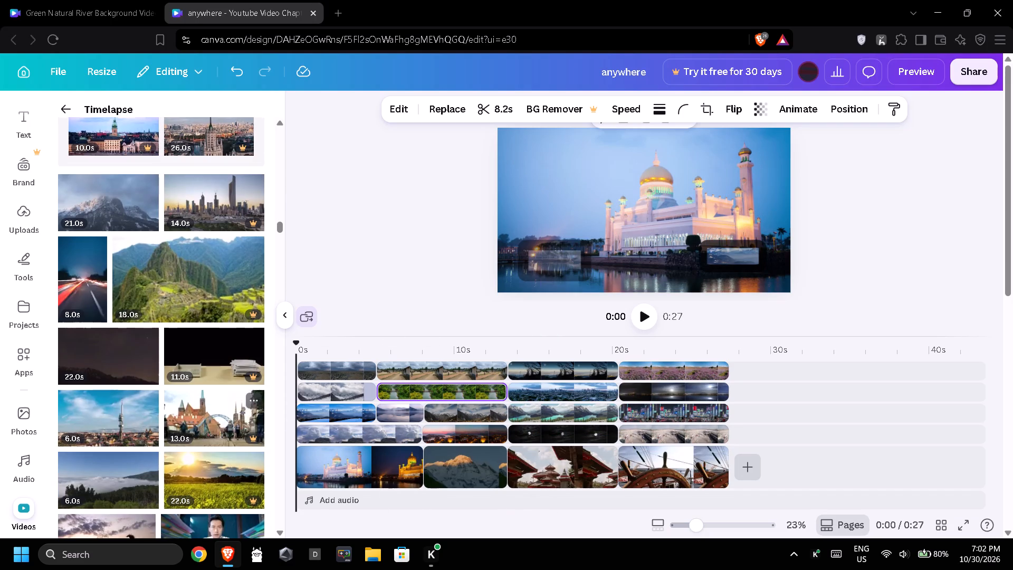
drag(160, 294, 257, 319)
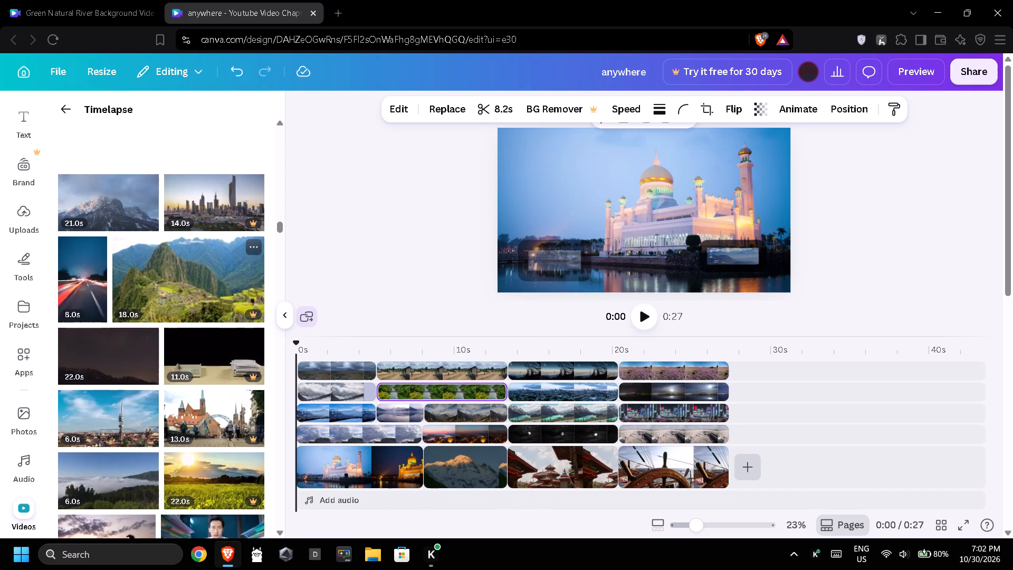
drag(257, 319, 542, 465)
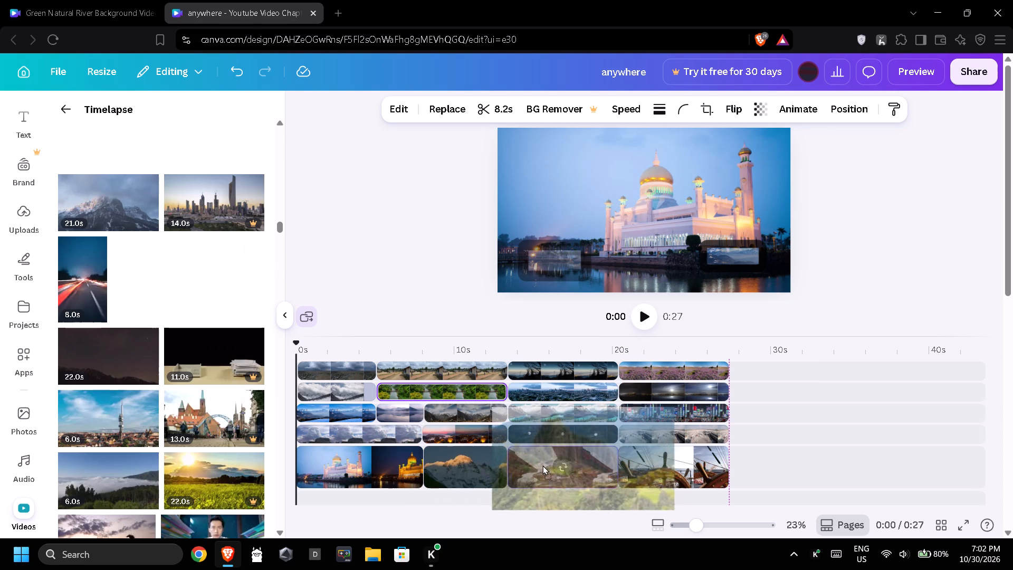
Place the 18.0-second clip of green mountain ruins as the third scene's background.
drag(542, 465, 543, 465)
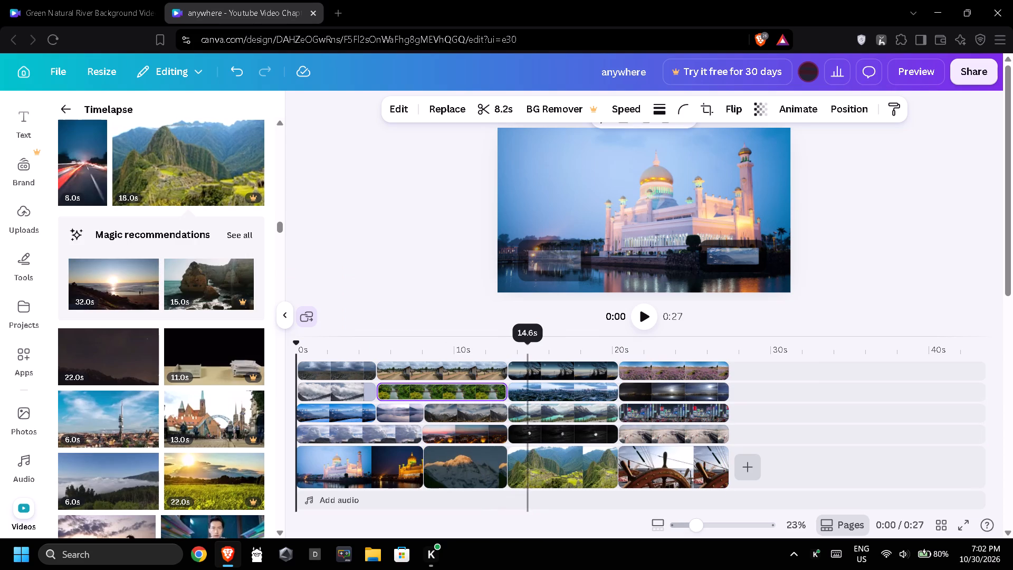
Replace the second scene's snowy mountain peak background with the 22.0-second clip of a sunlit yellow flower field.
scroll(246, 419, down, 1)
drag(211, 421, 458, 465)
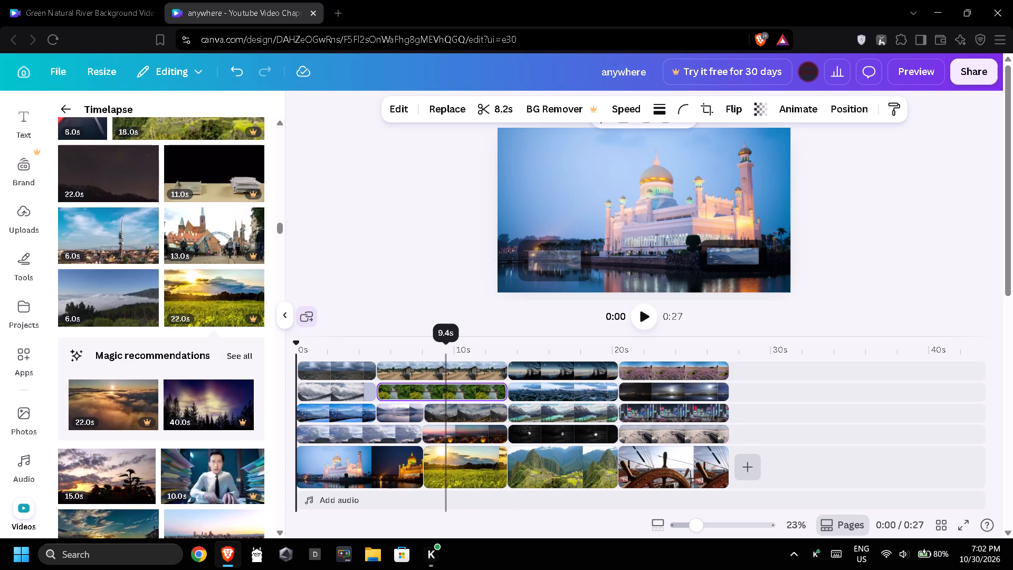
Replace the first scene's mosque background with the 13.0-second clip of a palm-lined city lagoon.
scroll(147, 395, down, 1)
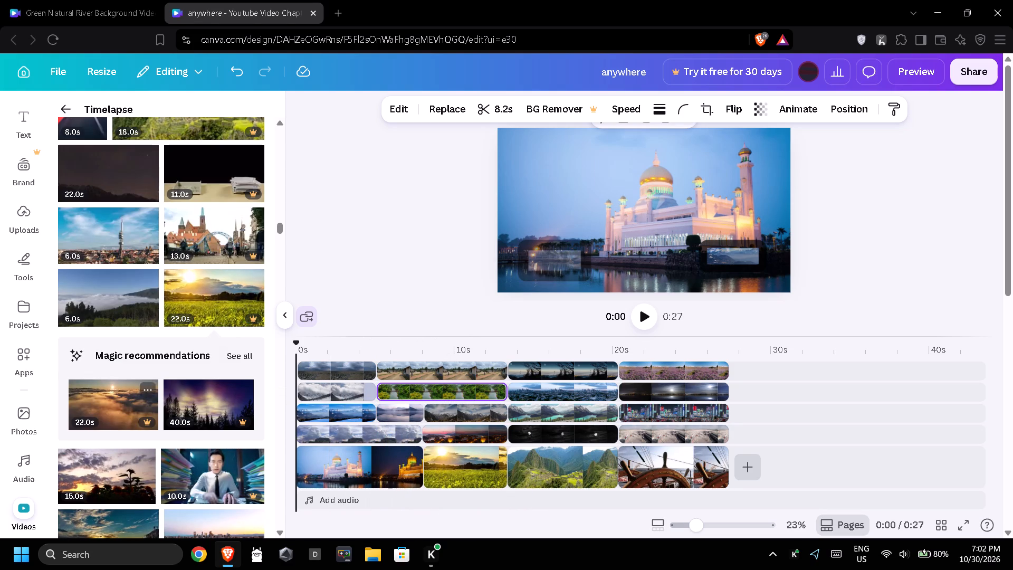
scroll(147, 395, down, 2)
drag(152, 410, 310, 422)
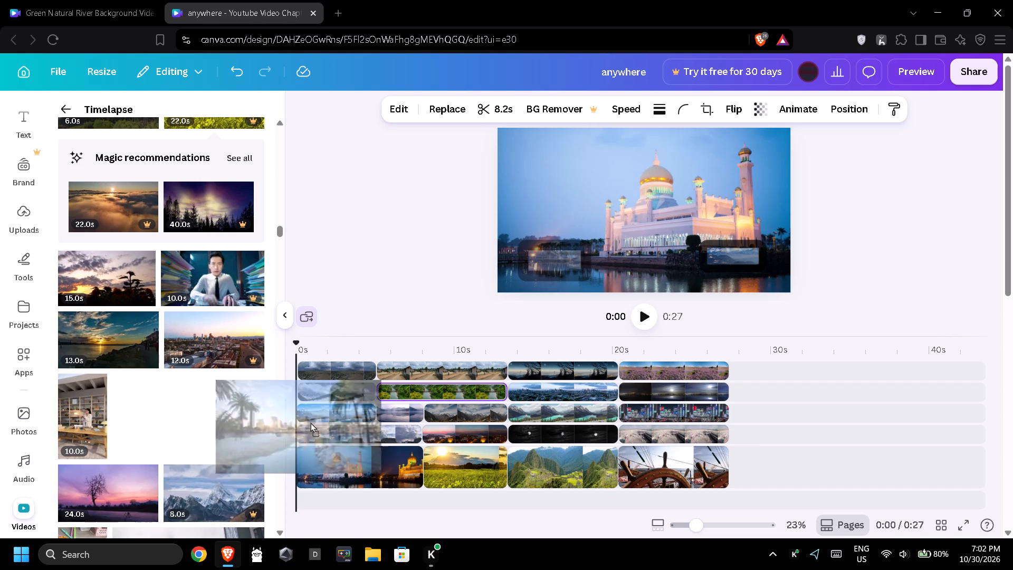
drag(310, 422, 350, 460)
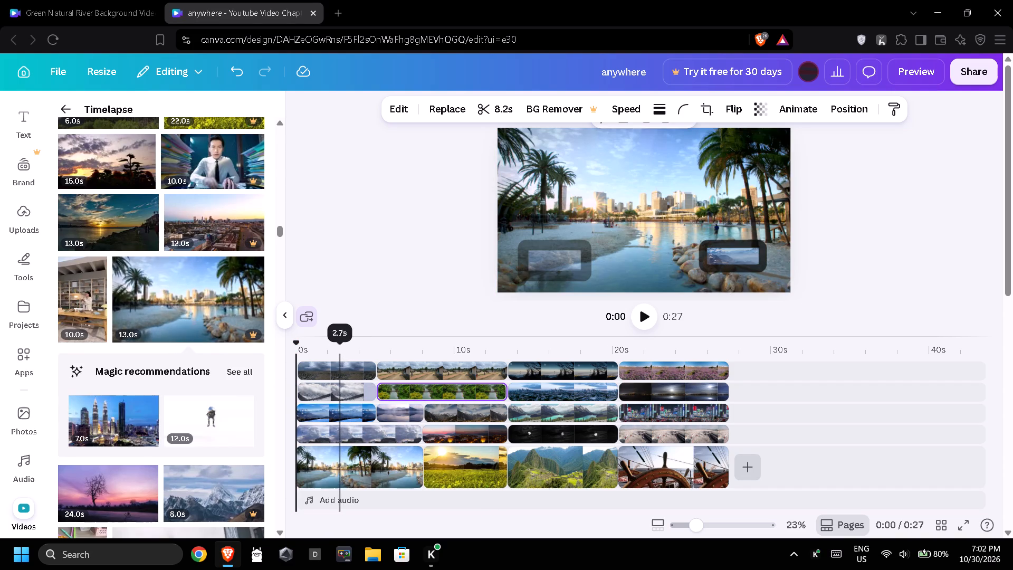
Replace the second scene's orange dusk overlay, directly above its background, with the 24.0-second clip of a bare tree at purple sunset.
drag(122, 488, 396, 450)
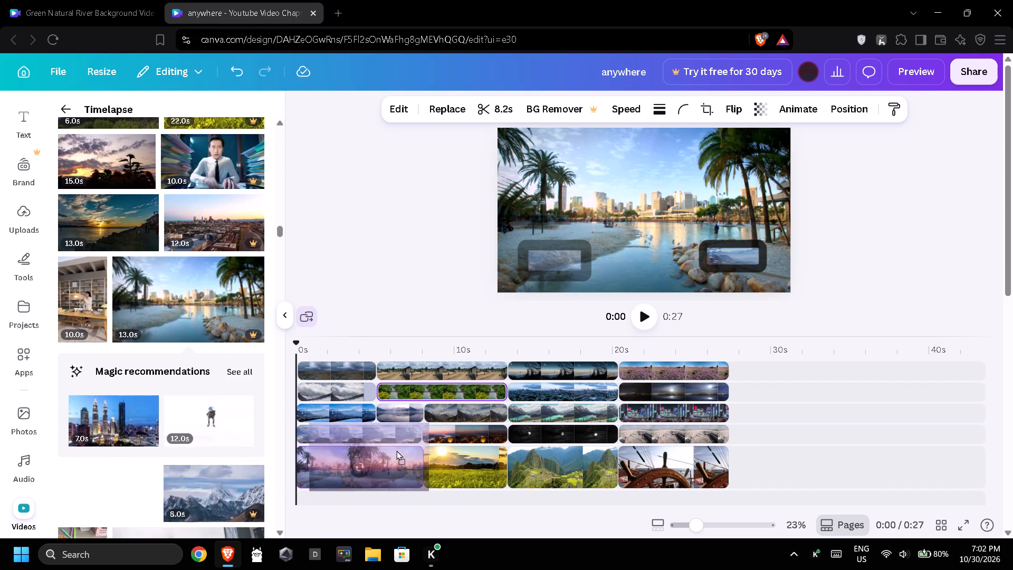
drag(396, 450, 472, 429)
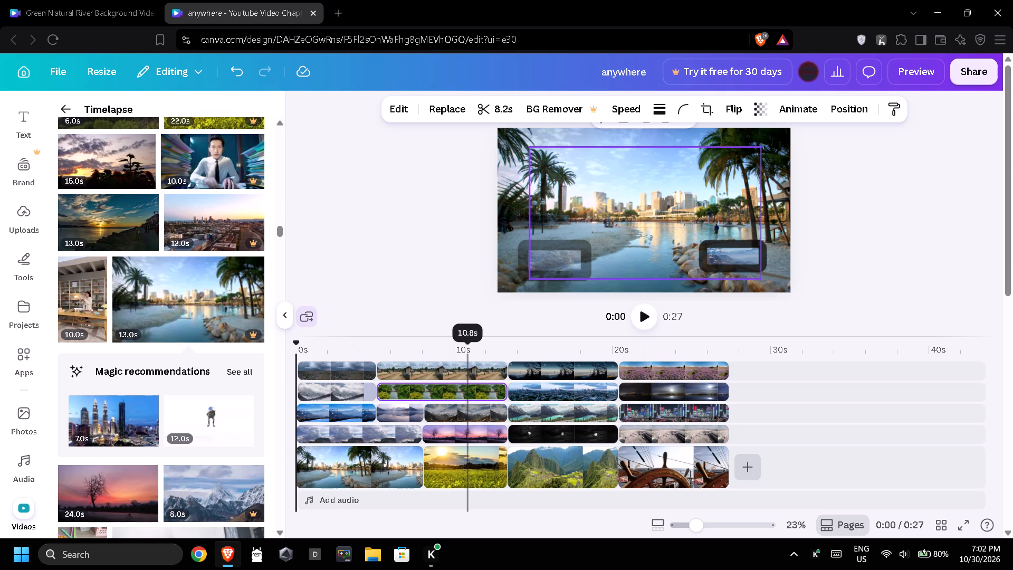
Give the second scene's purple sunset tree overlay a solid stroke with weight 43.
click(468, 429)
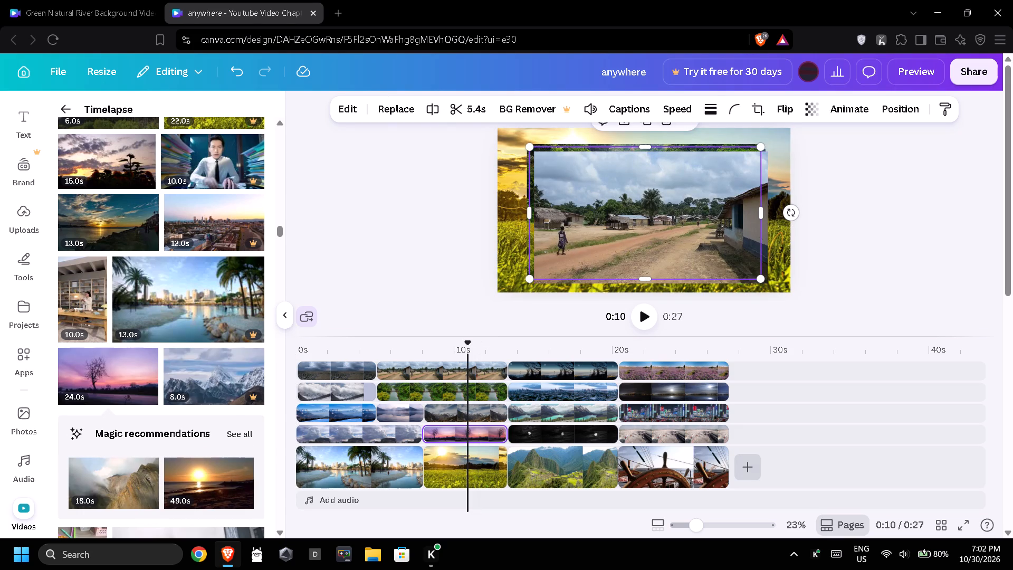
click(702, 108)
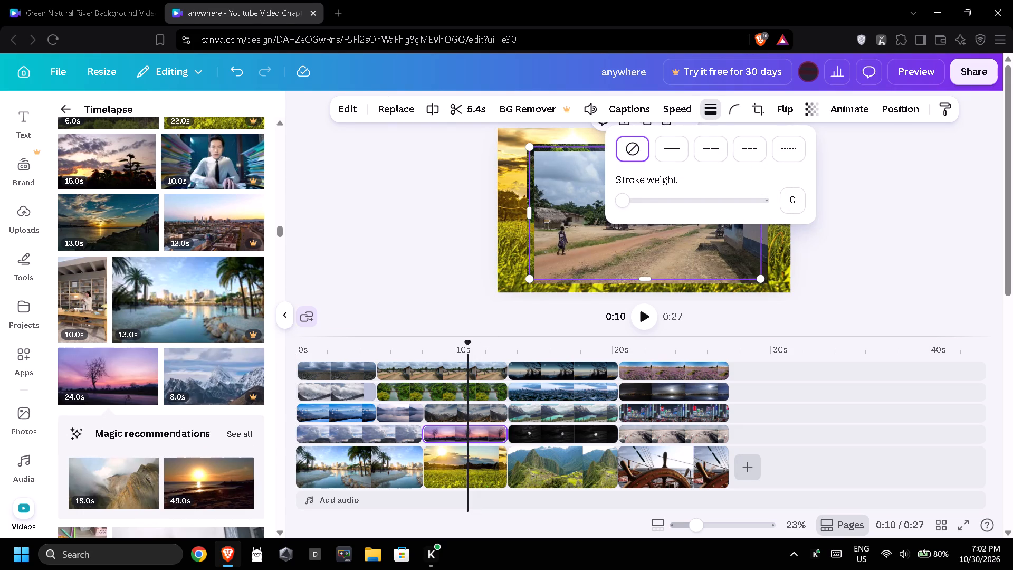
click(675, 190)
click(683, 195)
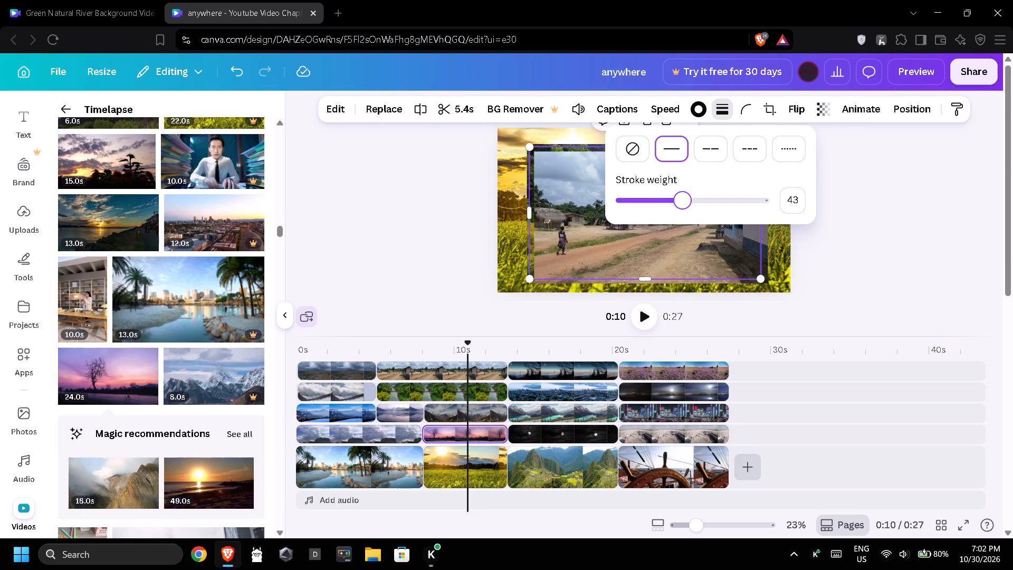
Flip the fourth scene's ship's wheel background vertically.
click(677, 462)
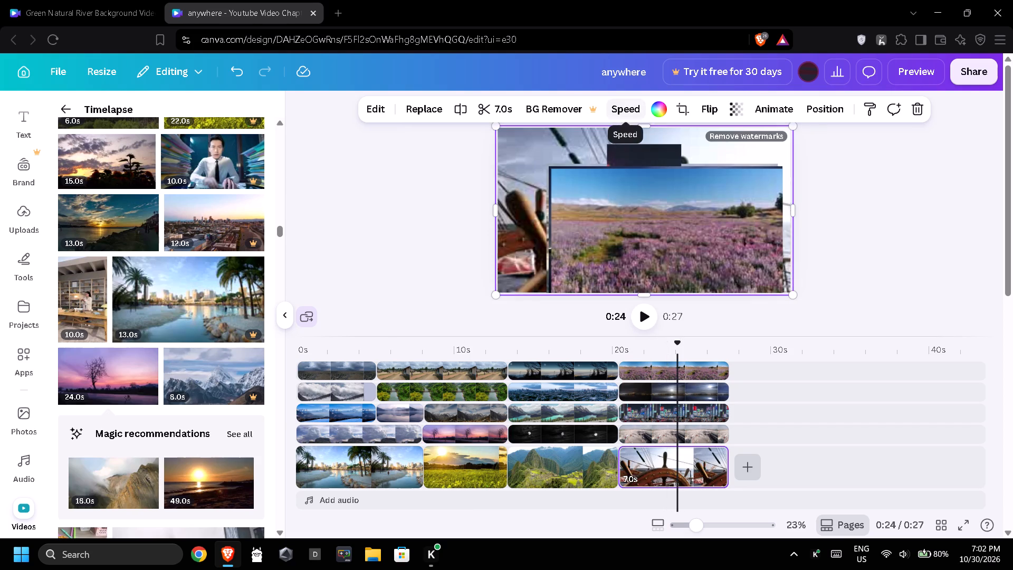
click(708, 108)
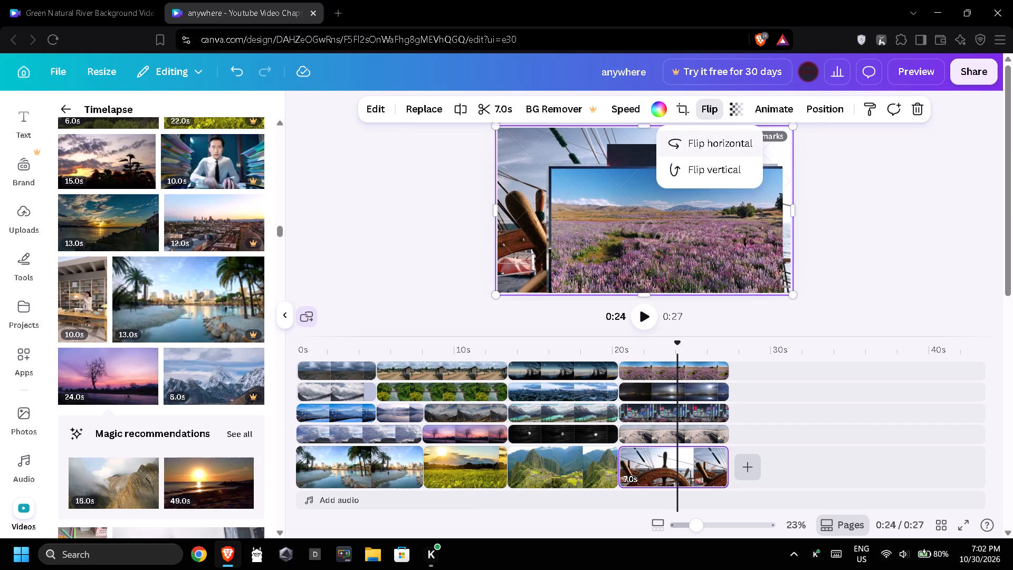
click(705, 169)
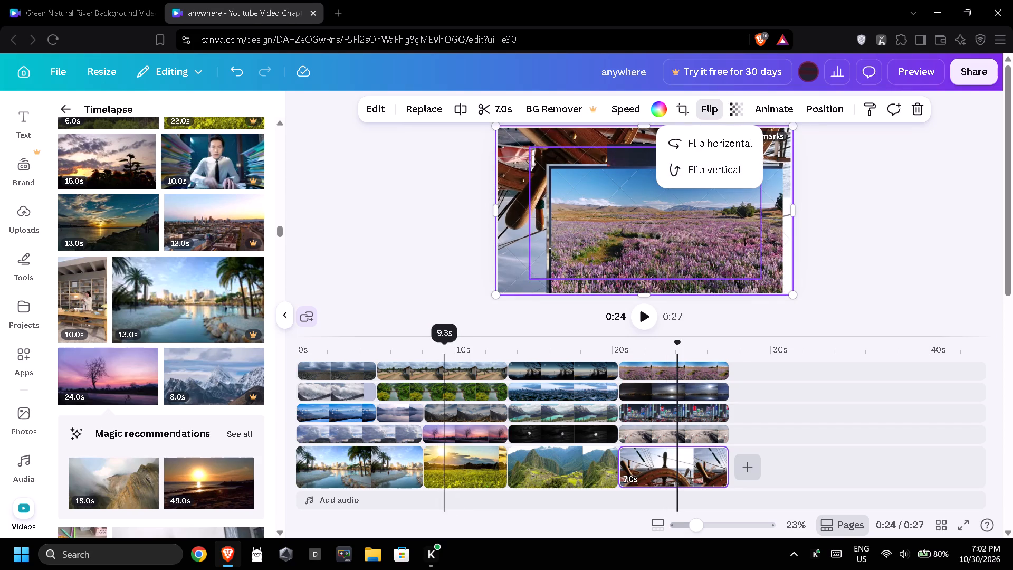
Set the transparency of the second scene's yellow flower field background to 58.
click(452, 463)
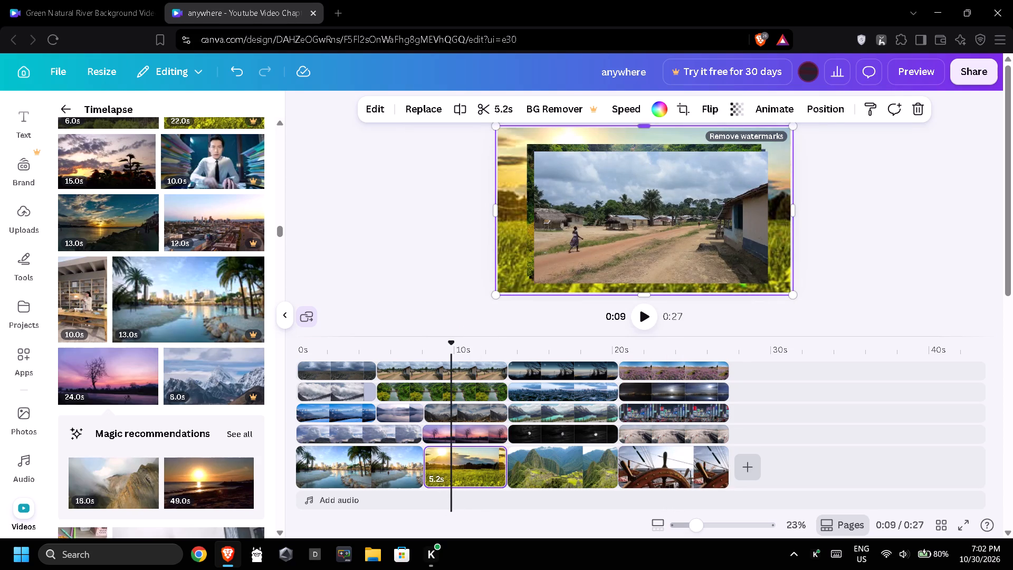
click(732, 112)
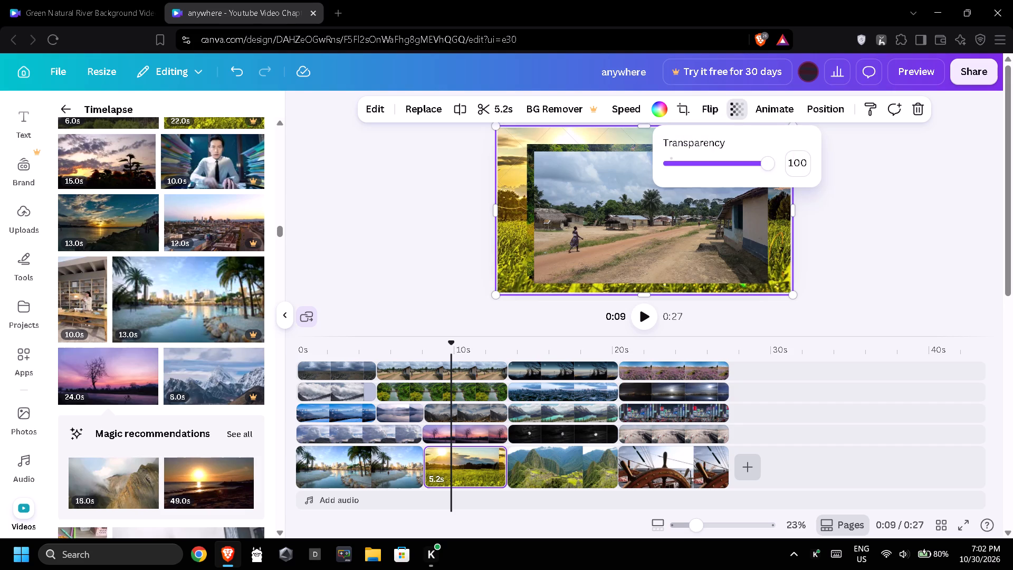
click(727, 164)
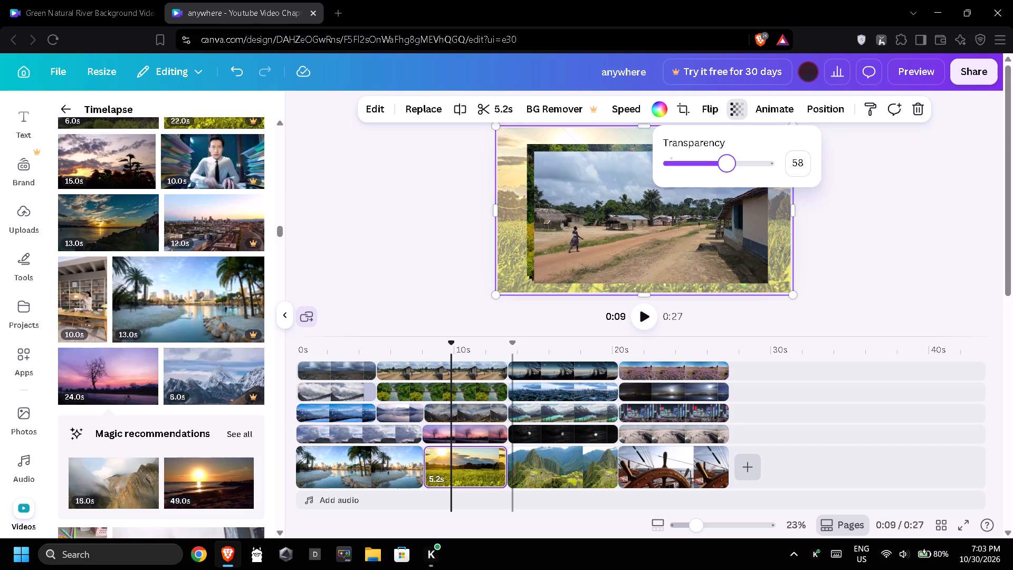
Flip the first scene's palm-lined lagoon background vertically and set its transparency to 52.
click(367, 480)
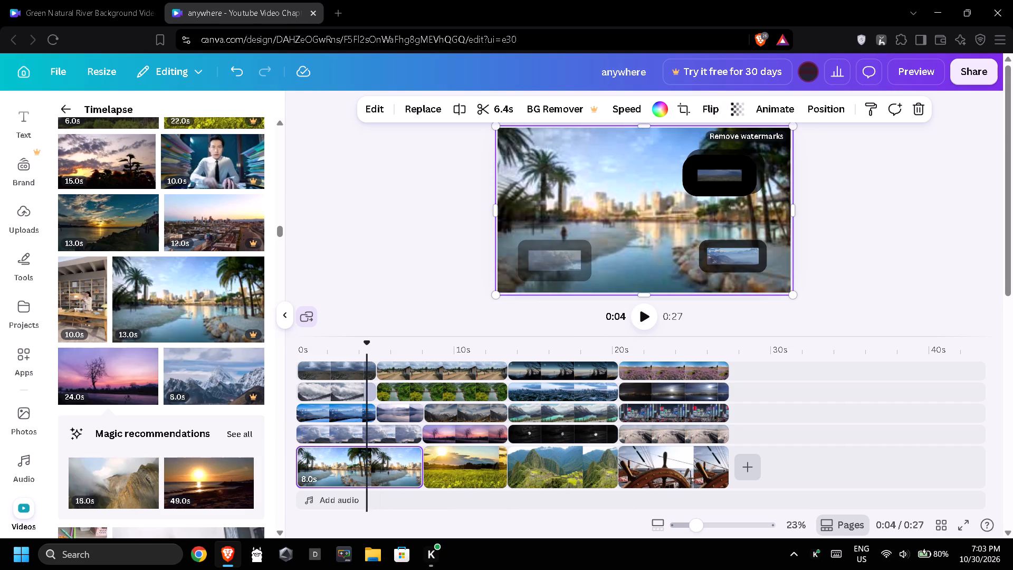
click(716, 114)
click(716, 163)
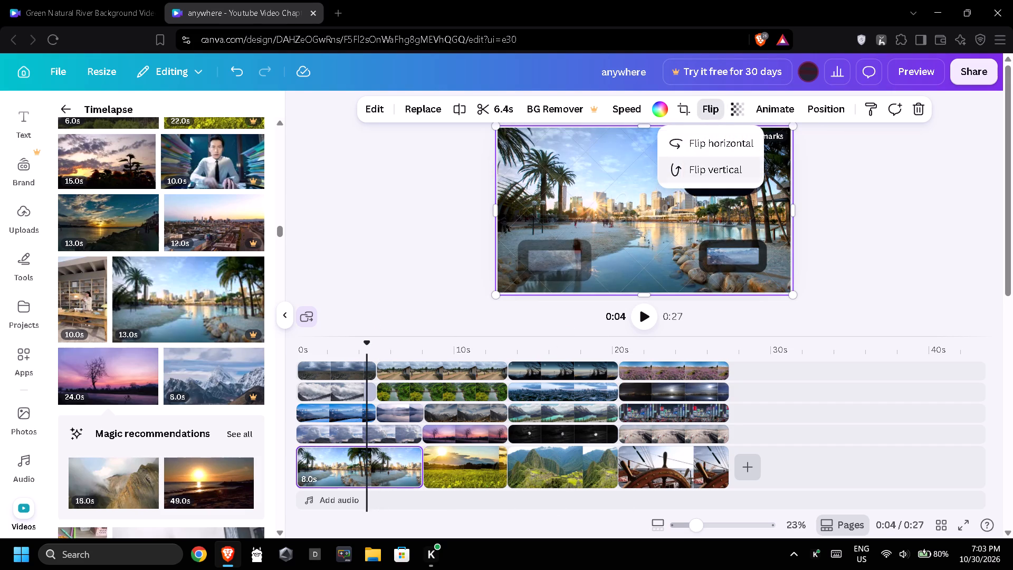
click(733, 108)
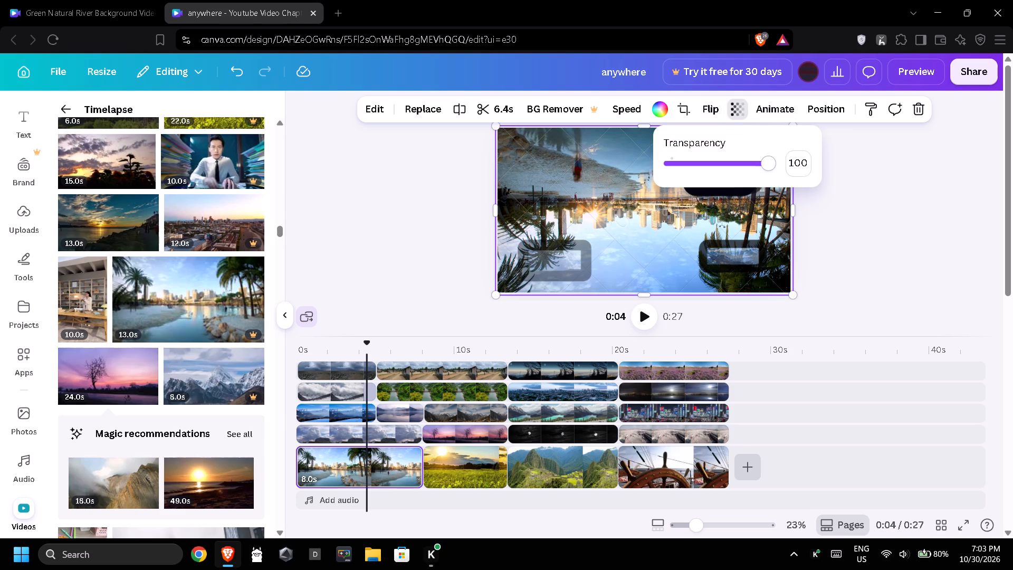
click(722, 164)
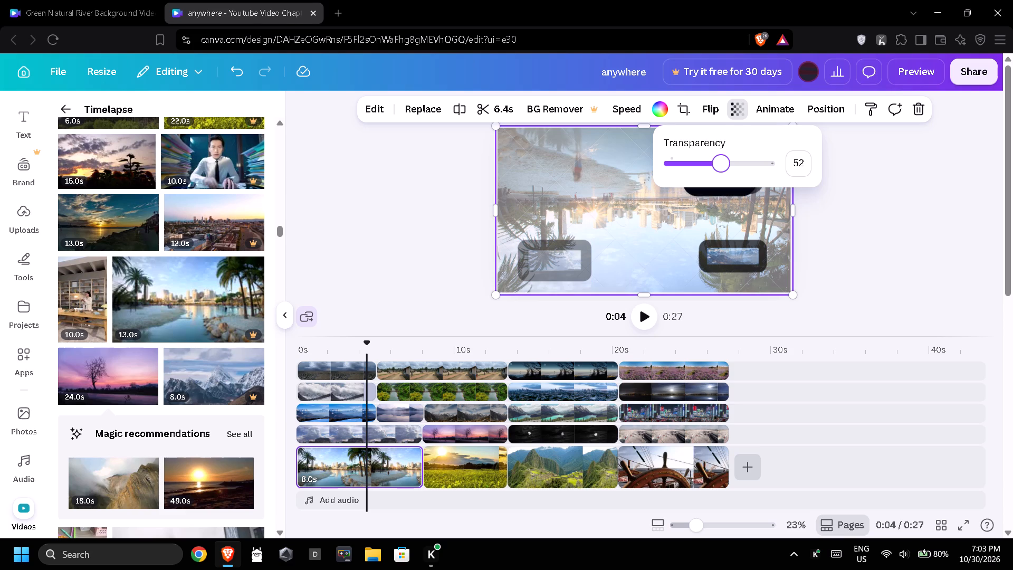
Give the 8.2-second green overlay with yellow flowers a solid stroke of weight 62 and a corner rounding of 90.
click(391, 398)
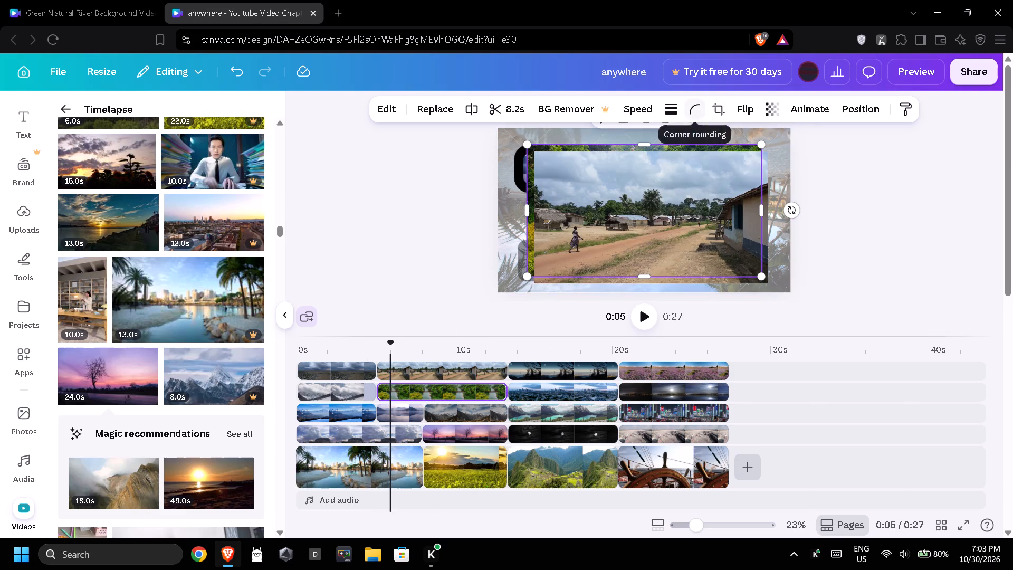
click(678, 110)
click(671, 198)
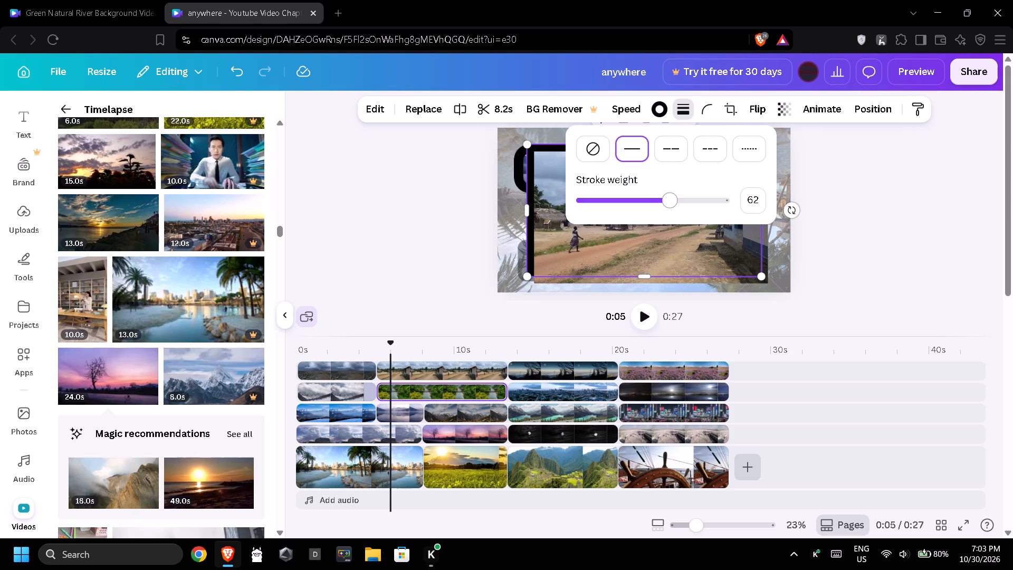
click(715, 104)
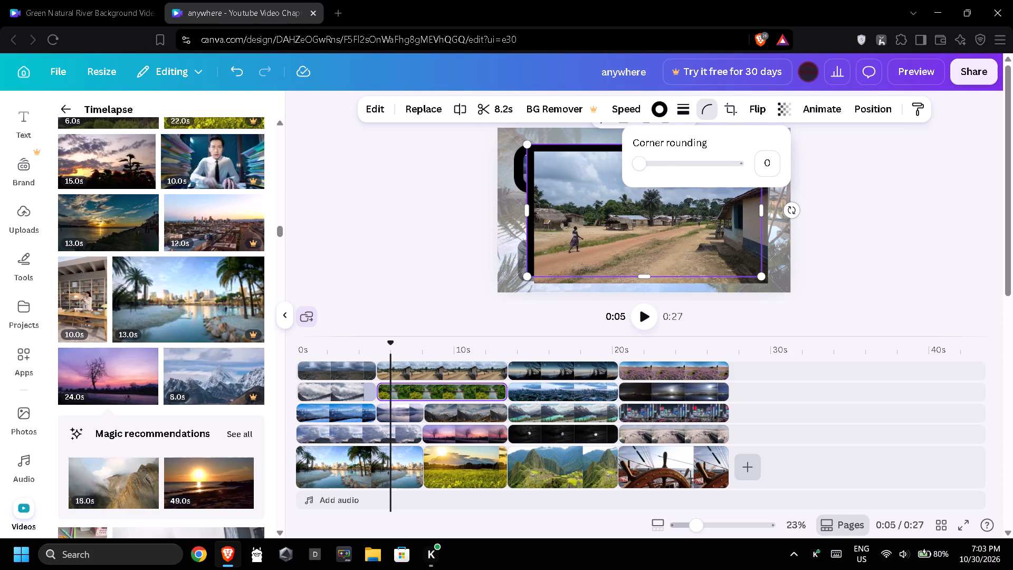
drag(720, 156, 728, 156)
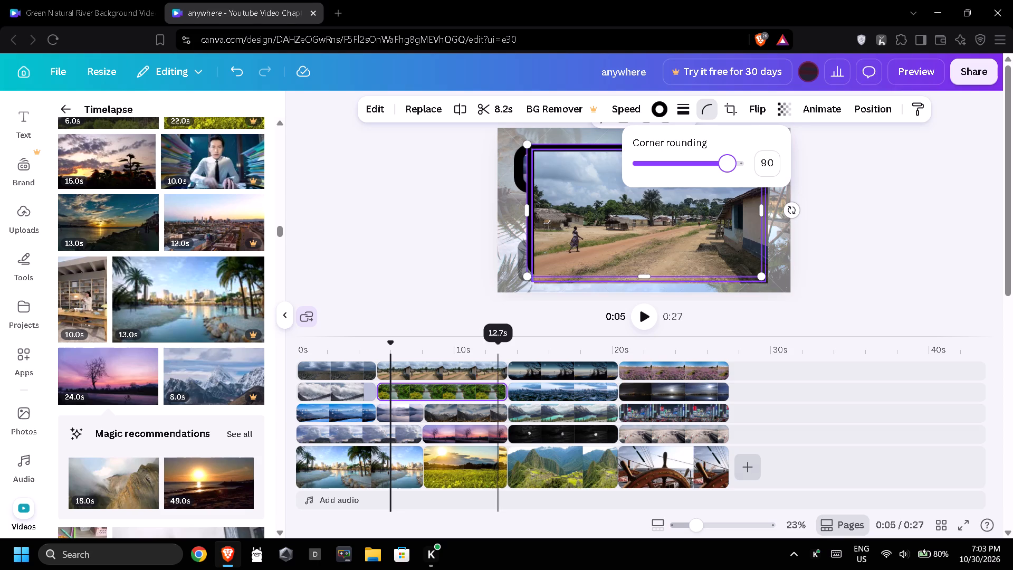
Give the third scene's black night-sky overlay, directly above its background, a solid stroke with weight 72.
click(467, 460)
click(540, 419)
click(552, 426)
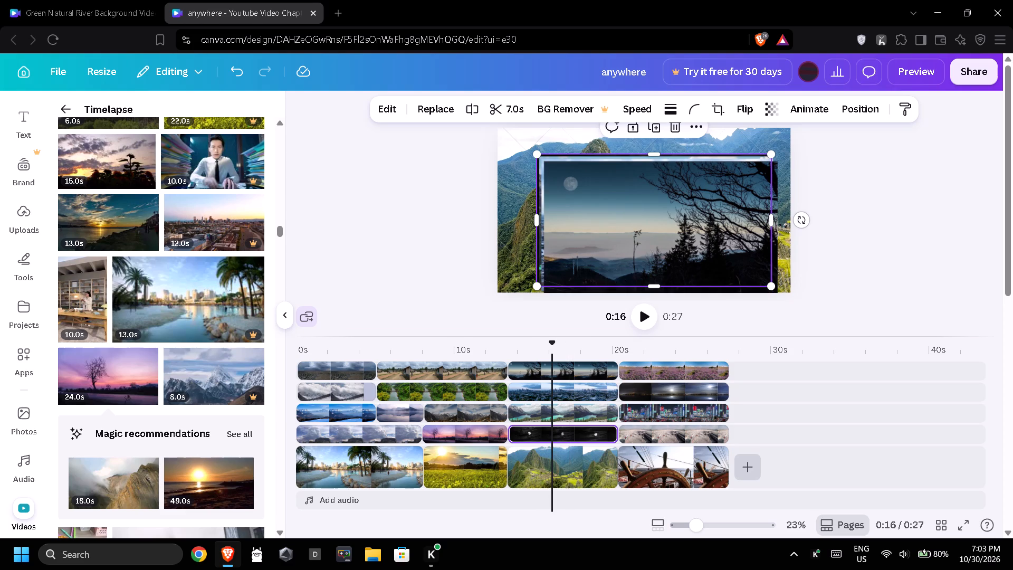
click(670, 111)
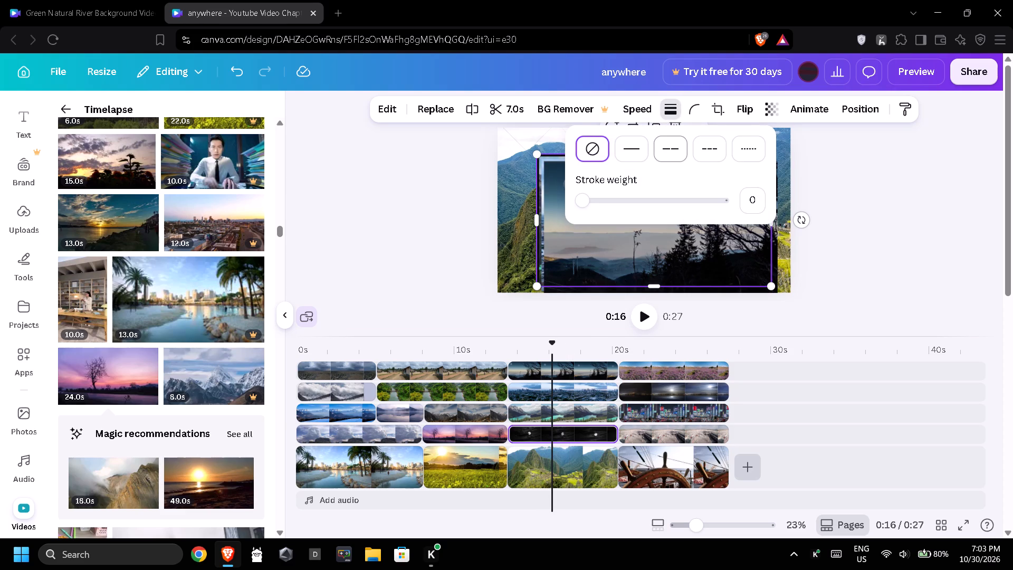
click(684, 202)
Give the fourth scene's pale grey overlay, directly above its background, a solid stroke with weight 72.
click(687, 426)
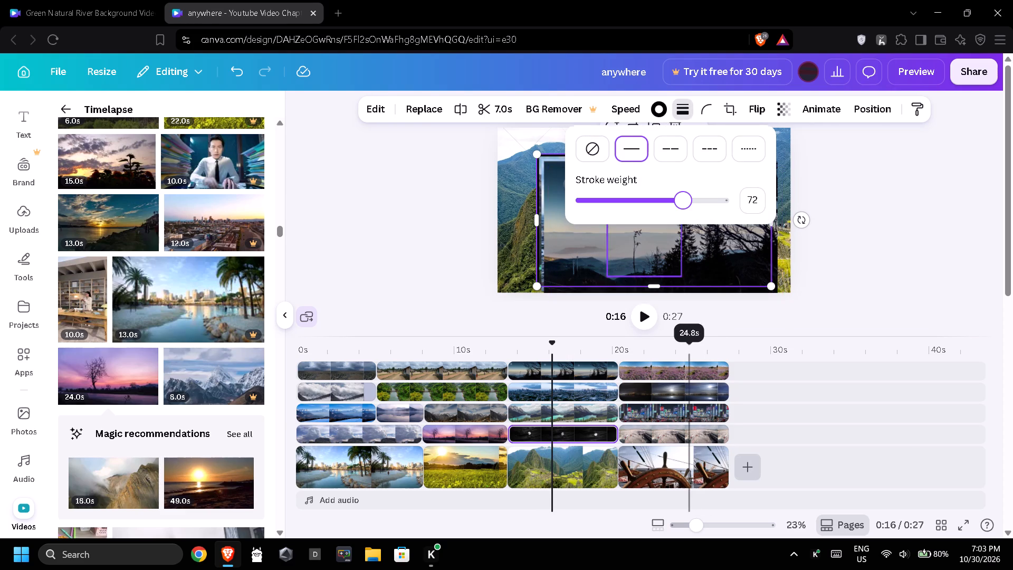
click(714, 101)
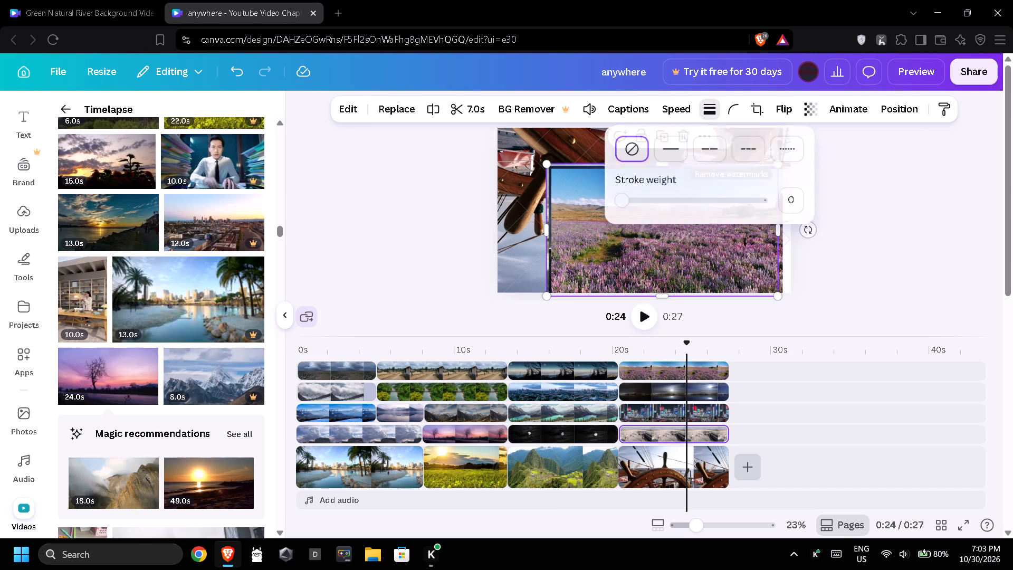
click(723, 194)
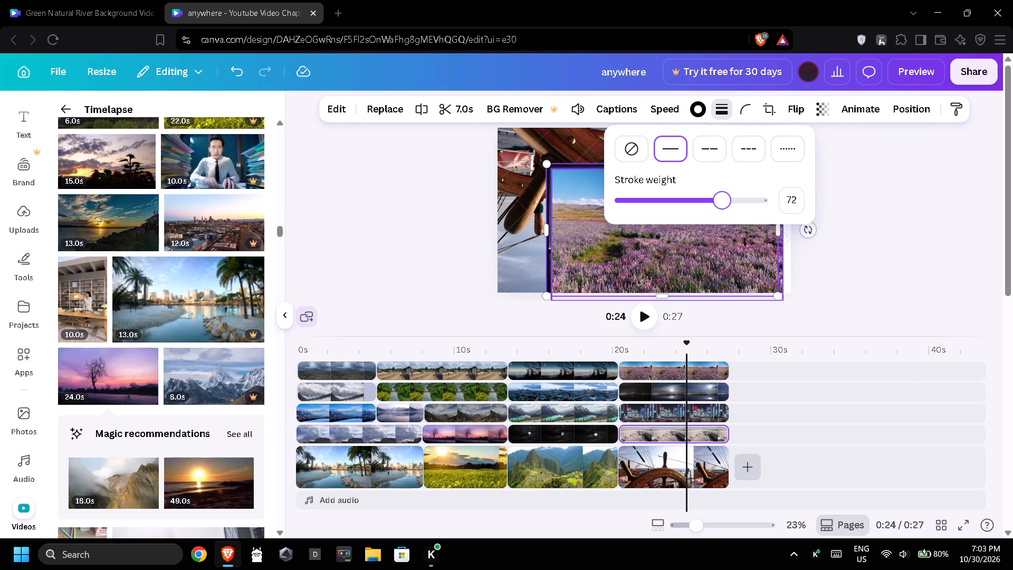
Open the transparency setting of the fourth scene's dark overlay beneath the purple flower field clip.
click(669, 395)
click(773, 112)
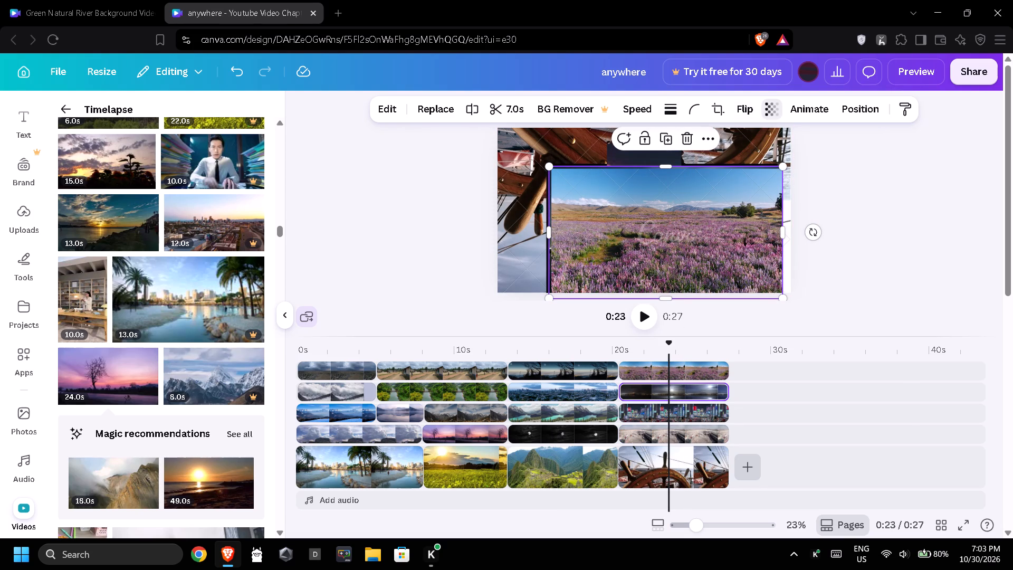
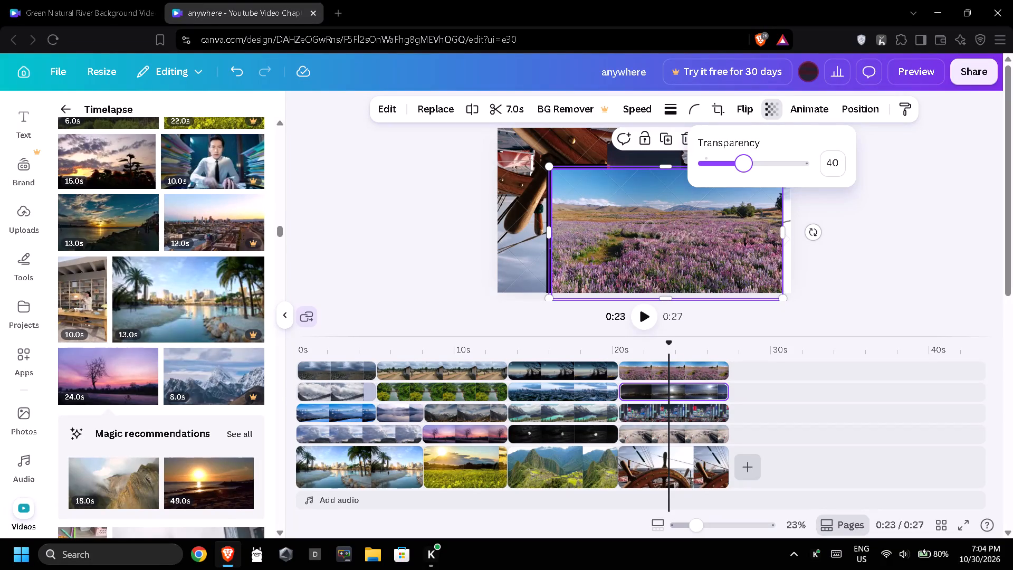
Change the 8.2-second green overlay's stroke to the long-dash style with weight 34.
click(491, 391)
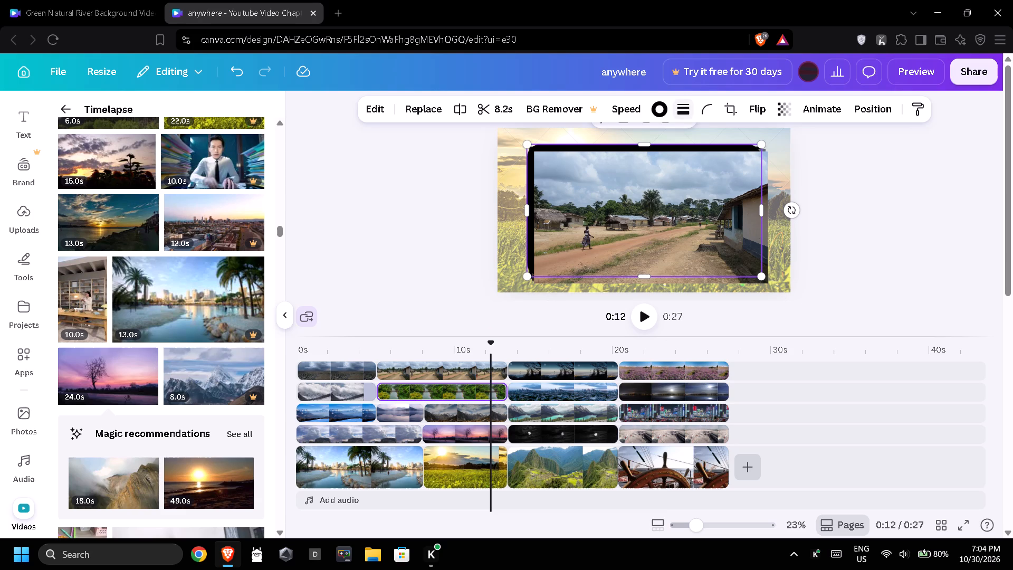
click(687, 110)
click(642, 203)
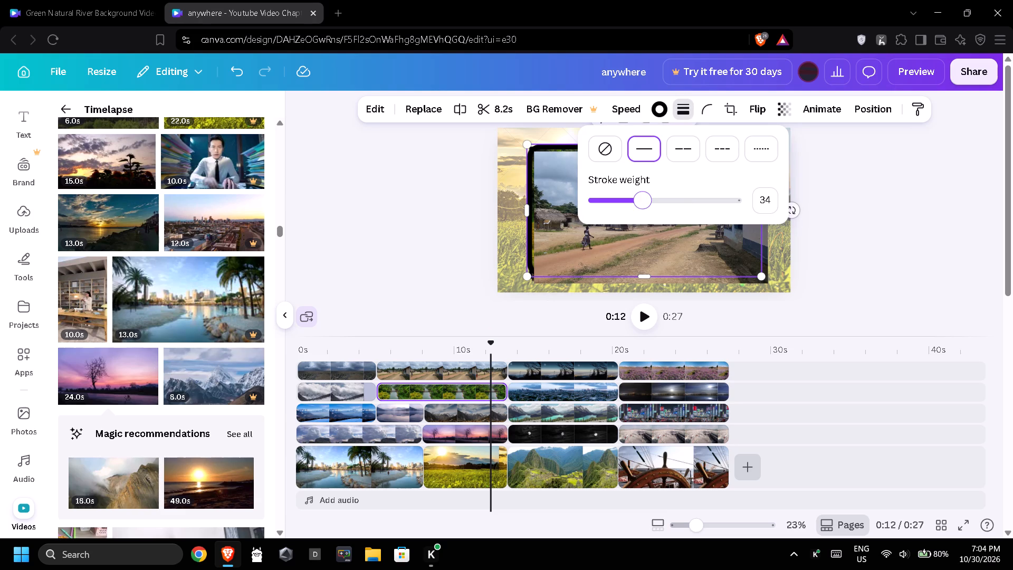
click(694, 150)
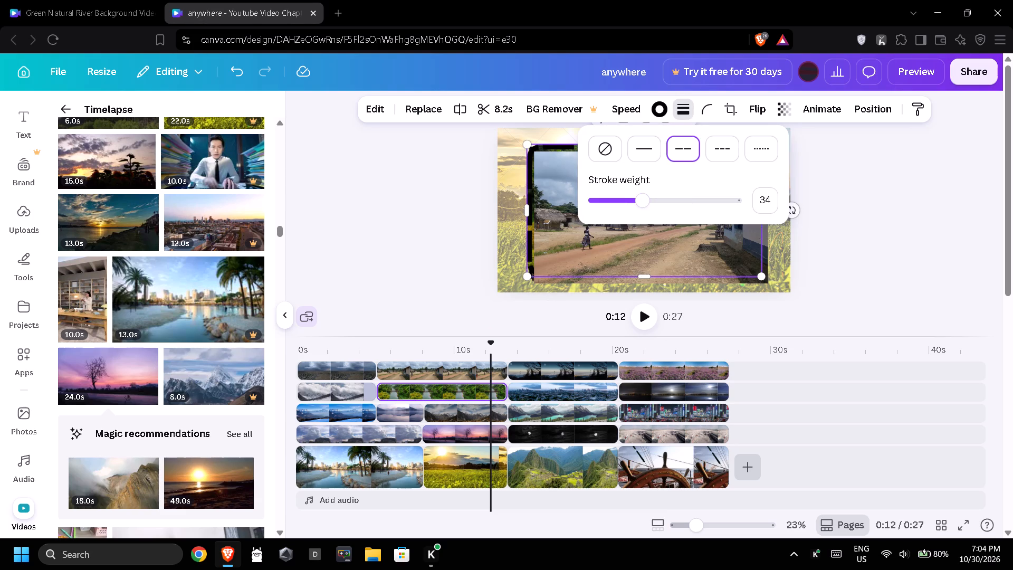
Give the third scene's top overlay of moonlit tree branches a thick dotted stroke.
click(586, 369)
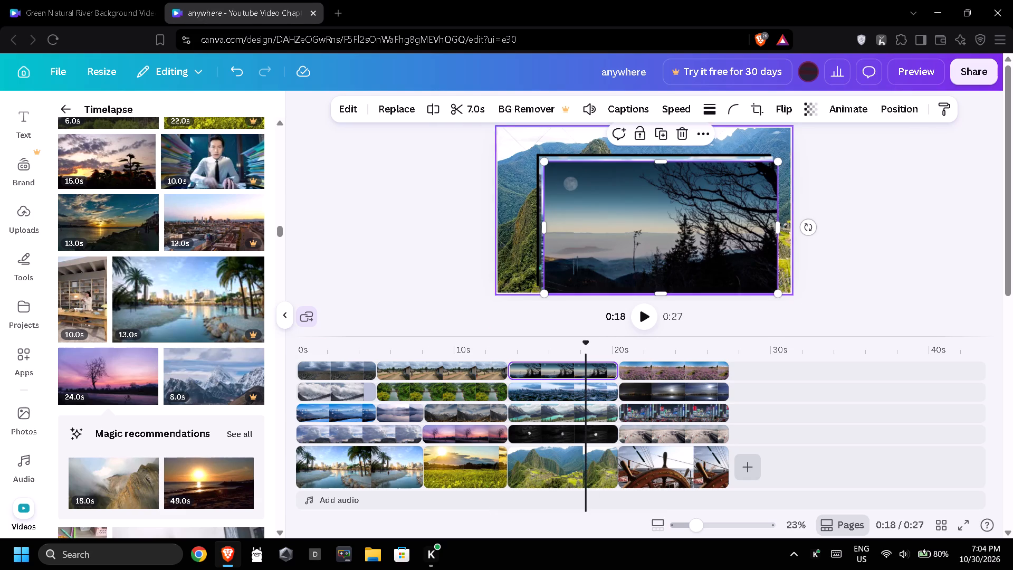
click(709, 113)
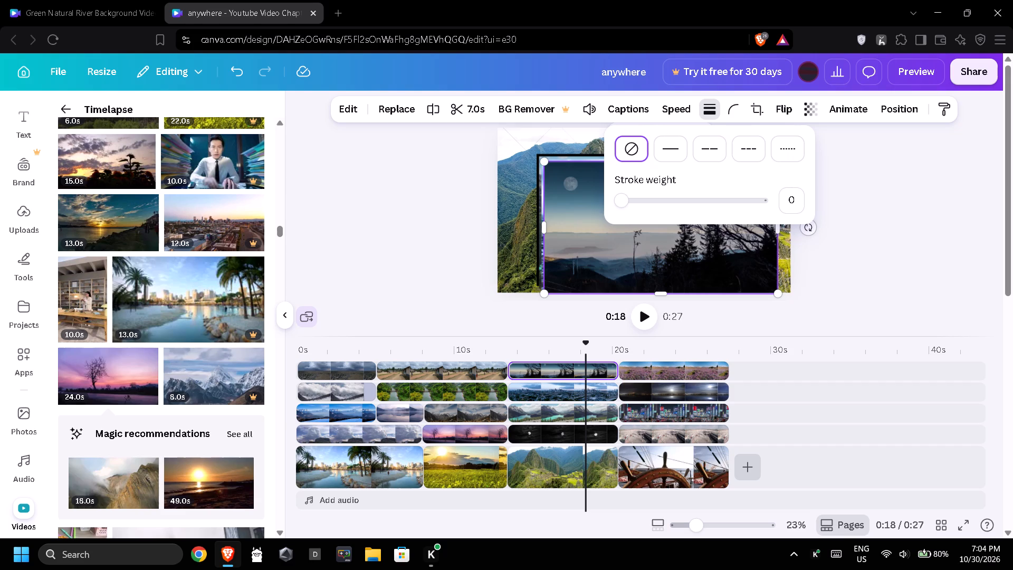
click(690, 201)
click(702, 202)
click(710, 202)
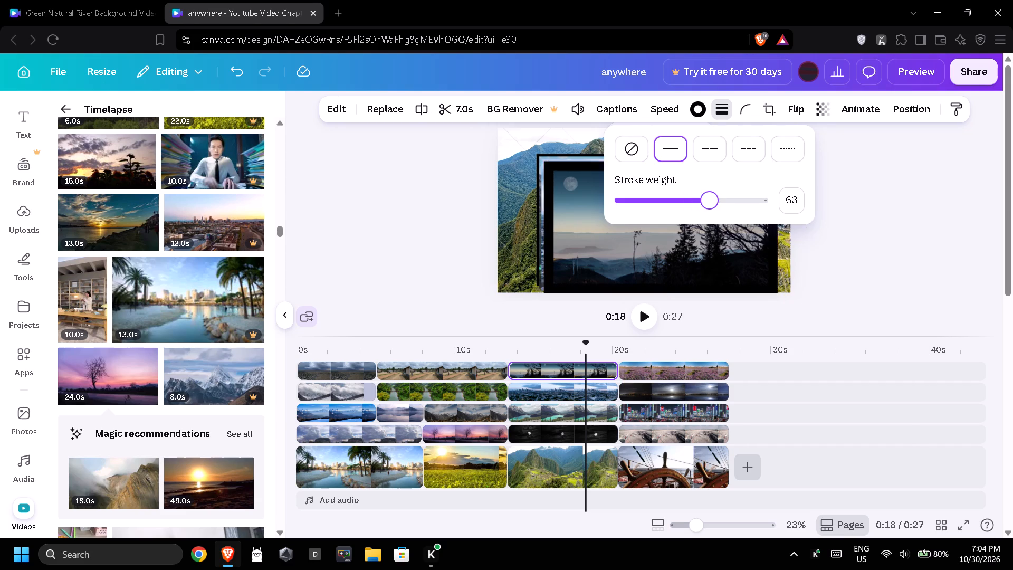
click(775, 148)
drag(750, 204, 761, 204)
Set the moonlit tree overlay's corner rounding to 88 and flip it both horizontally and vertically.
click(752, 109)
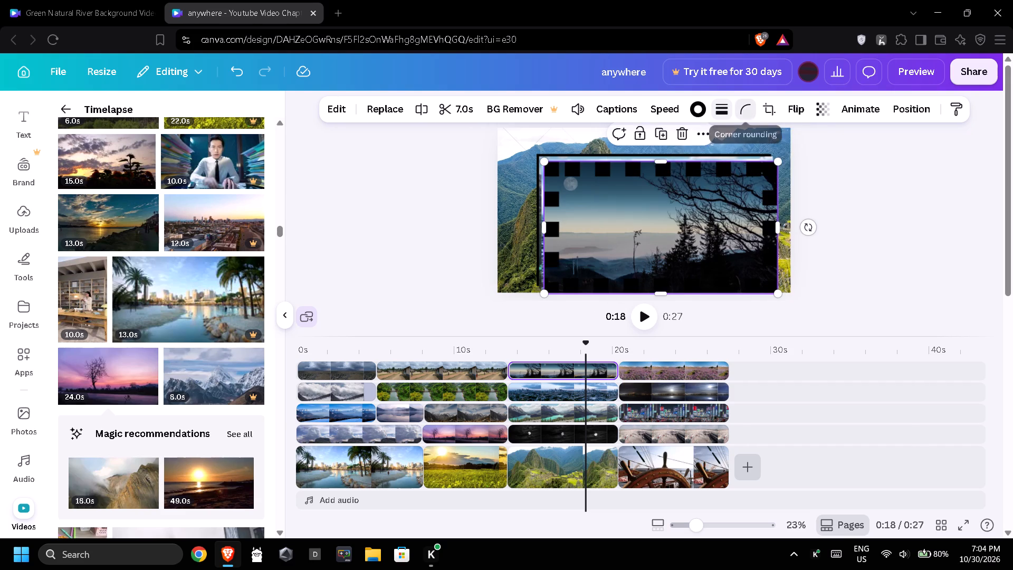
drag(748, 160, 766, 161)
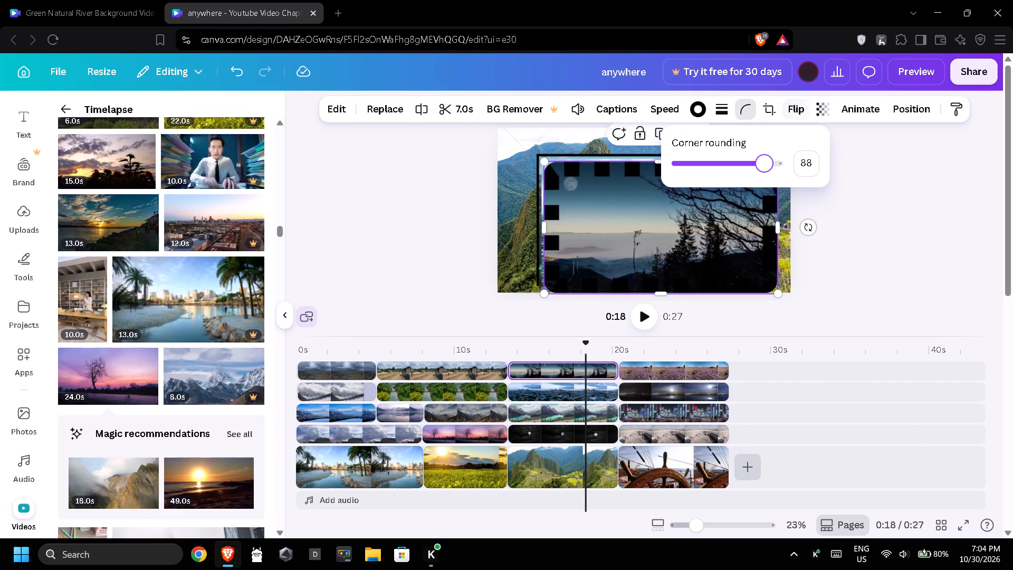
click(795, 111)
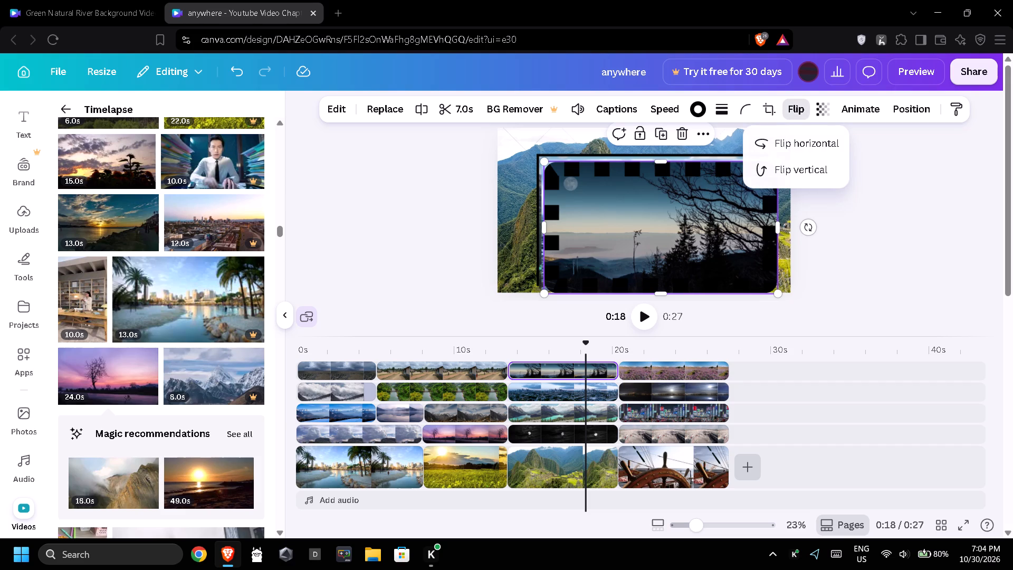
click(804, 148)
click(802, 168)
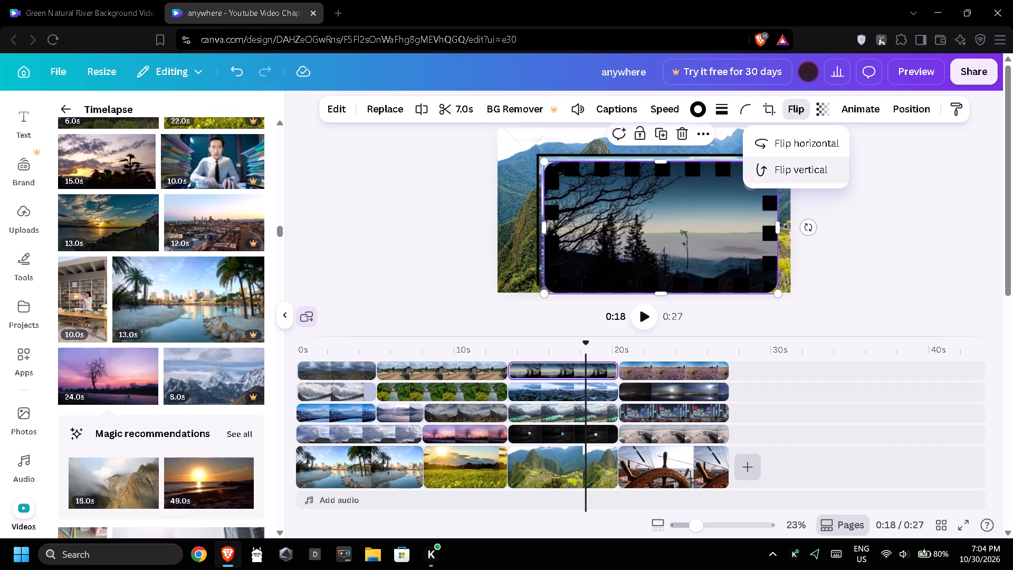
click(899, 238)
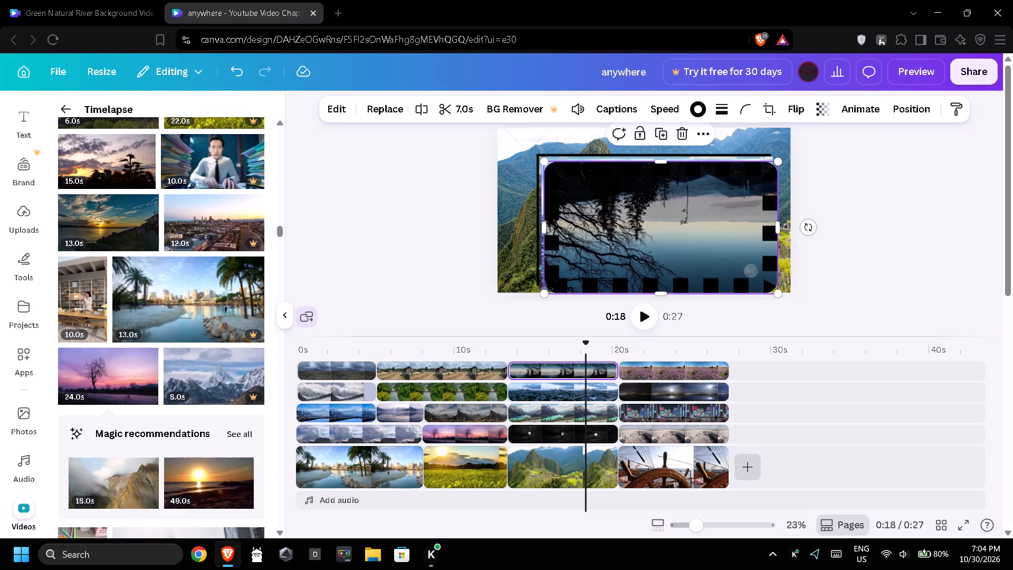
Set the corner rounding of the fourth scene's pale grey overlay to 98 and flip it vertically and horizontally.
click(676, 437)
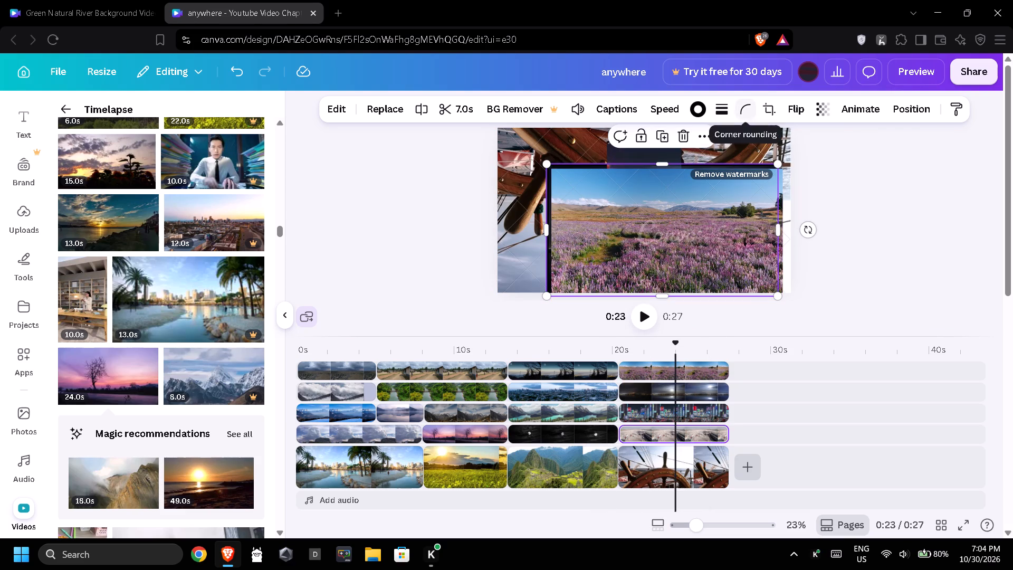
click(750, 106)
drag(748, 165, 775, 169)
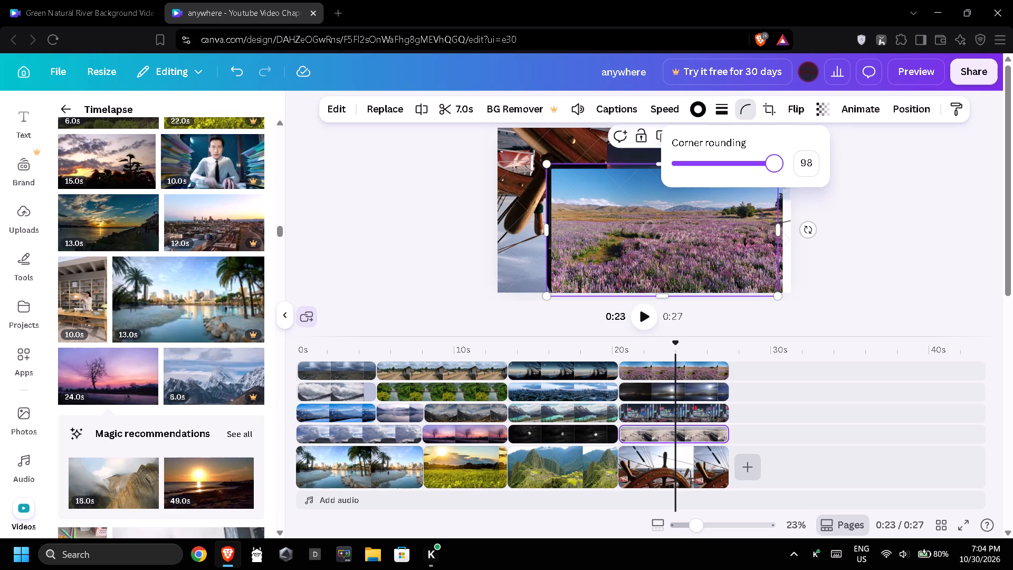
click(798, 116)
click(783, 172)
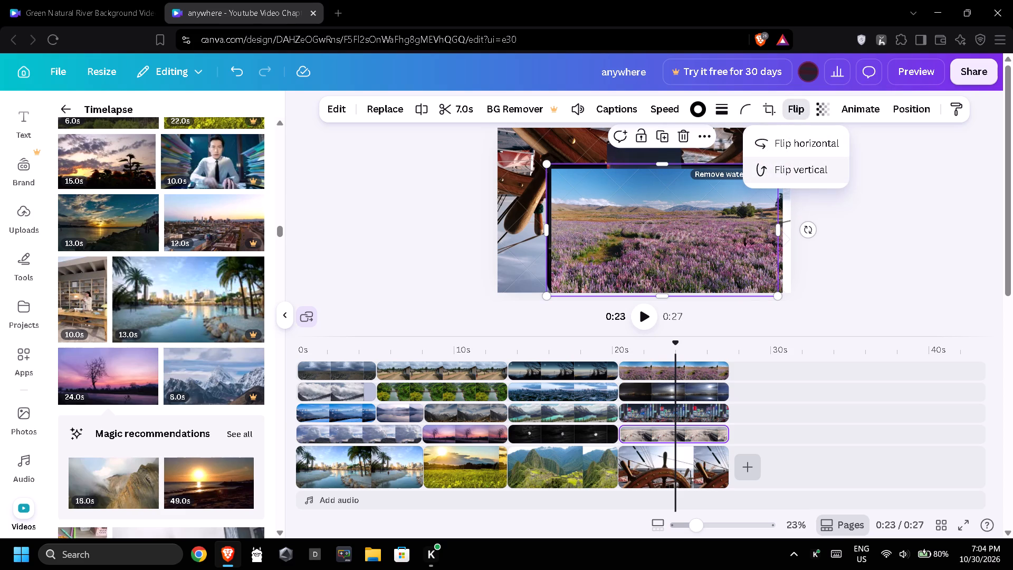
click(801, 148)
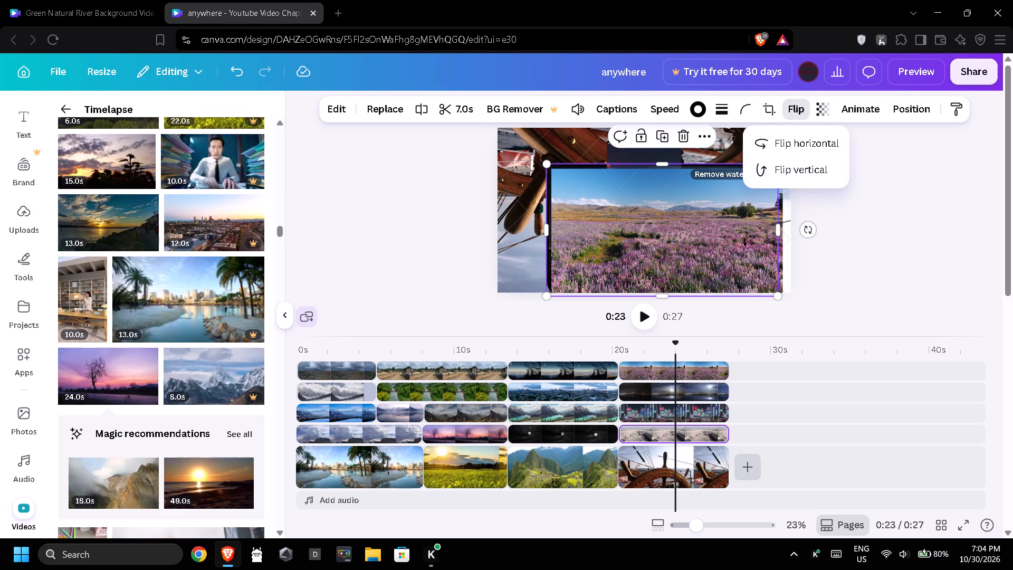
click(843, 233)
Lower the transparency value of the fourth scene's pale grey overlay.
click(829, 118)
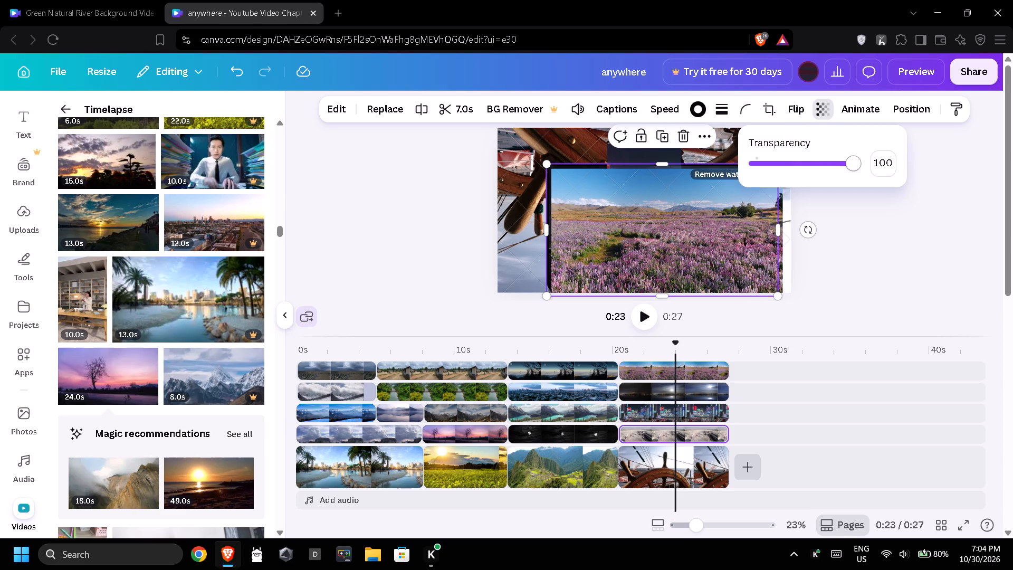
click(818, 157)
click(864, 216)
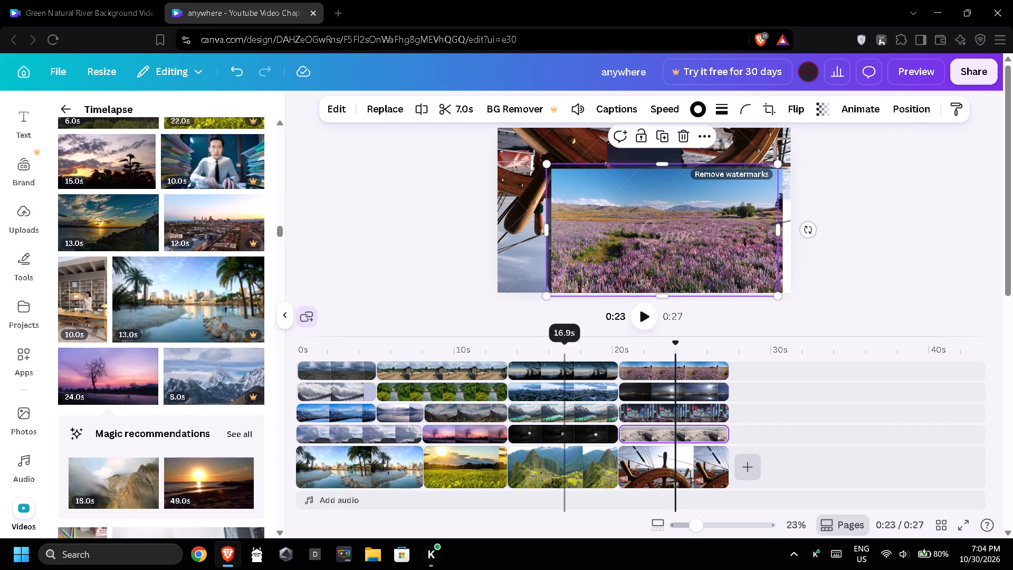
Flip the first scene's 10.6-second cloud overlay, directly above its background, vertically and horizontally.
click(549, 458)
click(482, 472)
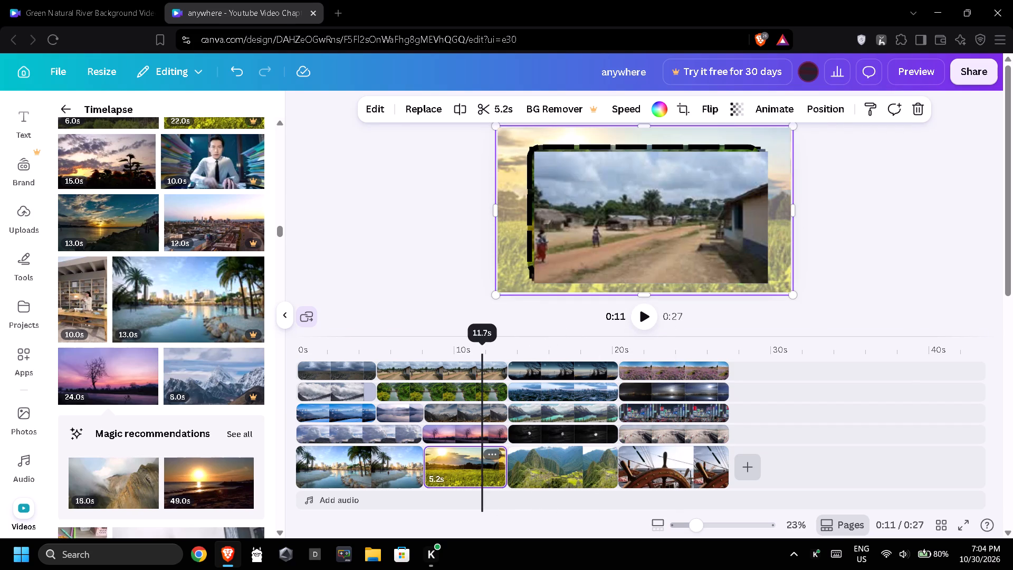
click(450, 412)
click(404, 433)
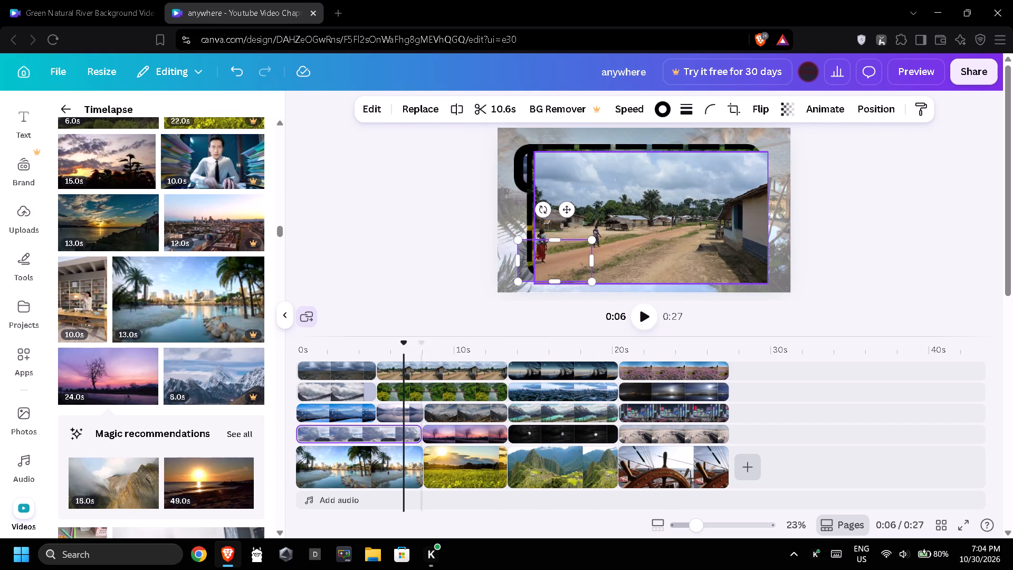
click(759, 109)
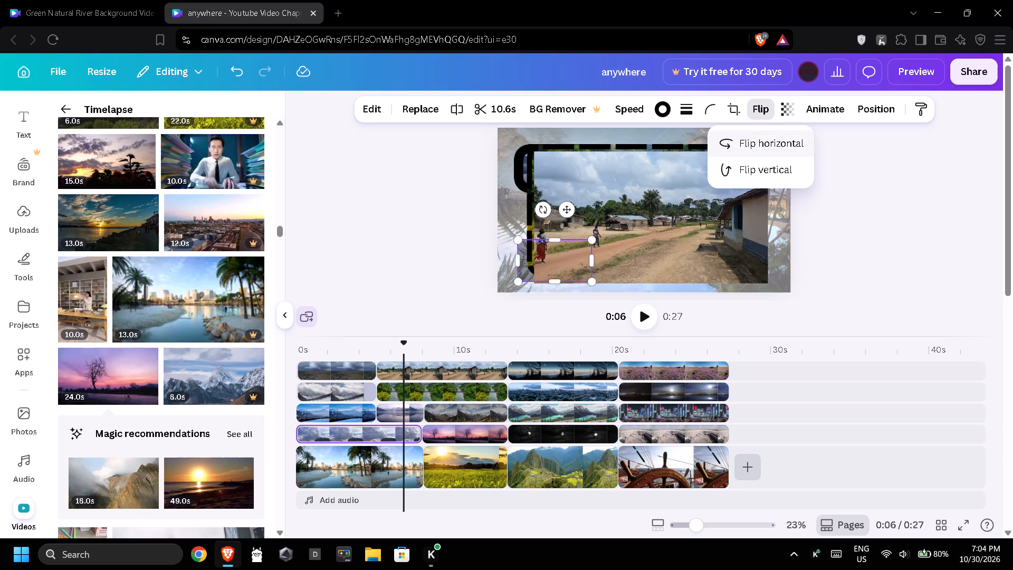
click(770, 170)
click(770, 148)
Set the 10.6-second cloud overlay's transparency to 71 and its corner rounding to 75.
click(785, 107)
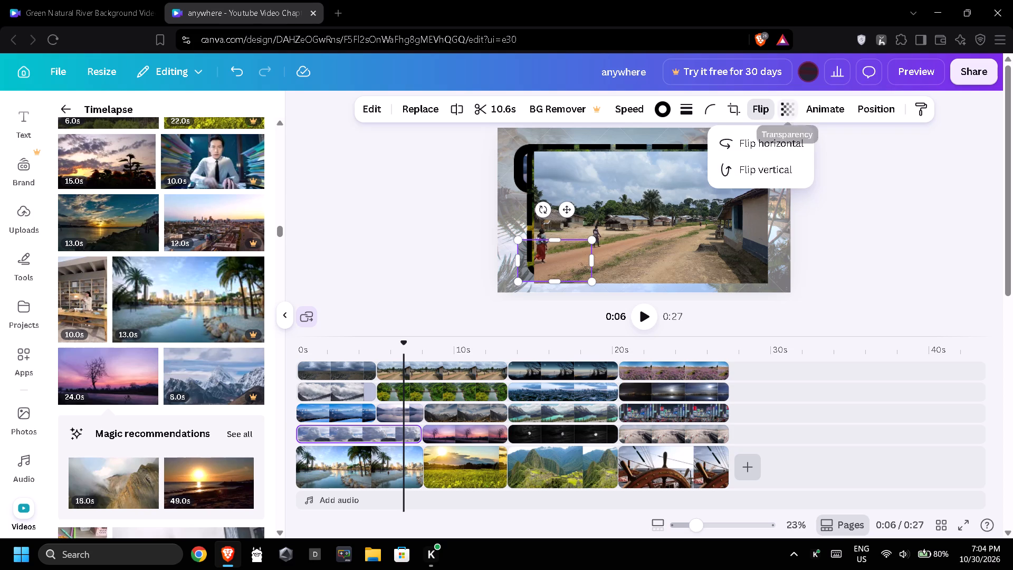
drag(787, 163, 792, 163)
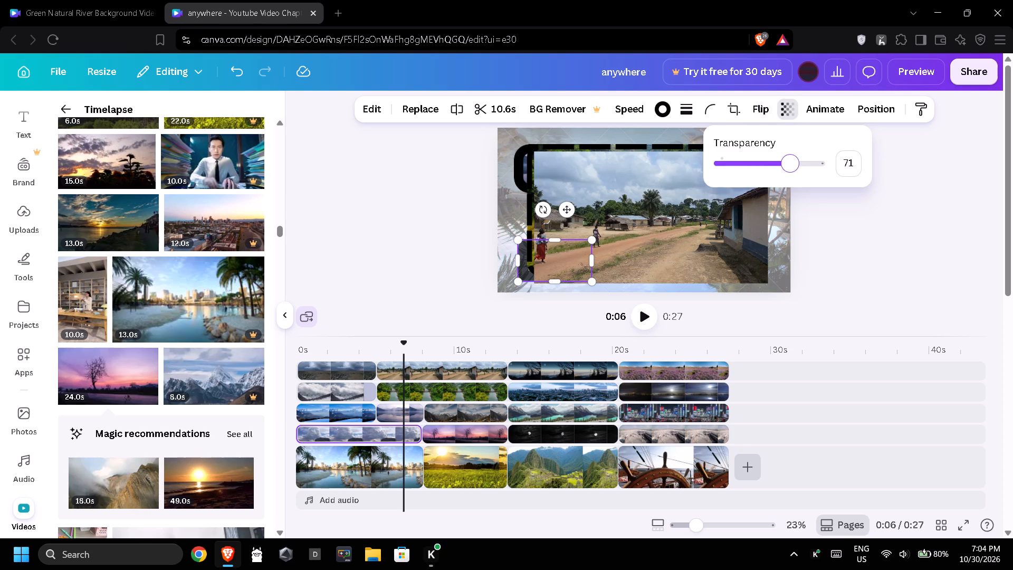
click(718, 104)
click(717, 163)
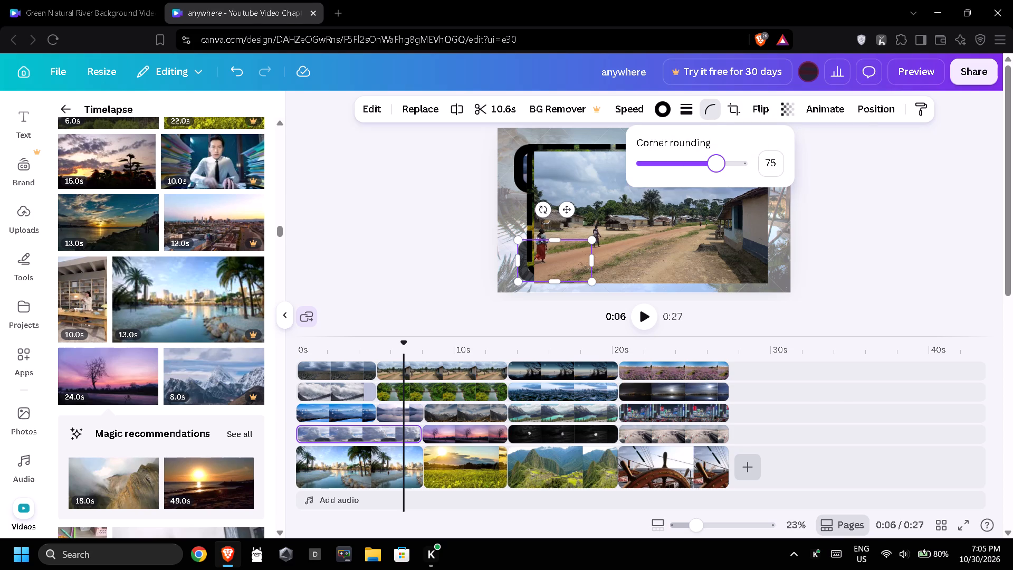
Set the corner rounding of the first scene's blue mountain overlay to 90 and flip it vertically.
click(360, 419)
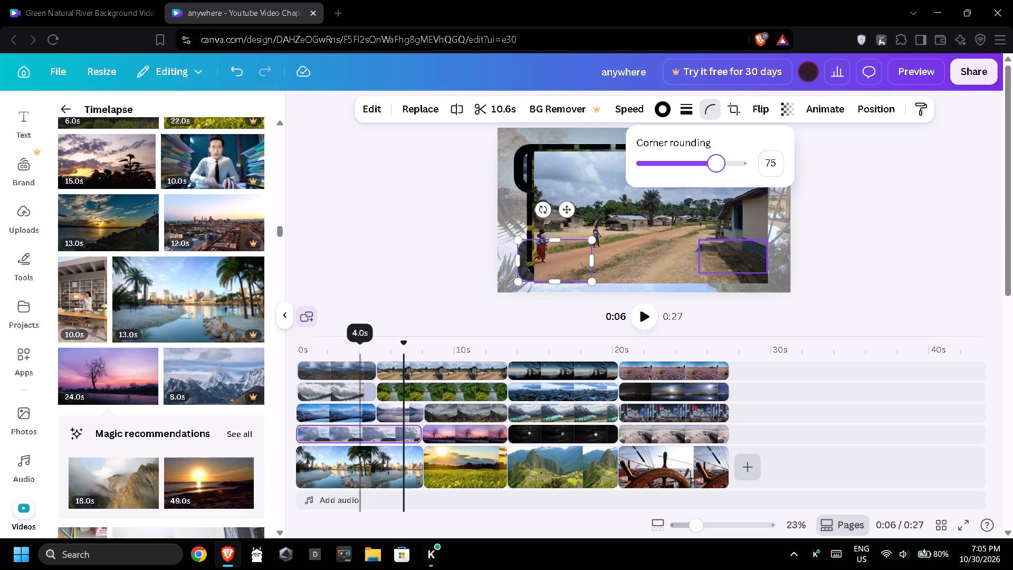
click(701, 111)
click(728, 166)
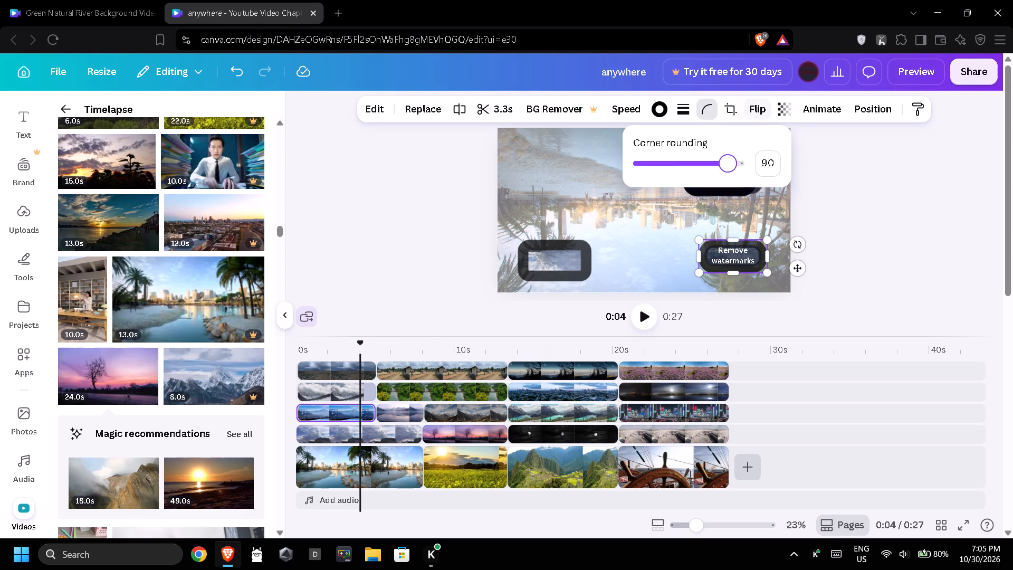
click(758, 113)
click(749, 167)
click(828, 216)
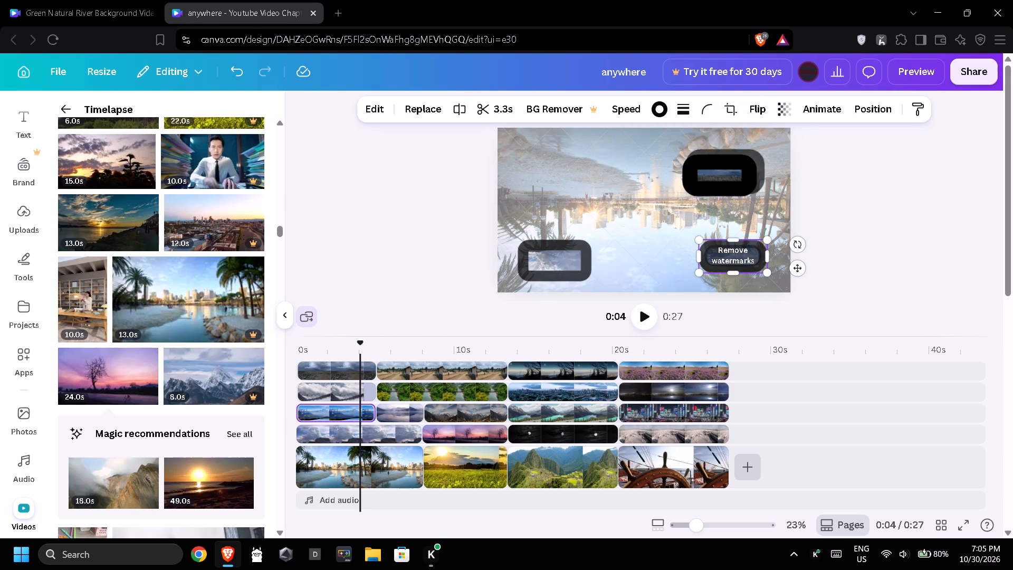
Flip the first scene's palm-tree city background clip vertically and horizontally.
click(389, 467)
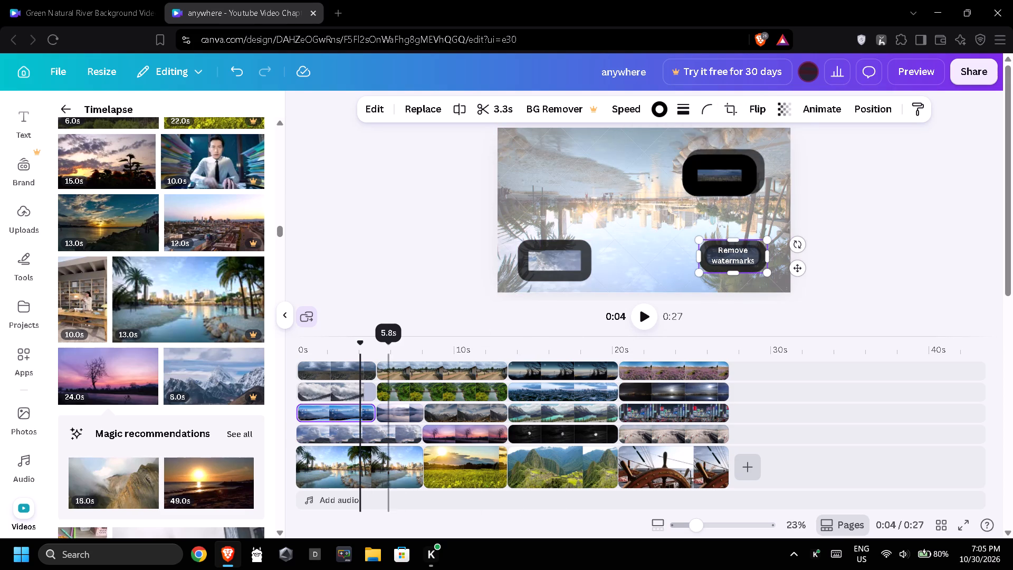
click(706, 111)
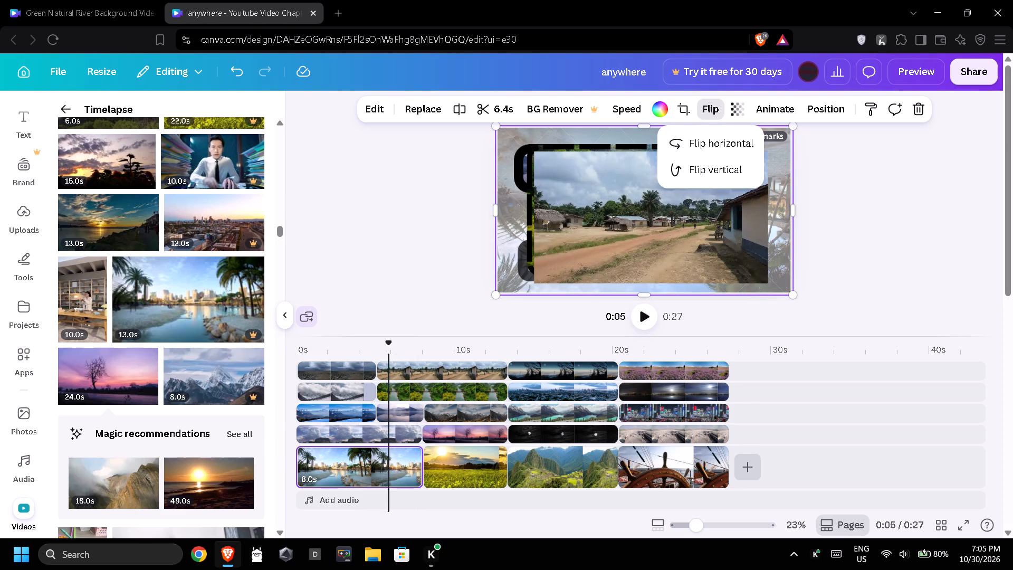
click(733, 169)
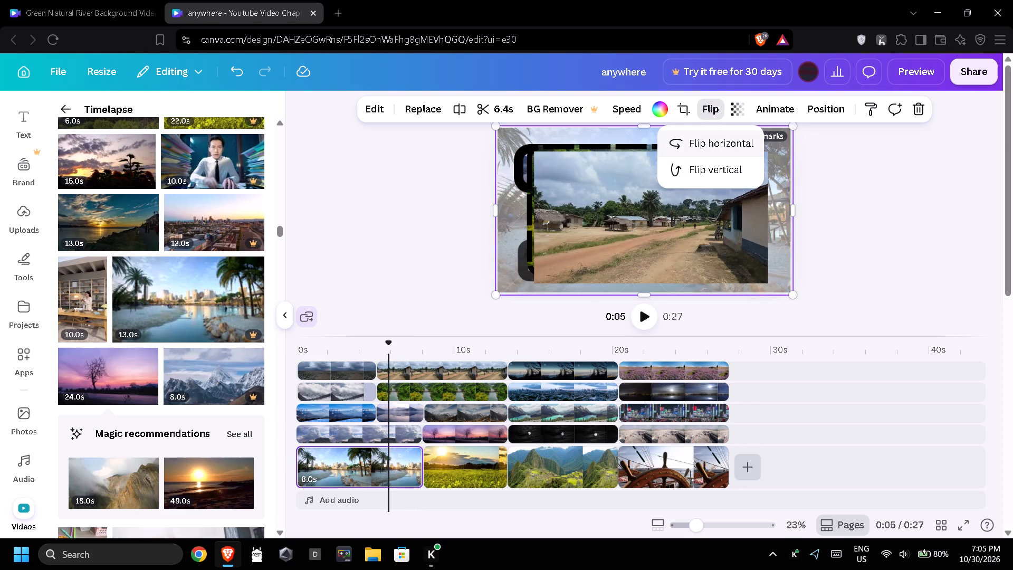
click(720, 149)
Set the first scene's background clip to transparency 83 and apply the Digital animation to it.
click(771, 109)
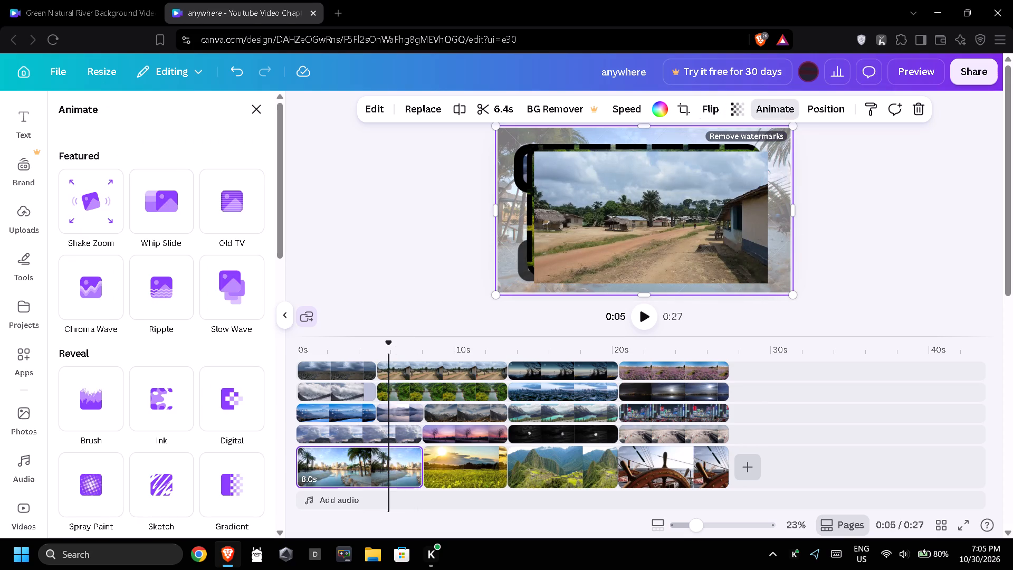
click(738, 111)
click(752, 170)
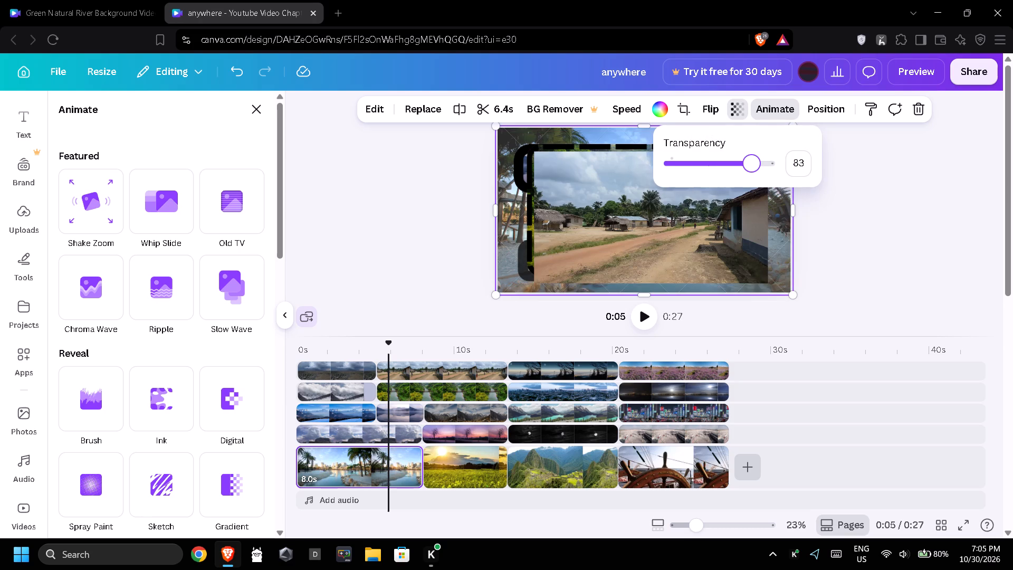
click(240, 384)
click(394, 274)
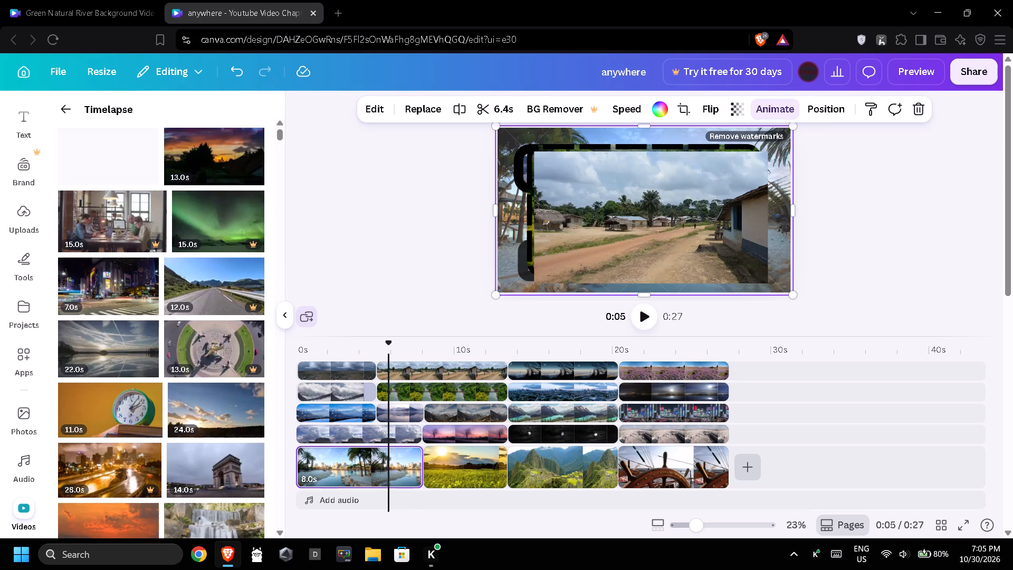
Move the first scene's grey cloud overlay to about 10 s and the green foliage overlay to the start of the third scene.
click(350, 394)
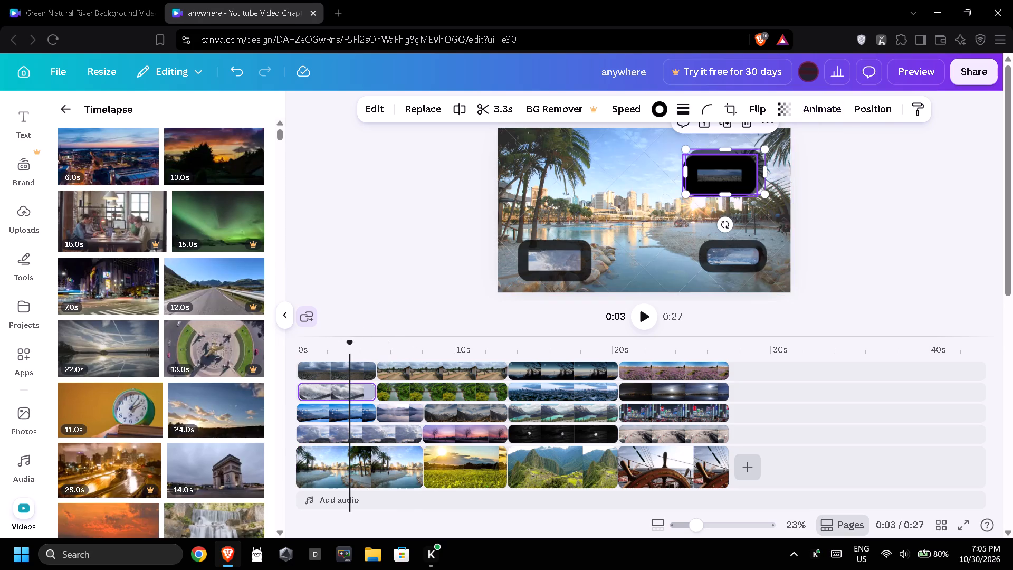
drag(337, 395, 449, 381)
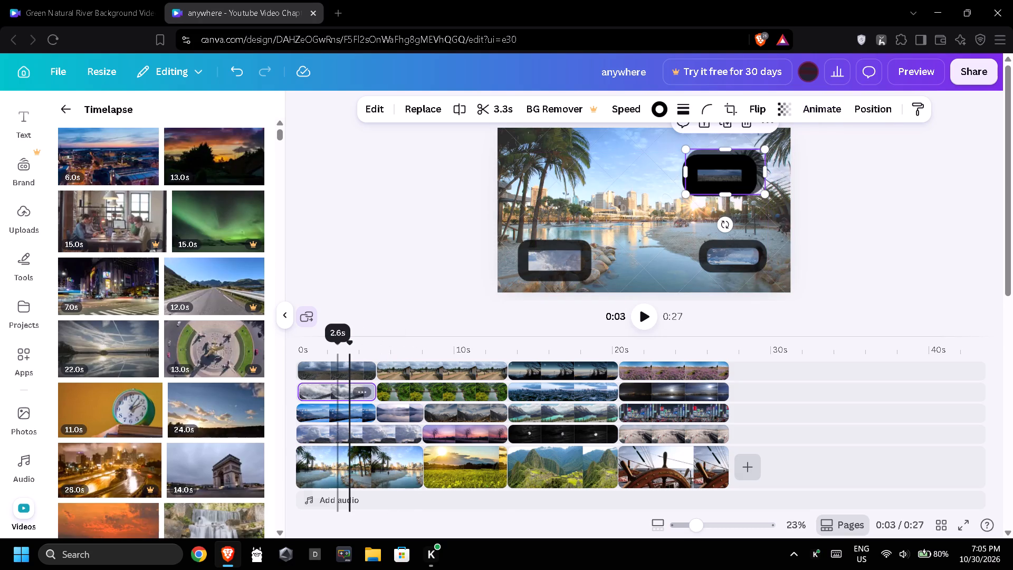
drag(449, 381, 492, 383)
click(492, 383)
drag(492, 383, 617, 405)
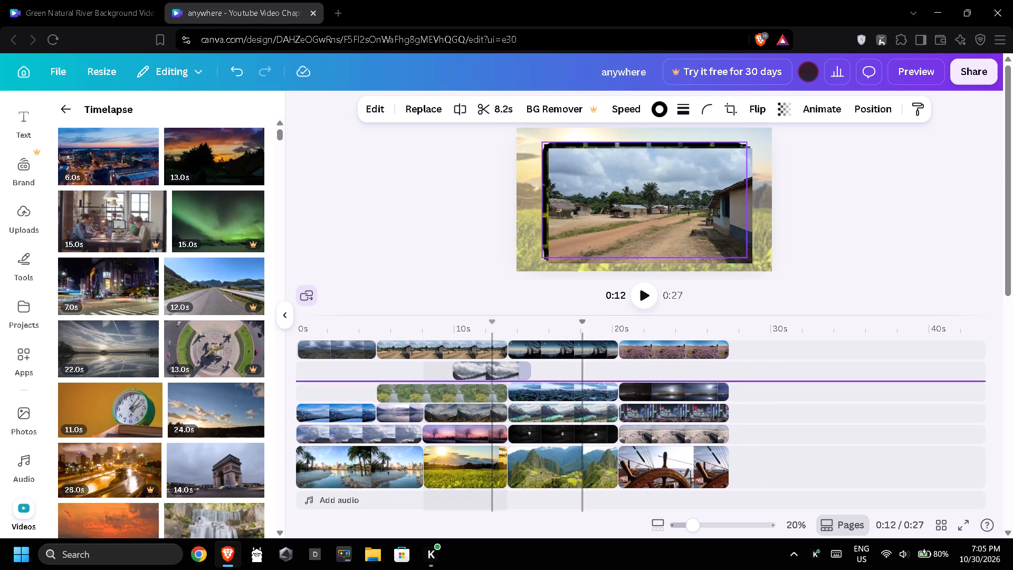
drag(617, 405, 618, 405)
drag(579, 433, 577, 433)
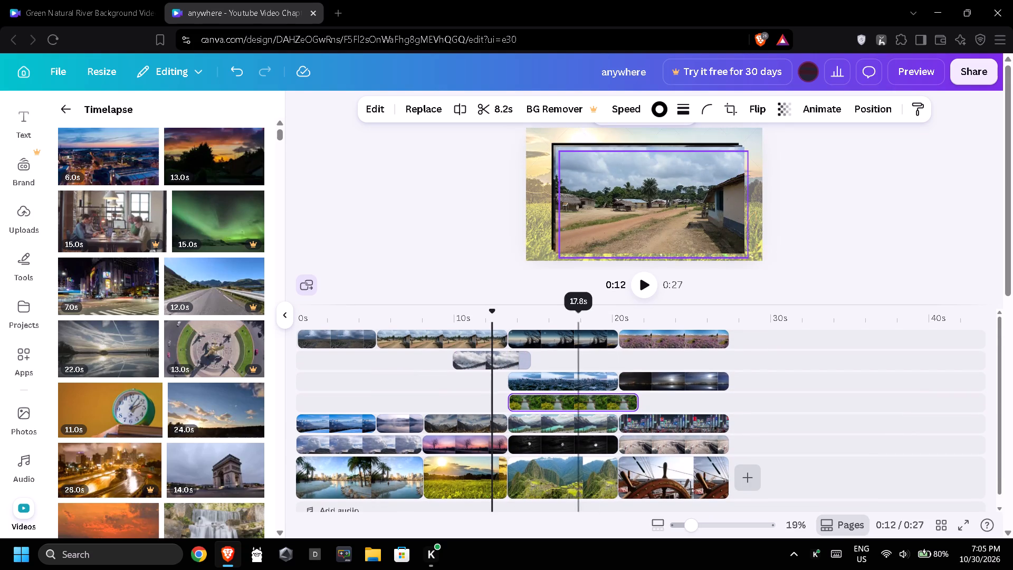
drag(577, 433, 380, 379)
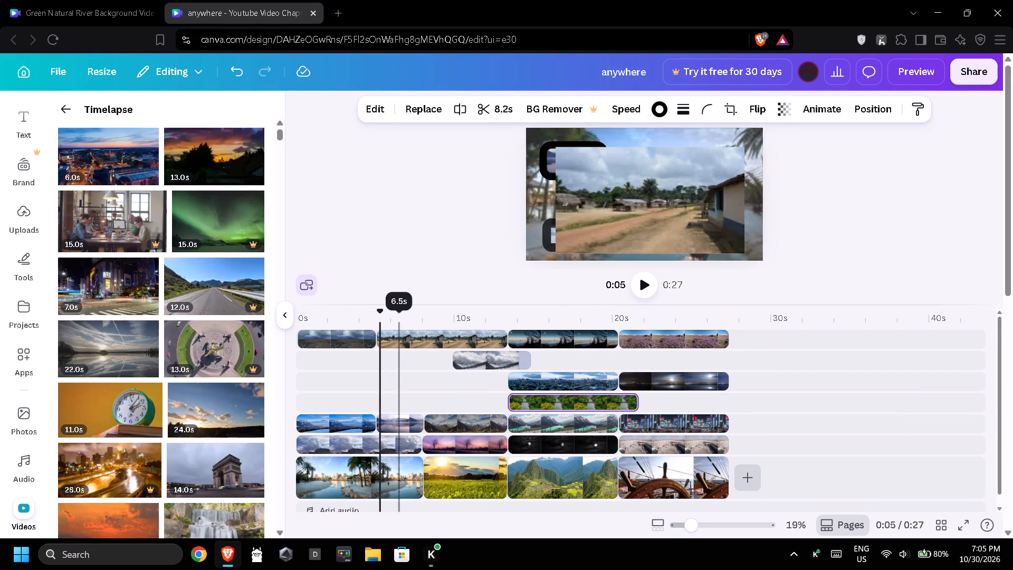
Move the dark mountain overlay to the start of the first scene and the third scene's teal lake overlay to about 5.7 s.
drag(448, 421, 345, 381)
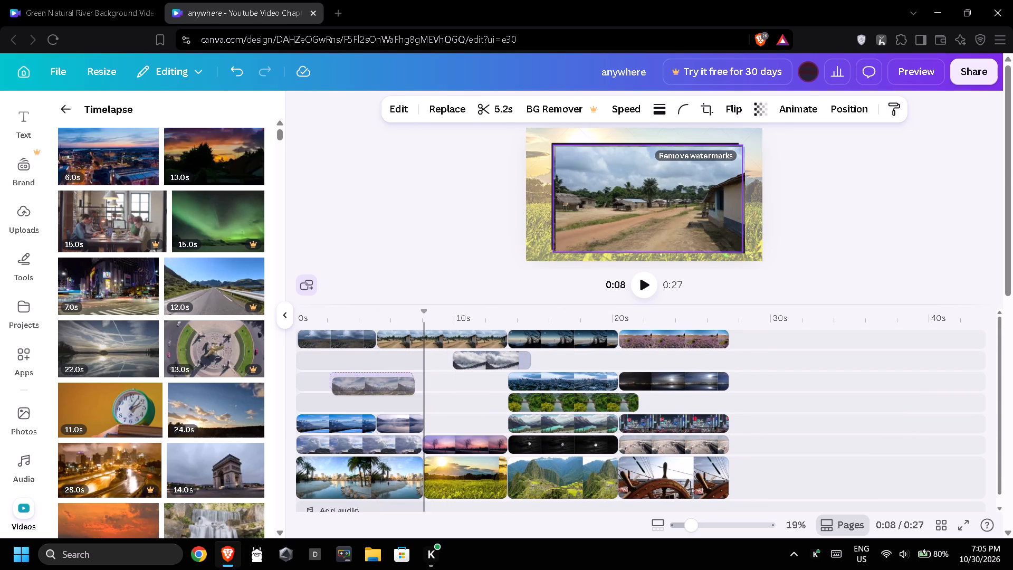
drag(345, 381, 305, 378)
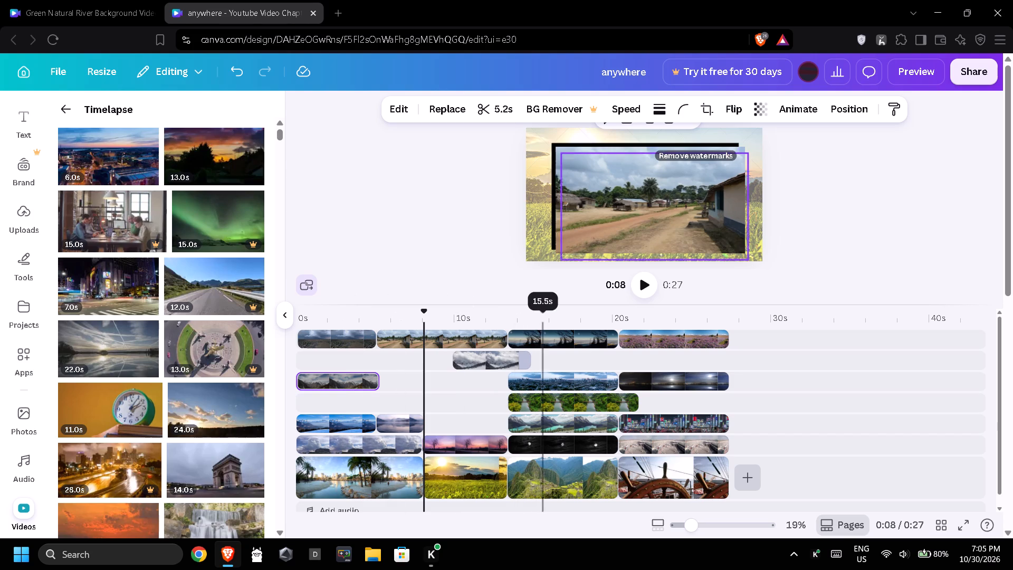
drag(572, 421, 436, 379)
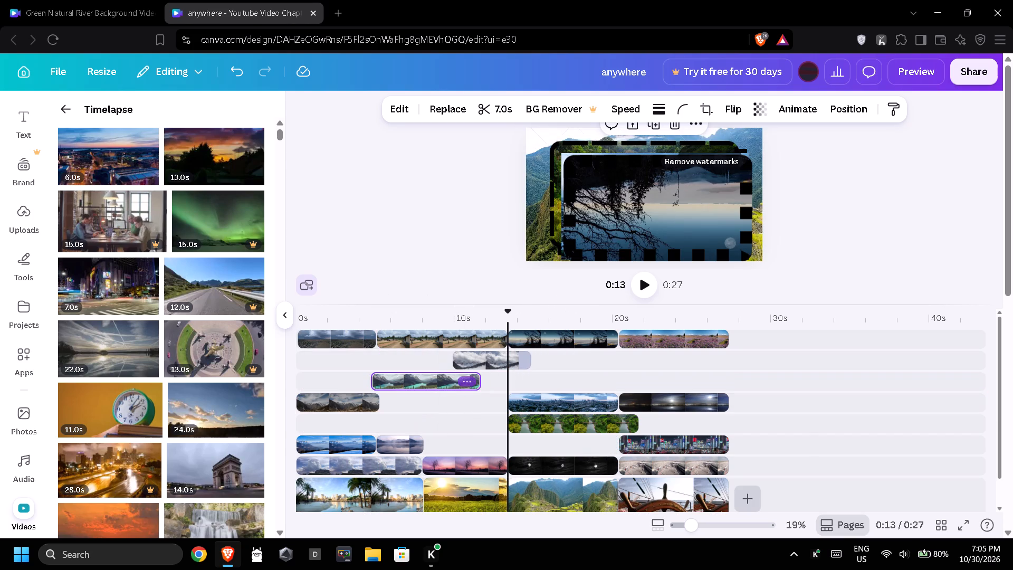
drag(446, 366, 458, 382)
drag(448, 381, 456, 406)
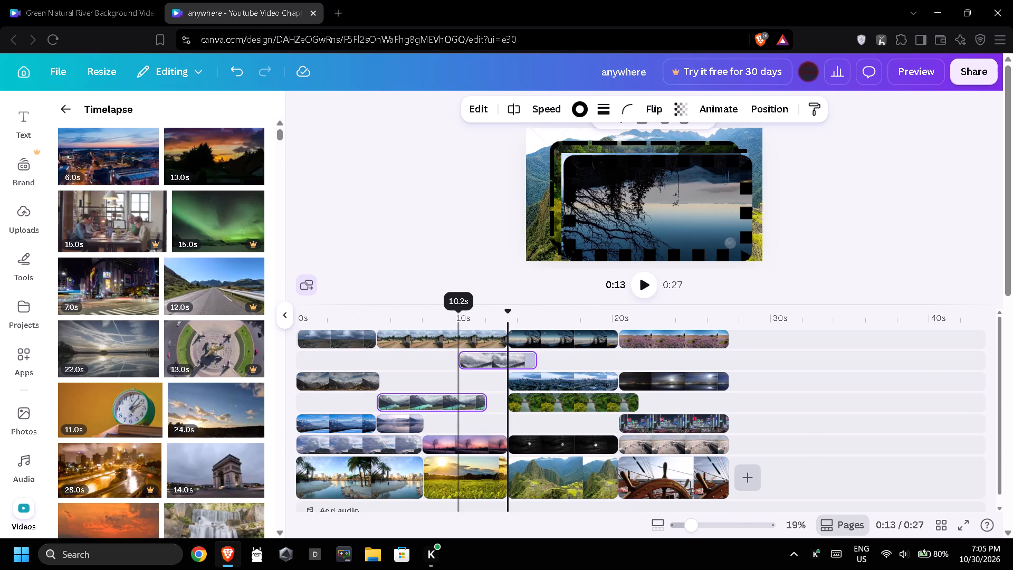
drag(450, 403, 460, 382)
Rearrange the blue mountain overlay's track: green foliage from about 8 s, grey clouds directly after it, and the city street clip from about 22 s.
drag(540, 402, 510, 412)
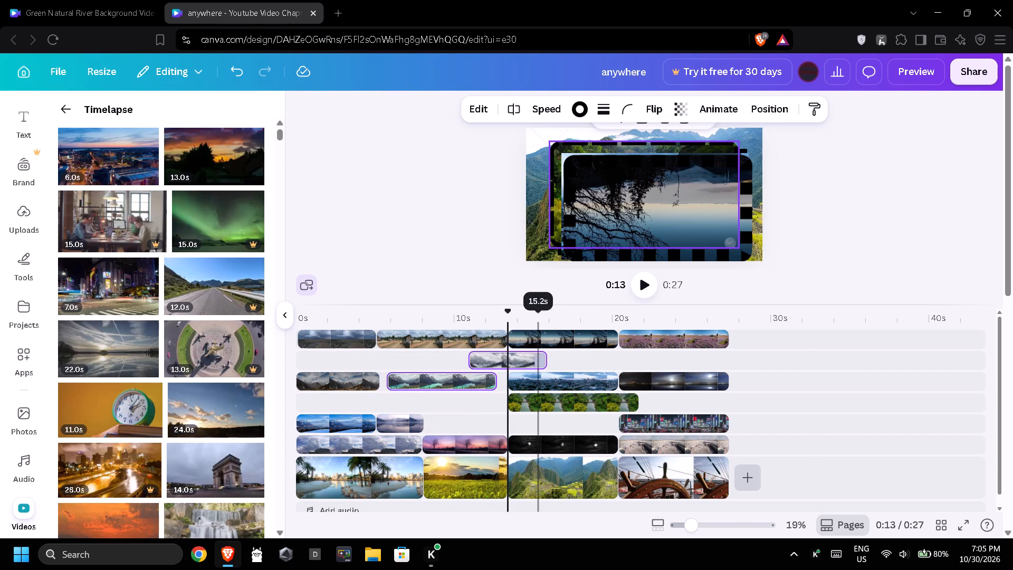
drag(510, 412, 461, 419)
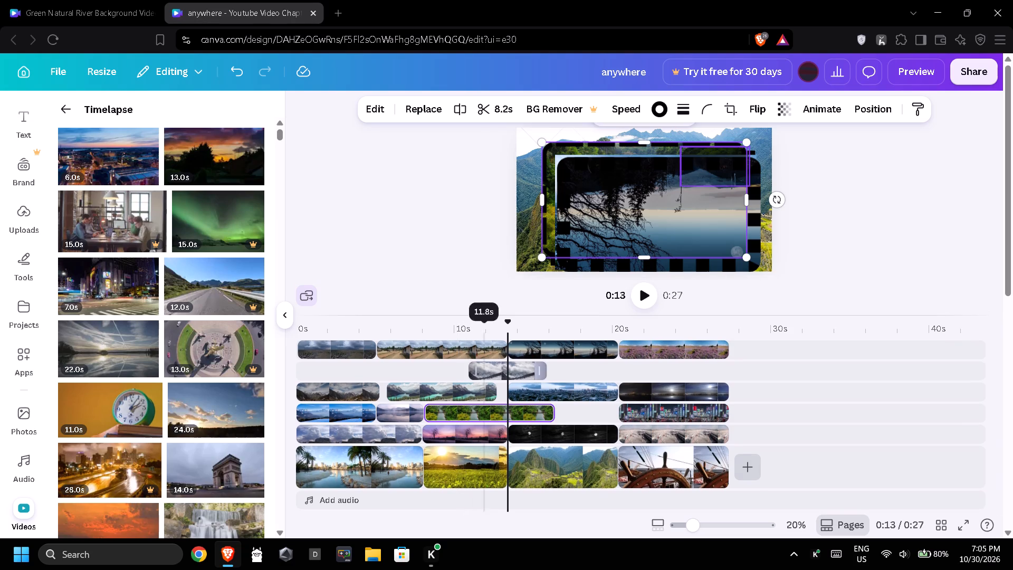
drag(510, 368, 572, 407)
drag(551, 398, 526, 383)
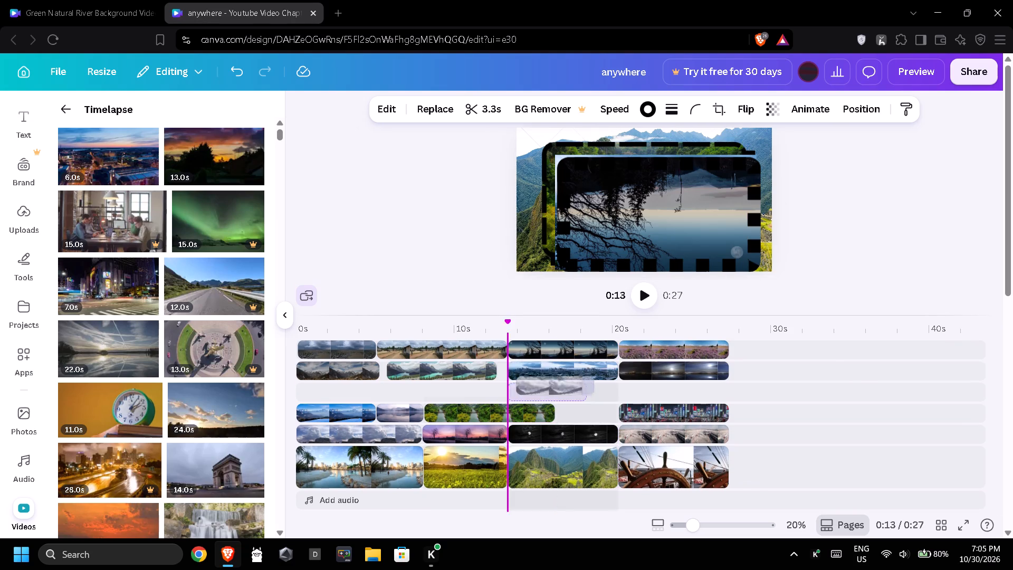
drag(526, 383, 523, 382)
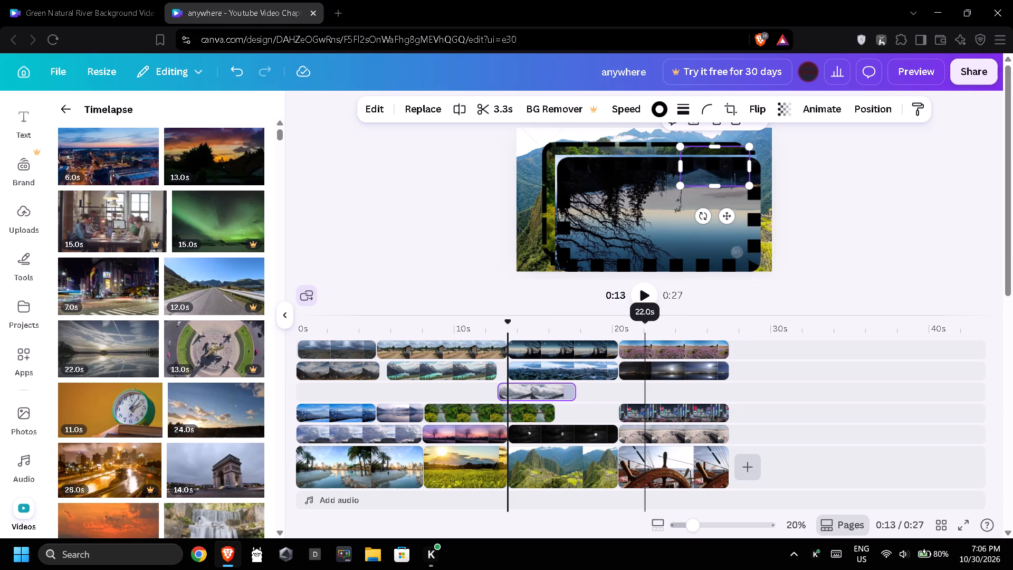
drag(658, 412, 680, 413)
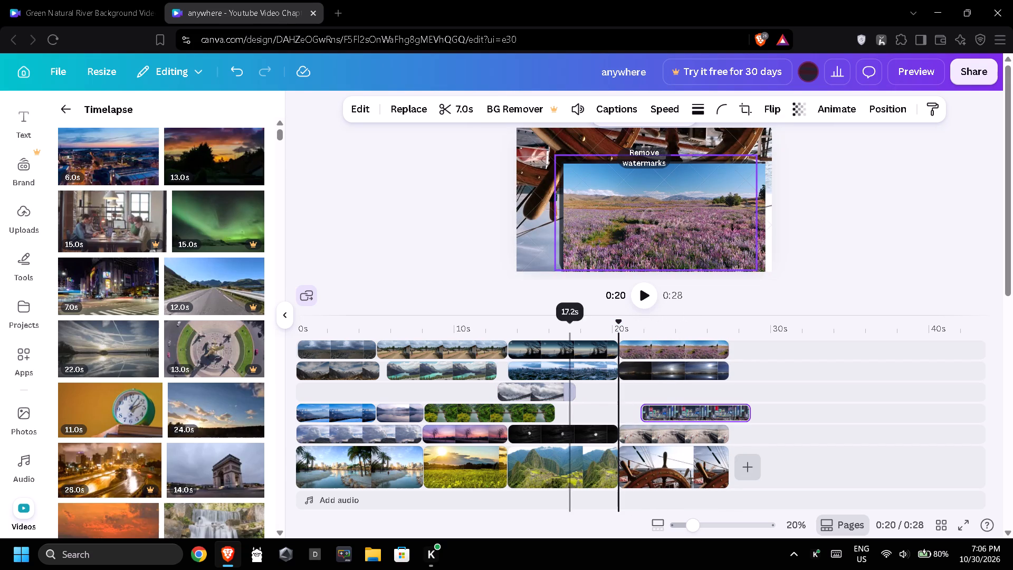
drag(540, 391, 605, 410)
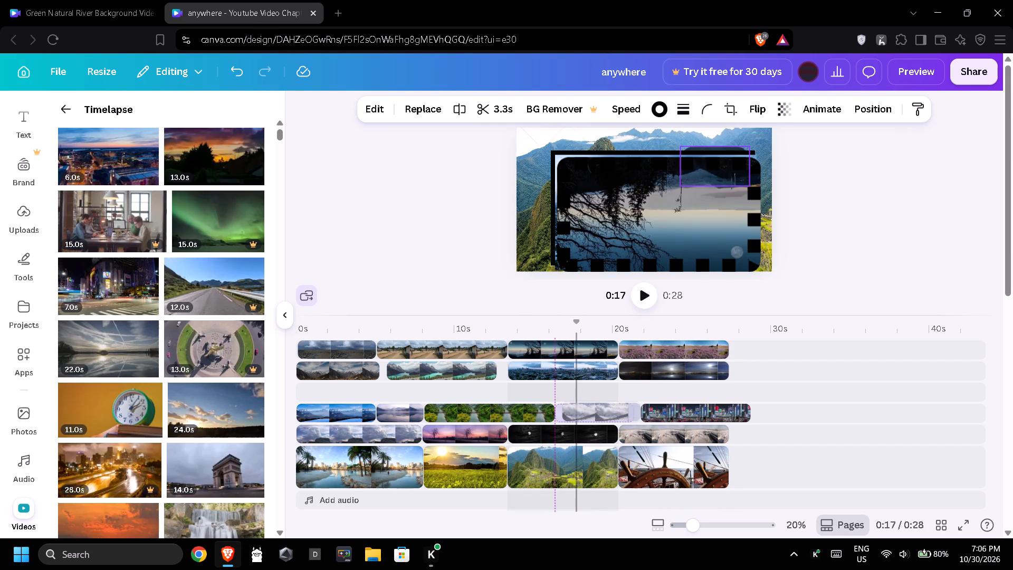
drag(605, 410, 604, 410)
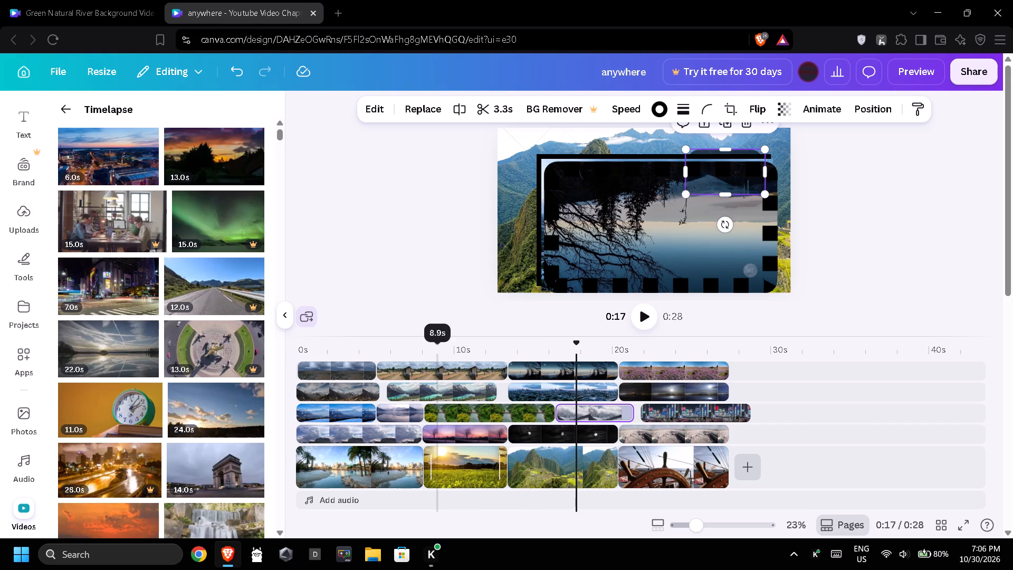
Reorder the lowest overlay track after its cloud clip: pale grey clip from about 8 s, black night clip, and pink sunset clip, back to back.
drag(475, 433, 669, 427)
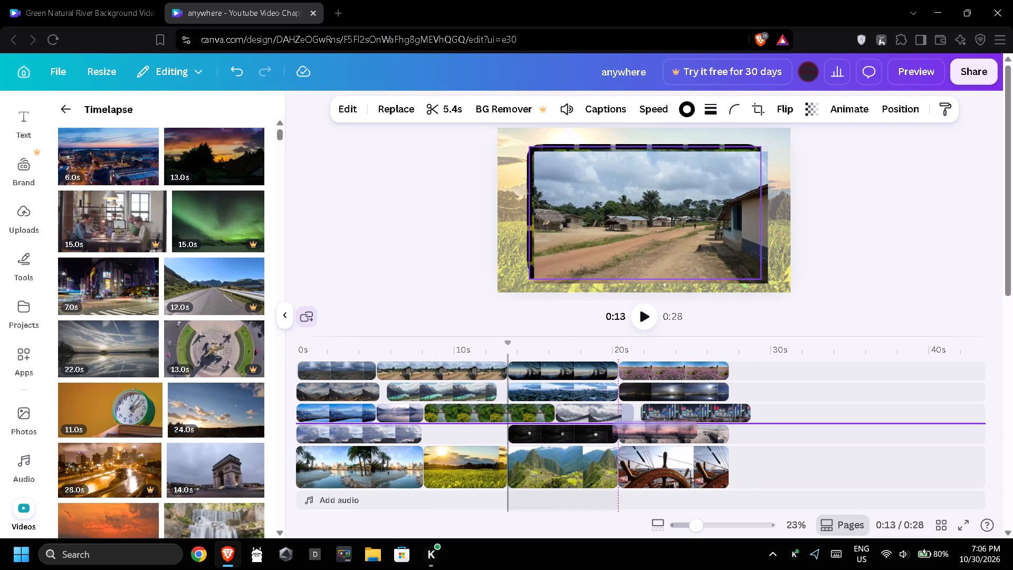
drag(669, 427, 737, 431)
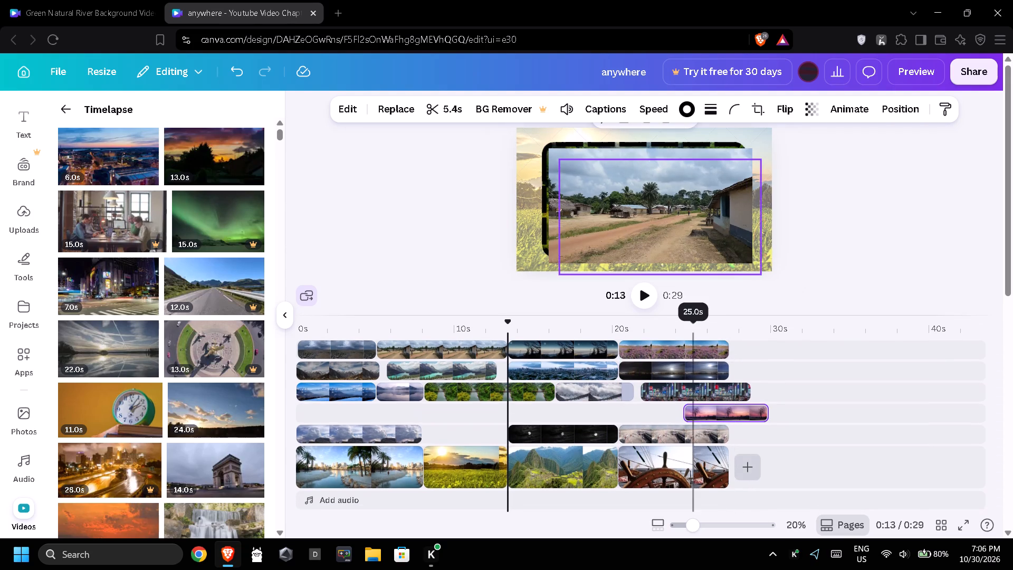
drag(691, 434, 503, 431)
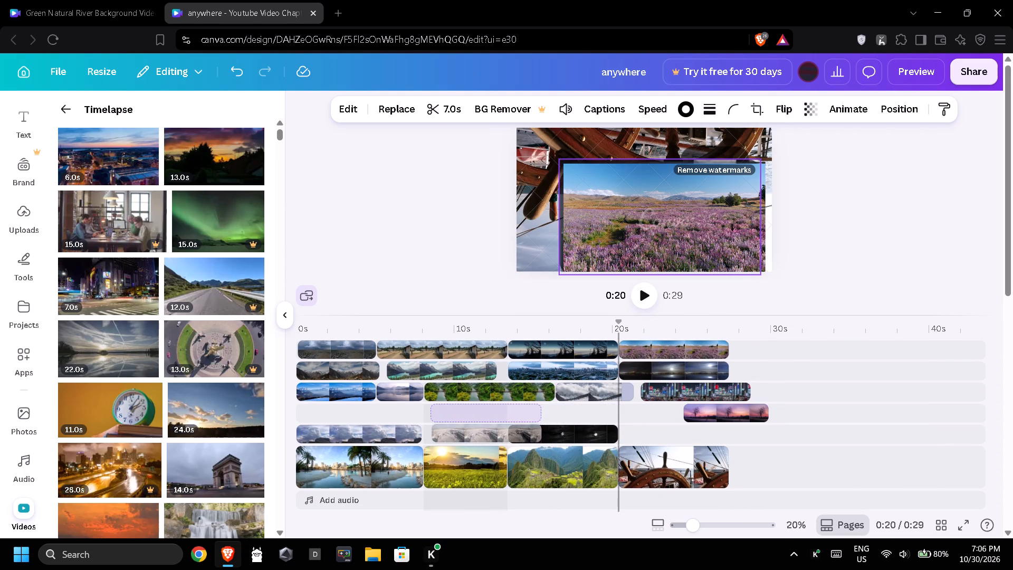
drag(503, 431, 500, 431)
drag(539, 434, 572, 436)
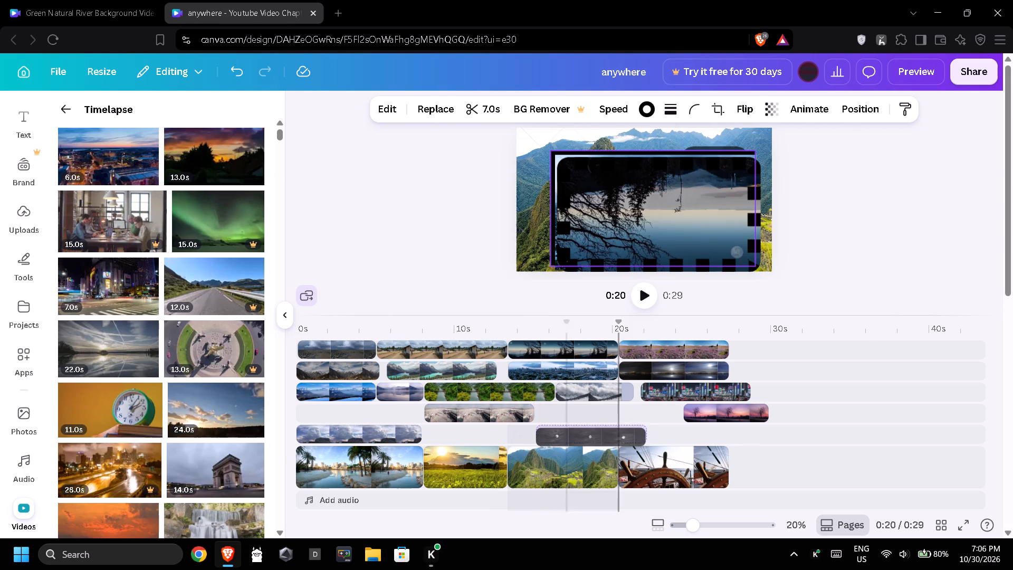
drag(572, 436, 576, 436)
drag(492, 420, 484, 433)
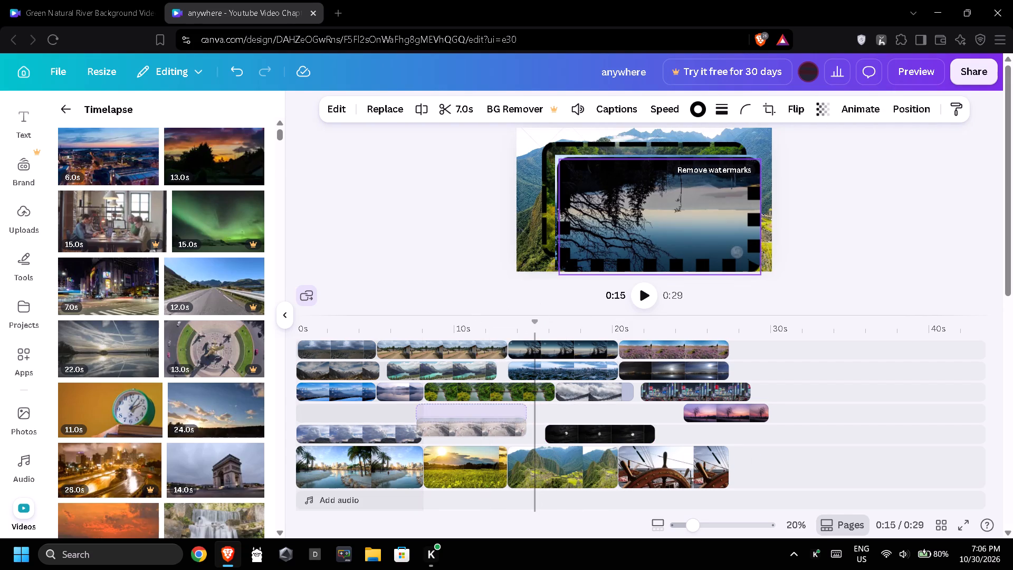
drag(484, 433, 491, 438)
drag(582, 436, 572, 437)
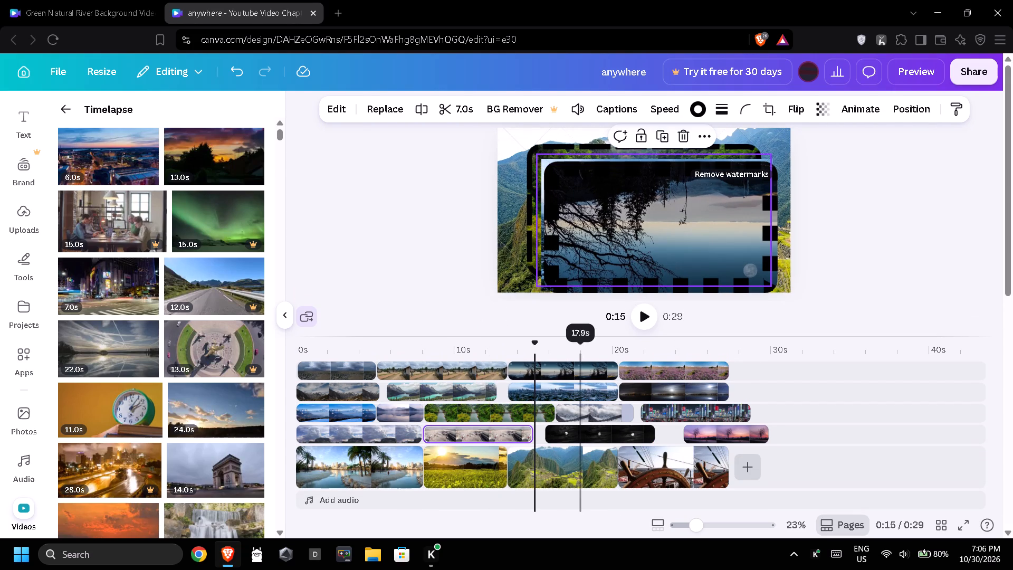
drag(572, 437, 572, 434)
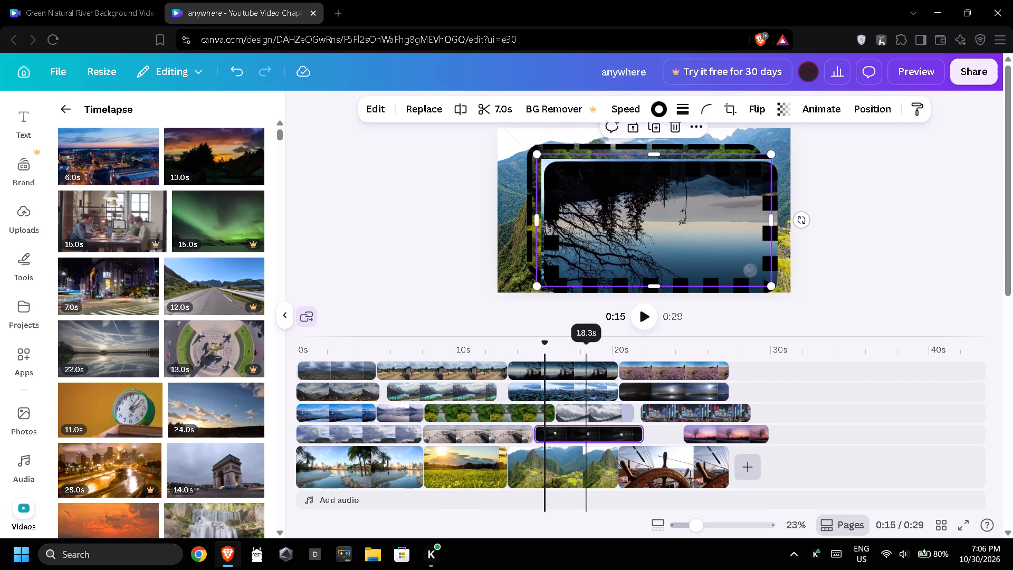
drag(717, 436, 683, 433)
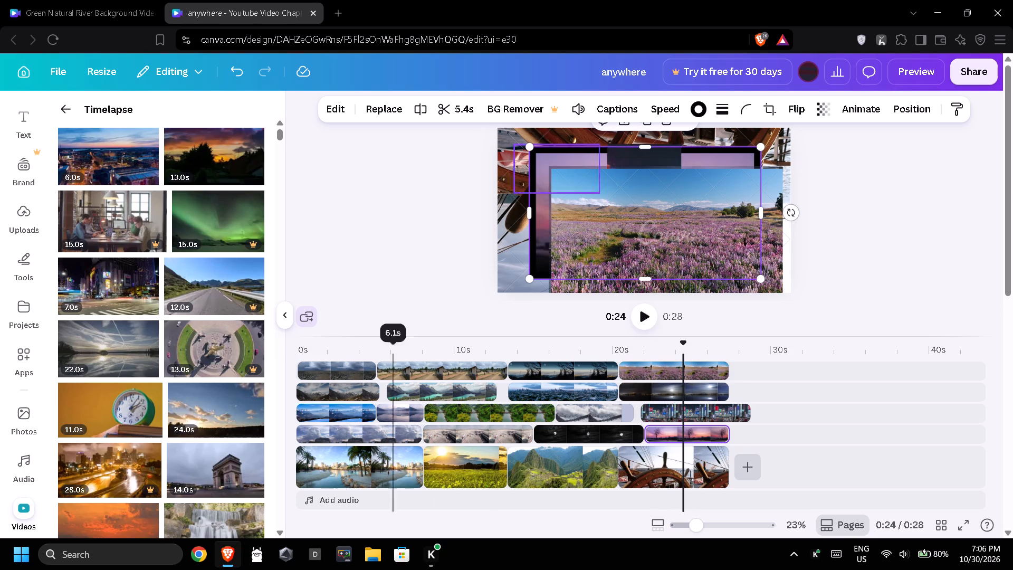
Add the 10-second waterfall timelapse after the lavender field clip on the top overlay track and trim it to 7.3 s.
scroll(236, 406, down, 1)
drag(224, 452, 800, 365)
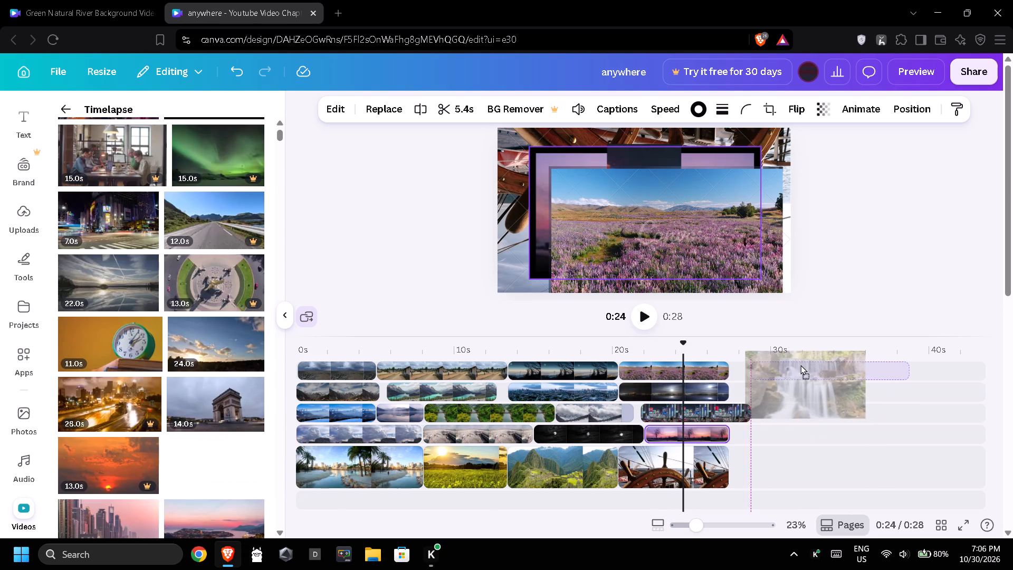
drag(800, 365, 795, 364)
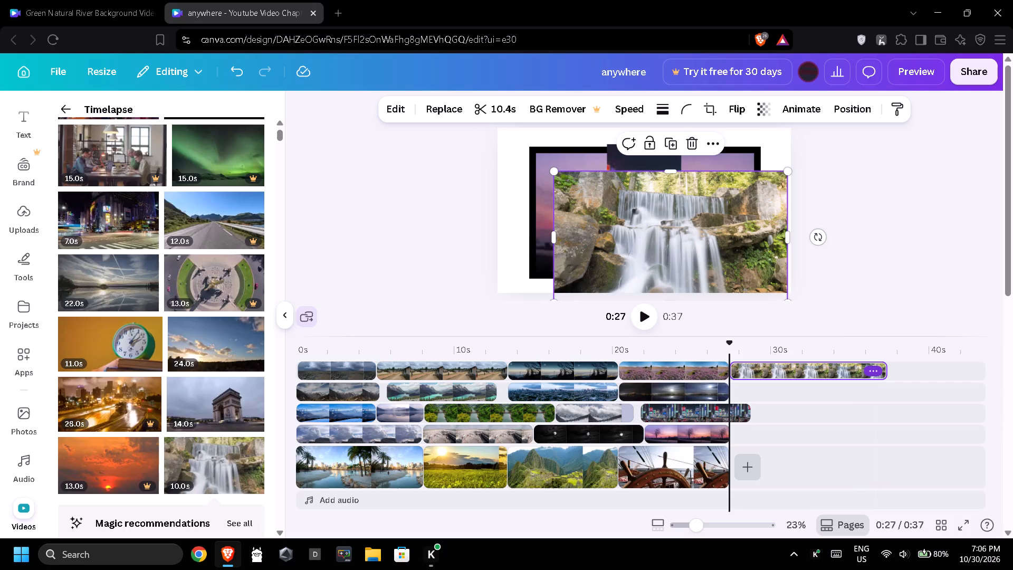
drag(884, 373, 842, 370)
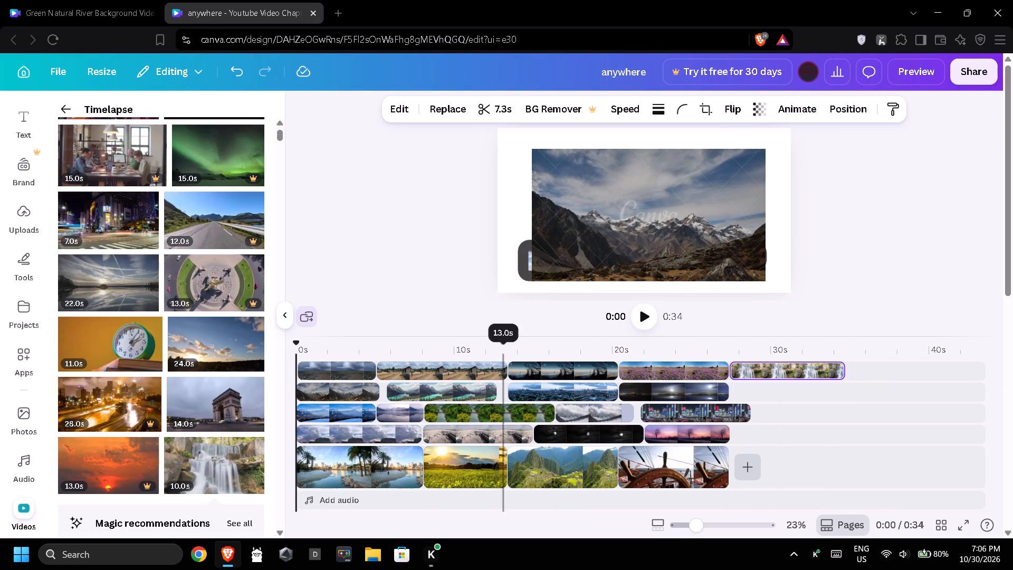
Add the 7-second coastal dusk timelapse to the second overlay track, starting at about 27 s beneath the waterfall clip.
scroll(232, 440, down, 1)
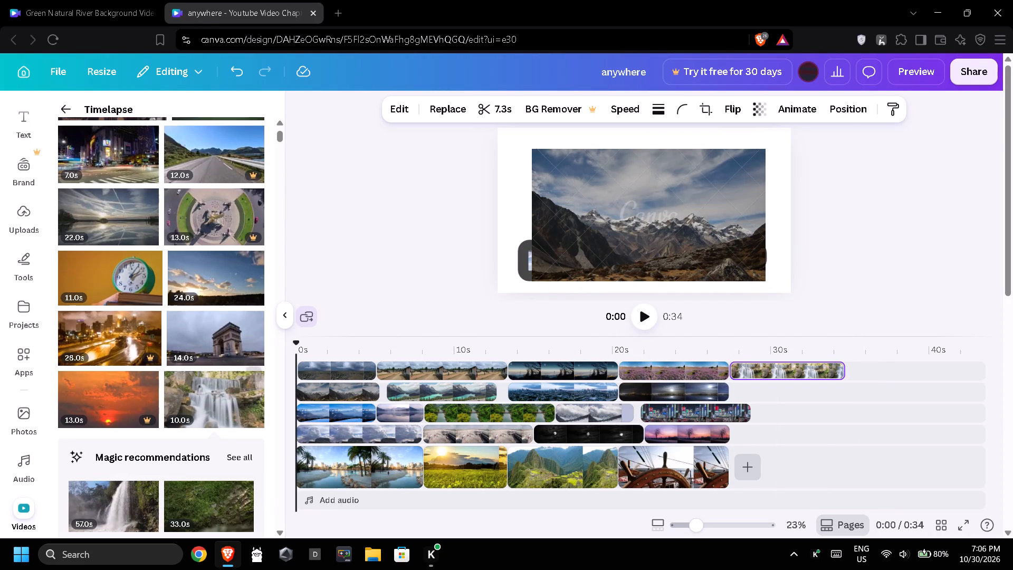
scroll(130, 502, down, 1)
scroll(164, 461, down, 1)
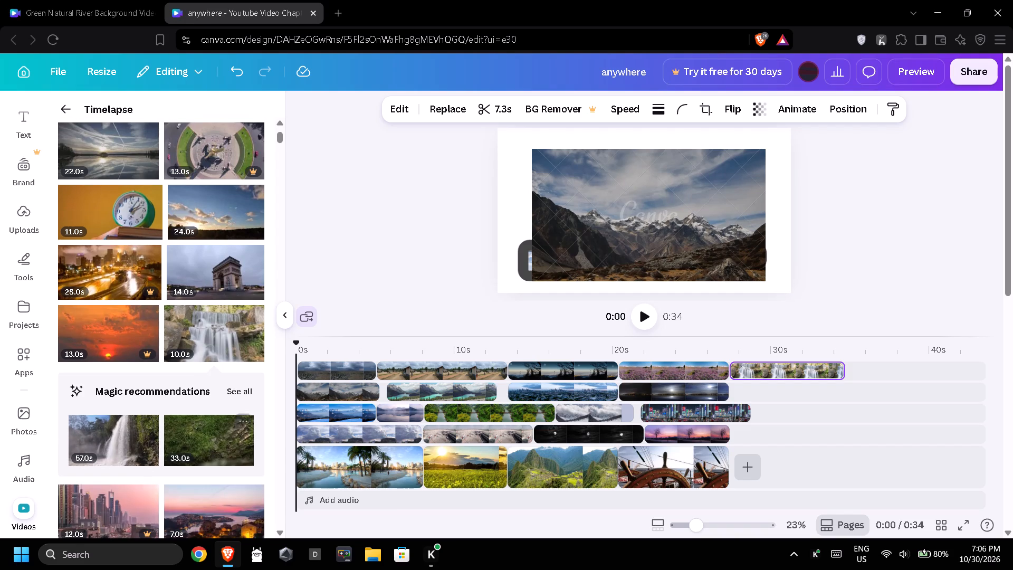
drag(200, 449, 597, 410)
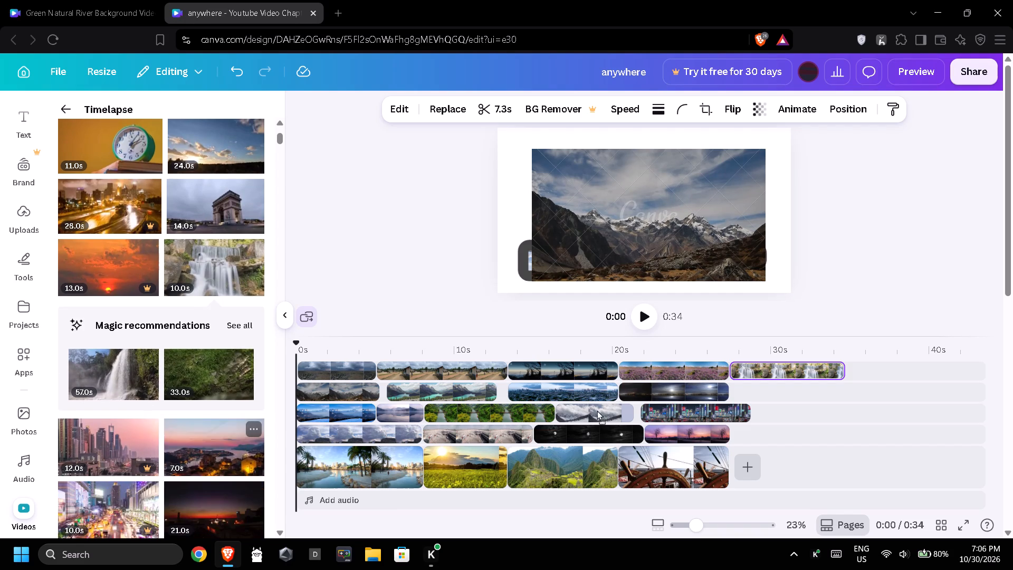
drag(597, 410, 781, 389)
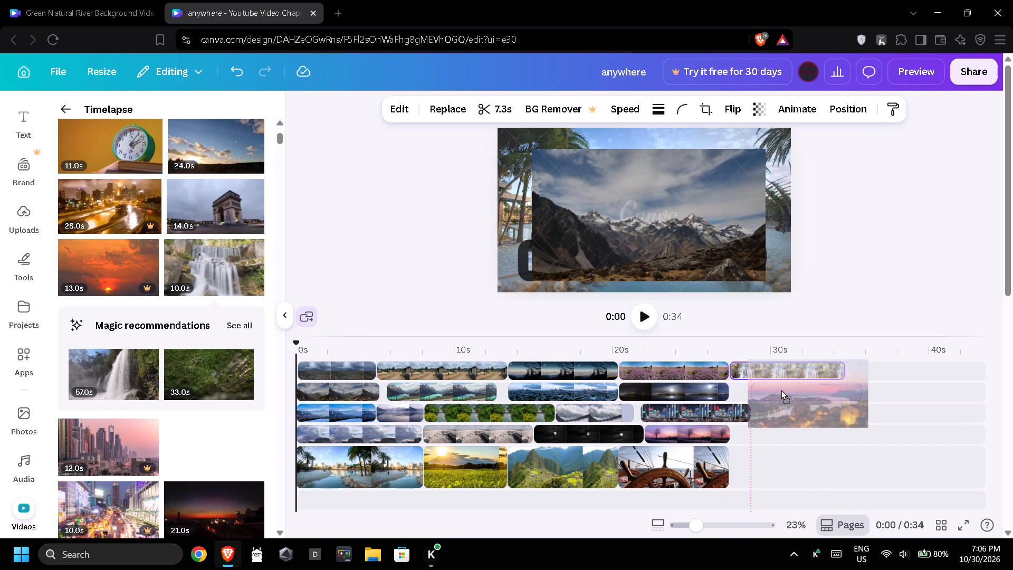
drag(781, 389, 776, 392)
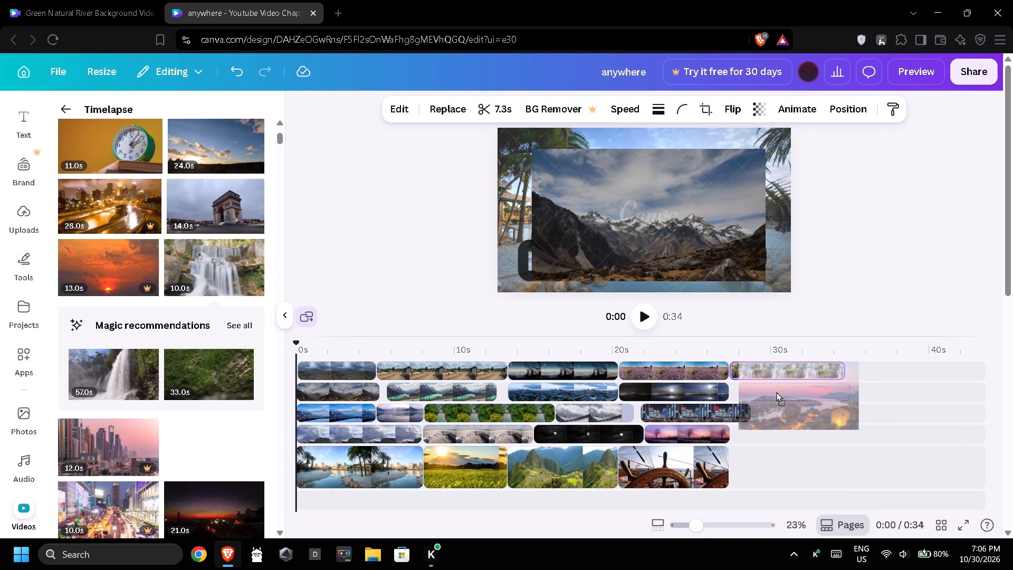
drag(776, 392, 772, 391)
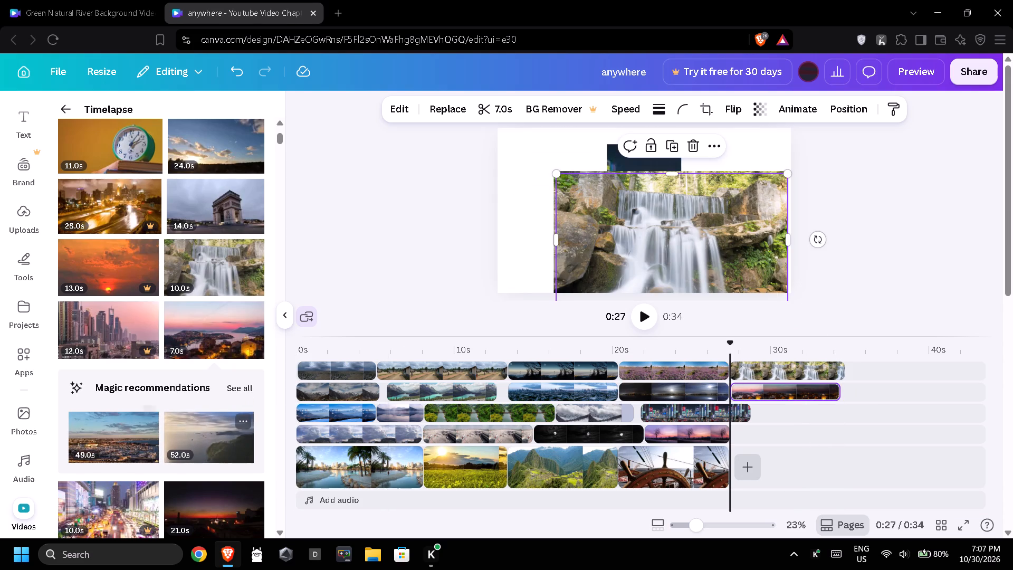
Add the 7-second skyscraper timelapse to the lowest overlay track, starting at about 27 s after the pink sunset clip.
scroll(141, 448, down, 2)
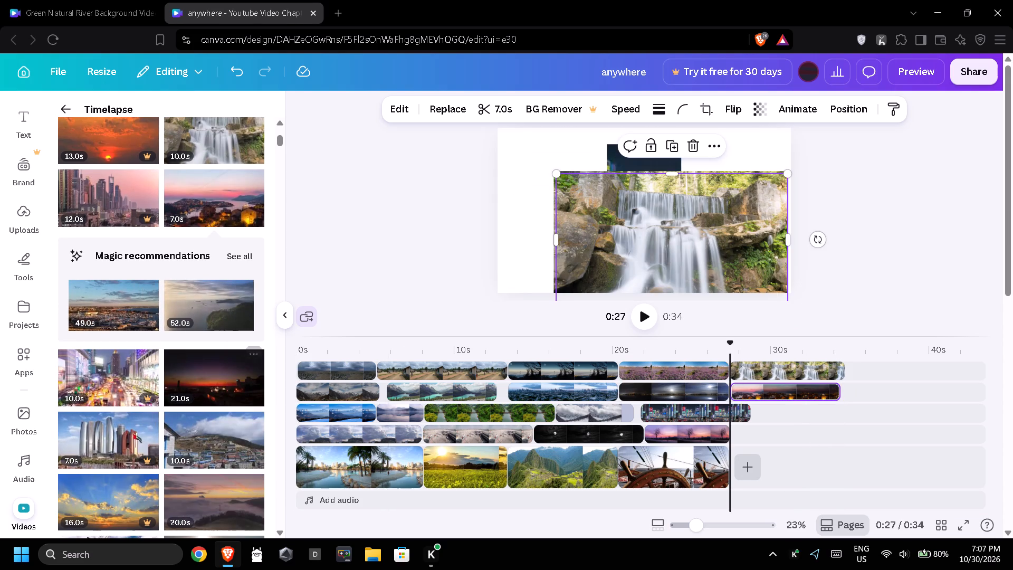
drag(113, 439, 533, 400)
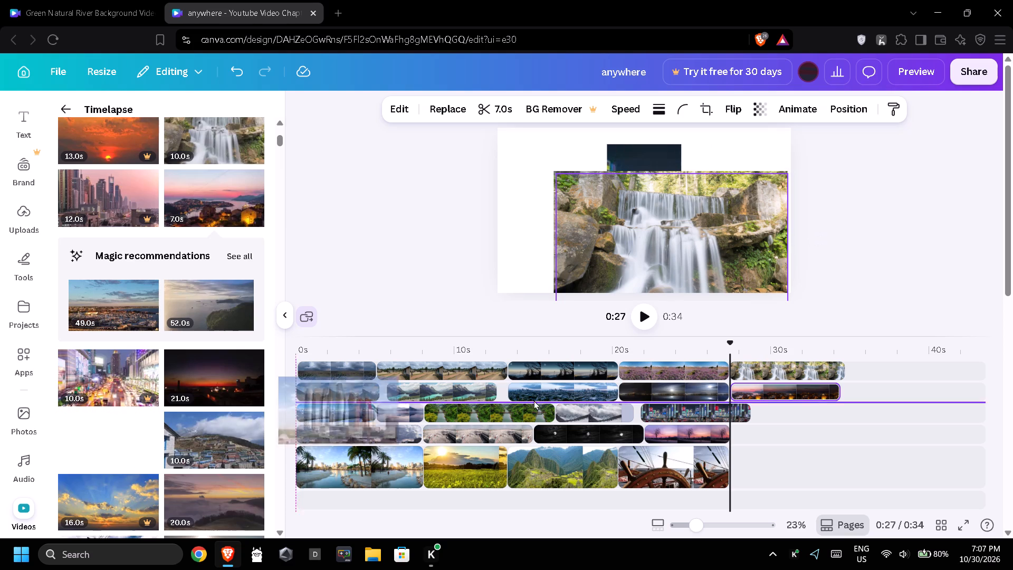
drag(533, 400, 773, 433)
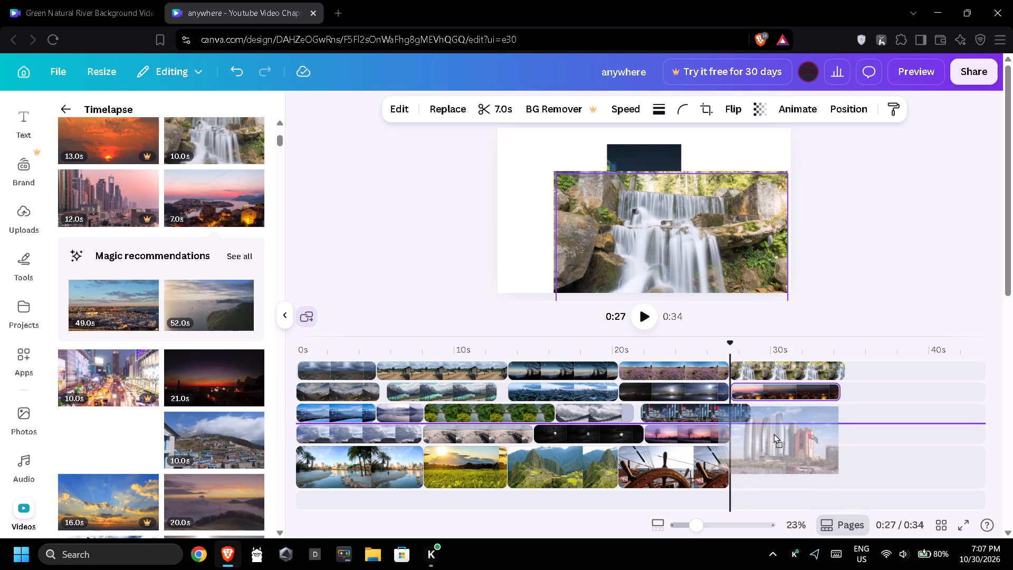
drag(773, 433, 788, 428)
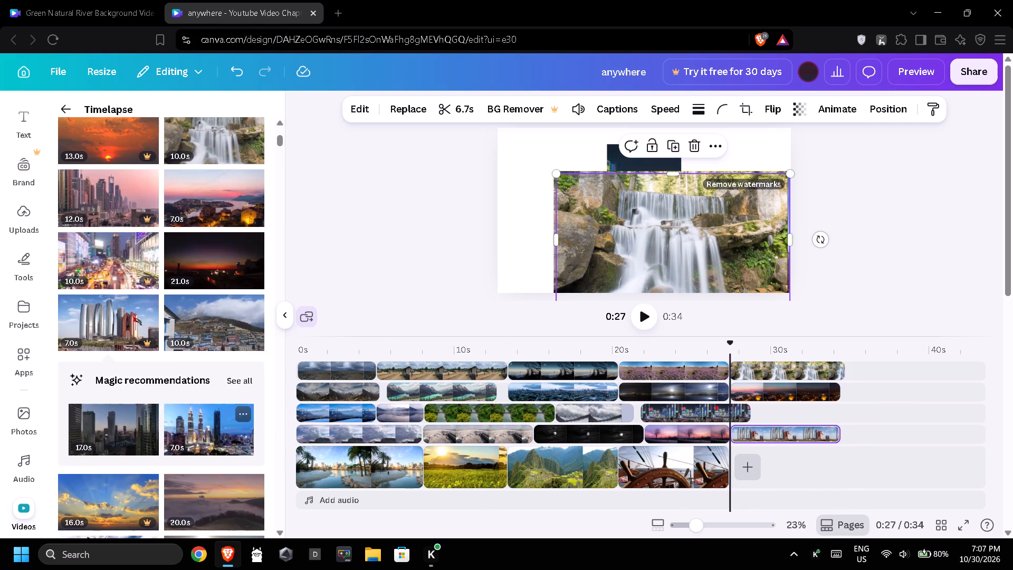
Add the 7-second power pylon timelapse to the third overlay track after the city street clip and trim it to 5.9 s.
scroll(207, 455, down, 2)
drag(92, 442, 719, 423)
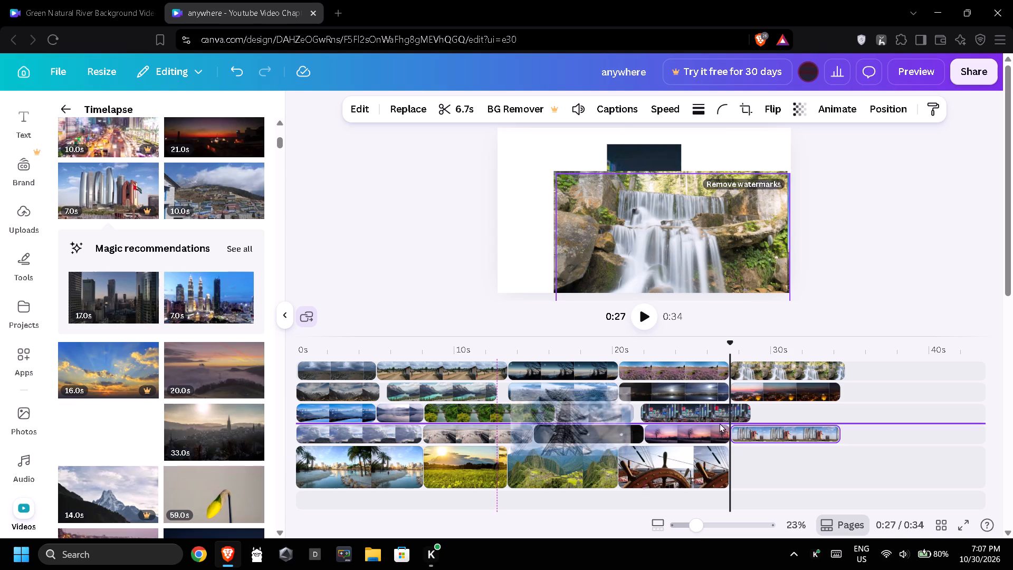
drag(719, 423, 779, 456)
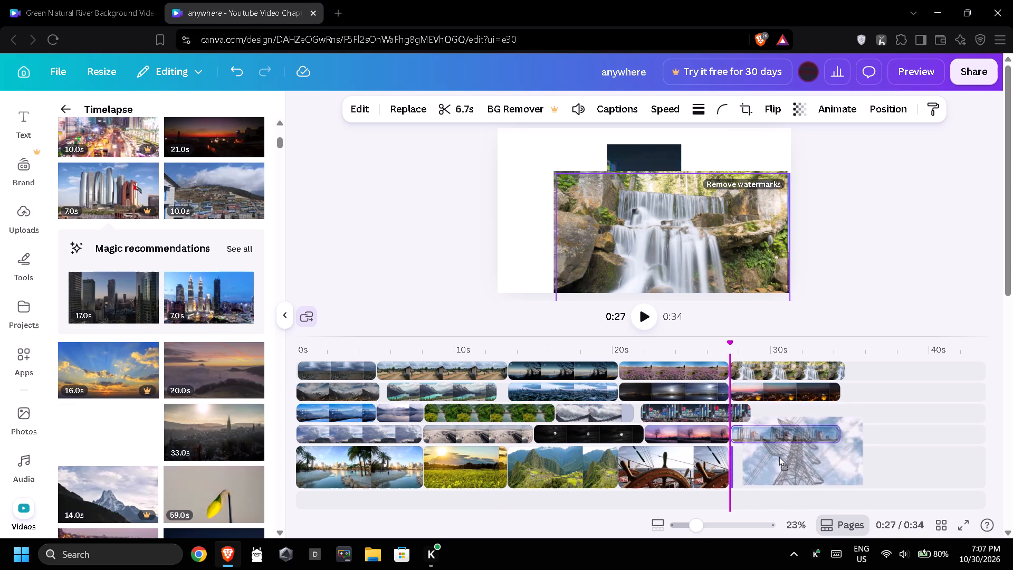
drag(779, 456, 820, 462)
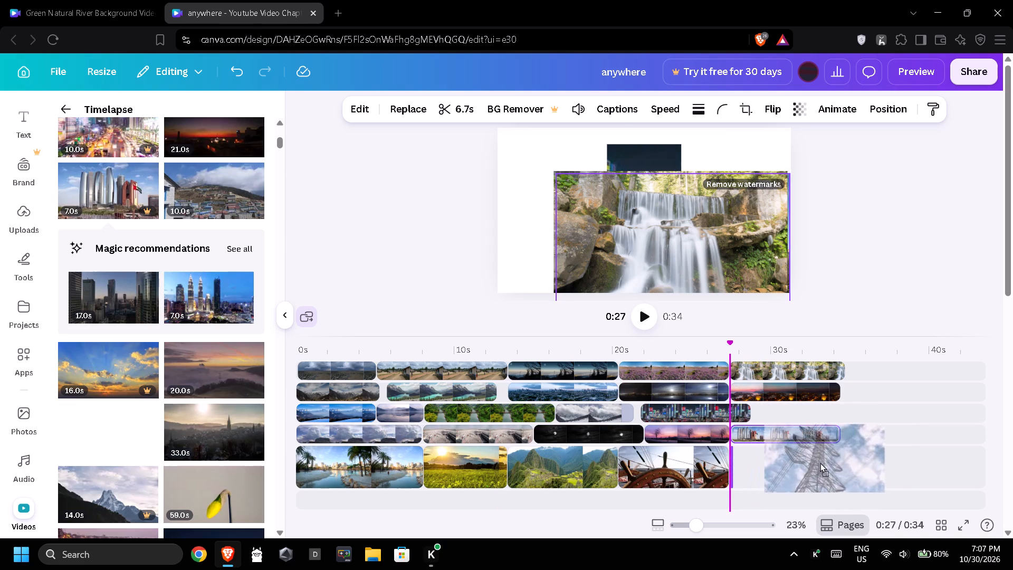
drag(820, 462, 790, 424)
drag(857, 413, 843, 413)
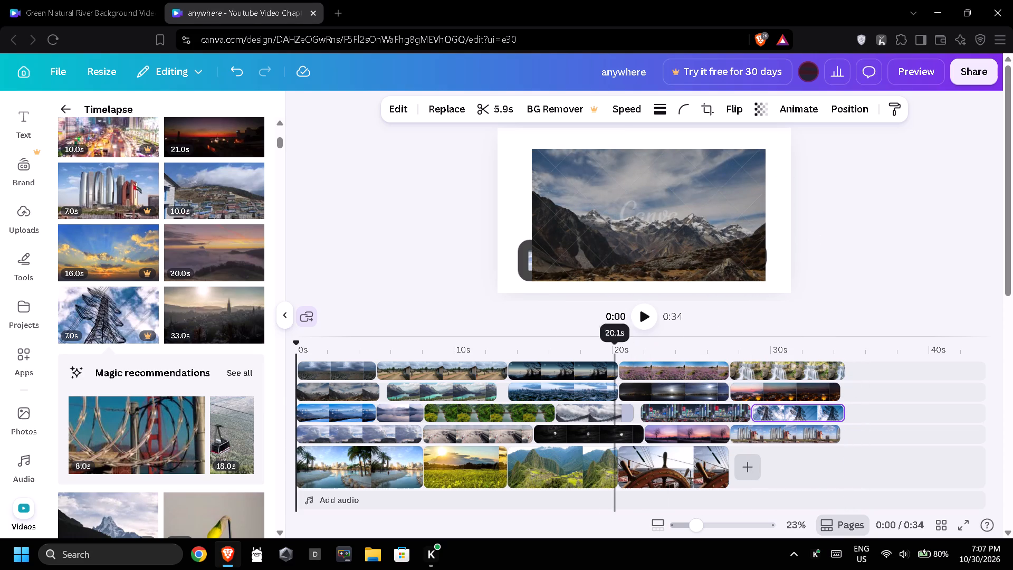
Add the 8-second razor wire and red bridge clip as the fifth scene and trim it to 7.0 s.
drag(176, 428, 360, 436)
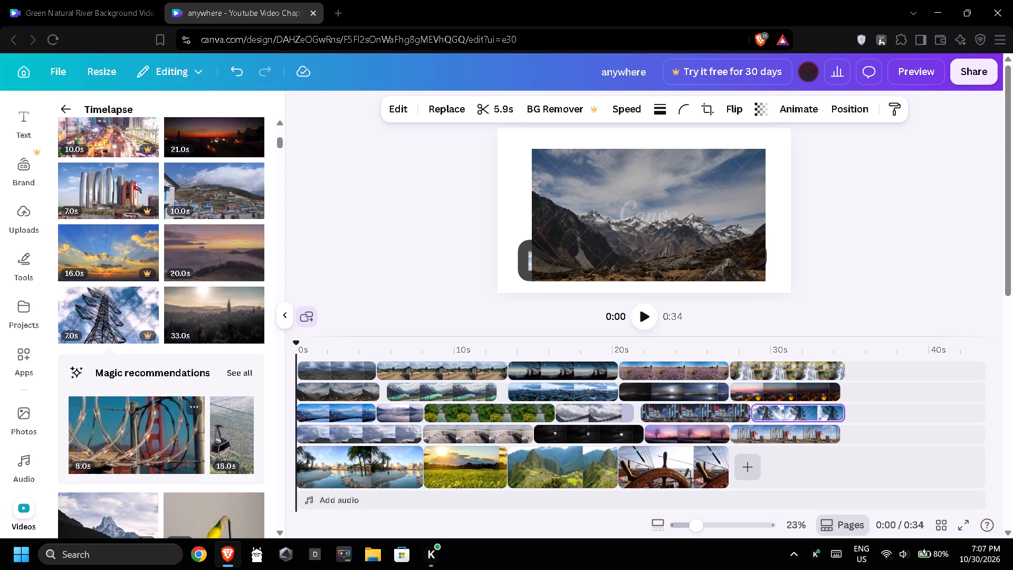
drag(360, 436, 770, 461)
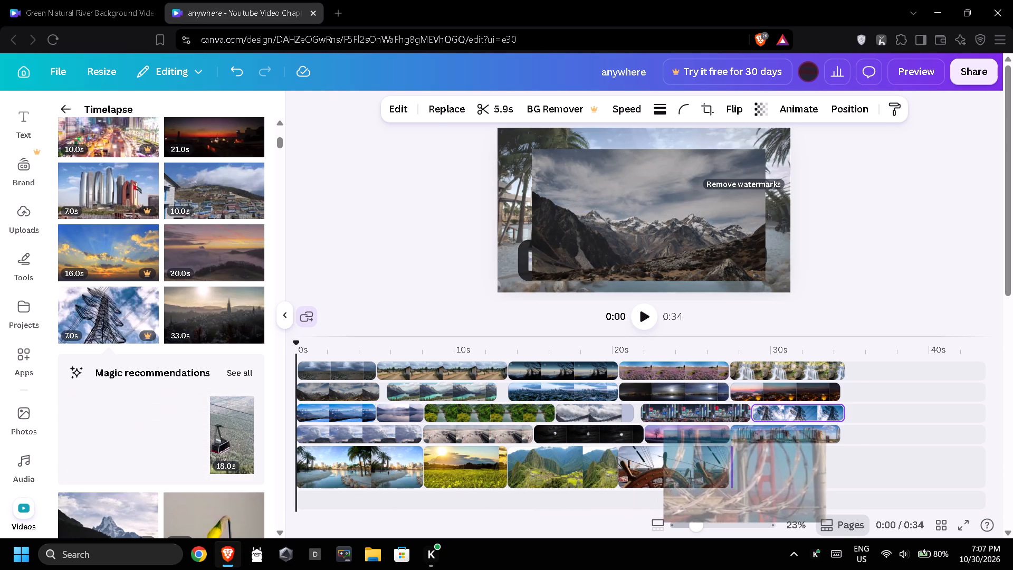
drag(851, 465, 850, 465)
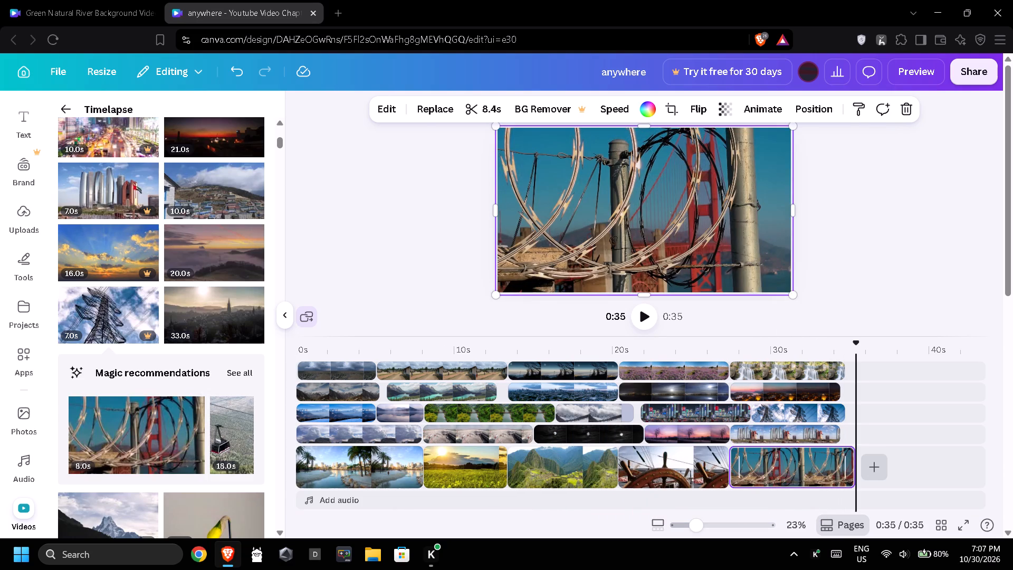
drag(850, 465, 840, 465)
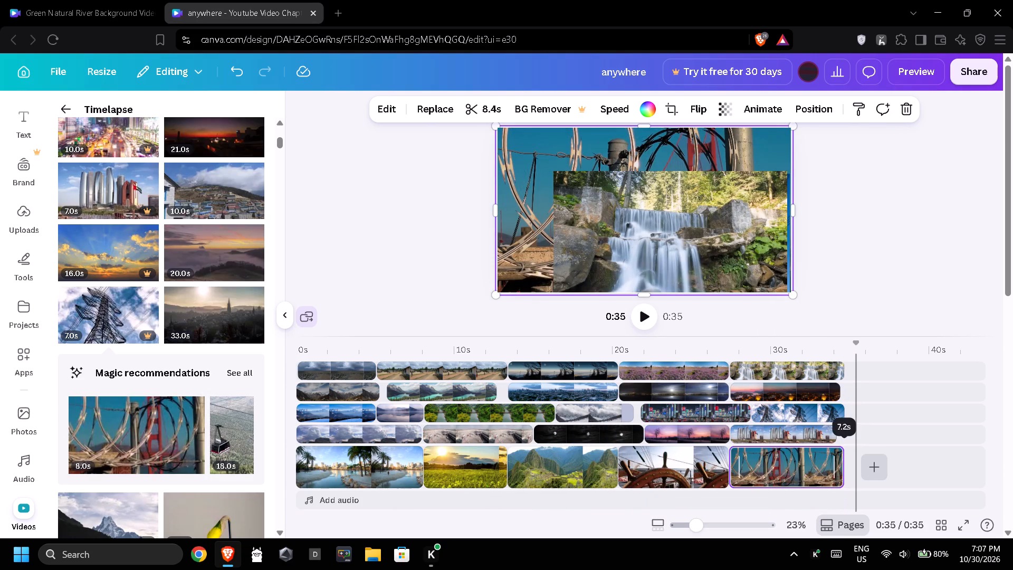
drag(840, 465, 836, 464)
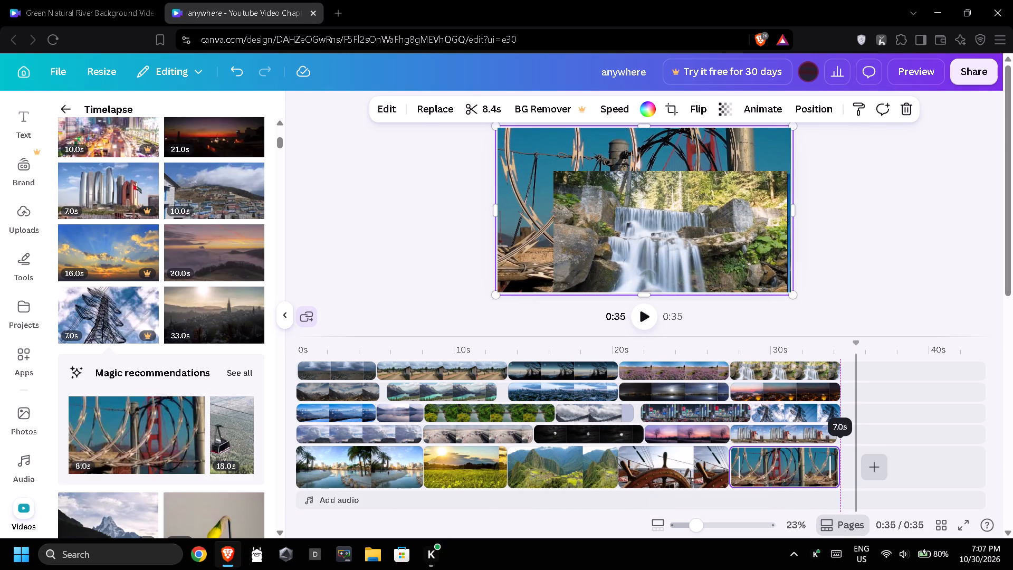
drag(836, 464, 836, 463)
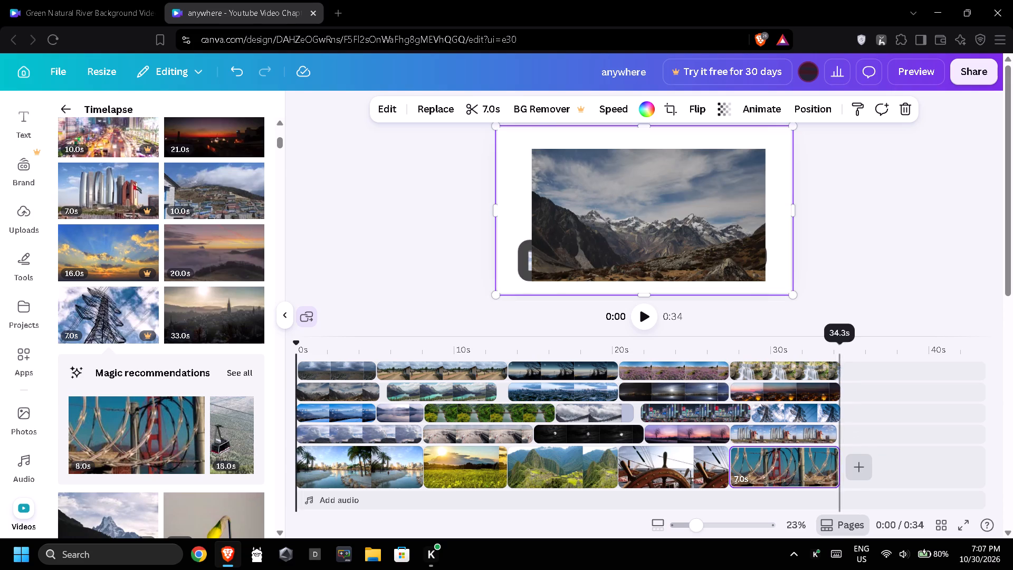
Trim the ends of the pylon, coastal dusk and waterfall overlays to about 34 s, making the dusk clip 6.7 s and waterfall 6.8 s.
drag(838, 408, 833, 408)
click(879, 407)
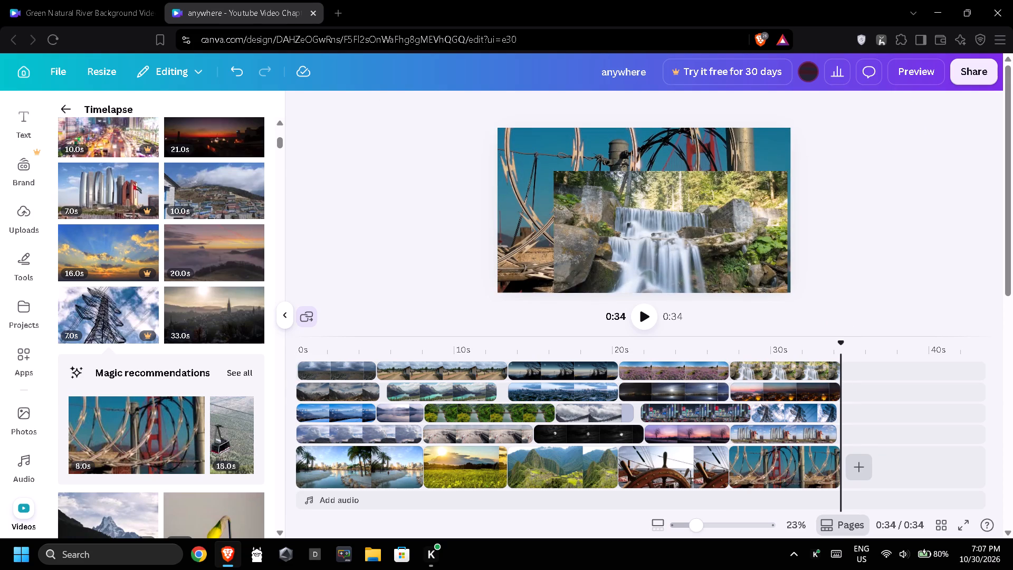
drag(839, 392, 834, 392)
click(873, 392)
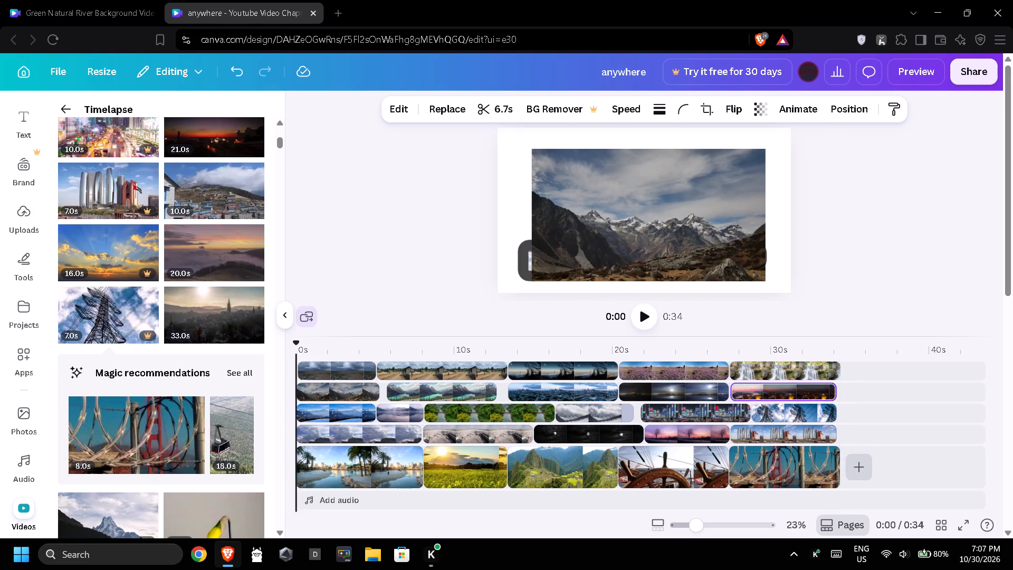
click(839, 372)
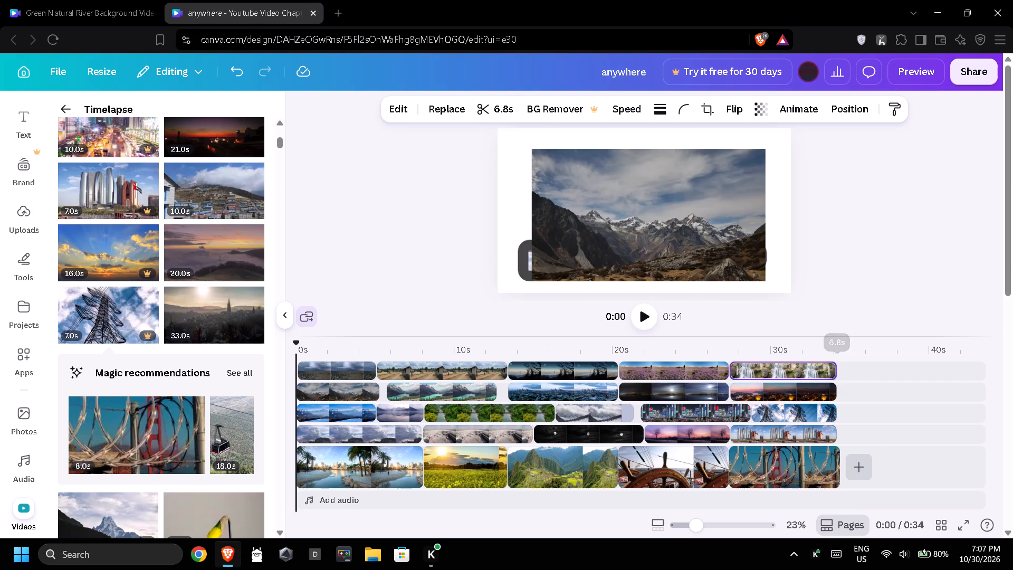
click(865, 393)
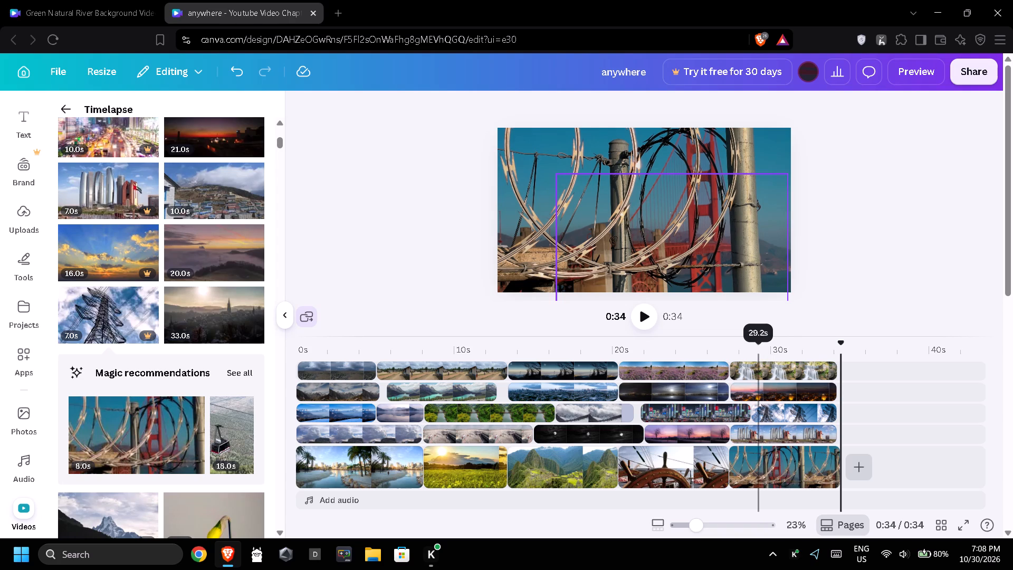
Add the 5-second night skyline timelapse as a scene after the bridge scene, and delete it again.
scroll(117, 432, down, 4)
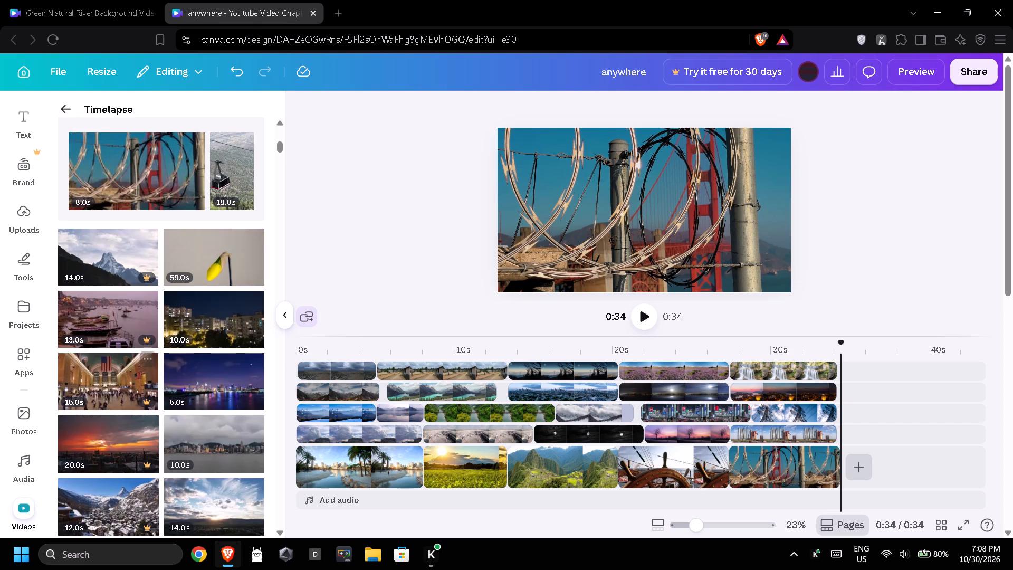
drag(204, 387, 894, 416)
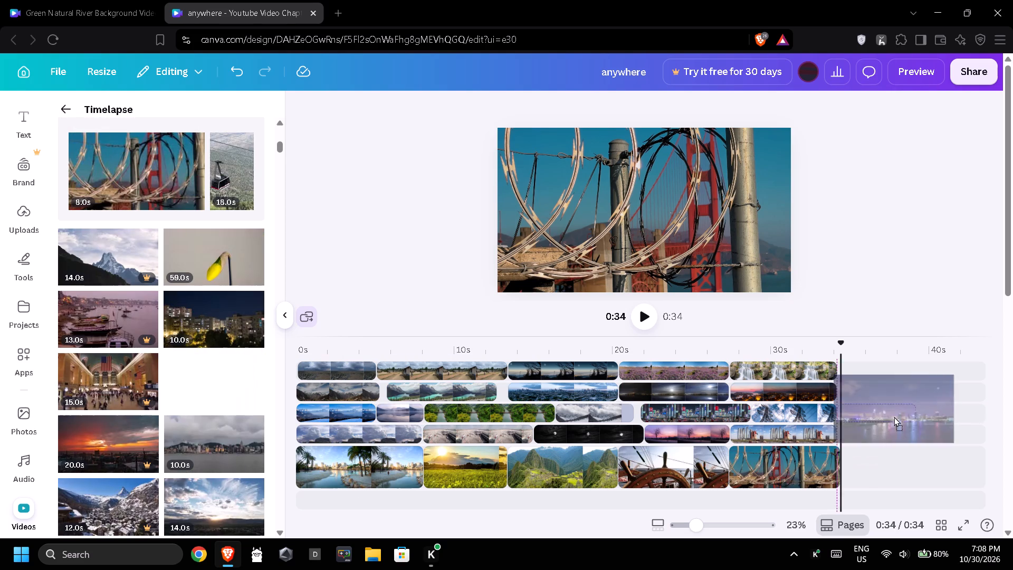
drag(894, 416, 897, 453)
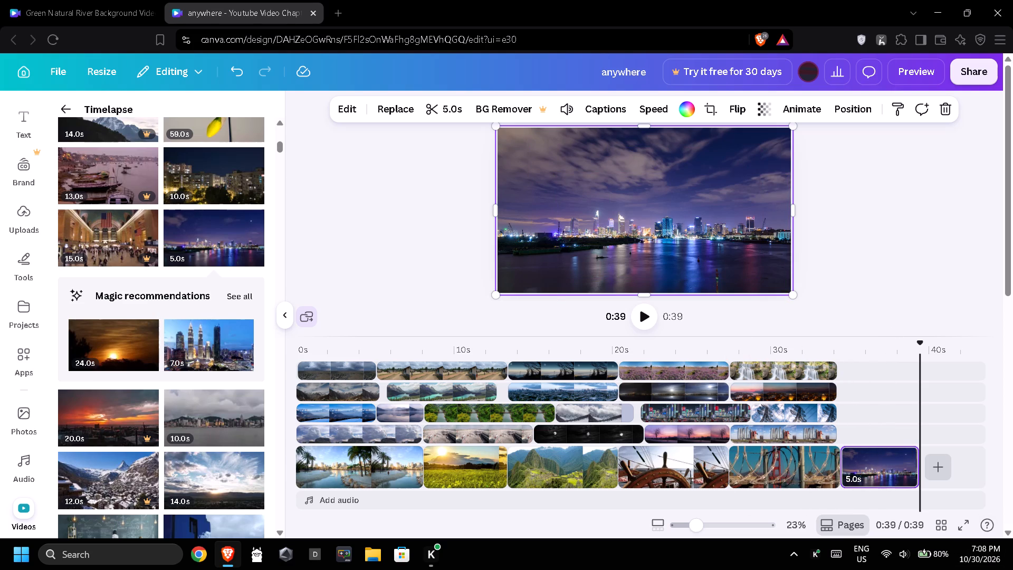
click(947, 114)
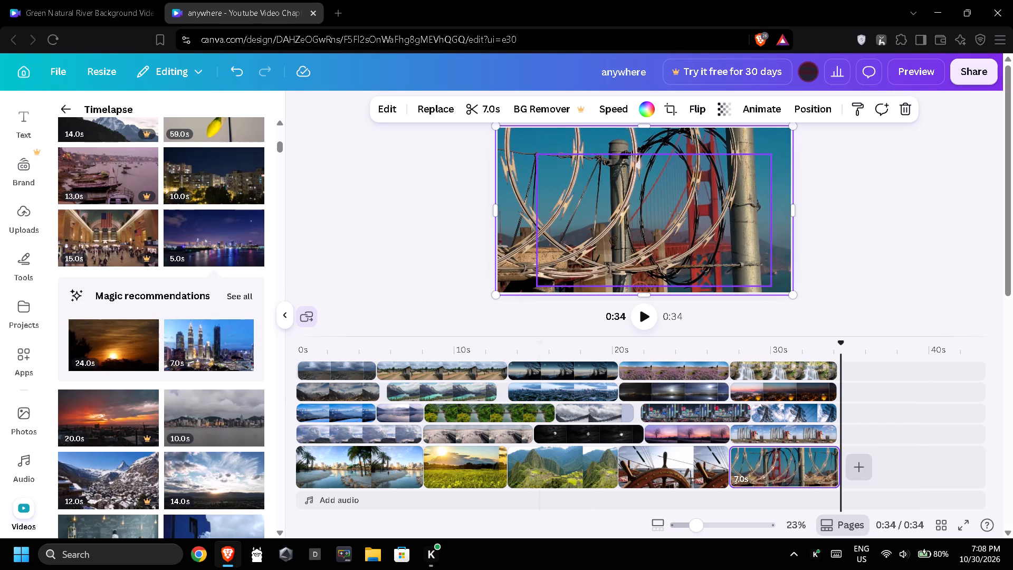
Delete the first four scenes together with their overlay clips, keeping only the bridge scene and the overlays above it.
drag(476, 494, 346, 379)
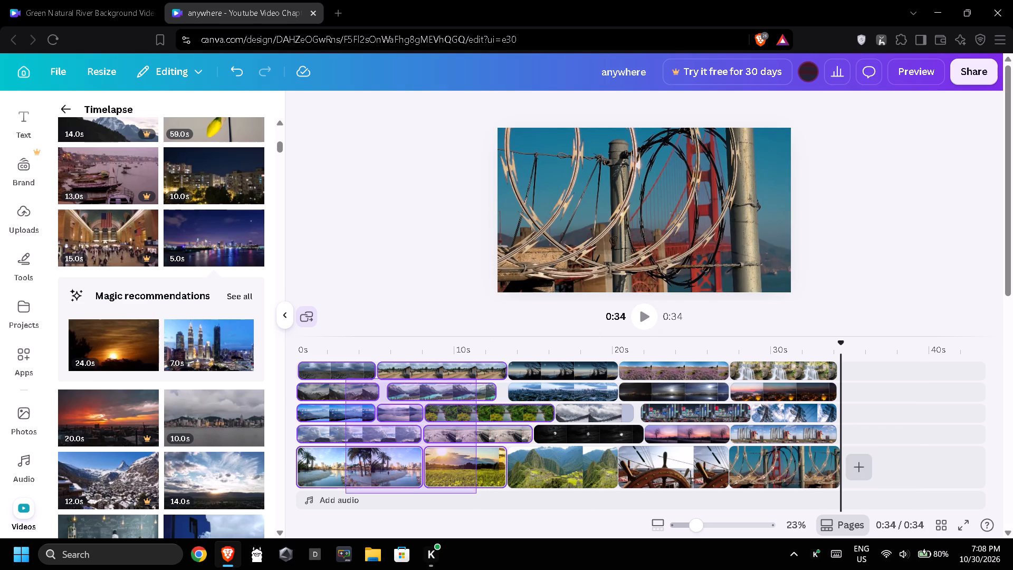
drag(346, 379, 342, 370)
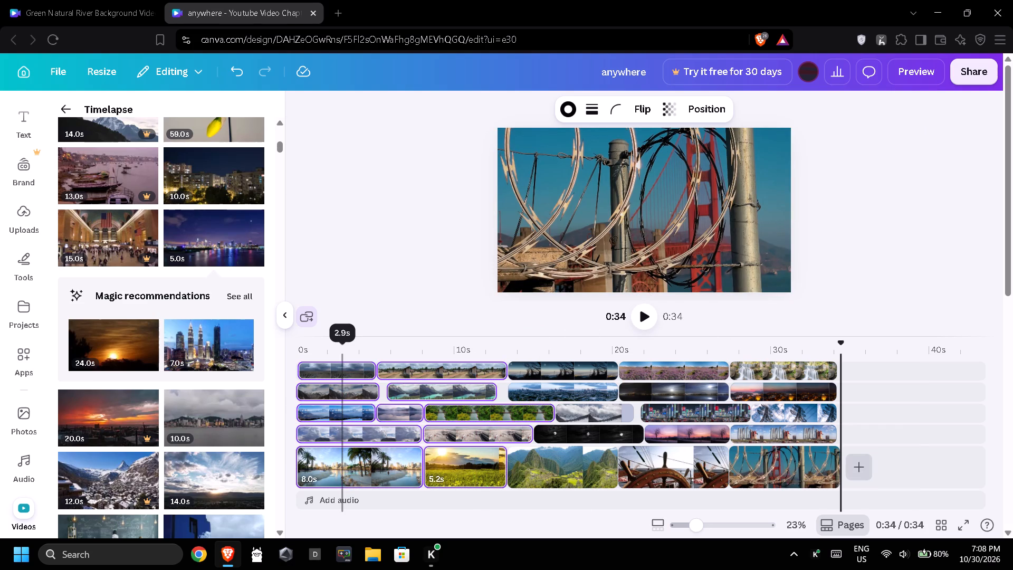
key(BackSpace)
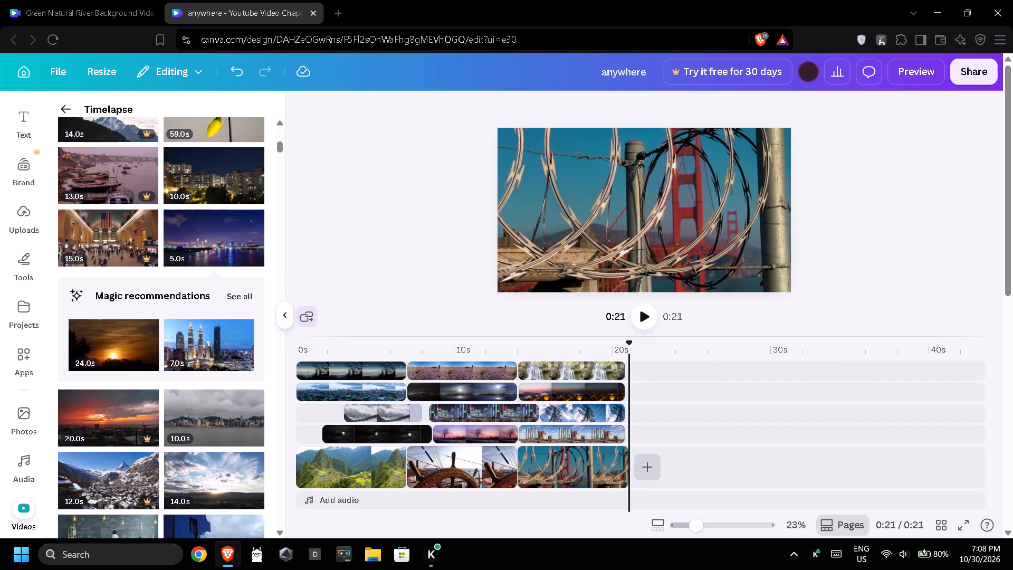
drag(458, 501, 372, 388)
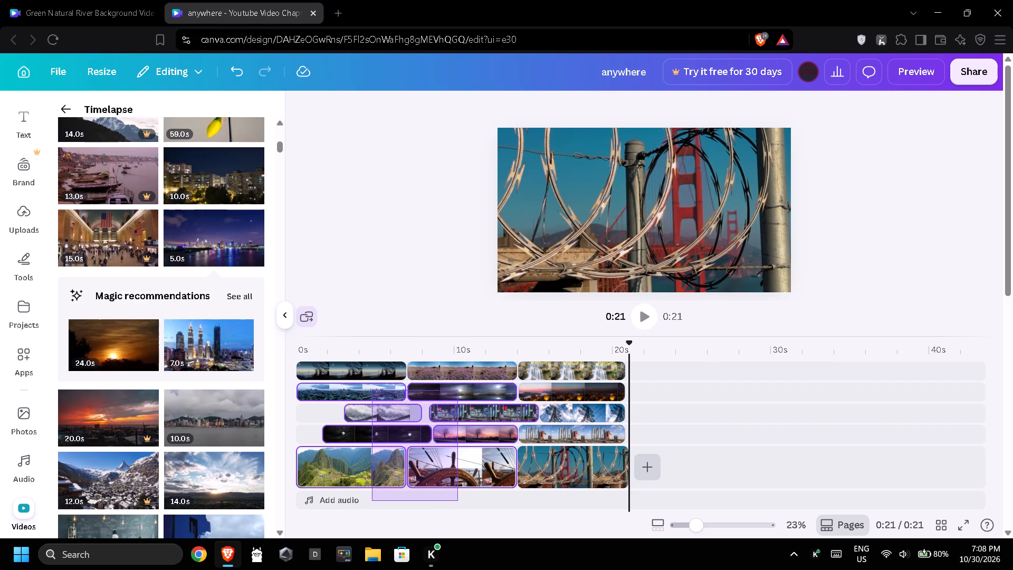
drag(372, 388, 365, 369)
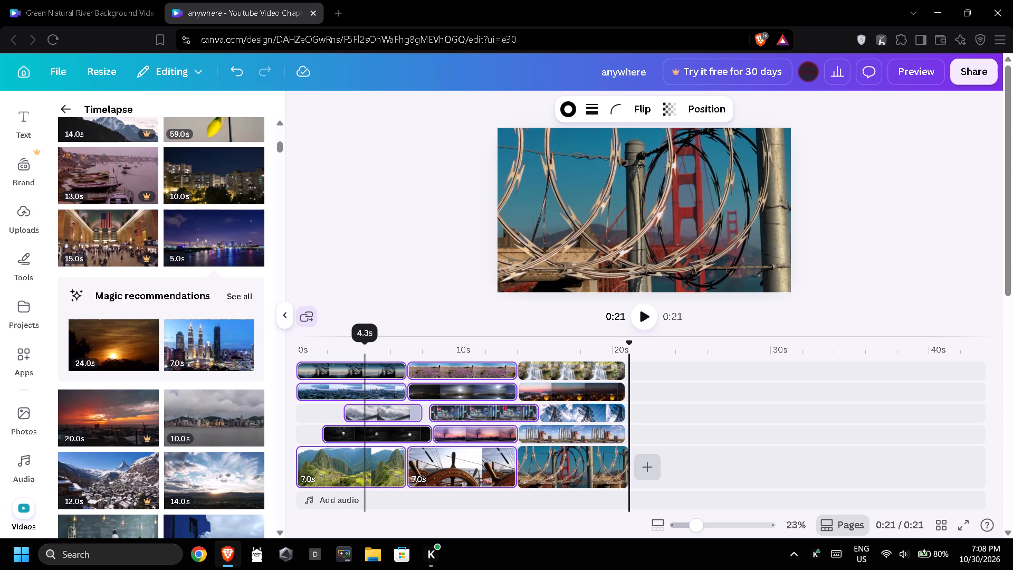
key(BackSpace)
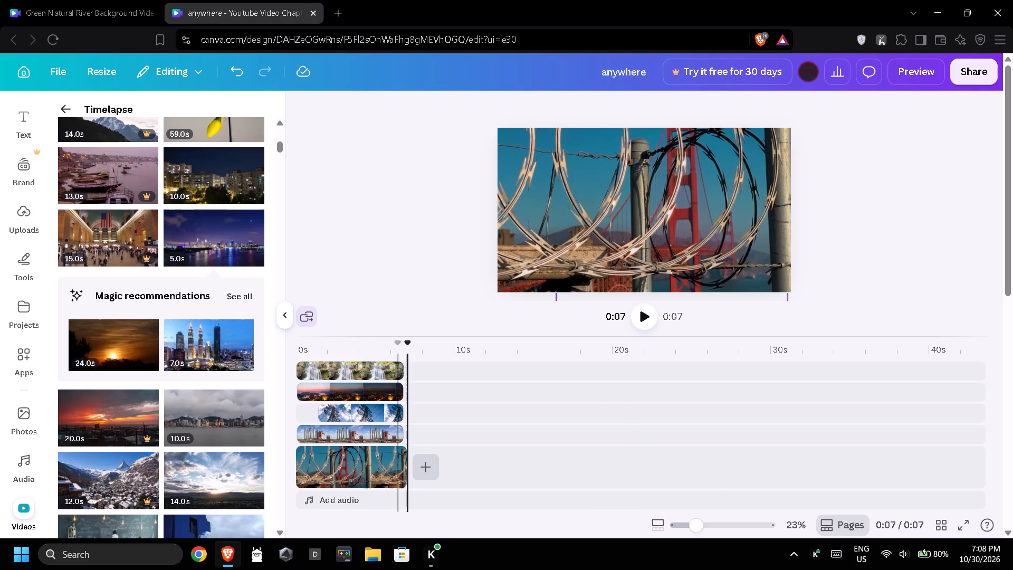
Add the 8-second golden sunset over hills timelapse as the scene following the bridge scene.
scroll(151, 426, down, 4)
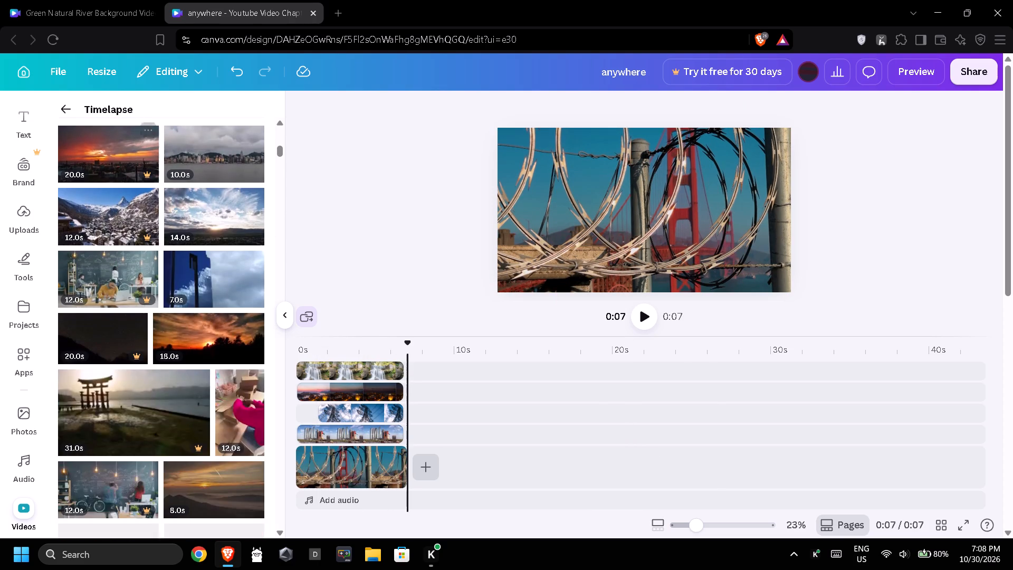
scroll(175, 426, down, 1)
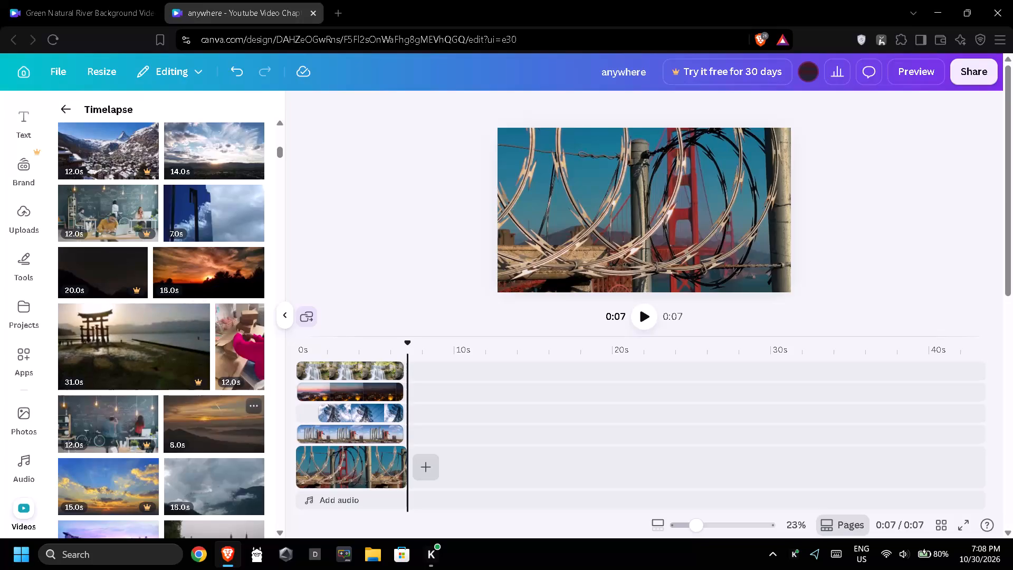
drag(195, 433, 458, 468)
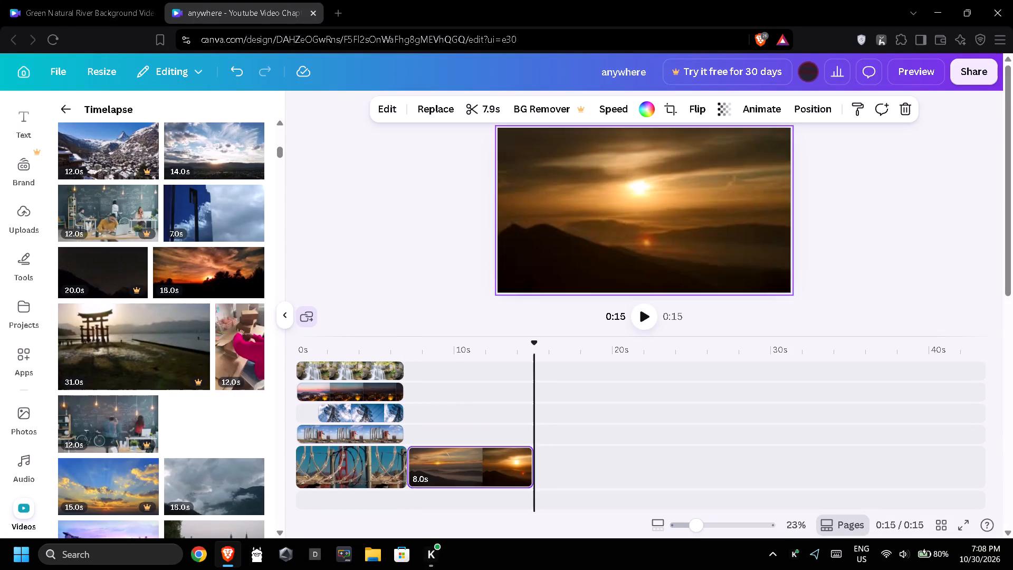
Add the 12-second chalkboard office timelapse to the lowest overlay track, directly after the skyscraper clip at about 7 s.
drag(117, 429, 487, 425)
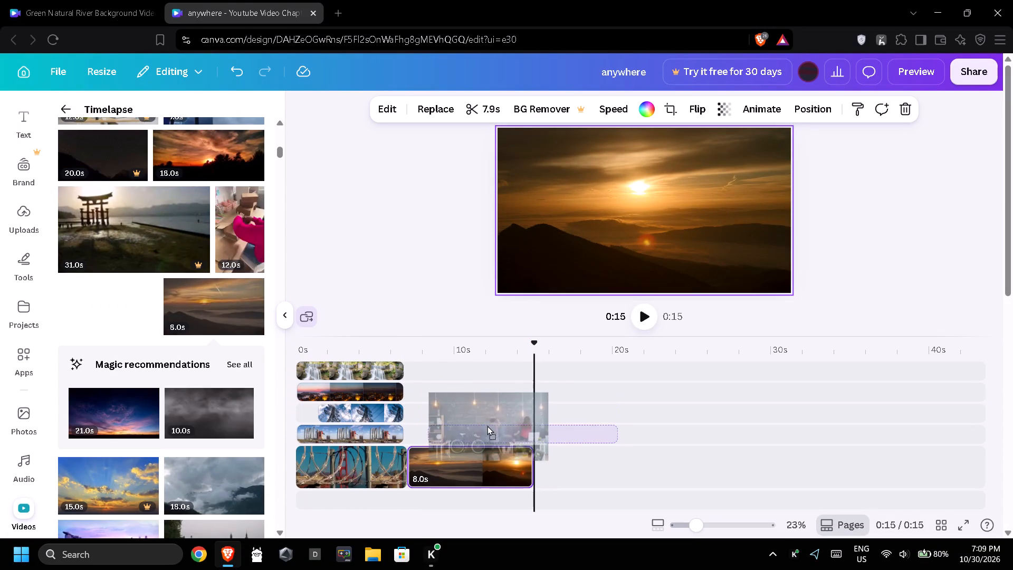
drag(487, 425, 459, 429)
click(475, 436)
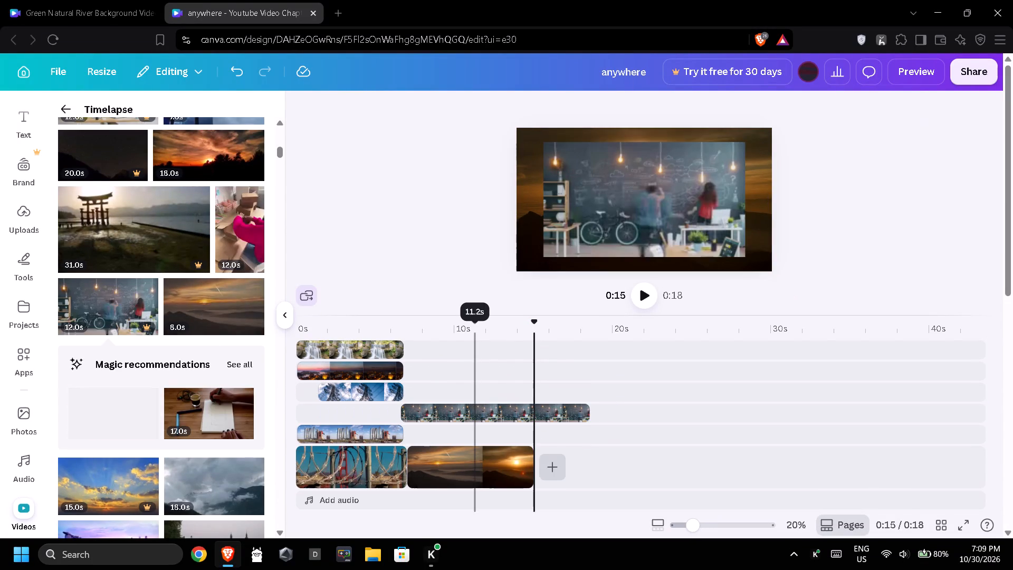
drag(481, 415, 486, 430)
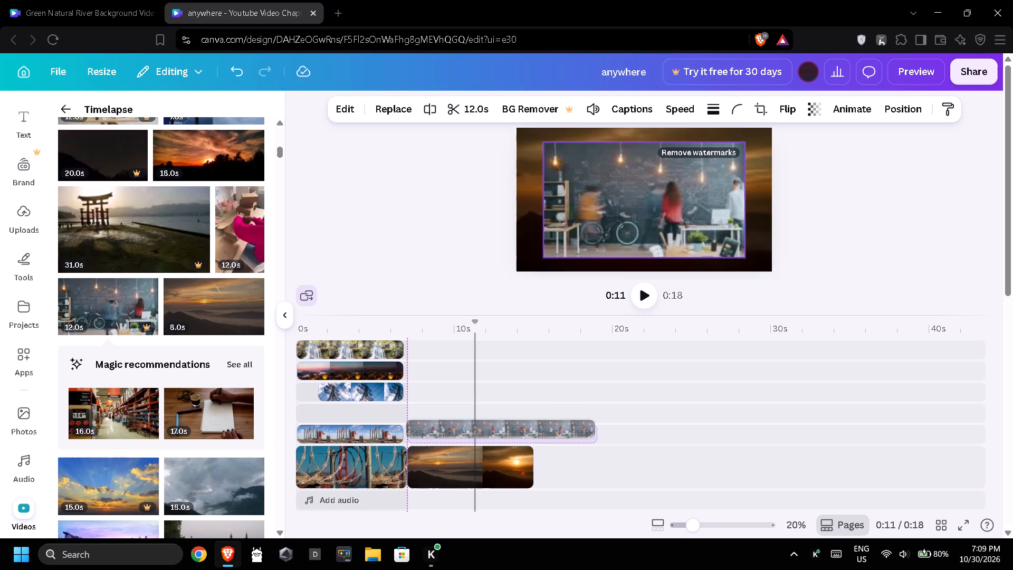
drag(486, 430, 483, 429)
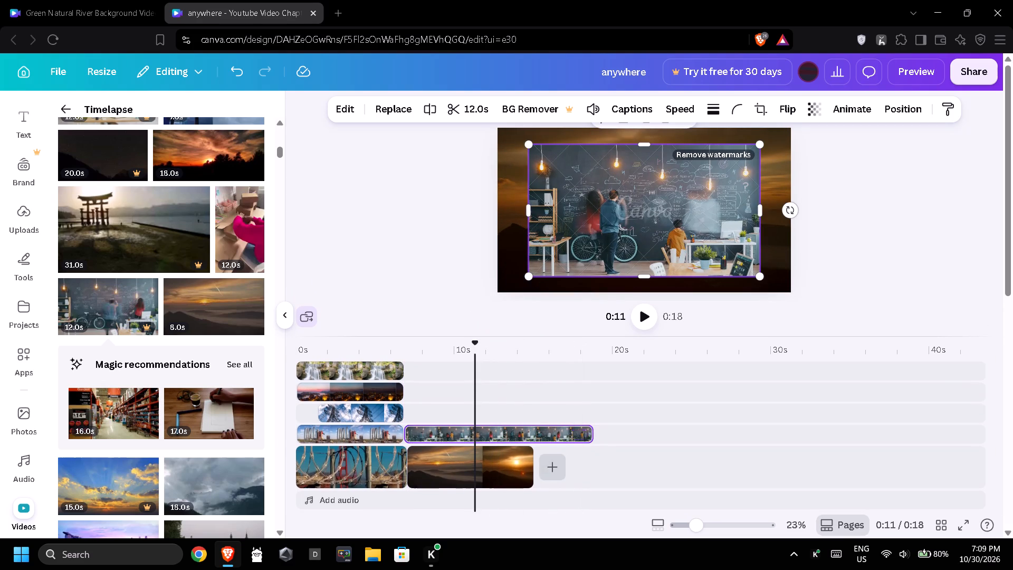
Trim the end of the chalkboard office clip to 8.2 s so it ends with the sunset scene.
drag(591, 435, 537, 433)
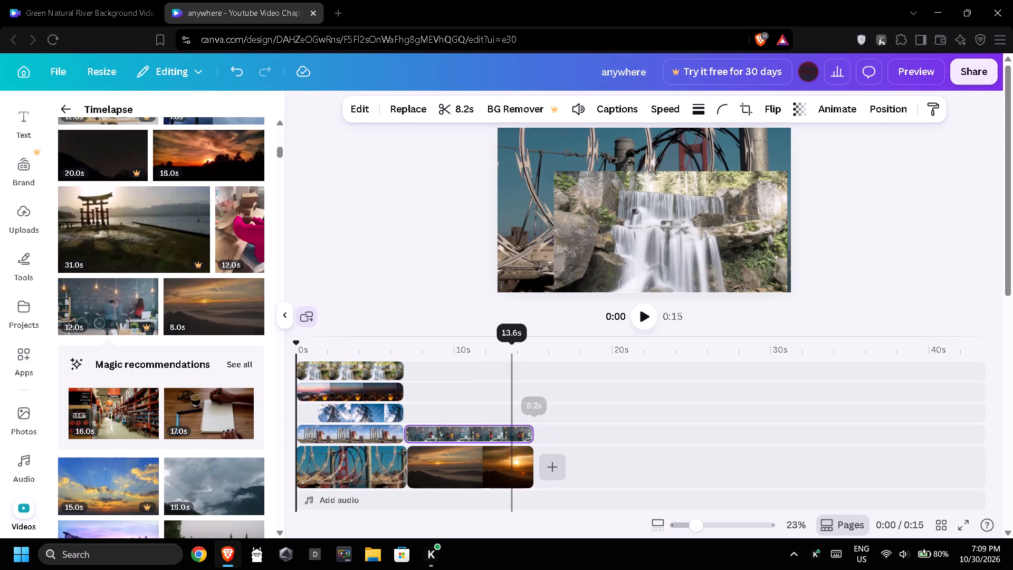
Style the chalkboard office clip with transparency 60, corner rounding 71 and a solid stroke of weight 70.
click(807, 108)
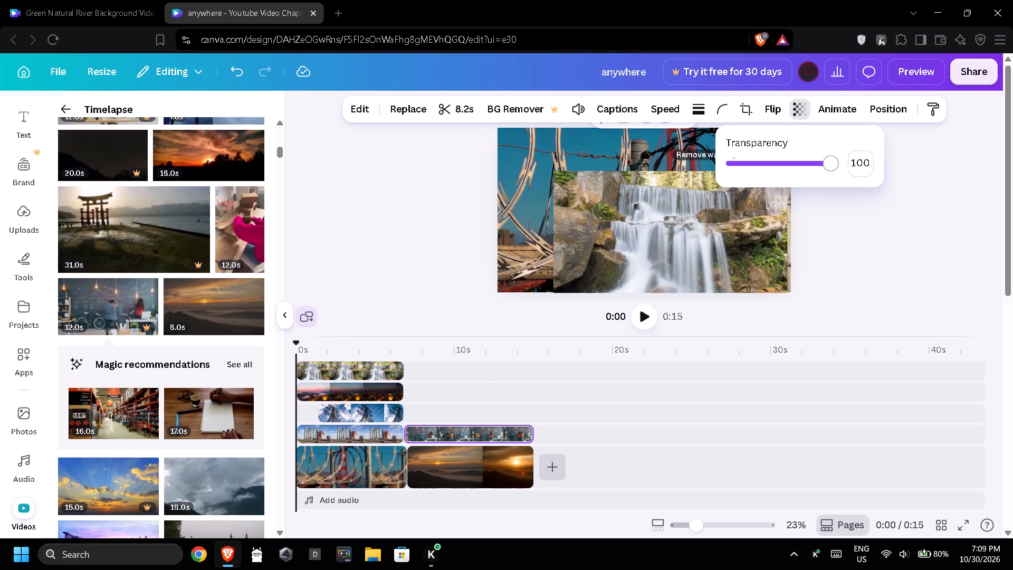
click(792, 170)
click(710, 110)
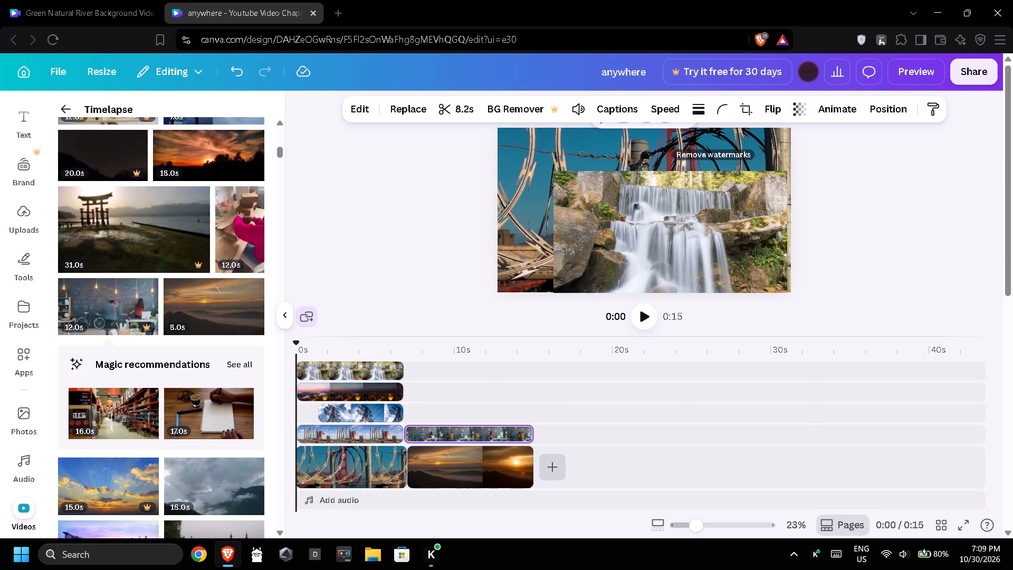
click(717, 110)
click(725, 158)
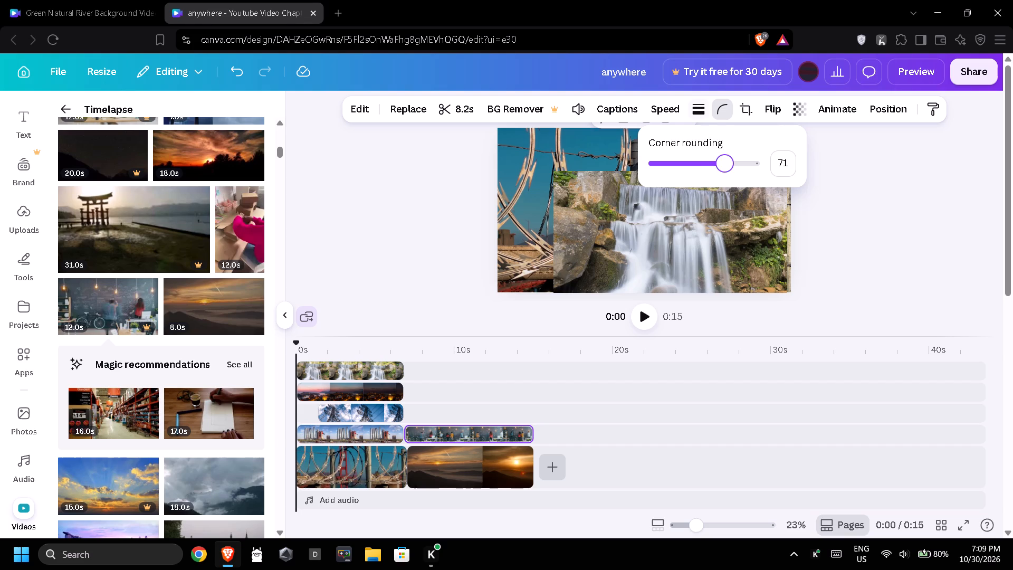
click(700, 109)
click(709, 188)
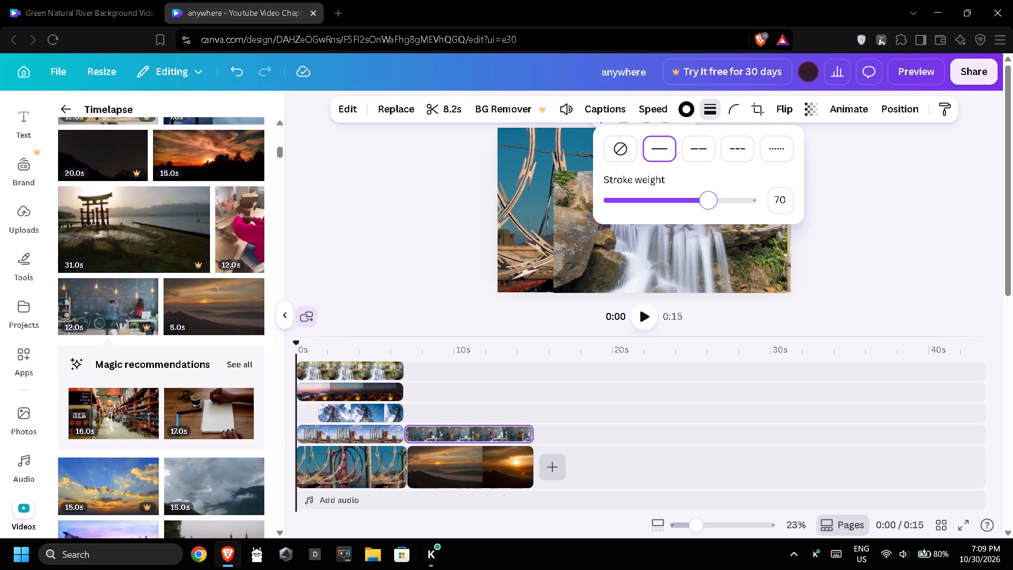
click(560, 398)
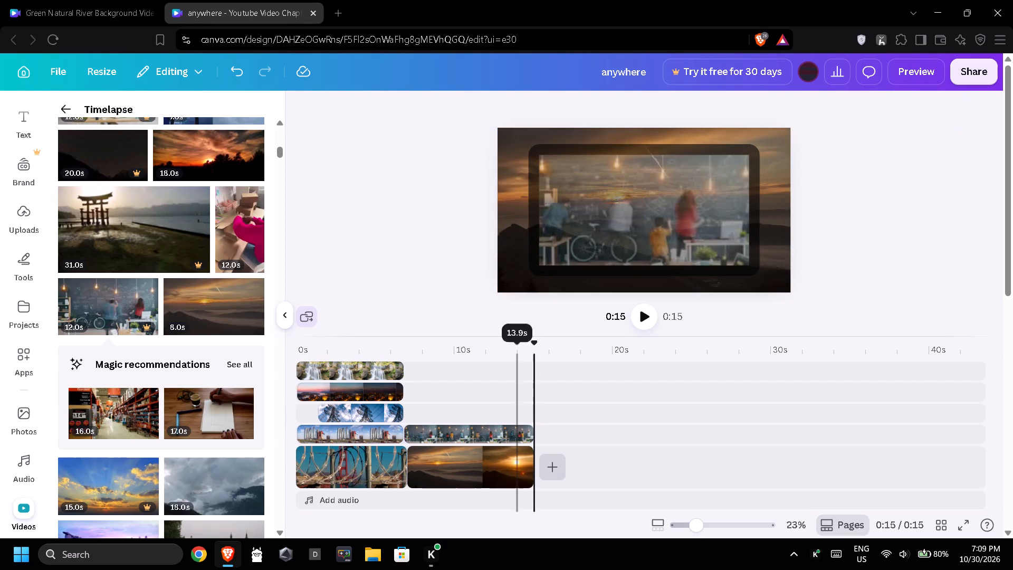
Add the 8-second riverside crowd timelapse to the overlay track above the chalkboard clip, directly after the pylon clip at about 7 s.
scroll(183, 478, down, 1)
drag(193, 485, 211, 477)
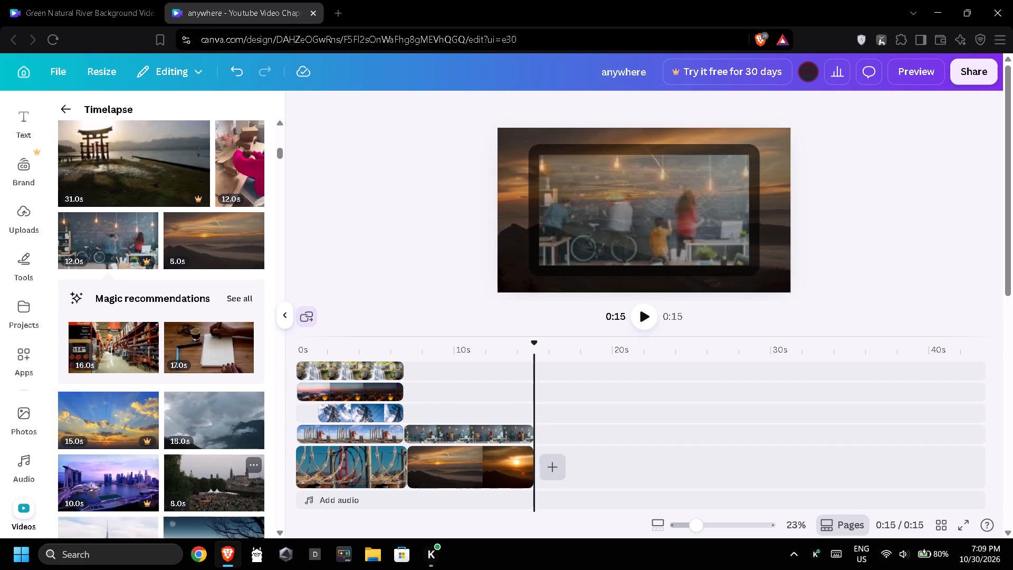
drag(211, 477, 441, 412)
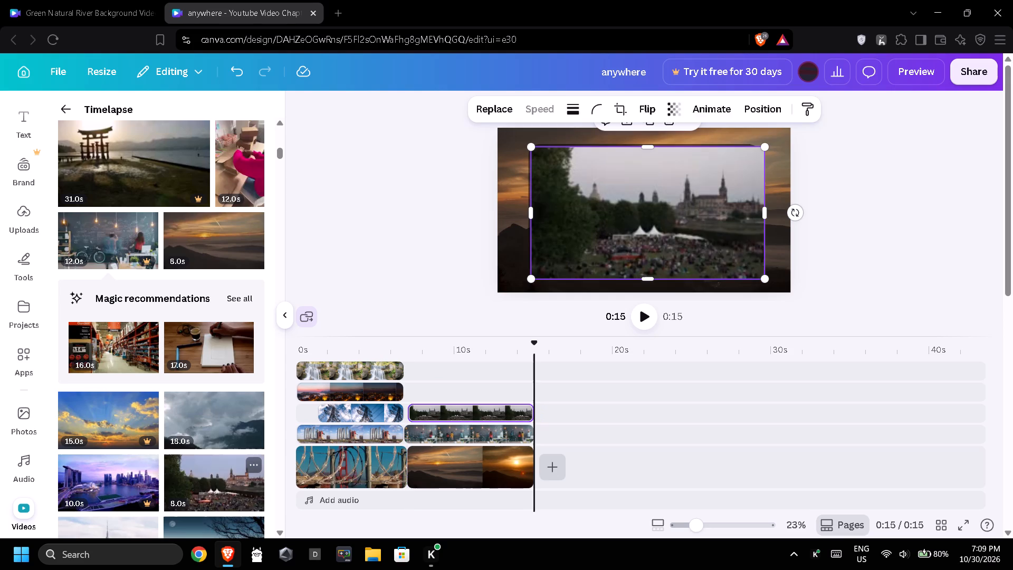
click(441, 412)
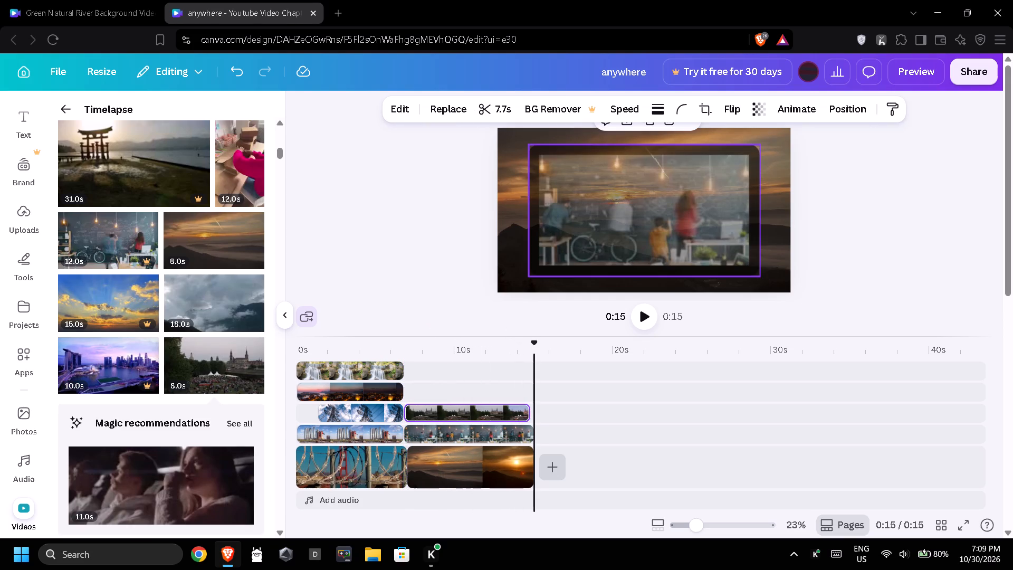
Give the riverside crowd clip a thick solid black stroke and rounded corners.
click(659, 112)
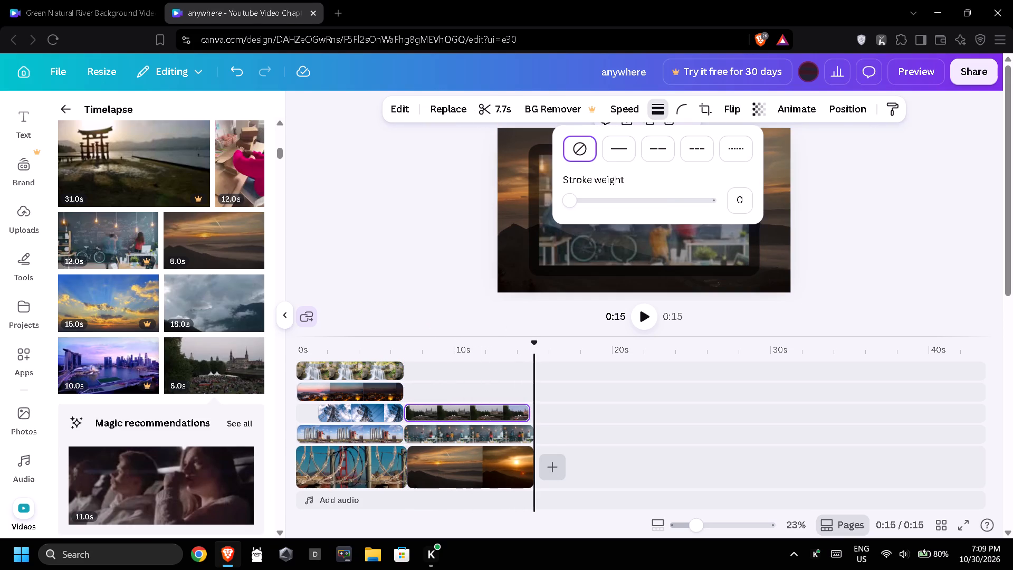
click(661, 194)
click(689, 104)
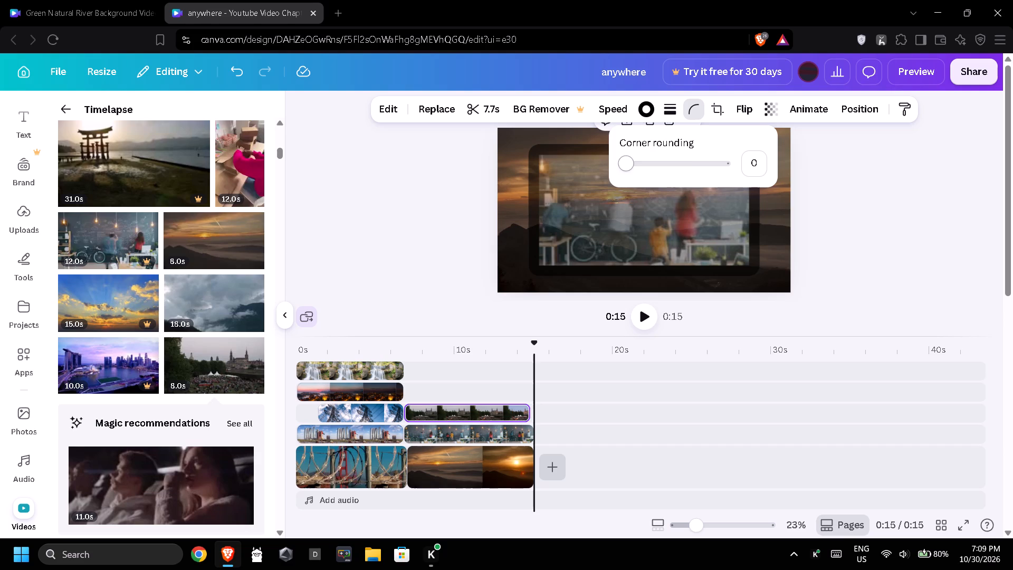
click(686, 163)
click(502, 394)
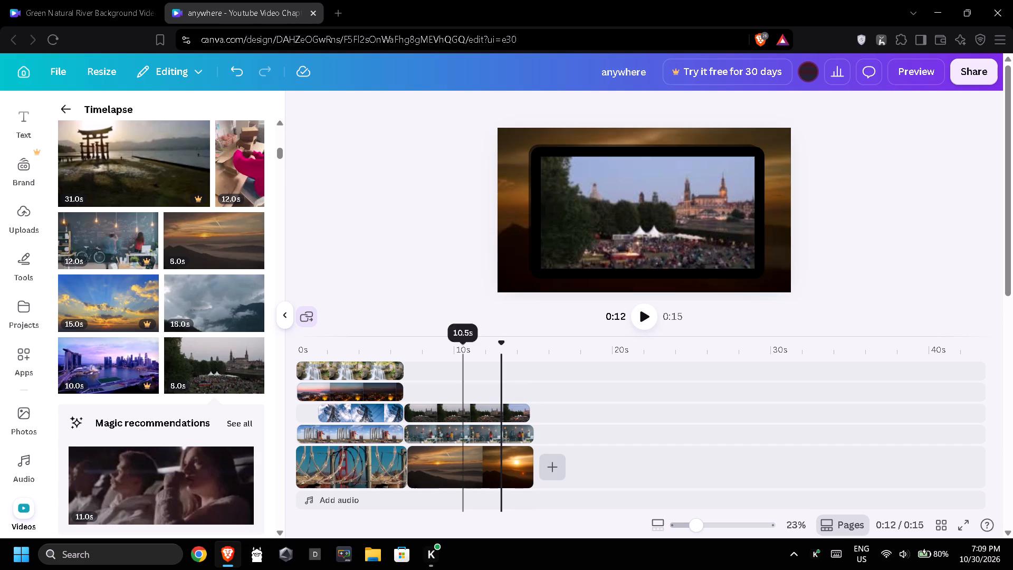
Add the 8-second communications tower timelapse to the second overlay track from the top, directly after the dusk harbour clip.
scroll(163, 445, down, 3)
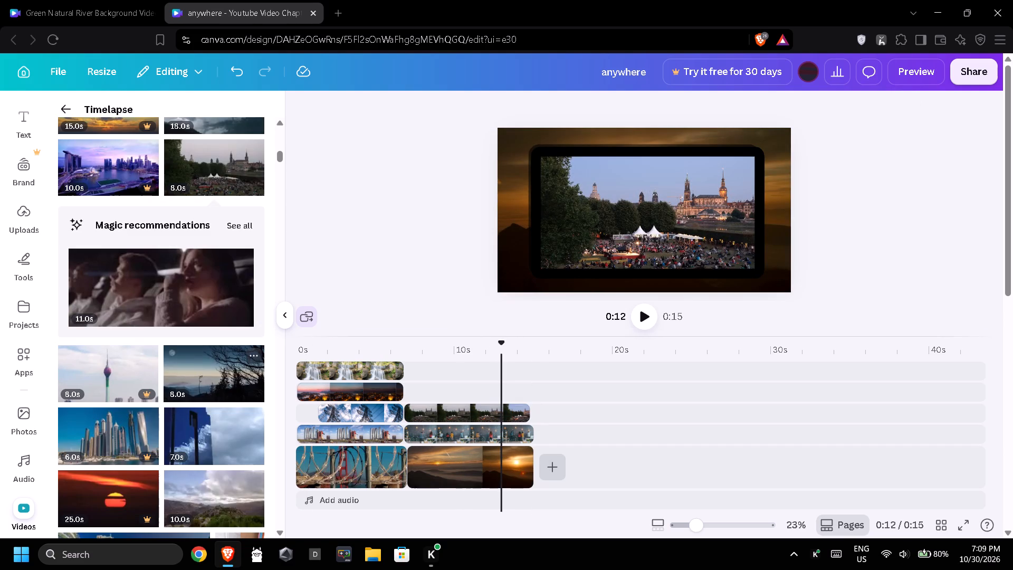
drag(129, 375, 471, 391)
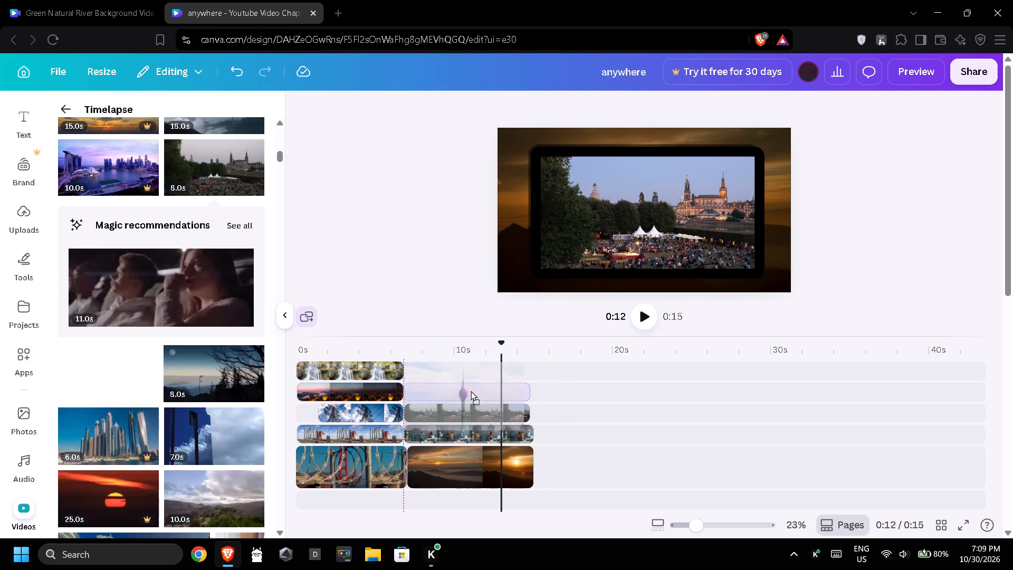
drag(471, 391, 473, 390)
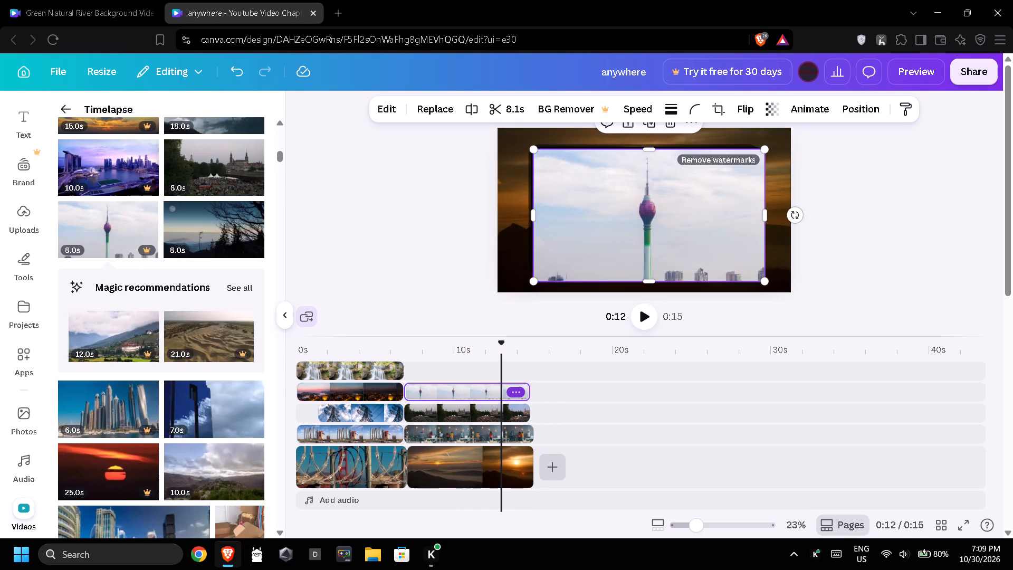
Style the tower clip with a solid stroke of weight 53, corner rounding 54 and transparency 38.
click(674, 117)
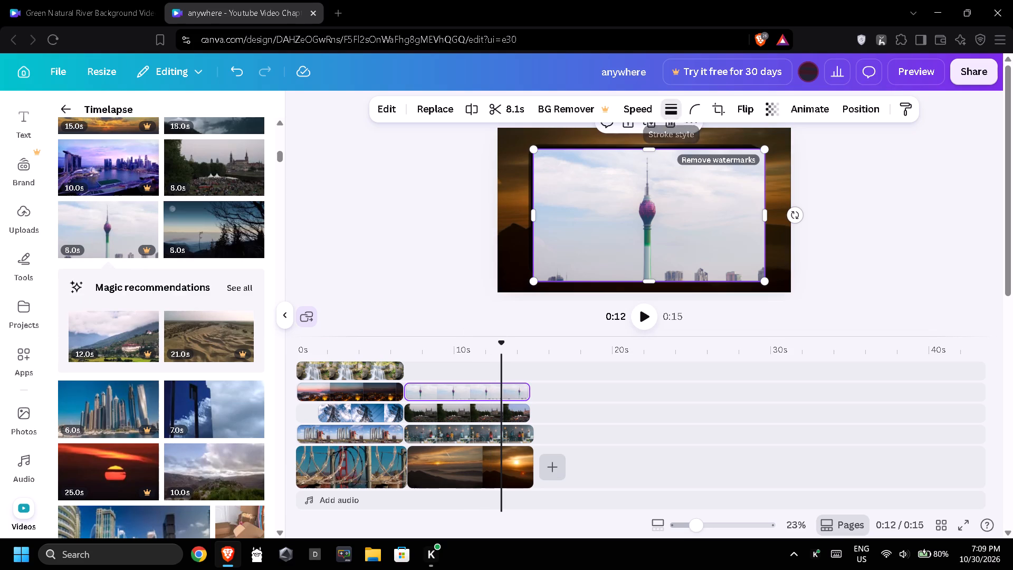
click(658, 199)
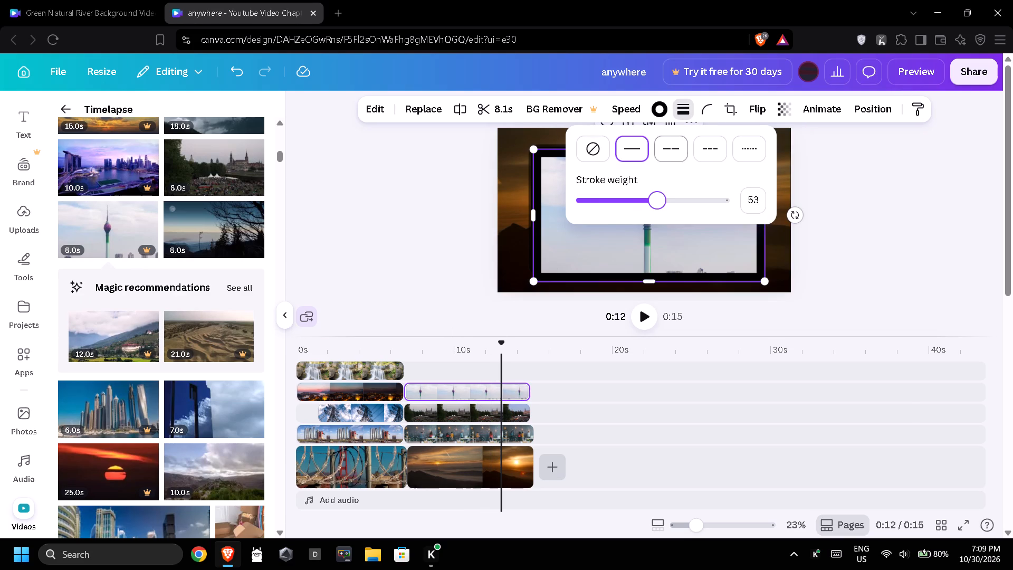
click(712, 112)
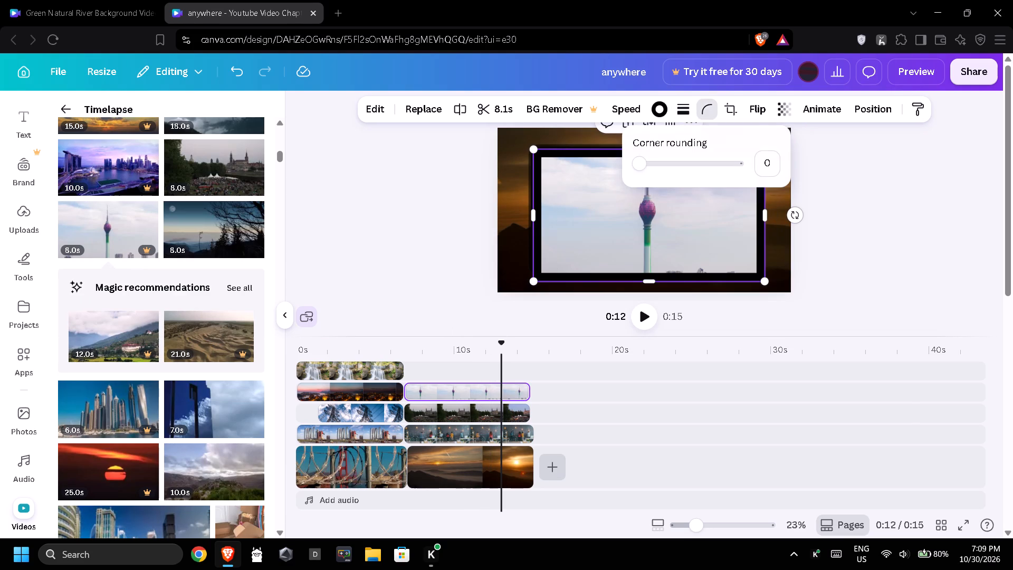
click(692, 159)
click(789, 110)
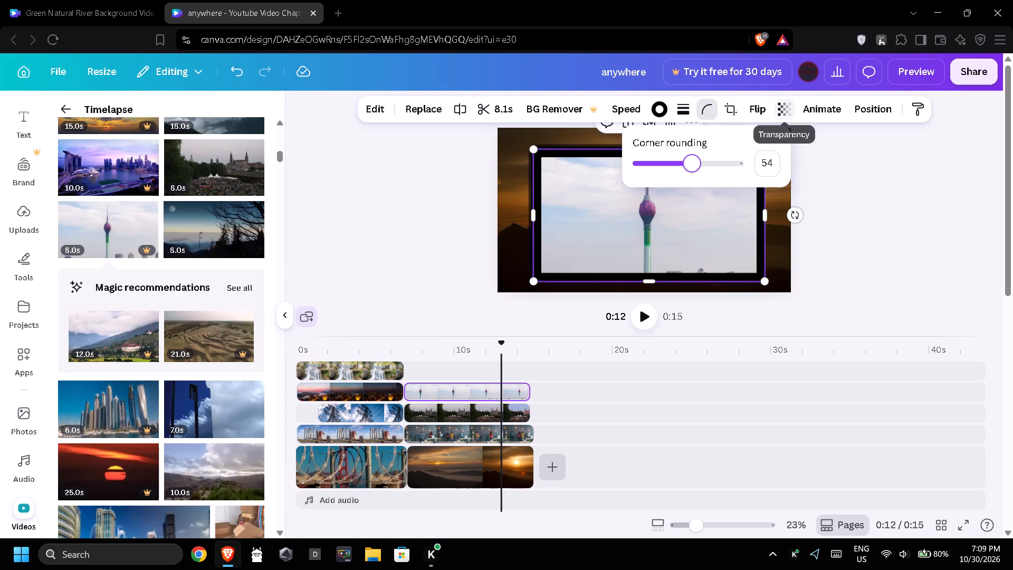
click(754, 160)
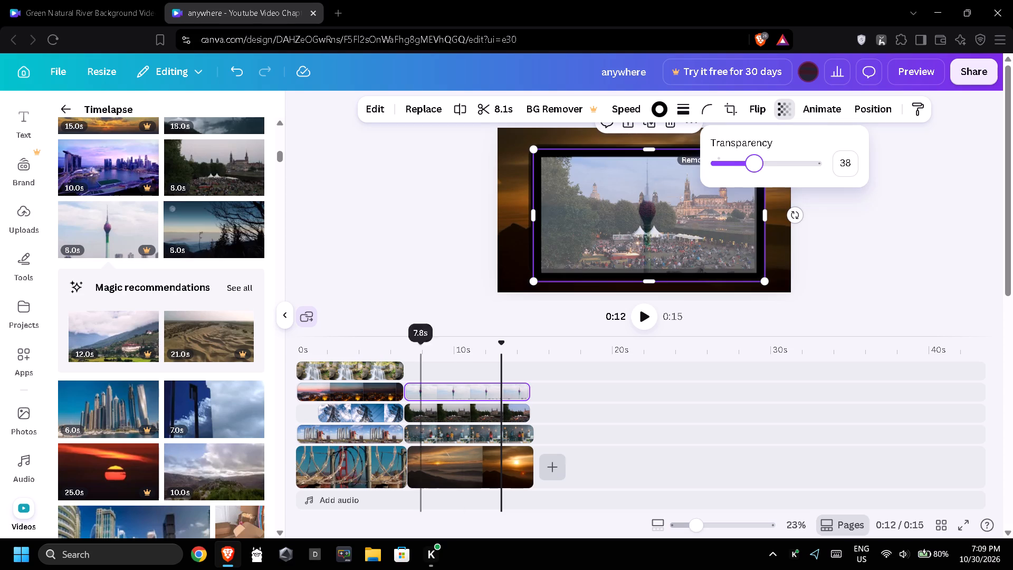
Add the 7-second marina skyscraper timelapse to the top overlay track, directly after the waterfall clip at about 7 s.
scroll(213, 426, down, 2)
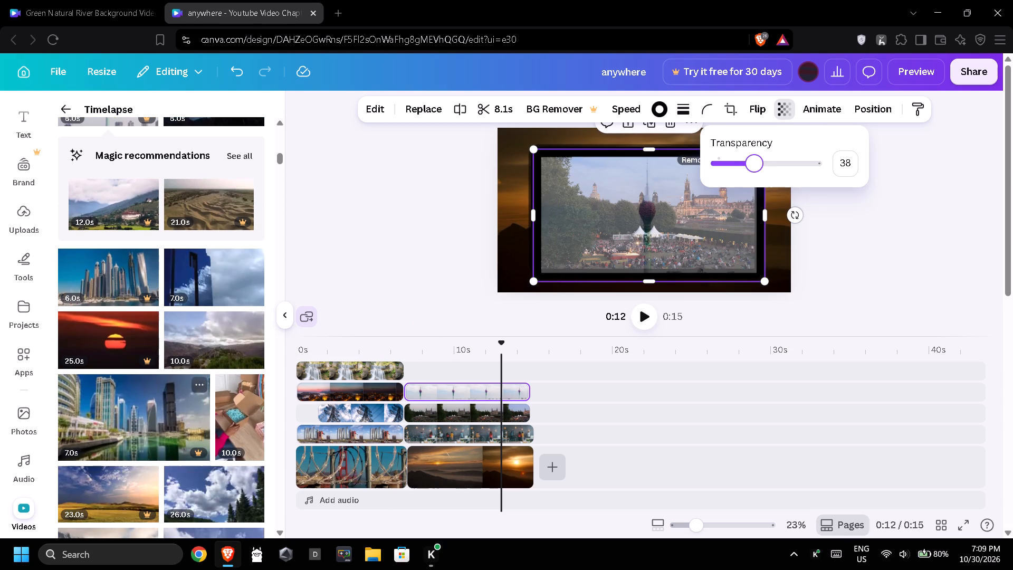
drag(141, 433, 472, 369)
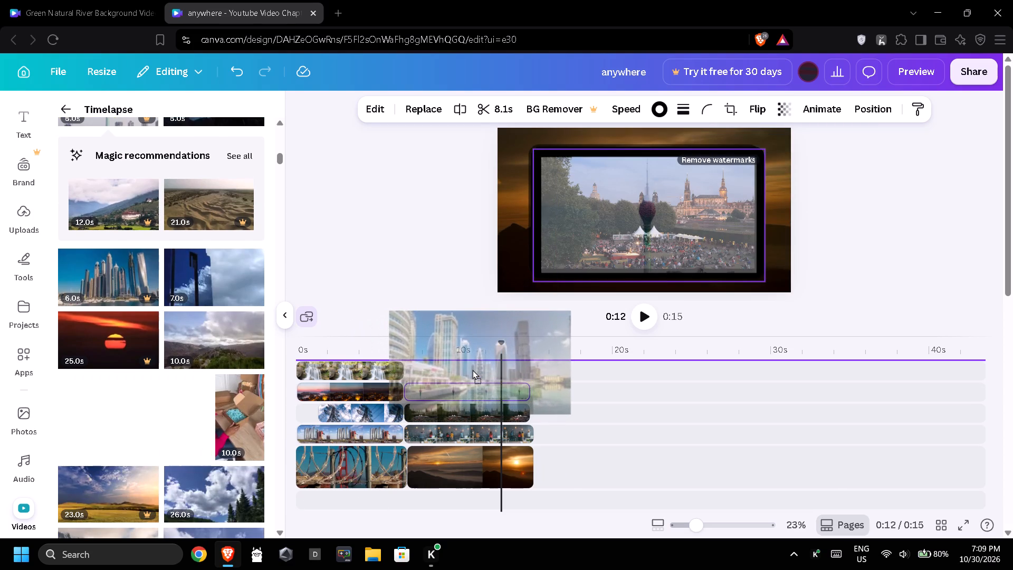
drag(472, 369, 480, 368)
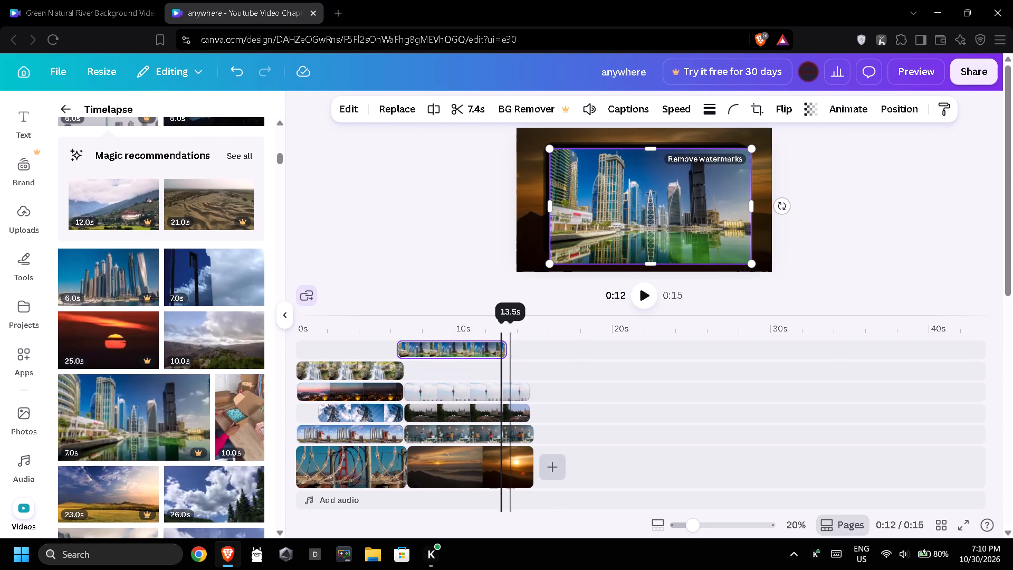
drag(461, 348, 472, 358)
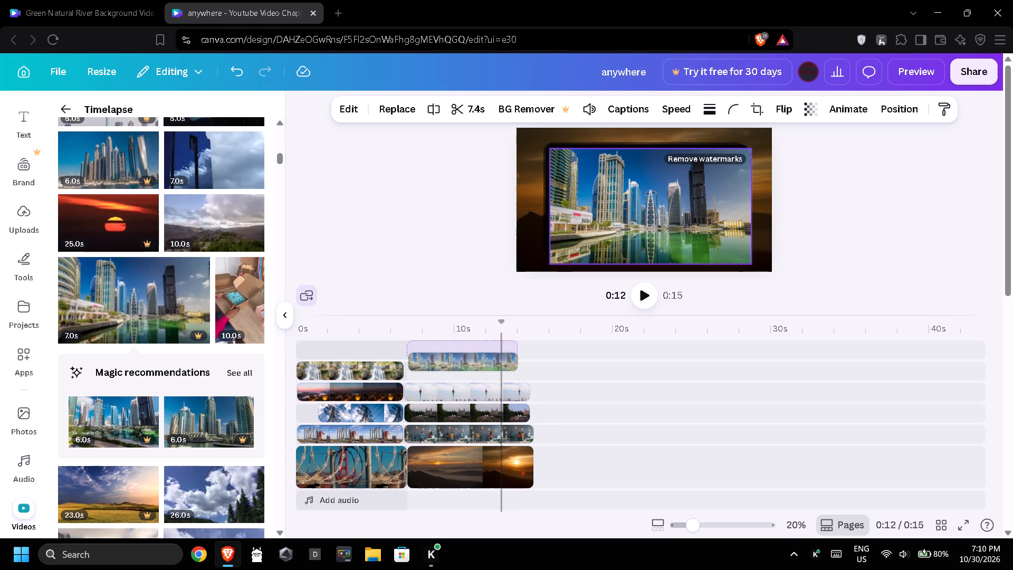
drag(472, 358, 466, 365)
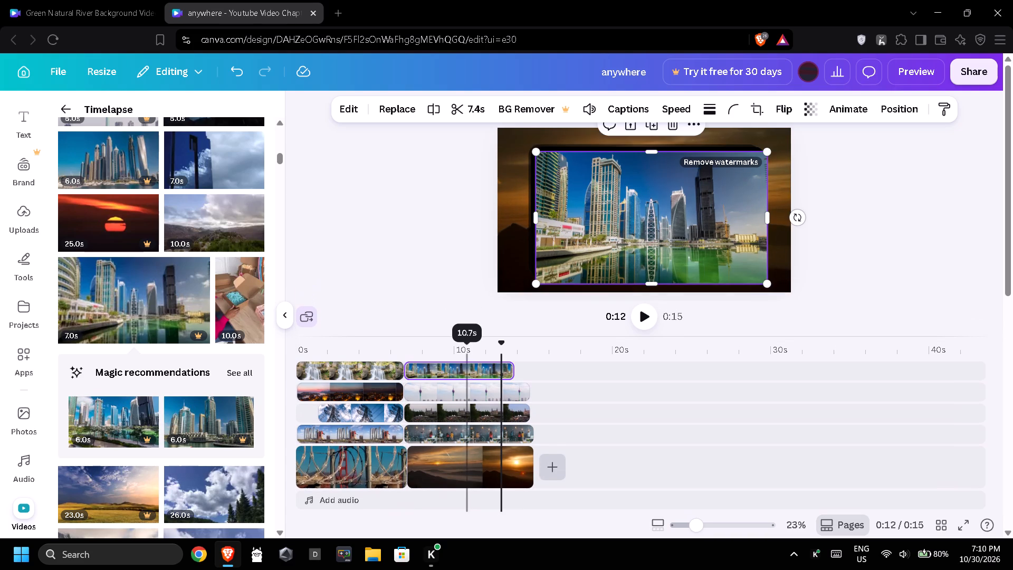
Flip the marina skyscraper clip vertically and make it partly transparent.
click(683, 100)
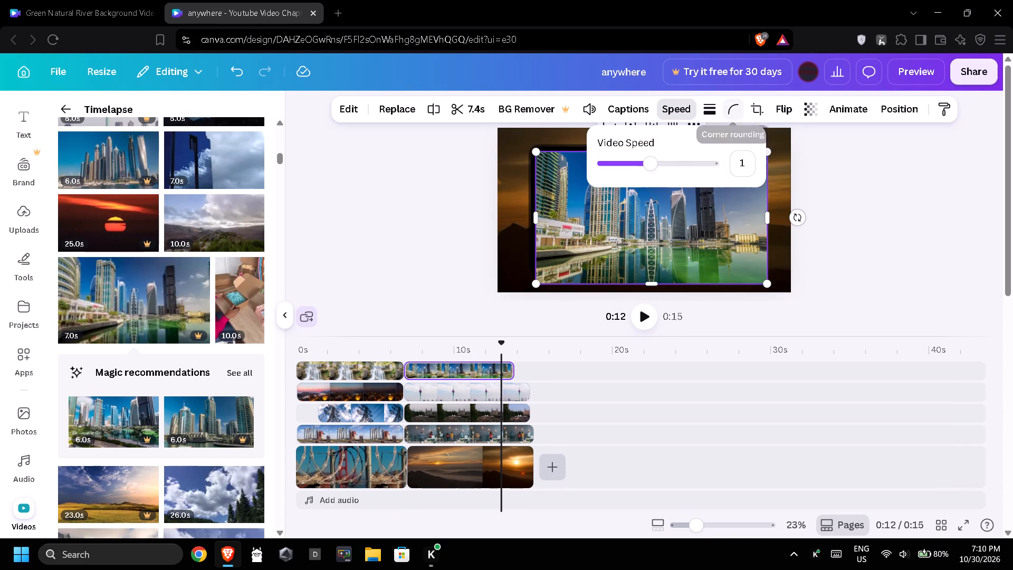
click(793, 106)
click(781, 168)
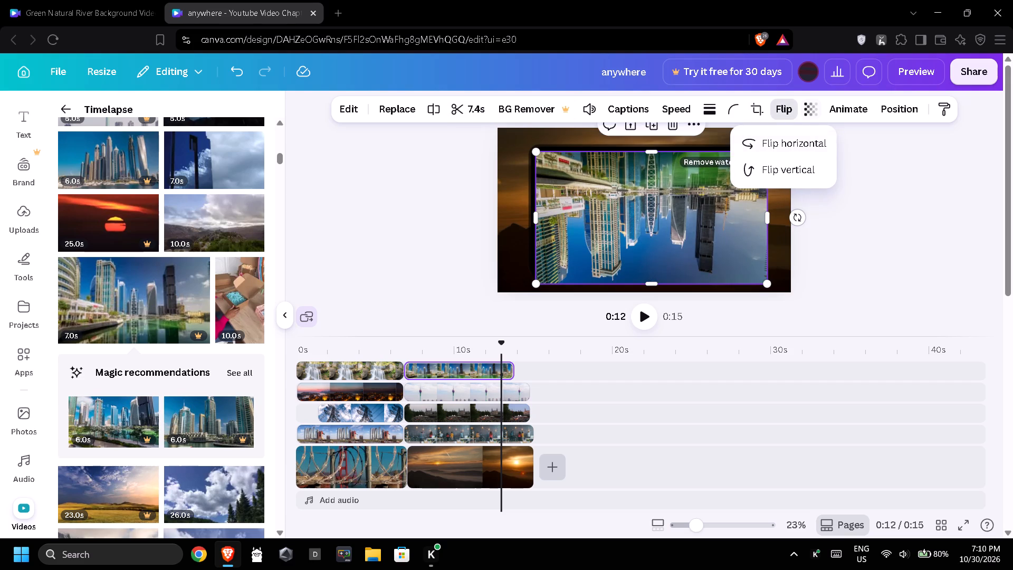
click(812, 104)
click(794, 169)
Apply the Sketch animation to the marina skyscraper clip on enter, with the Fill style.
click(850, 117)
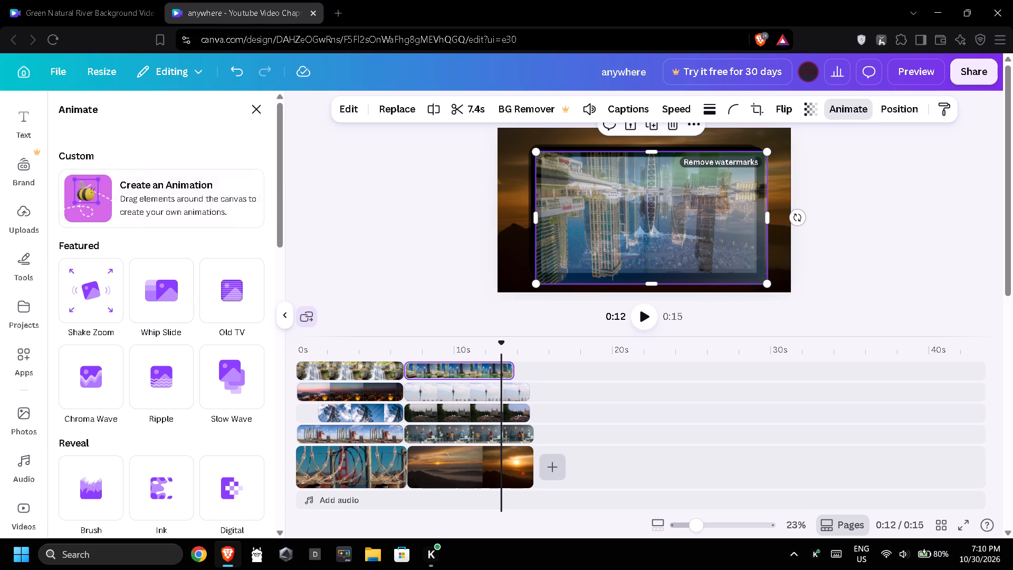
scroll(161, 313, down, 6)
click(189, 167)
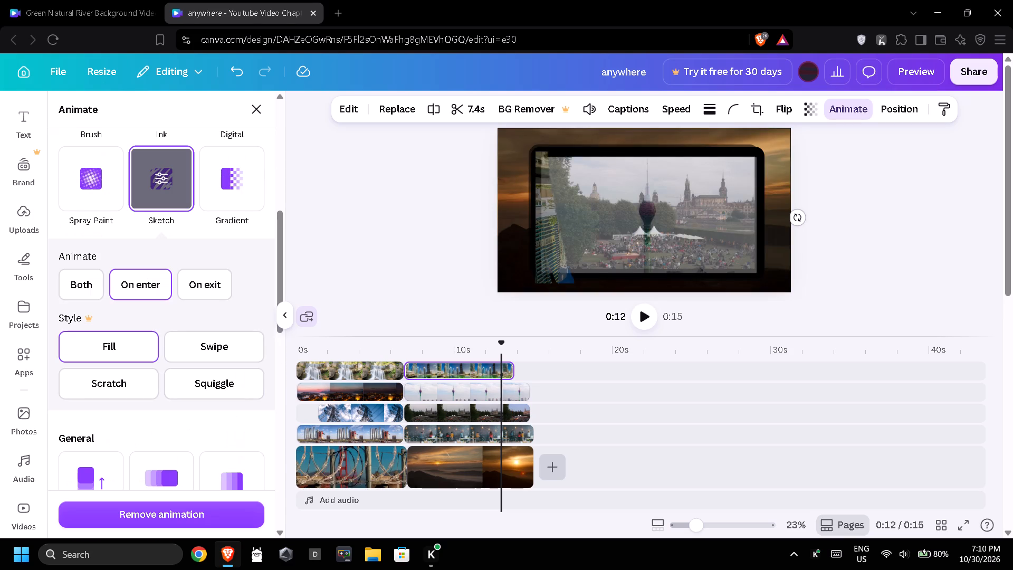
click(672, 375)
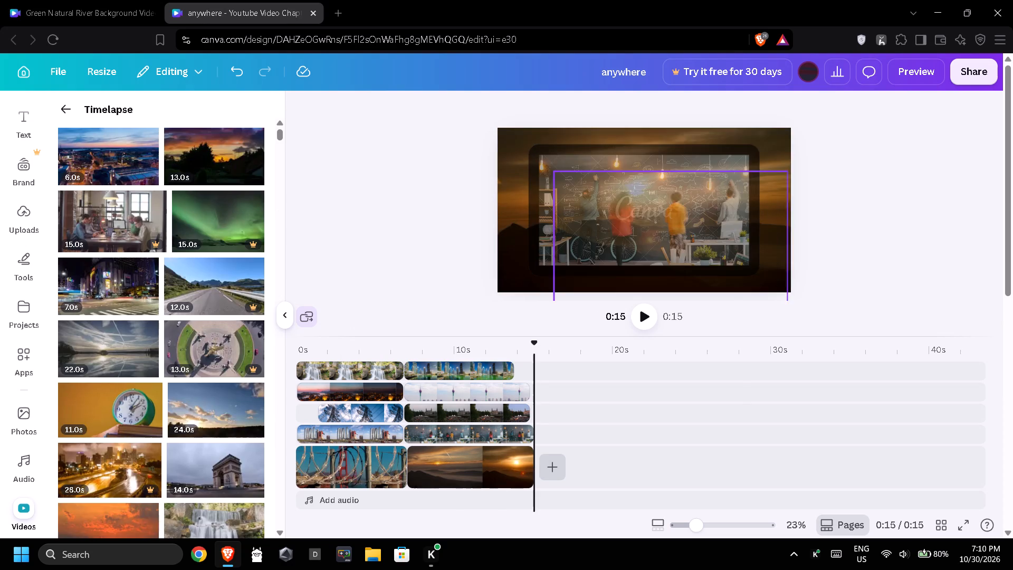
Add the 7-second skyscrapers-with-flag timelapse to the top overlay track, directly after the marina clip at about 14 s.
scroll(234, 384, down, 5)
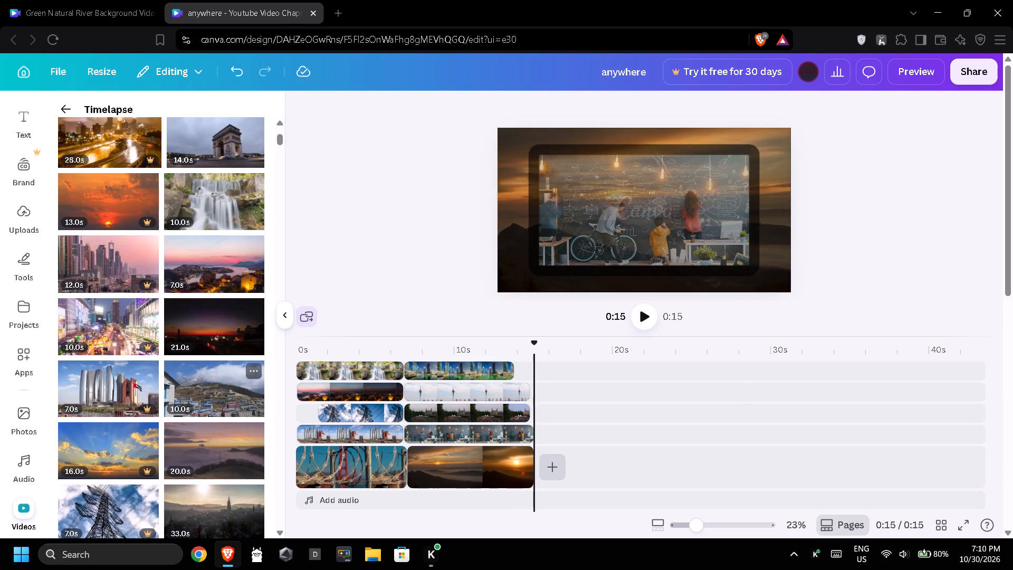
drag(108, 403, 166, 379)
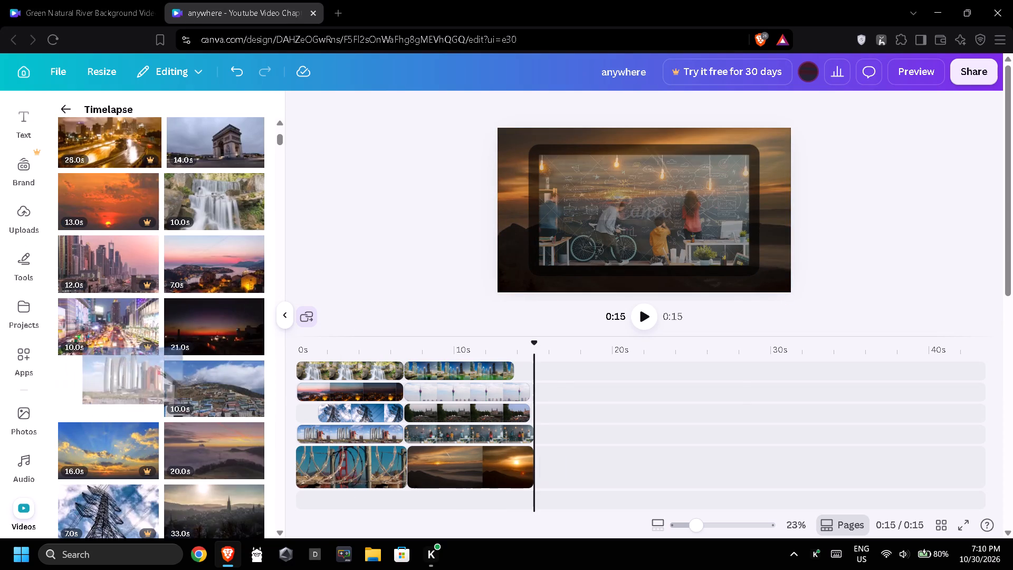
drag(166, 379, 579, 381)
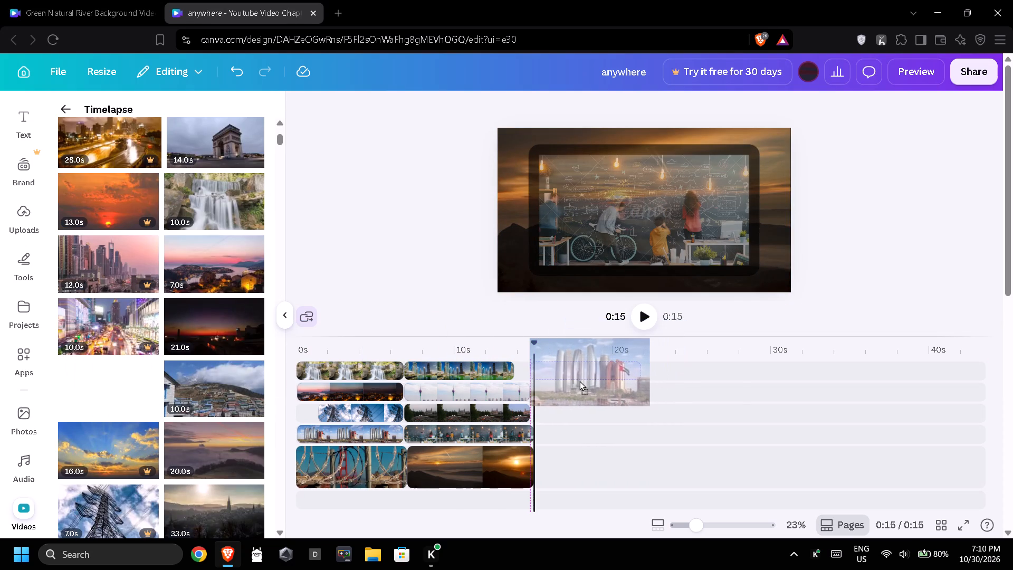
drag(579, 381, 565, 378)
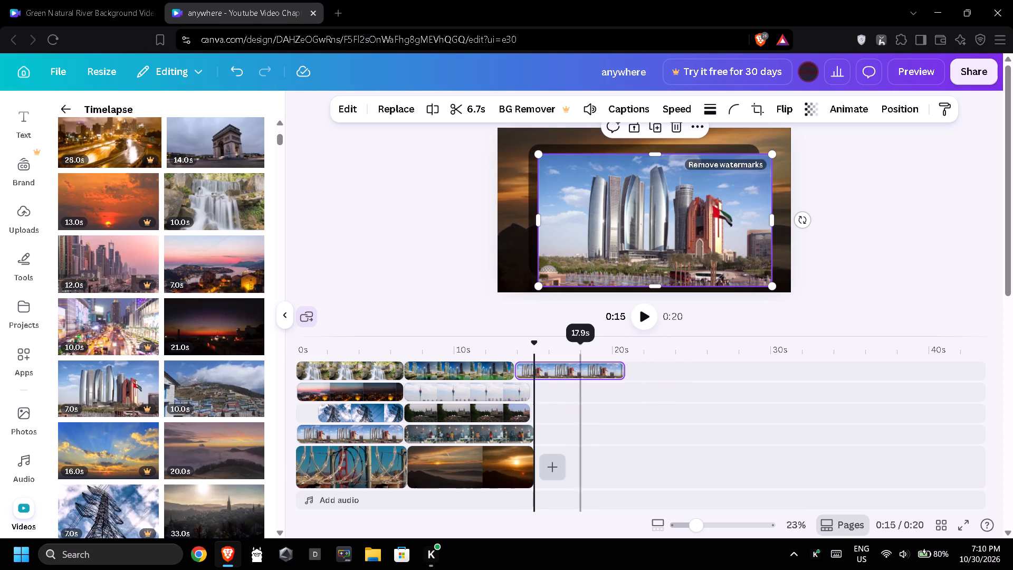
Add the 7-second power pylon timelapse to the second overlay track after the tower clip, and trim it to 6.0 s.
scroll(151, 408, down, 1)
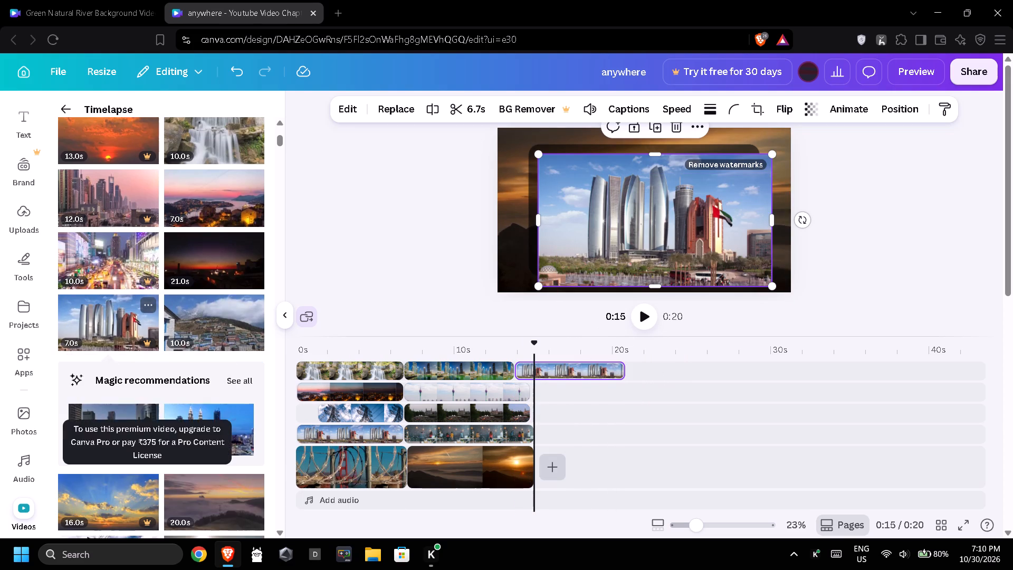
scroll(175, 427, down, 2)
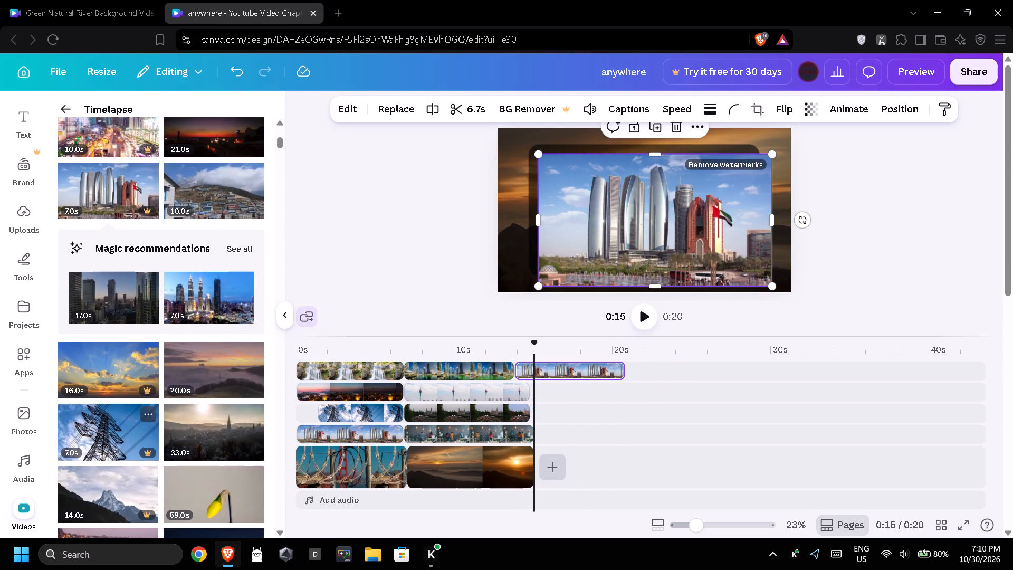
drag(116, 434, 550, 379)
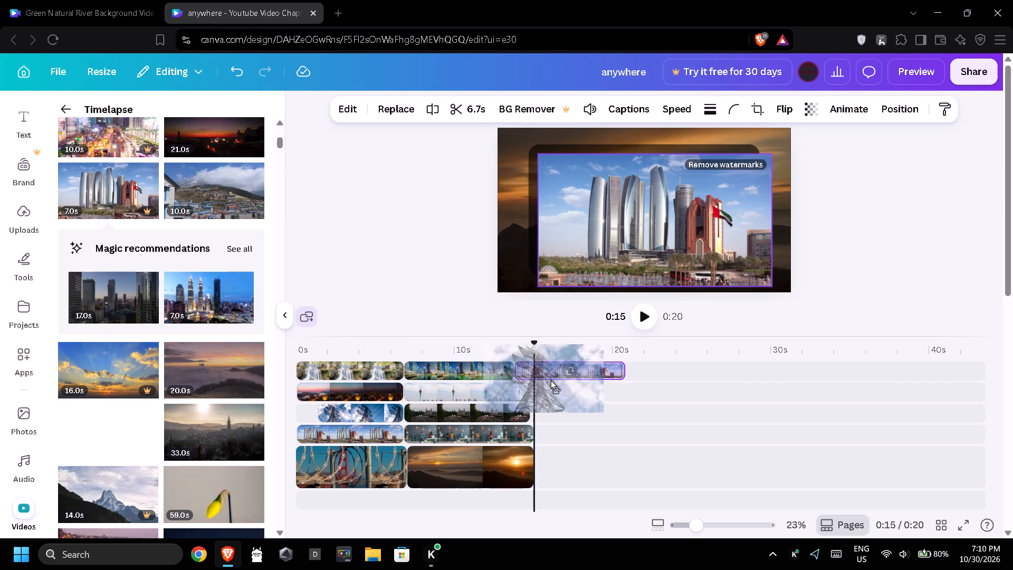
drag(550, 379, 589, 395)
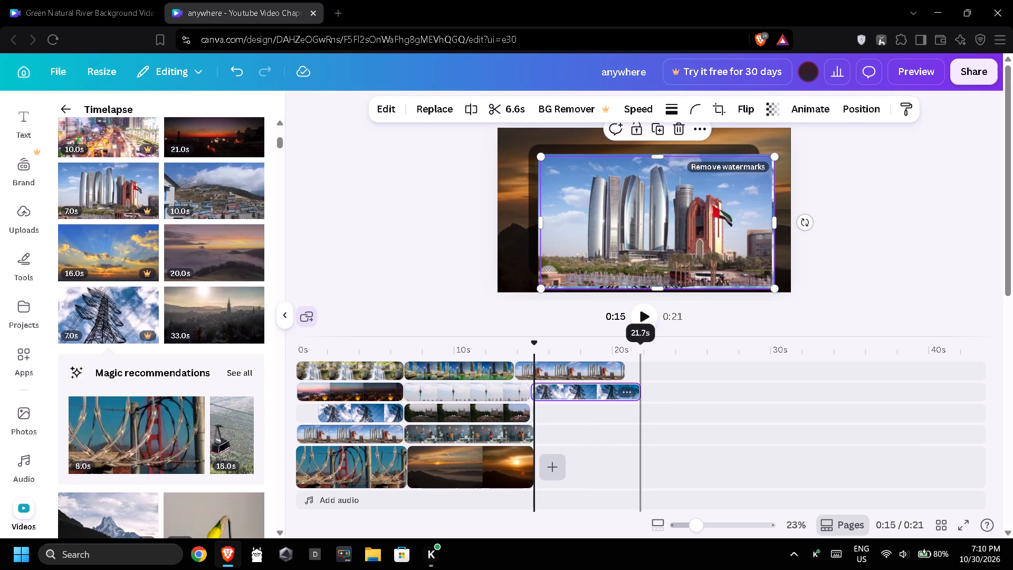
drag(637, 392, 625, 391)
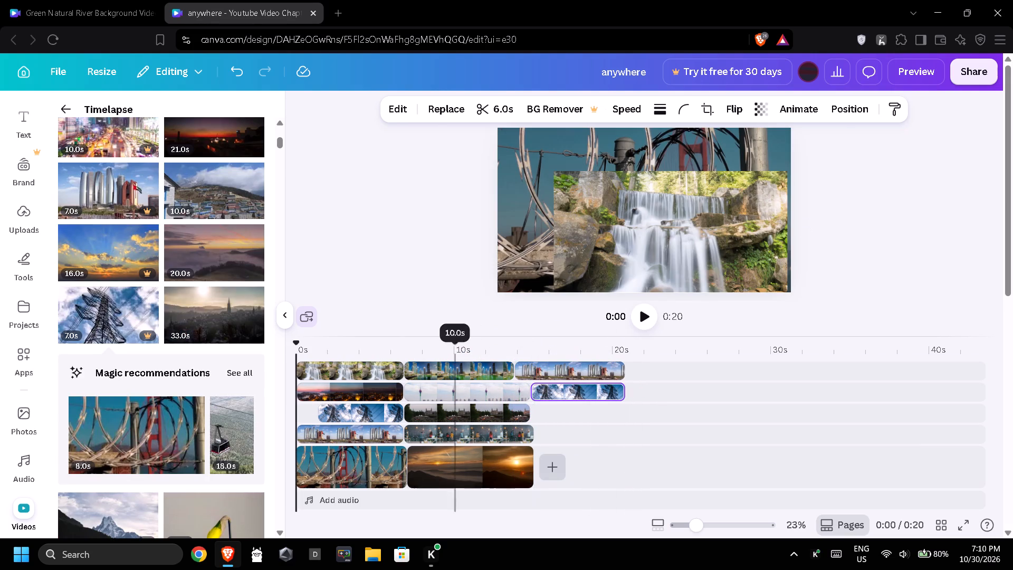
Add the 8-second barbed-wire bridge clip to the third overlay track after the city crowd clip, and trim it to 6.0 s.
scroll(209, 382, down, 2)
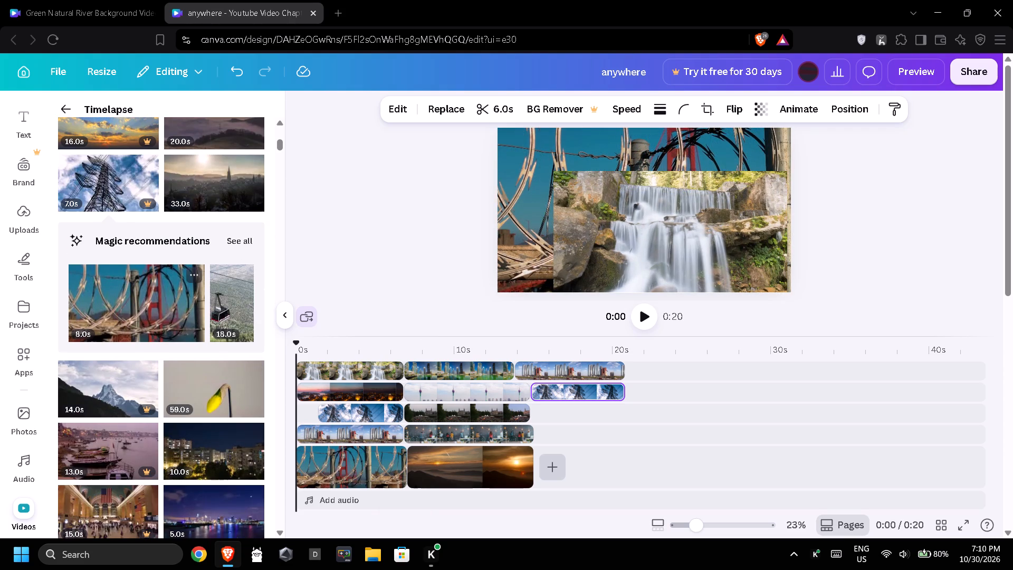
drag(160, 313, 588, 415)
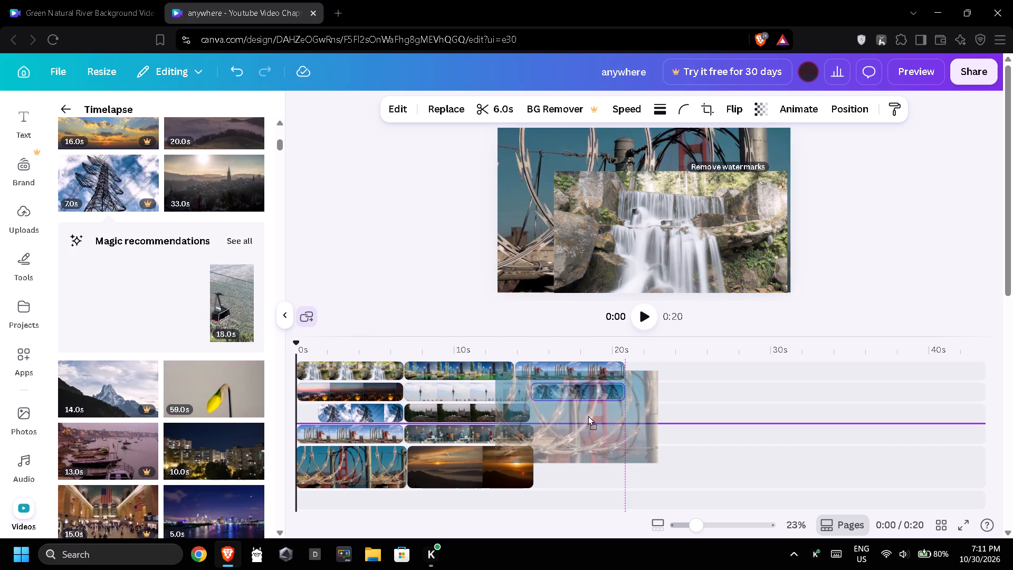
drag(588, 415, 612, 414)
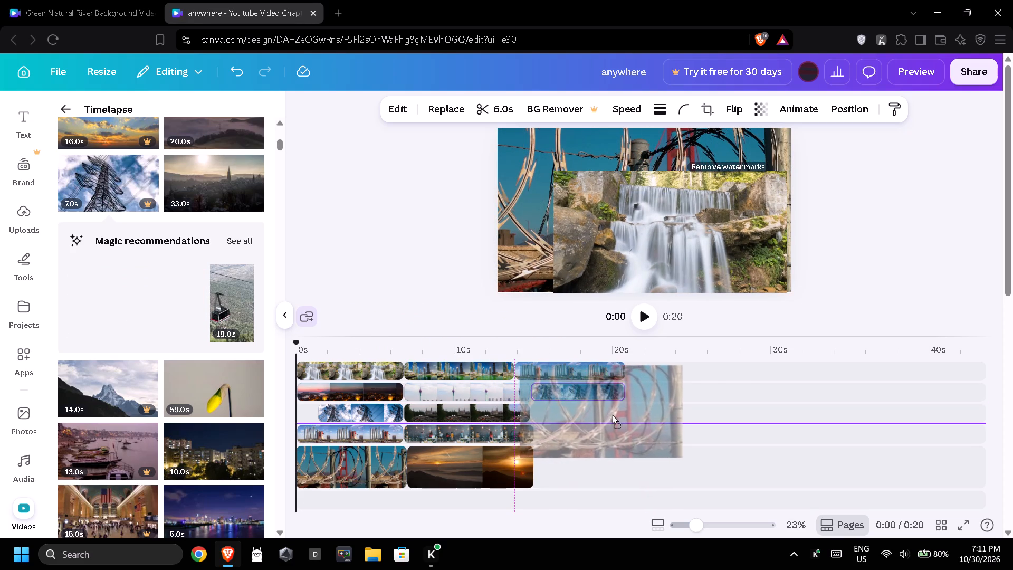
drag(612, 414, 624, 414)
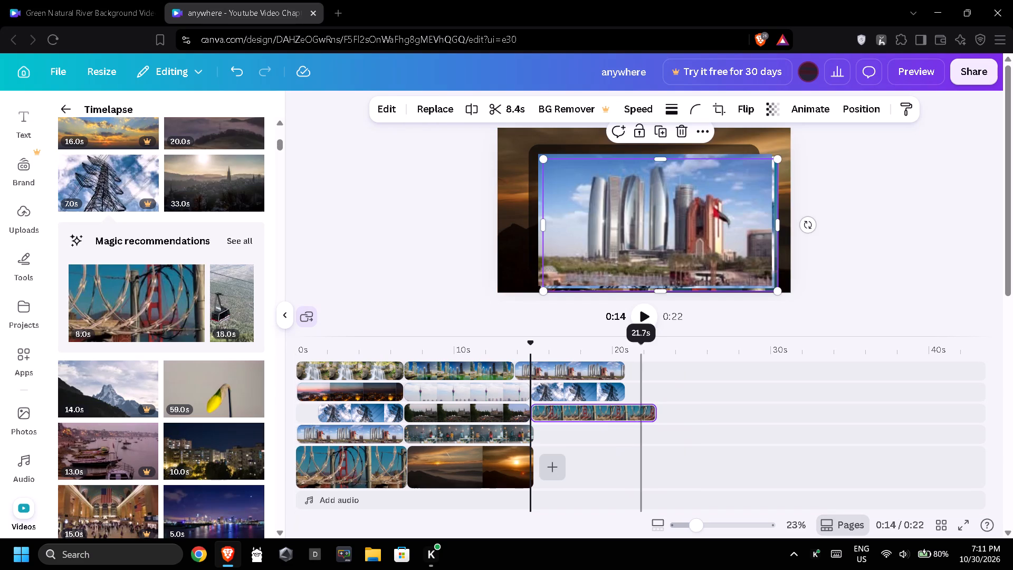
drag(654, 412, 628, 412)
Add the 10-second night apartment buildings timelapse at the end of the fourth overlay track, and trim it to 5.7 s.
drag(213, 453, 590, 440)
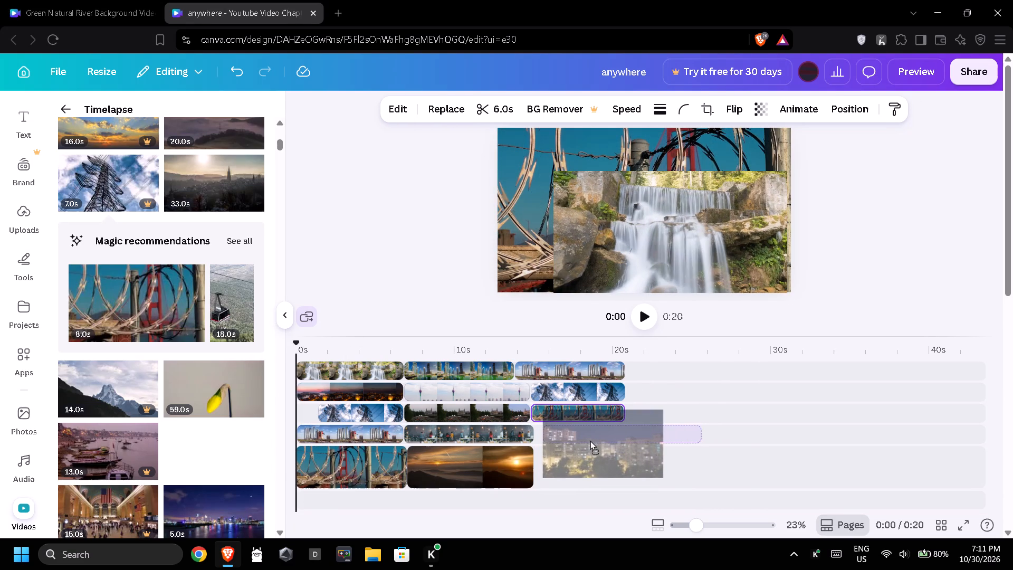
drag(590, 440, 588, 440)
drag(686, 434, 681, 434)
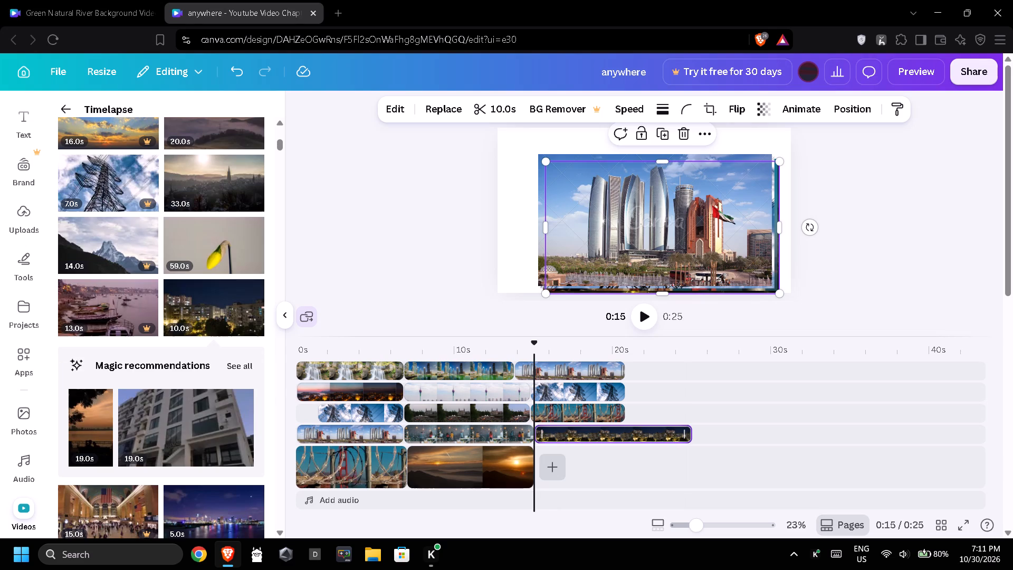
drag(681, 434, 623, 436)
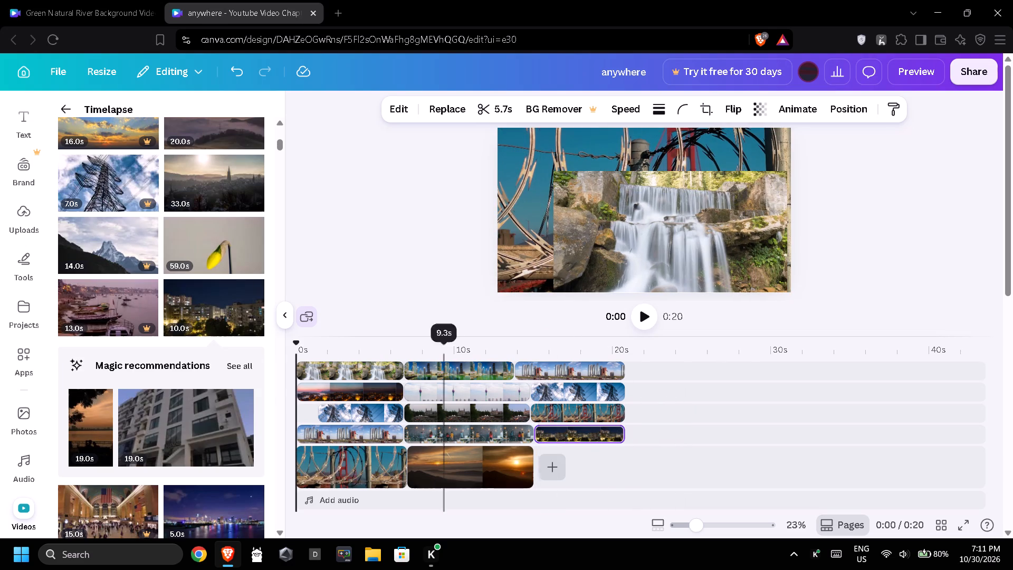
Add the 12-second snowy mountain village timelapse as the third main scene after the sunset, and trim it to 5.7 s.
scroll(223, 404, down, 2)
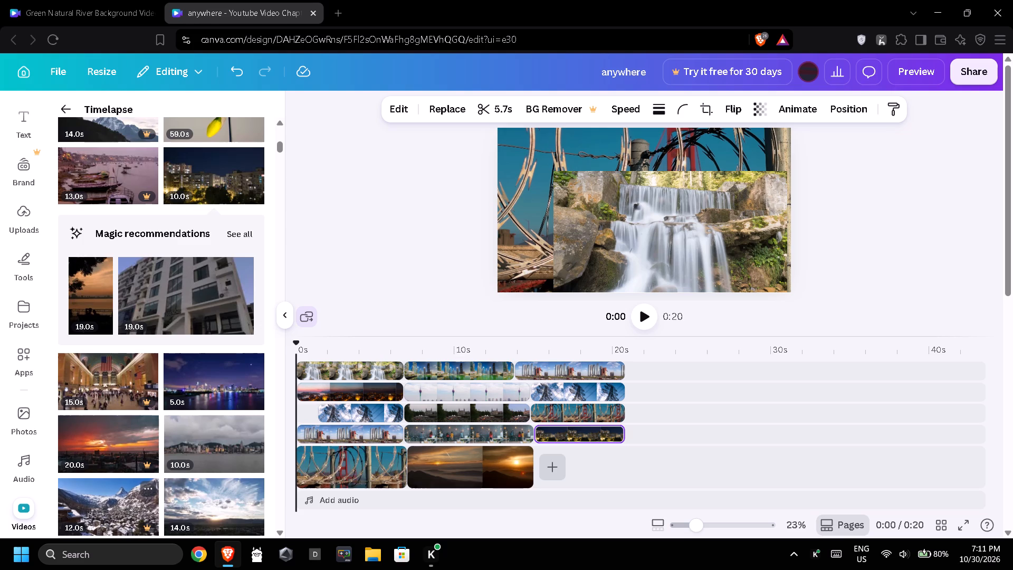
drag(114, 489, 590, 427)
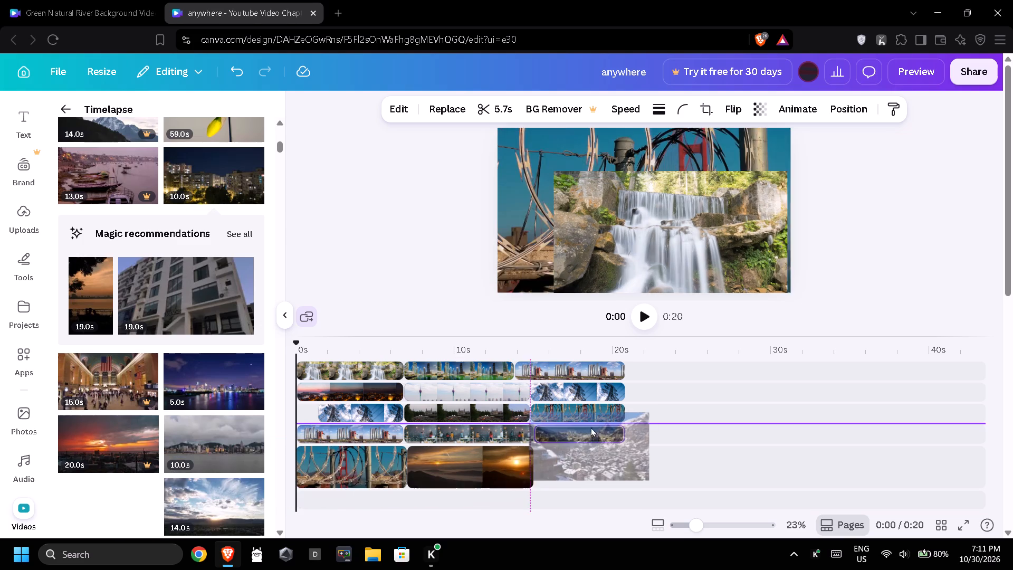
drag(590, 427, 598, 449)
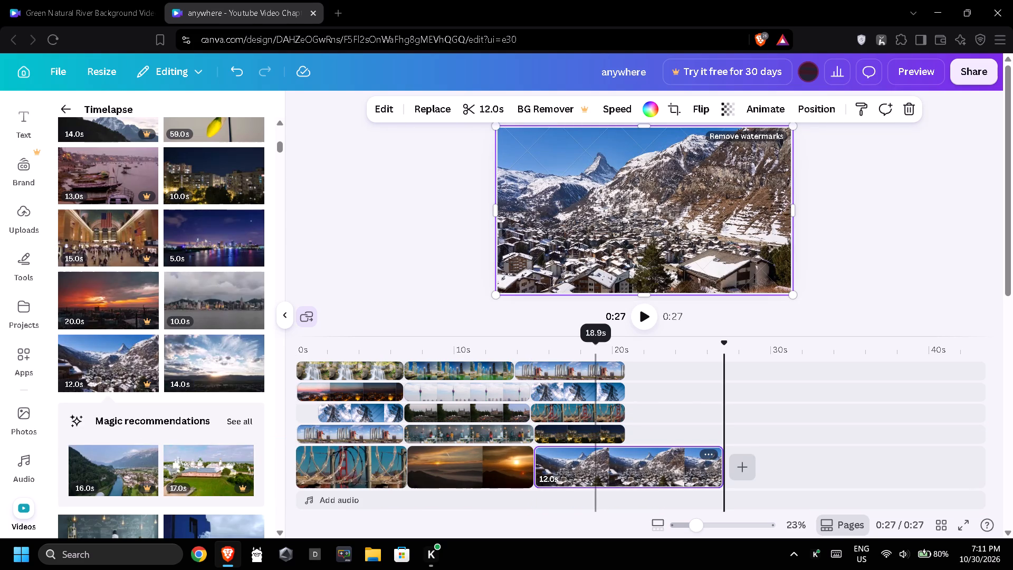
drag(719, 463, 624, 453)
Over the snowy village scene, shrink the night buildings clip into the lower-left area and the skyscrapers clip into the upper-left area.
click(582, 434)
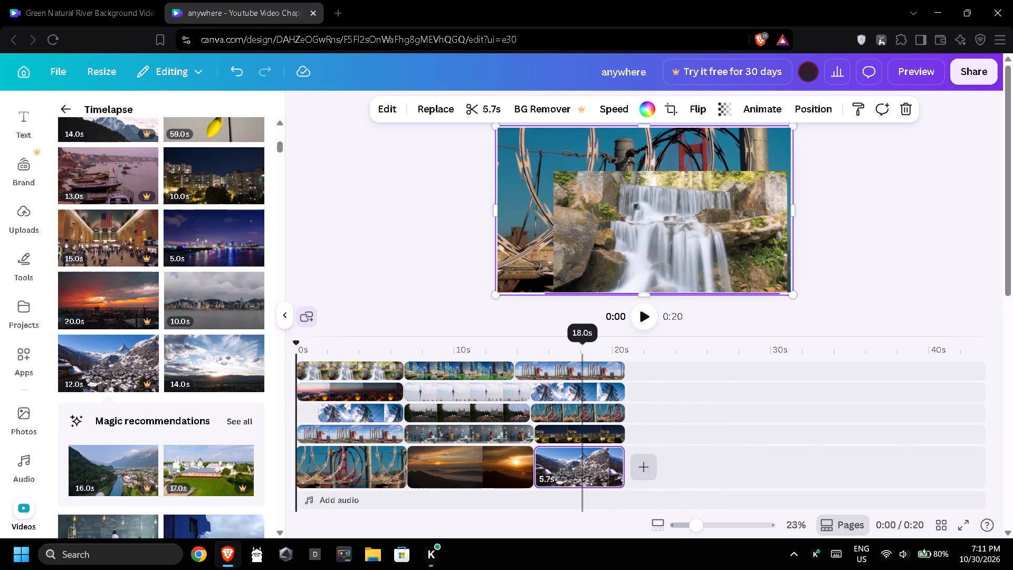
drag(781, 161, 738, 179)
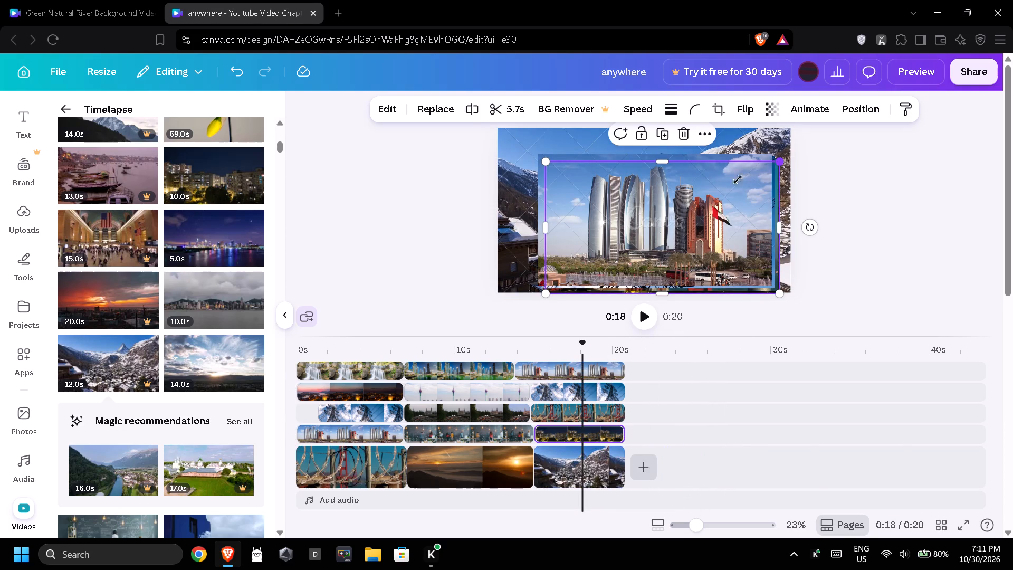
drag(738, 179, 610, 242)
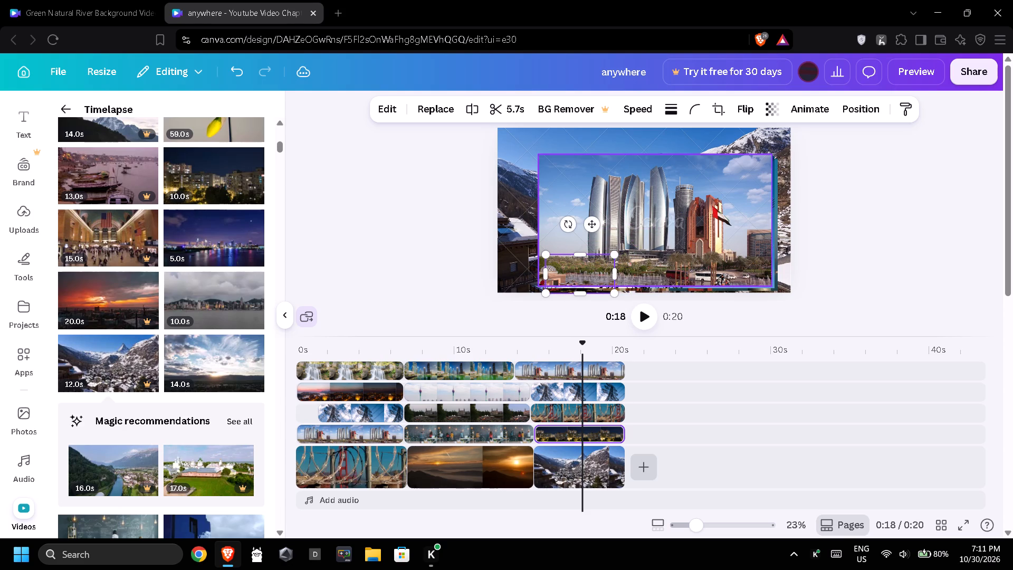
click(668, 213)
drag(770, 282, 605, 218)
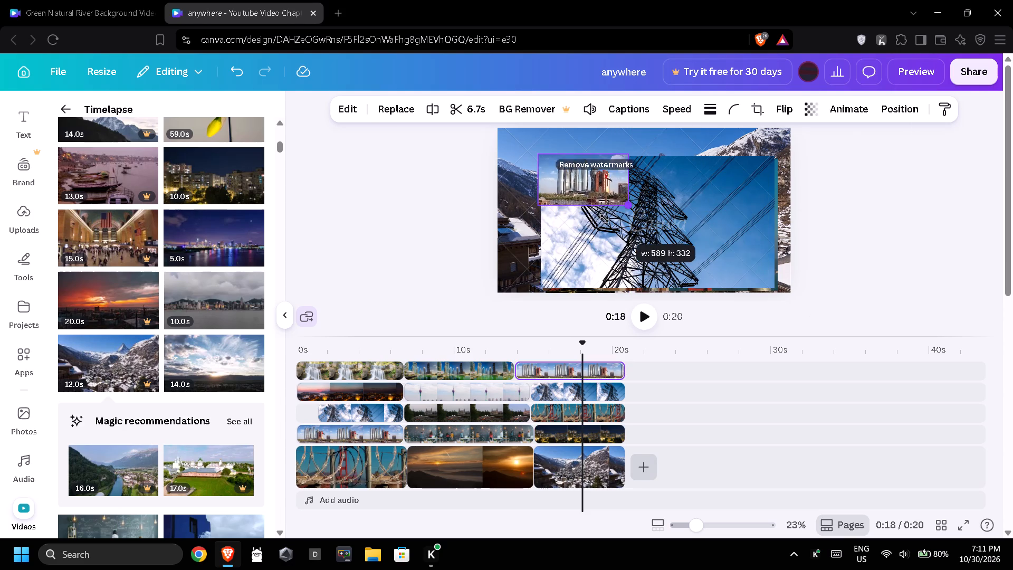
drag(605, 218, 598, 217)
Over the snowy village scene, shrink the pylon clip into the upper-right area and the barbed-wire bridge clip into the lower-right corner.
click(662, 224)
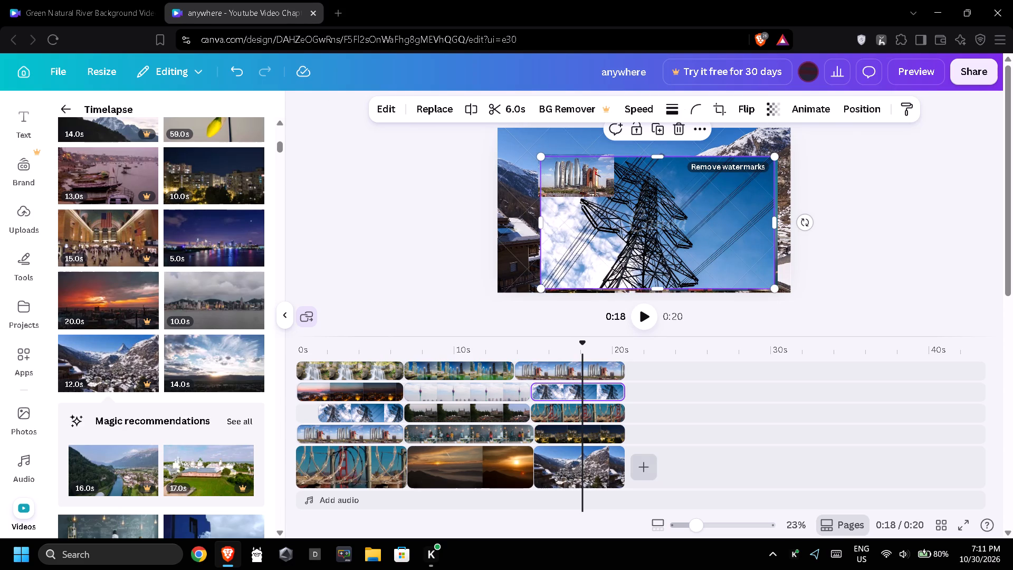
drag(539, 286, 685, 210)
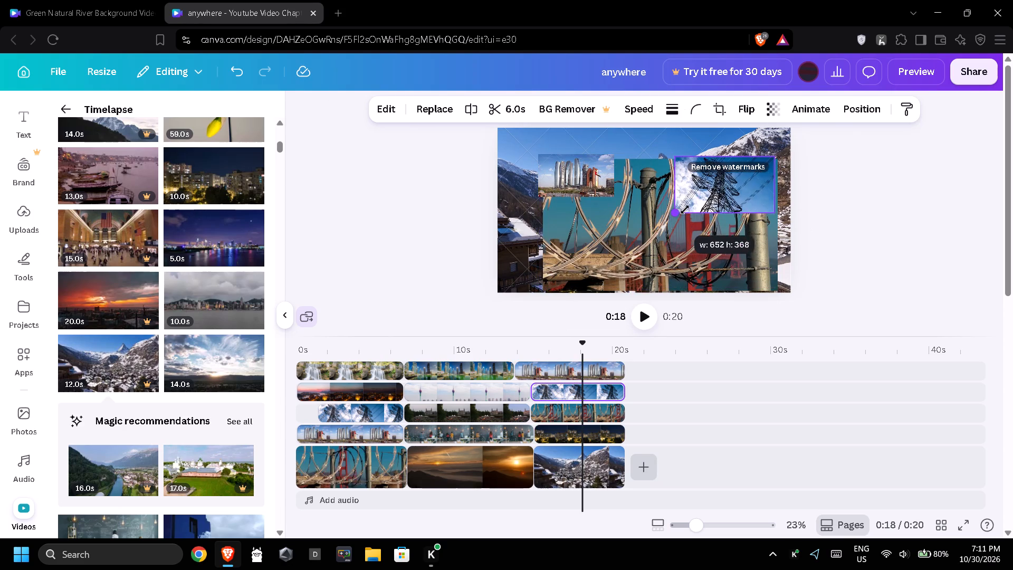
drag(685, 210, 691, 207)
click(692, 243)
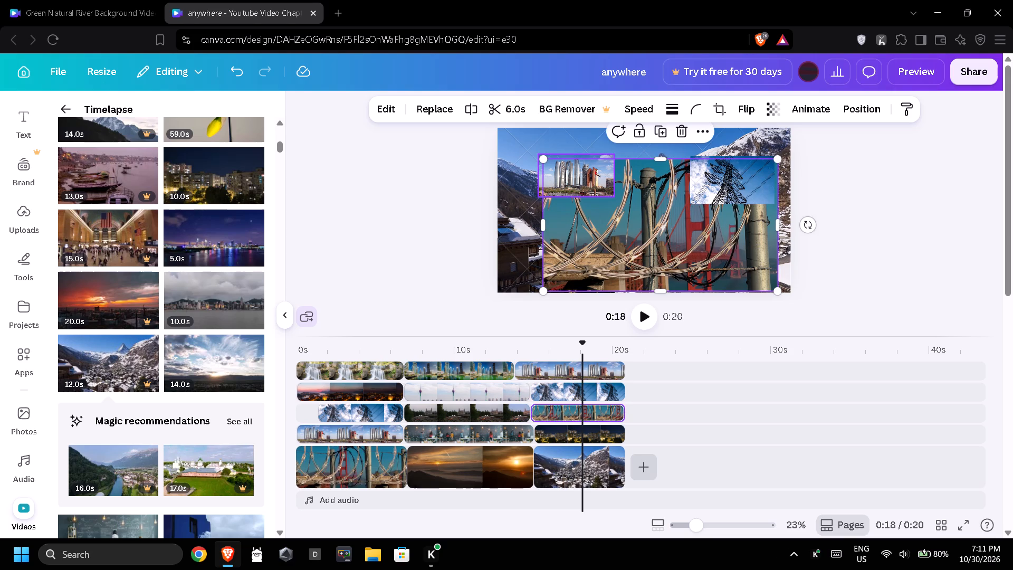
drag(540, 160, 719, 275)
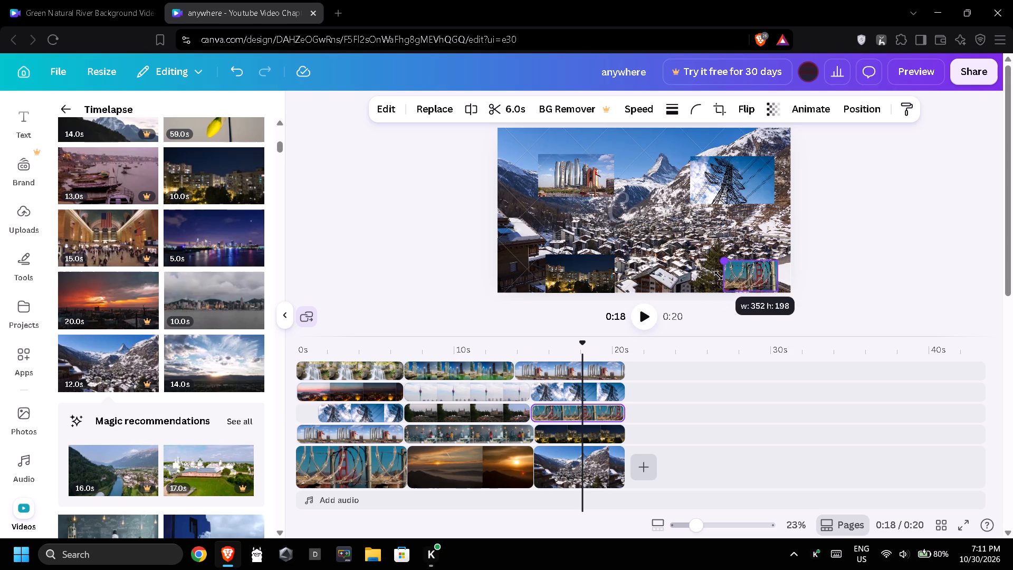
drag(719, 275, 741, 281)
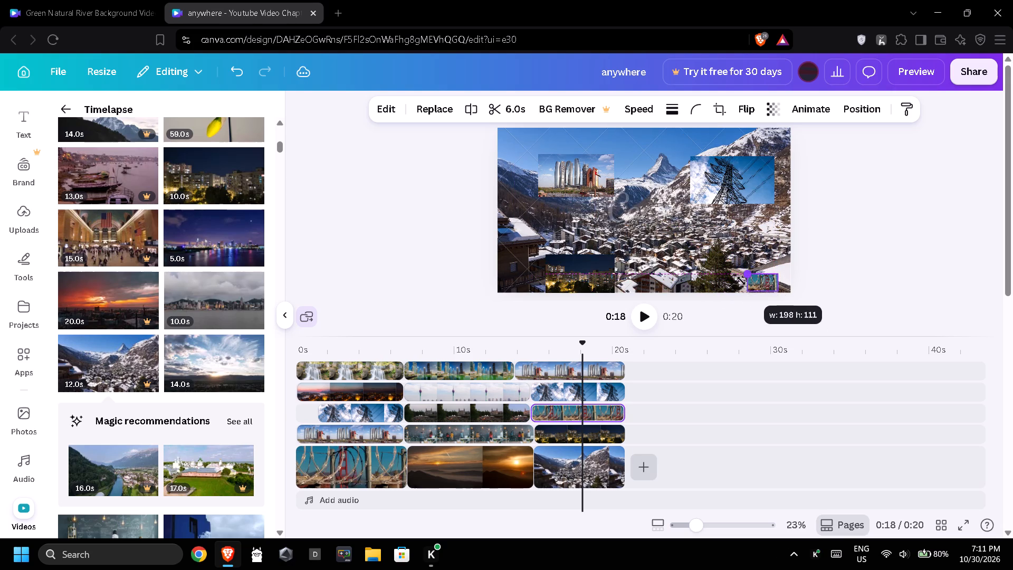
drag(741, 281, 733, 277)
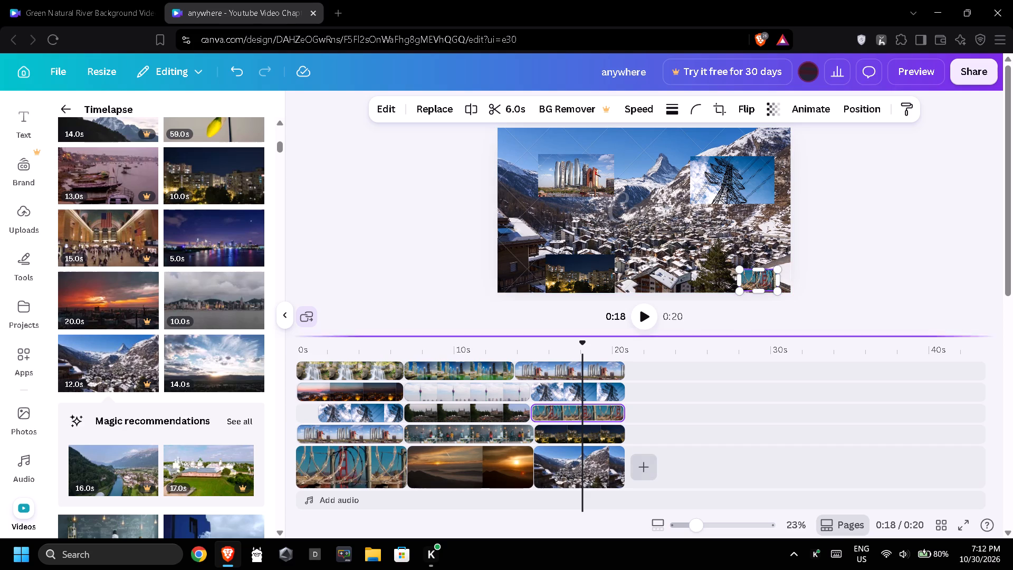
Over the sunset scene, shrink the flipped marina clip into the lower-left area and the framed tower clip into the upper-left area.
click(454, 454)
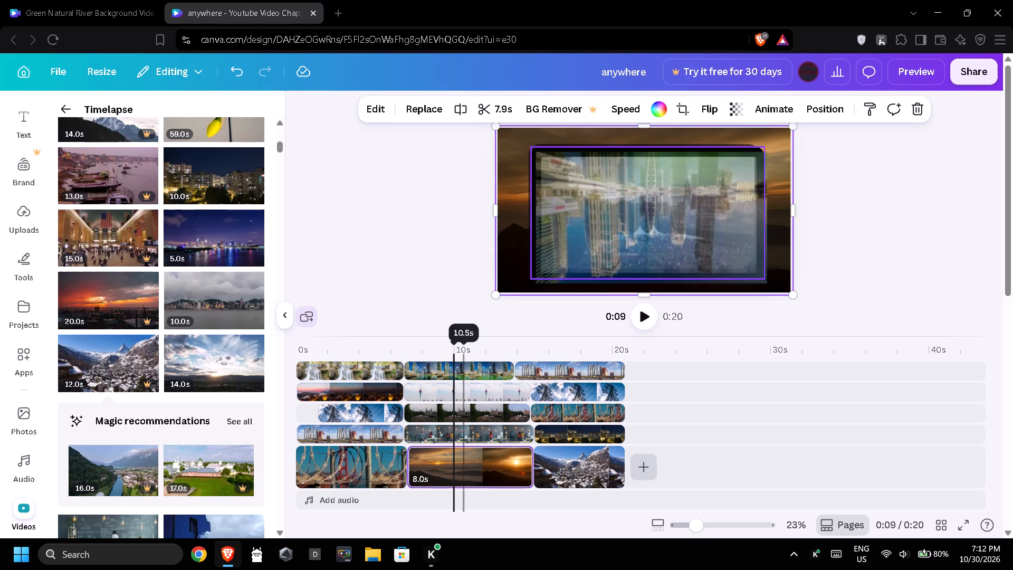
click(655, 210)
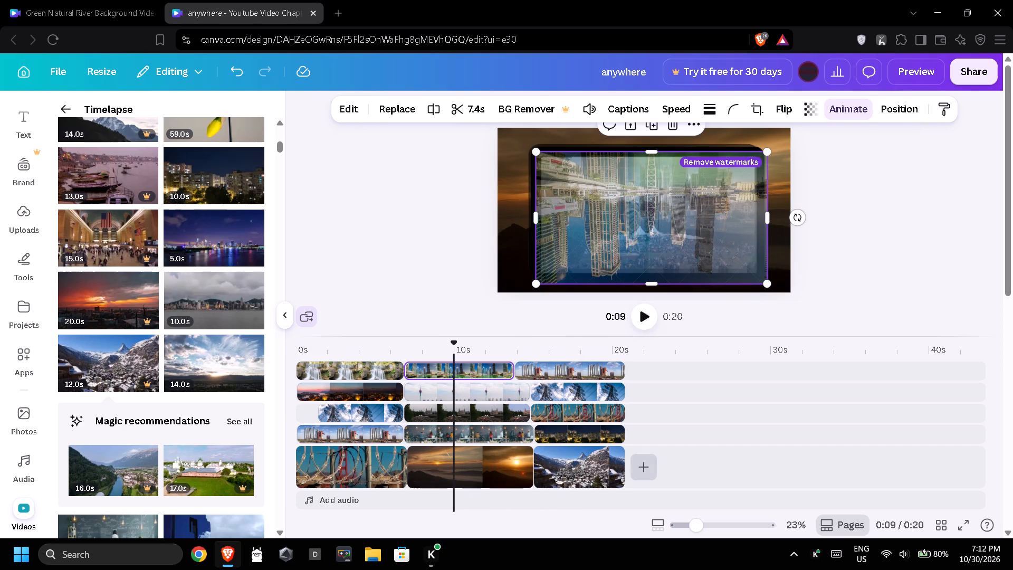
drag(766, 151, 604, 235)
click(624, 195)
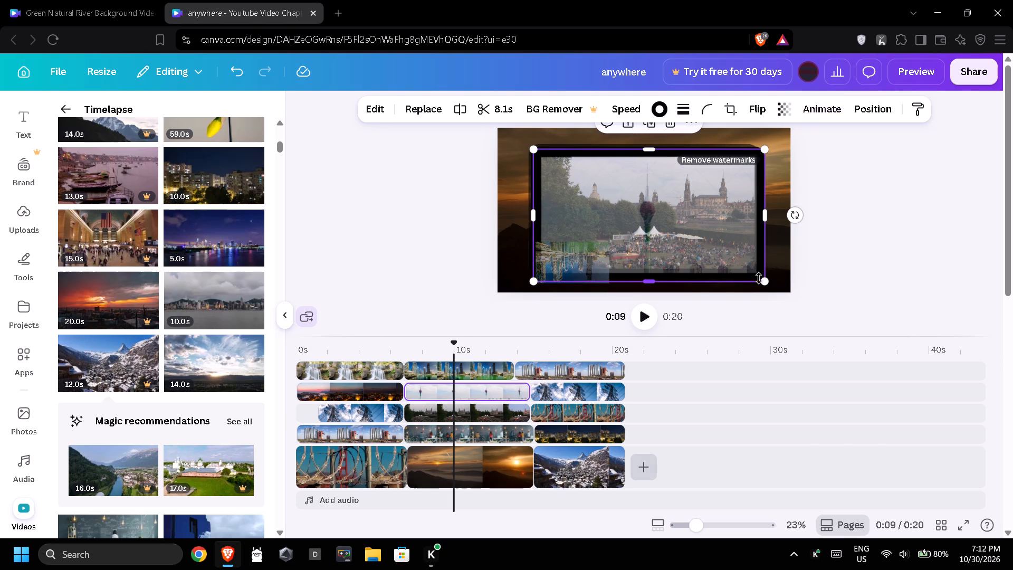
drag(762, 280, 704, 181)
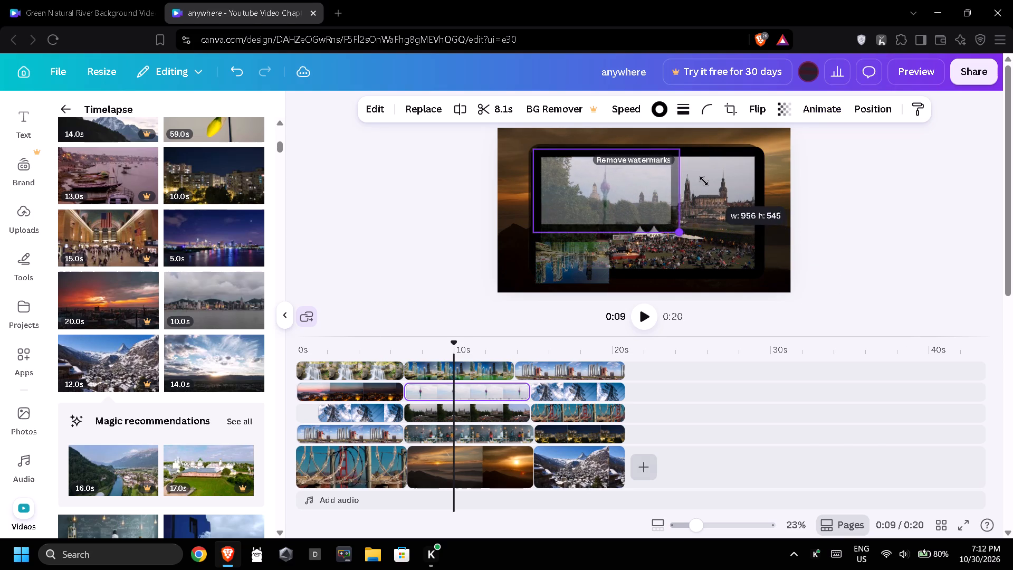
drag(704, 181, 703, 175)
Over the sunset scene, shrink the framed city crowd clip into the lower-right area and the fourth overlay track's clip into the upper-right area.
click(699, 225)
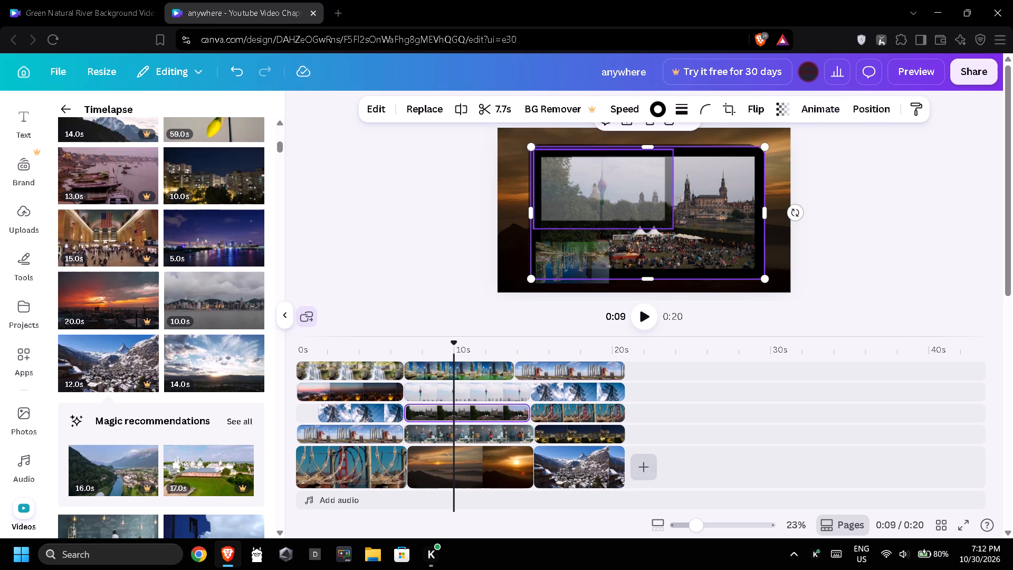
drag(530, 144, 630, 247)
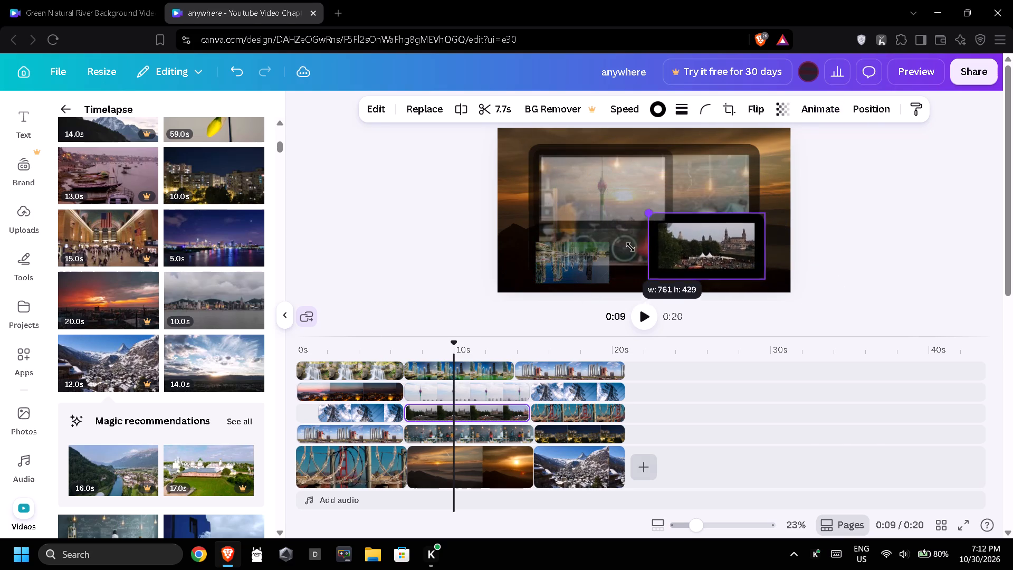
drag(630, 247, 641, 245)
click(700, 172)
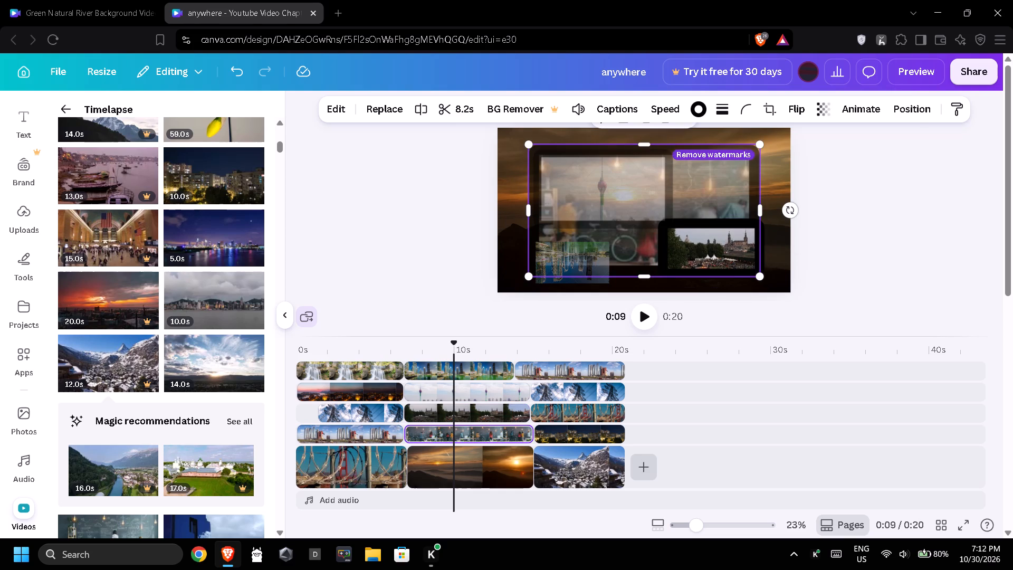
drag(529, 274, 557, 253)
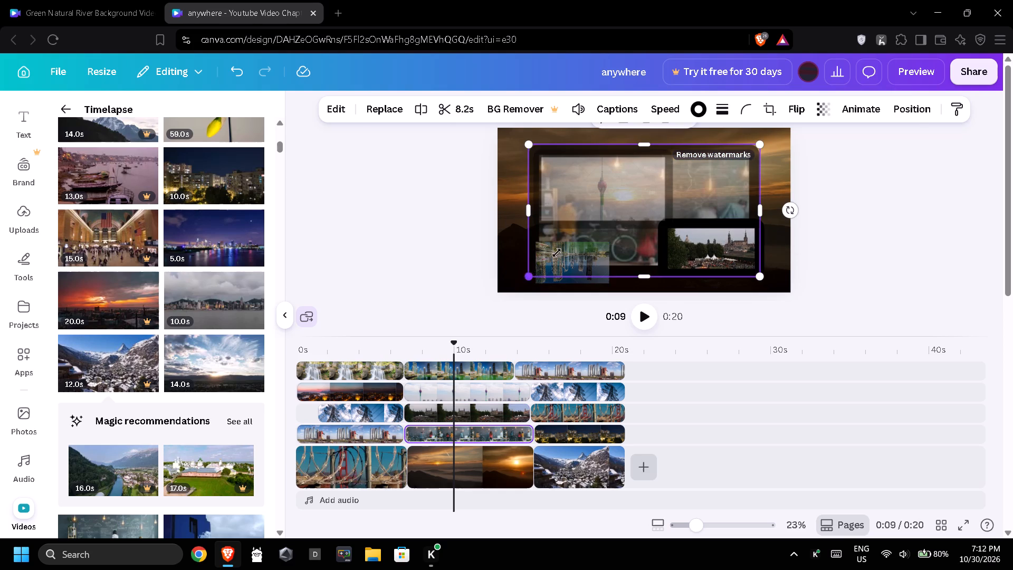
drag(557, 253, 656, 220)
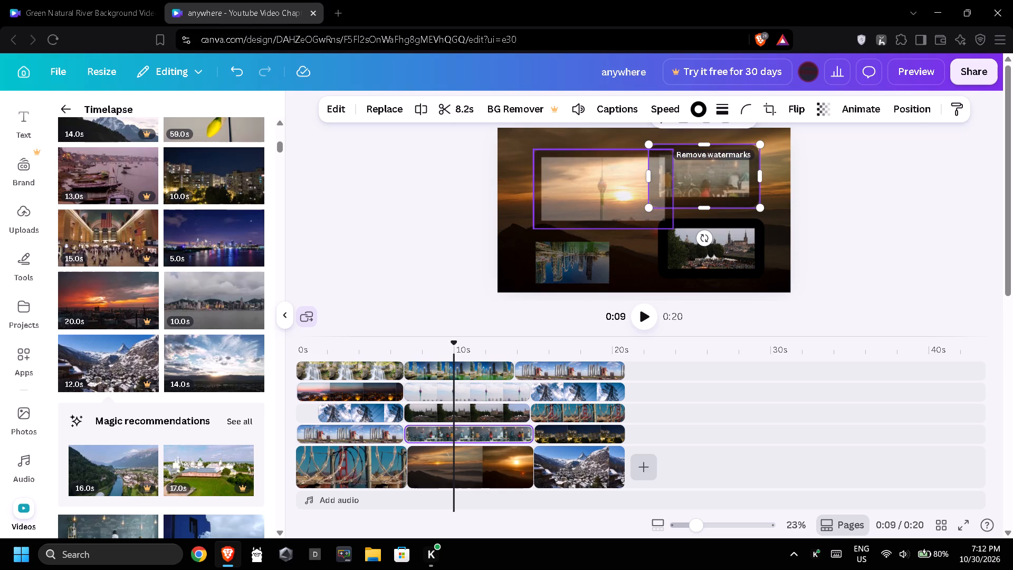
click(604, 256)
click(633, 254)
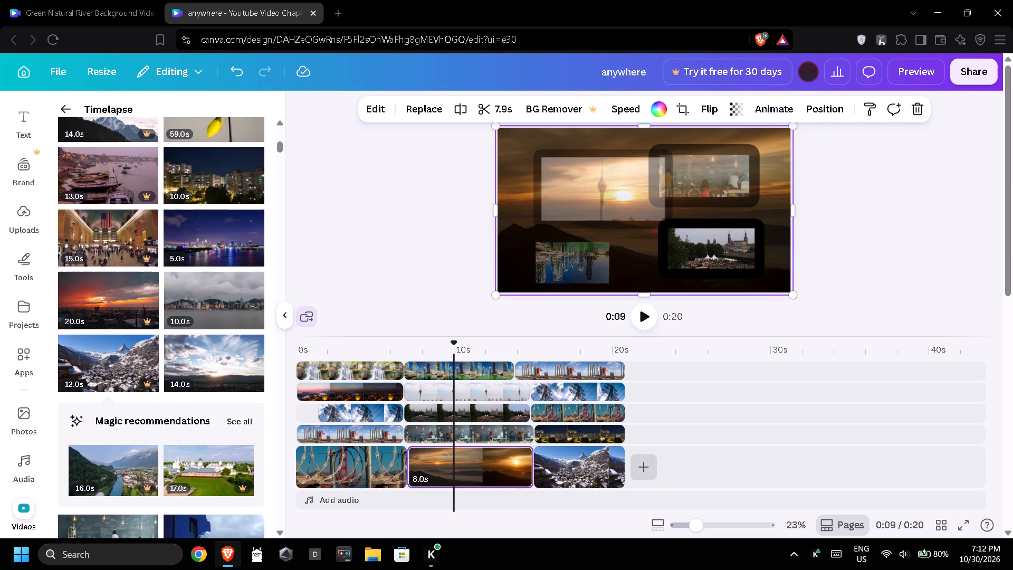
Look through the snowy village scene's overlay and background clips on the timeline and the design's layer list.
click(588, 451)
click(582, 427)
click(582, 413)
click(586, 384)
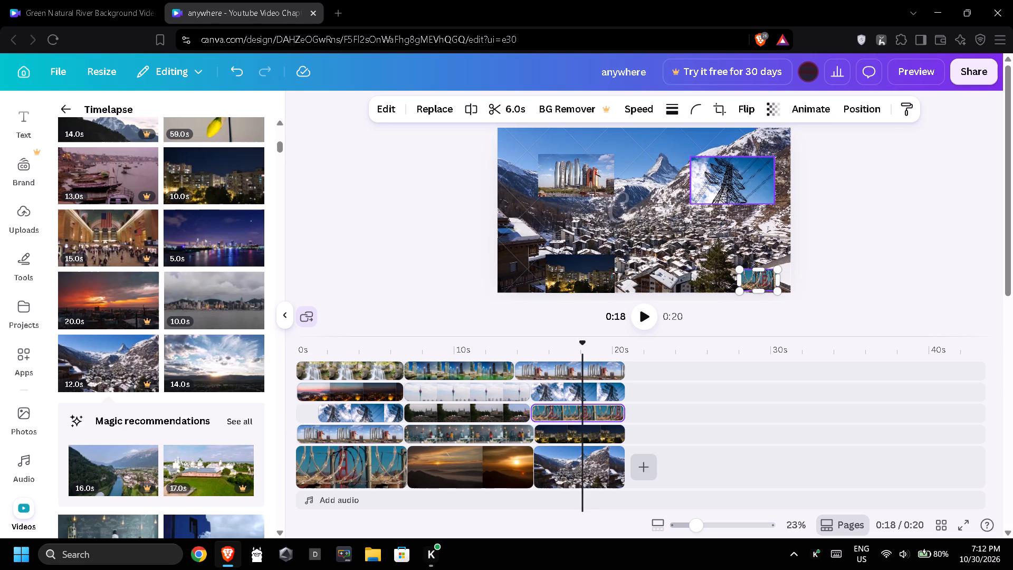
click(585, 377)
click(587, 454)
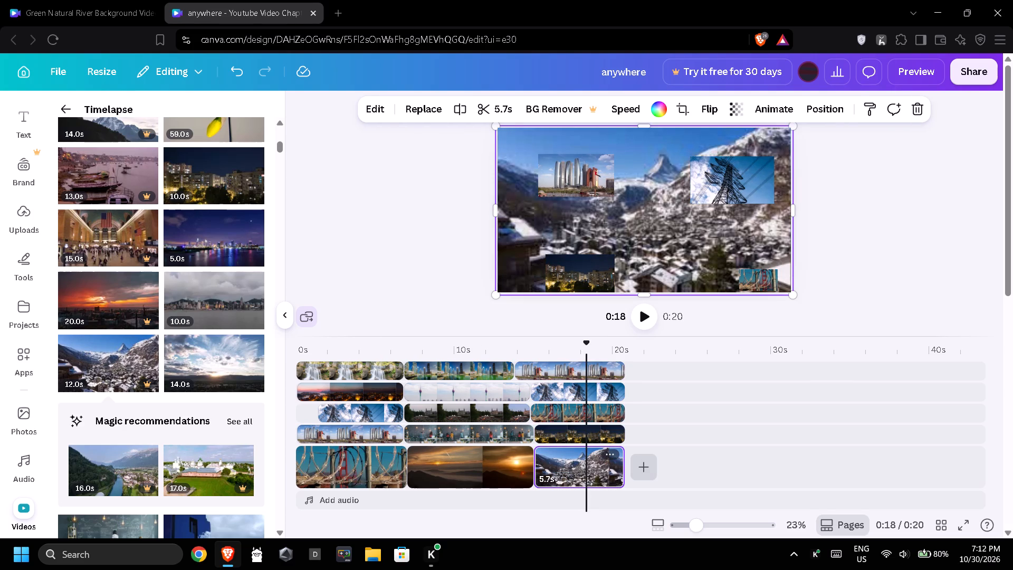
click(708, 449)
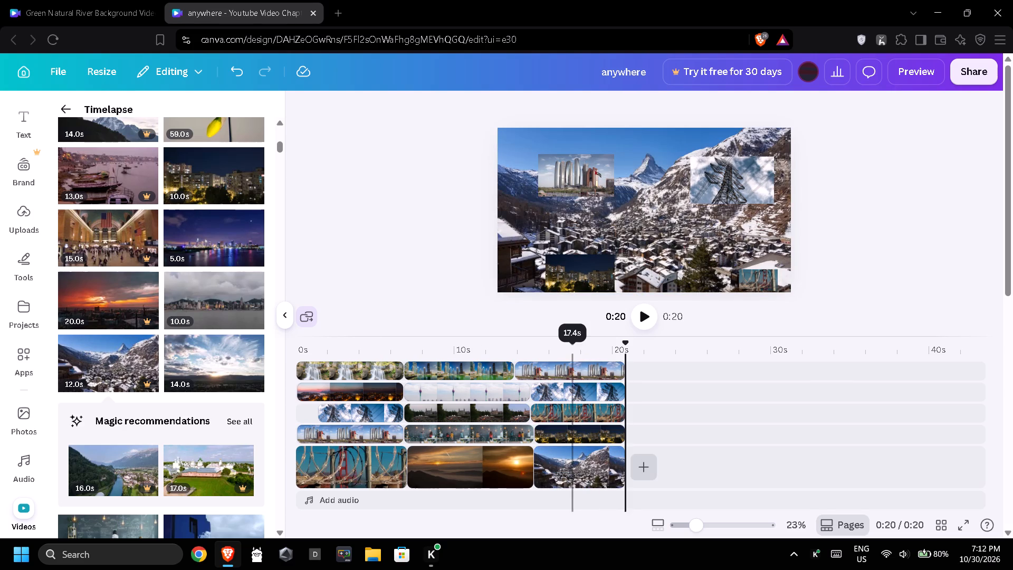
click(568, 388)
click(585, 364)
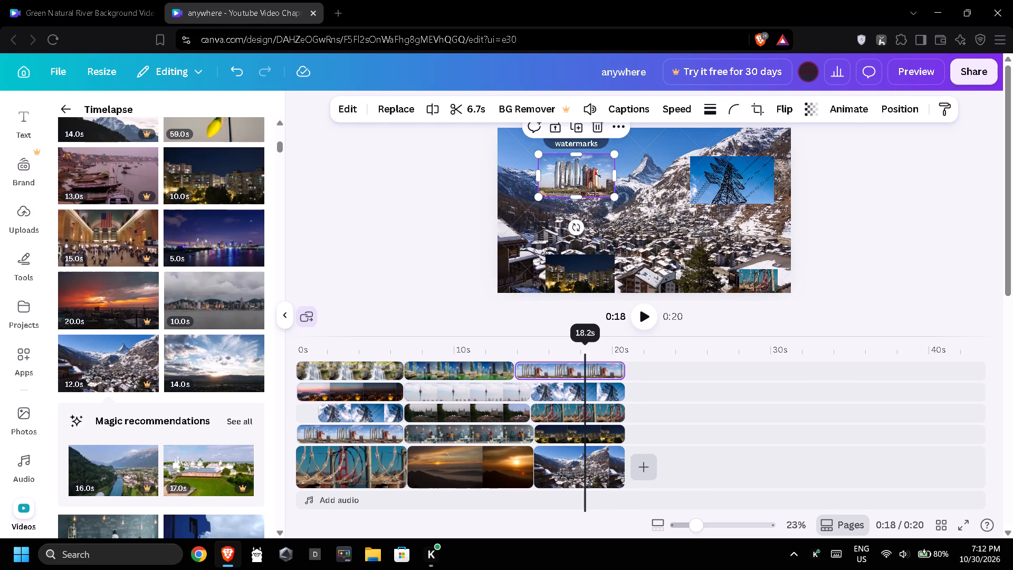
click(585, 395)
click(667, 232)
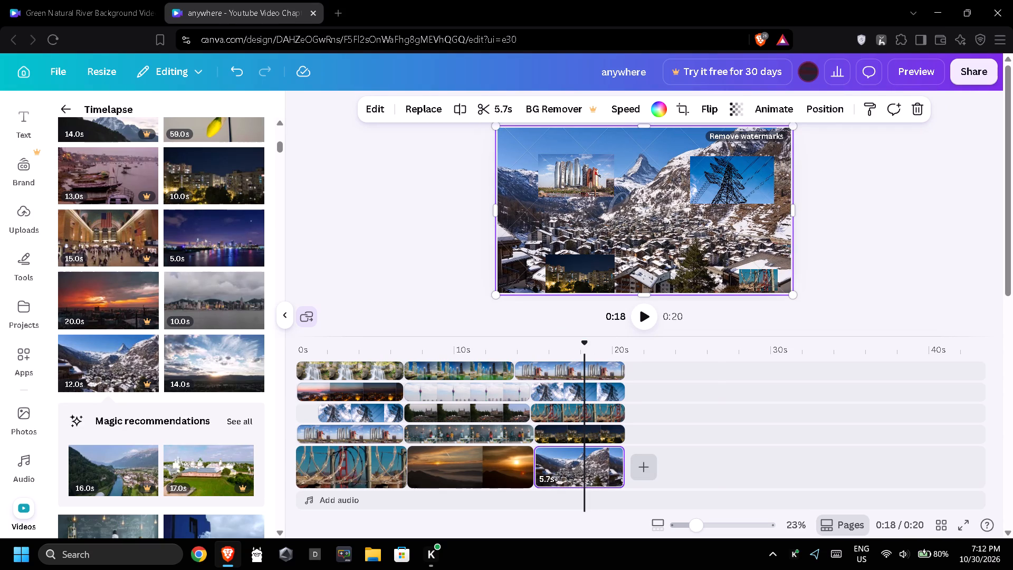
click(818, 119)
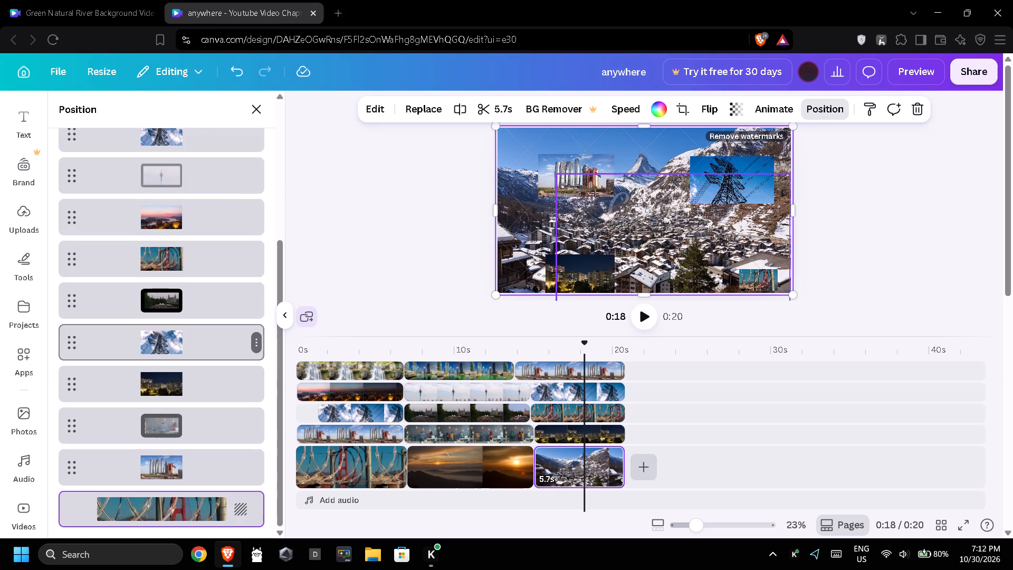
scroll(188, 403, down, 2)
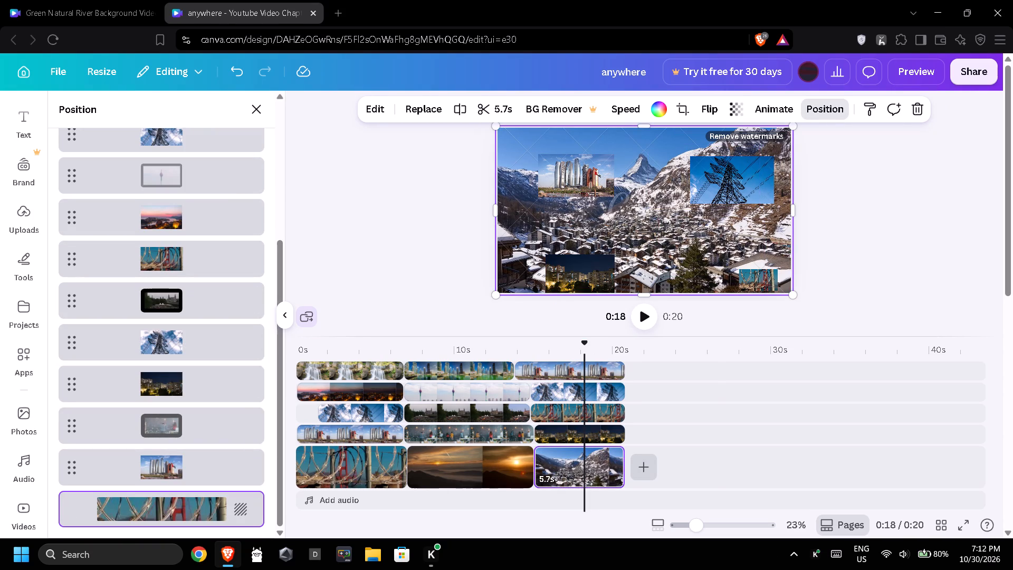
scroll(188, 403, down, 1)
scroll(188, 403, up, 6)
scroll(188, 402, down, 11)
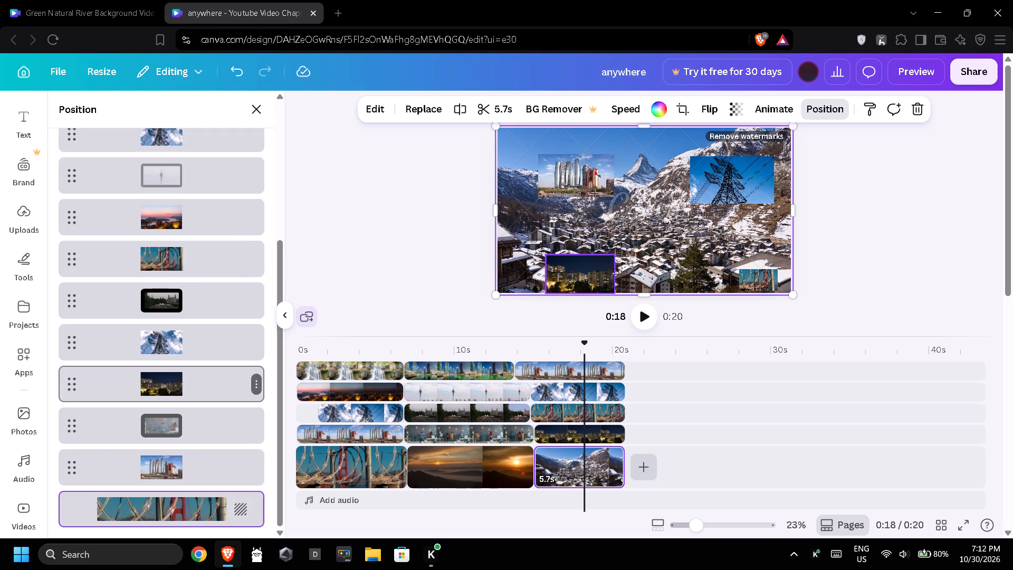
Give the night buildings clip over the snowy village a solid black border with stroke weight 100 and fully rounded corners.
click(563, 355)
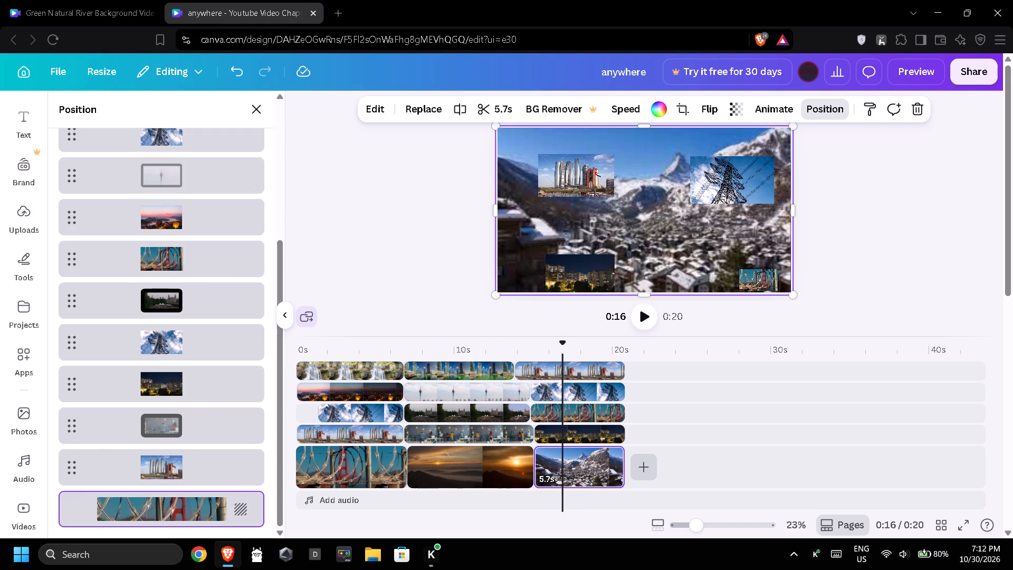
click(578, 268)
click(578, 269)
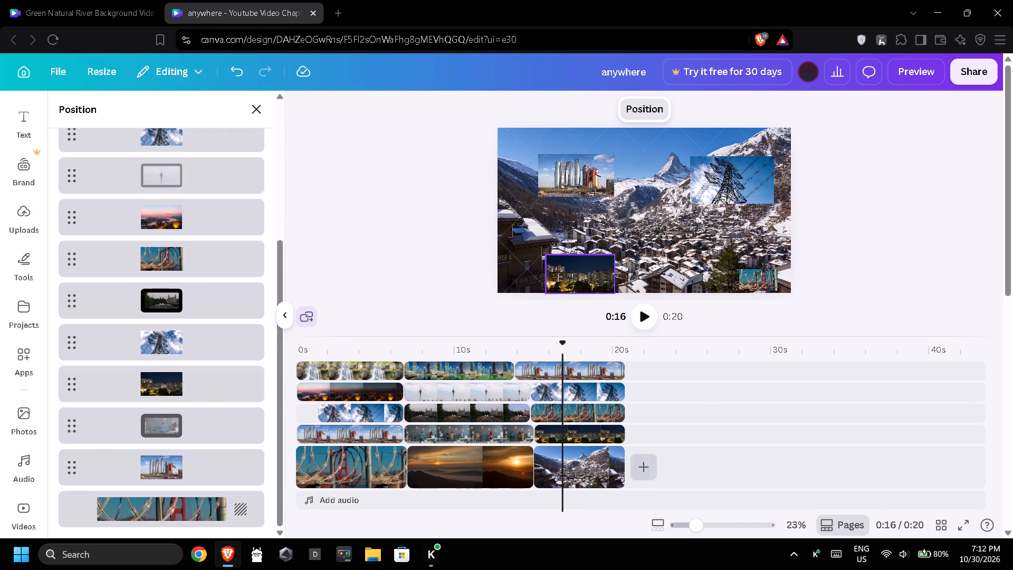
click(588, 271)
click(672, 110)
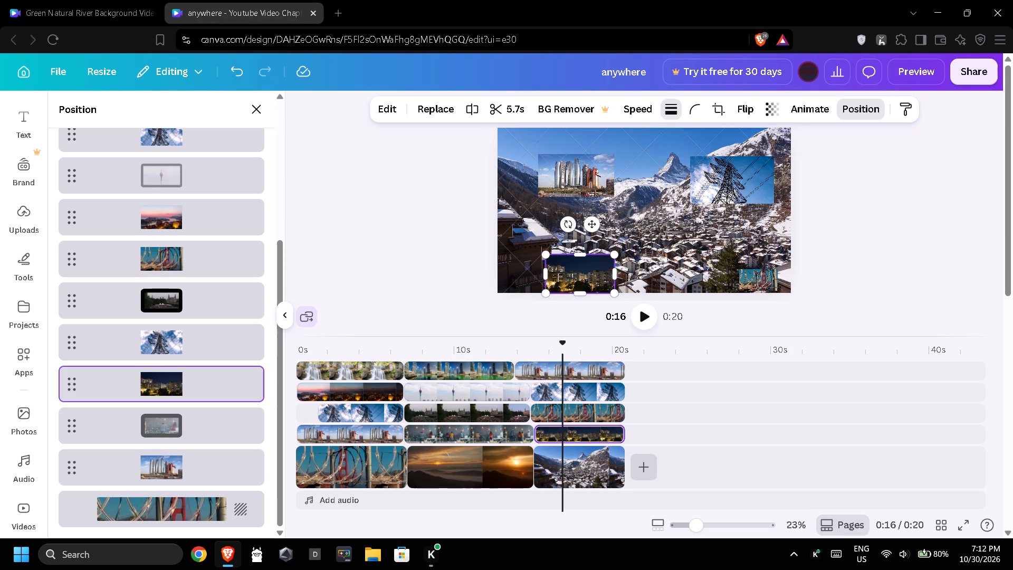
drag(673, 203, 706, 210)
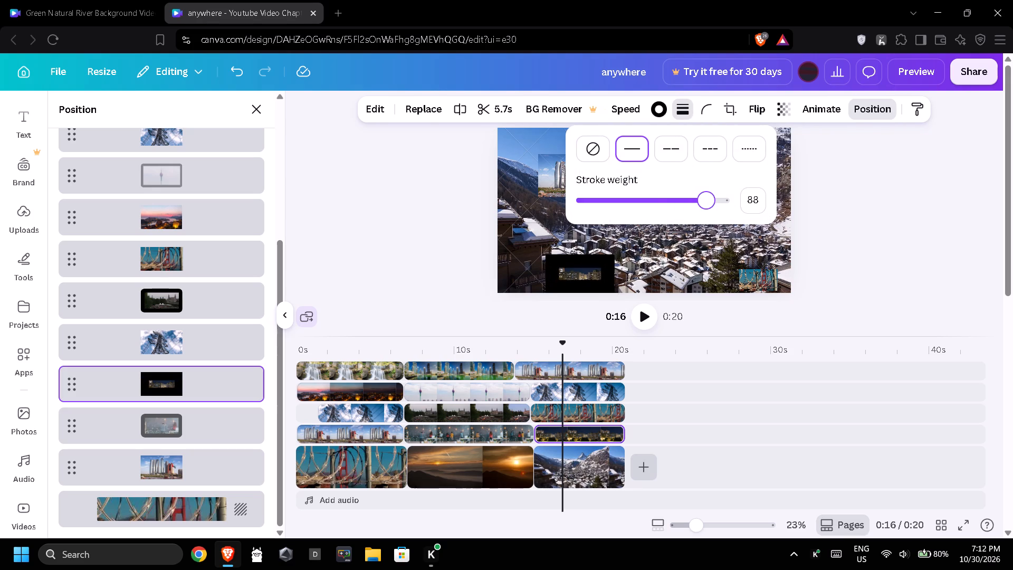
drag(706, 210, 727, 225)
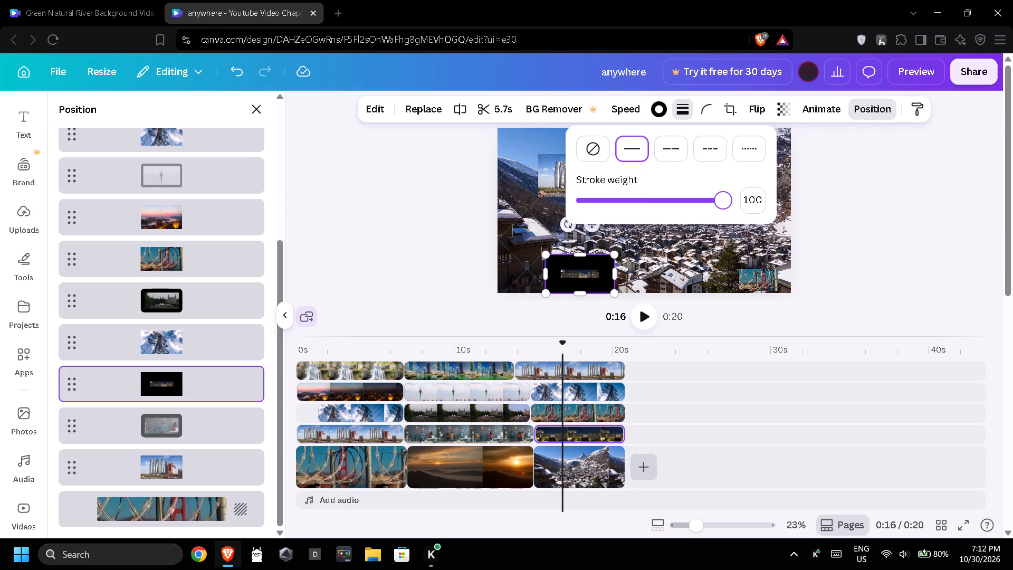
click(708, 111)
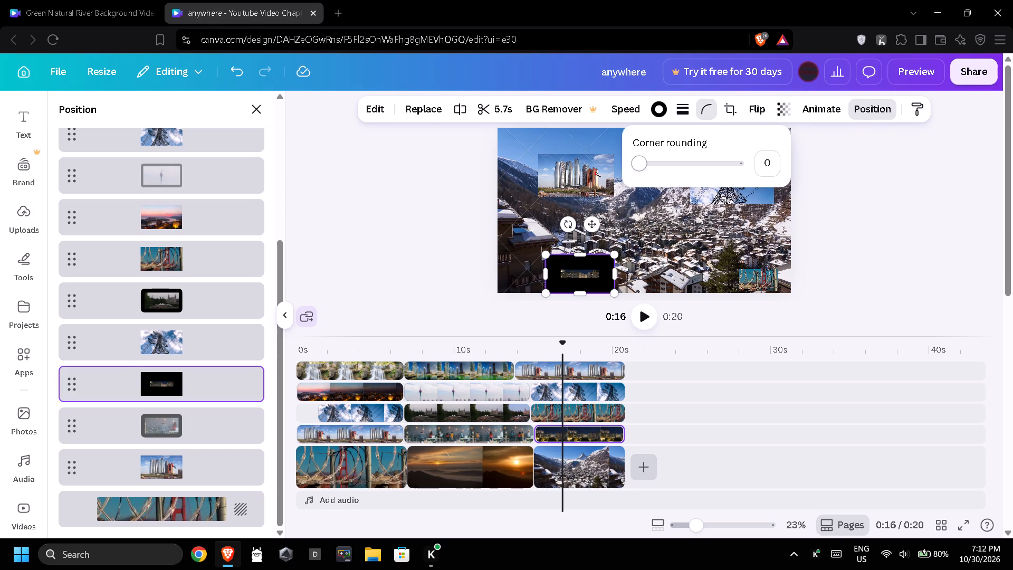
drag(722, 164, 767, 172)
Make the snowy village background clip mostly transparent so it looks faded behind the overlays.
click(666, 260)
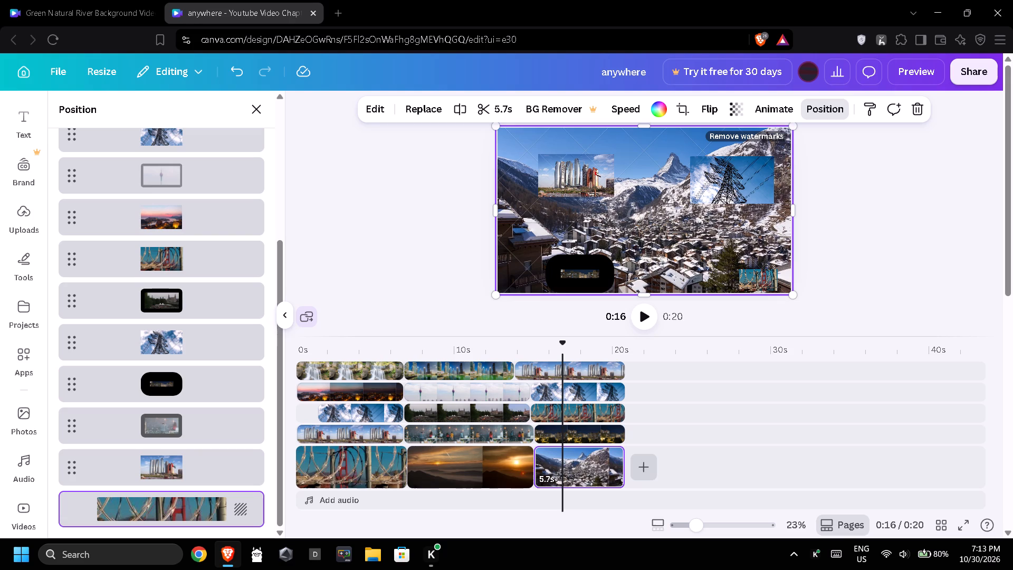
click(737, 115)
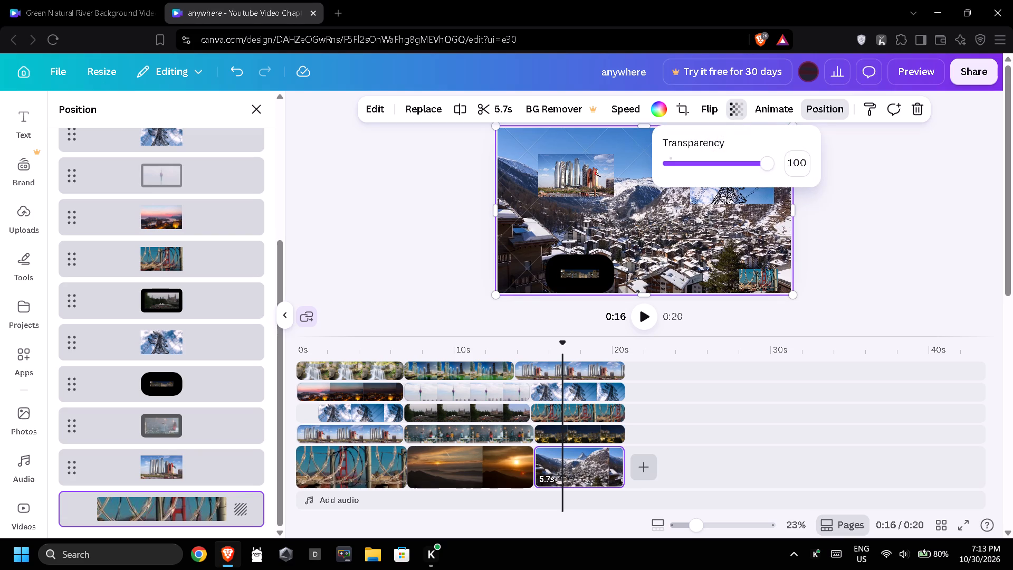
click(700, 164)
Give the barbed-wire bridge clip over the snowy village a solid border with stroke weight 95 and corner rounding 100.
click(749, 273)
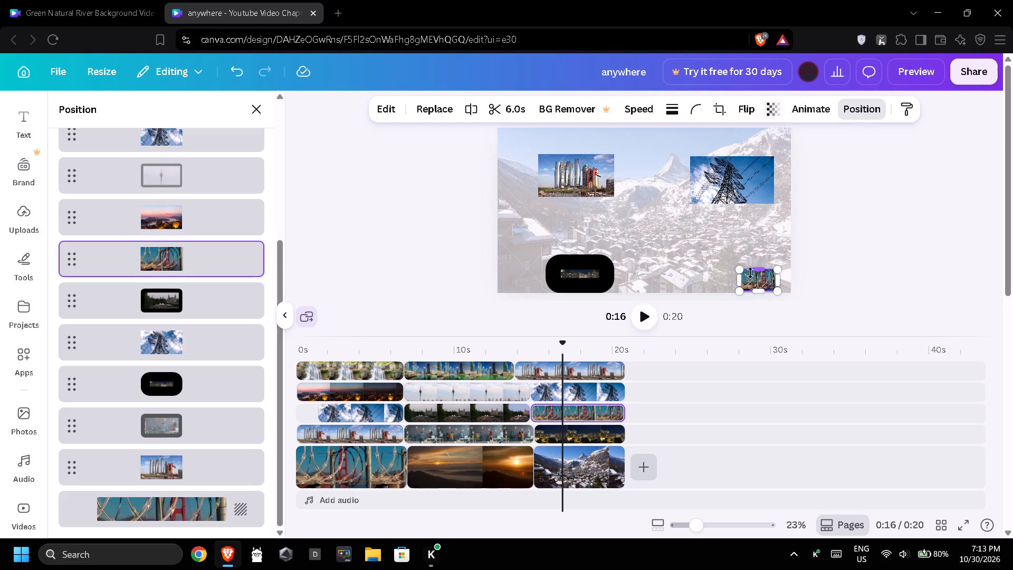
click(671, 115)
drag(703, 196, 717, 201)
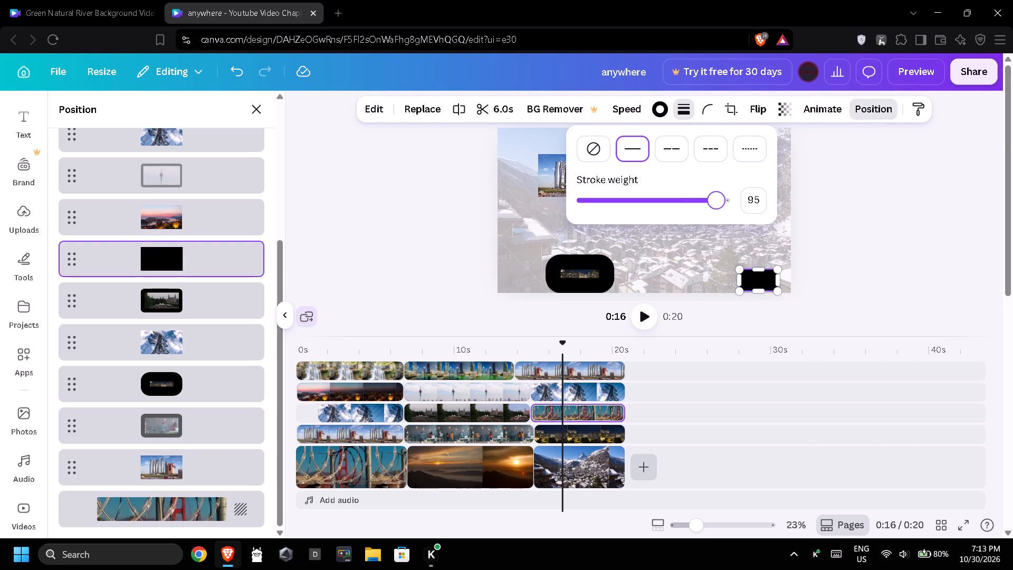
click(706, 110)
drag(723, 166, 744, 168)
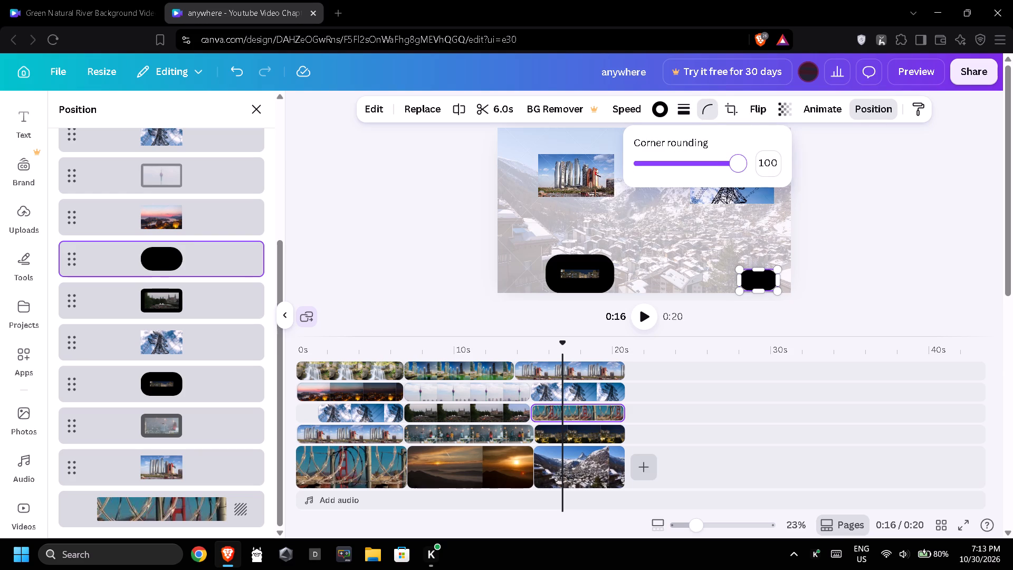
Give the pylon clip over the snowy village a solid border with stroke weight 95 and corner rounding 92.
click(735, 194)
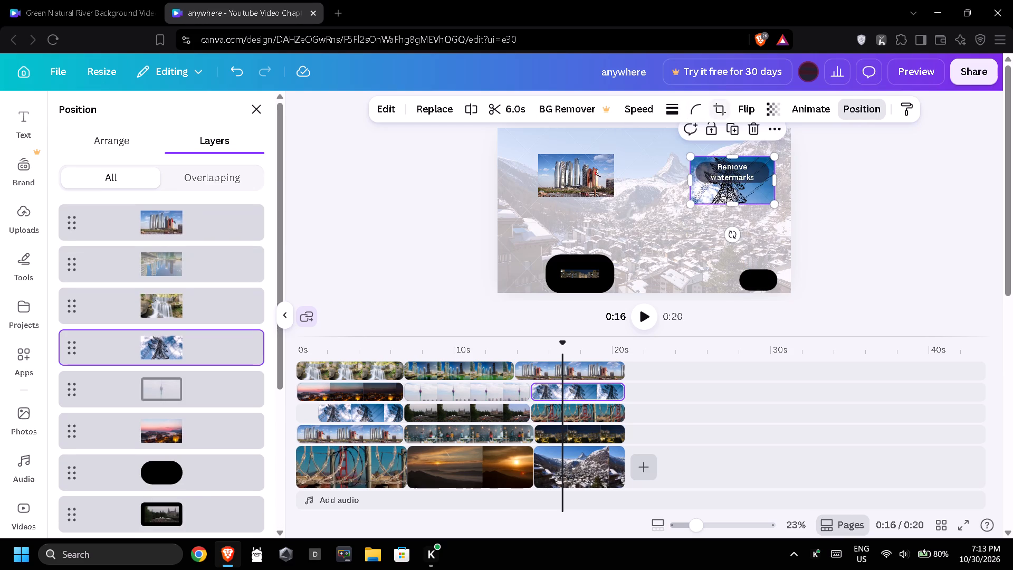
click(679, 110)
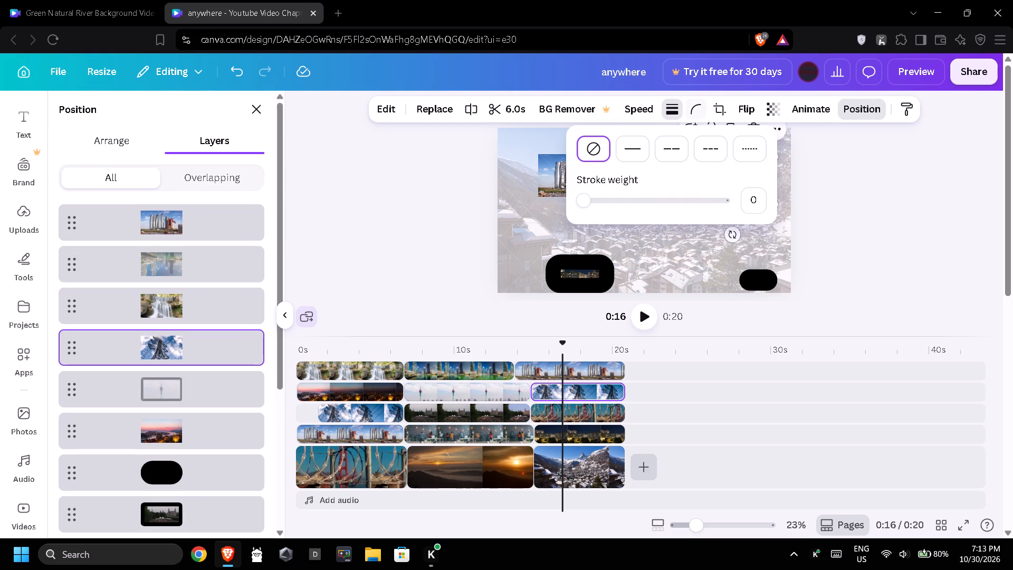
click(718, 196)
click(706, 111)
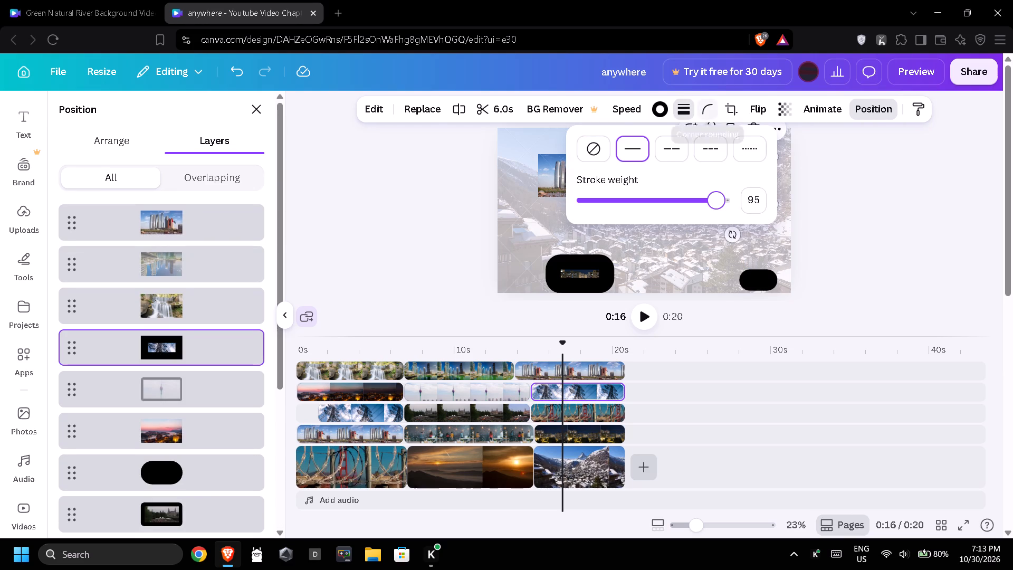
click(731, 166)
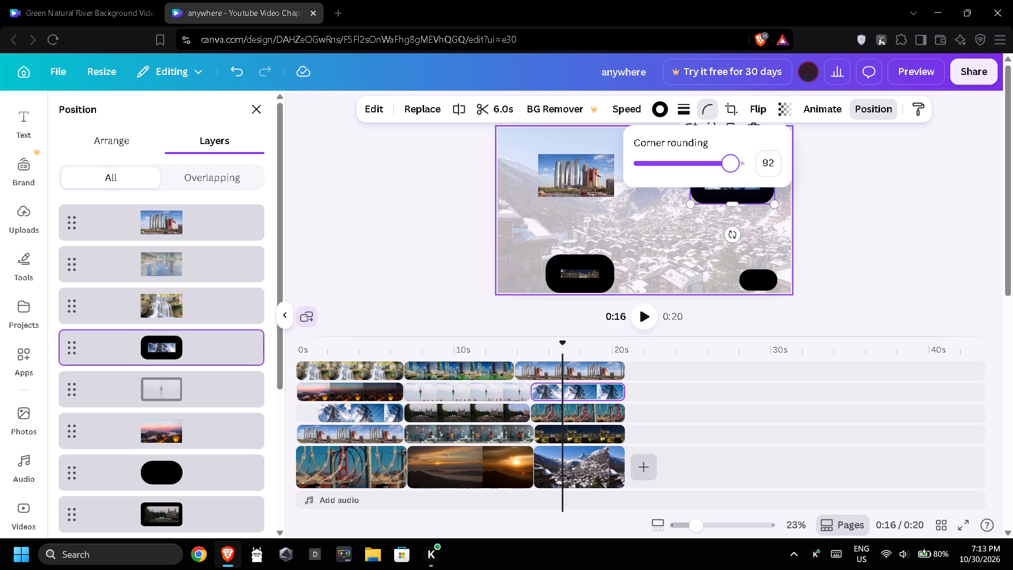
Give the skyscrapers clip over the snowy village a thick solid black border and strongly rounded corners.
click(579, 183)
click(714, 110)
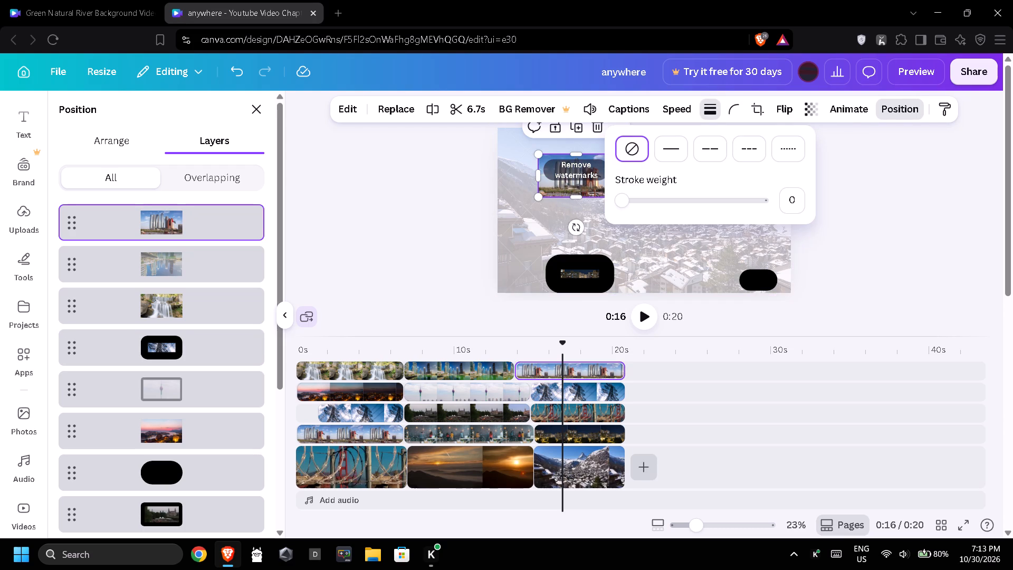
click(731, 201)
click(750, 113)
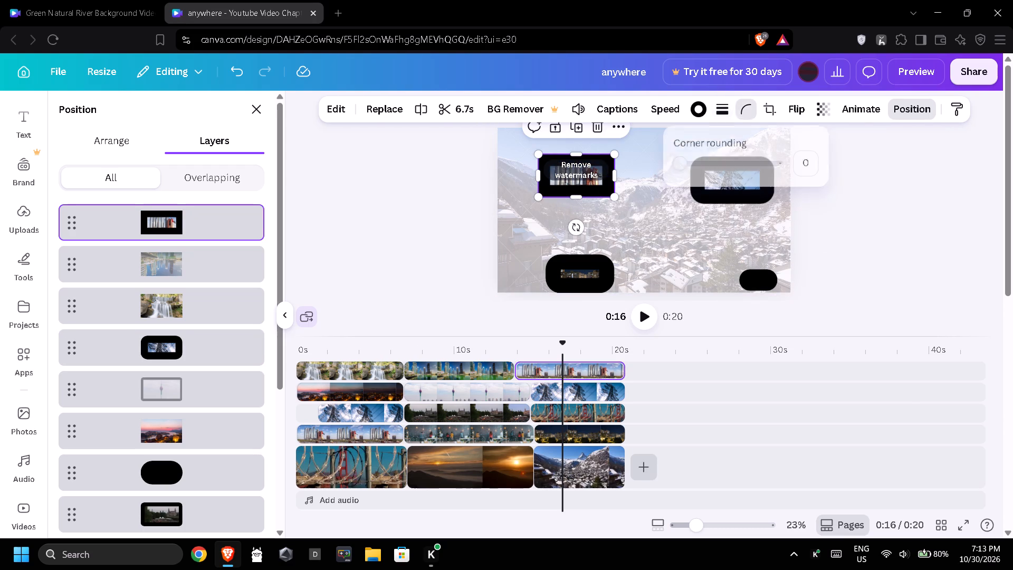
drag(761, 160, 766, 160)
click(824, 199)
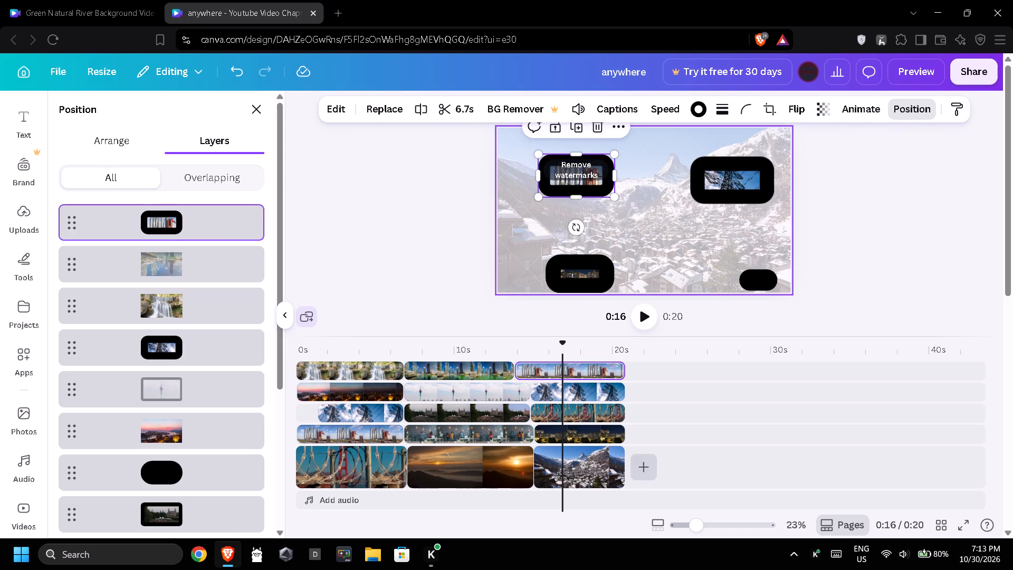
Move the framed barbed-wire bridge clip slightly inward from the scene's lower-right corner and enlarge it to match the other overlays.
drag(763, 273, 734, 258)
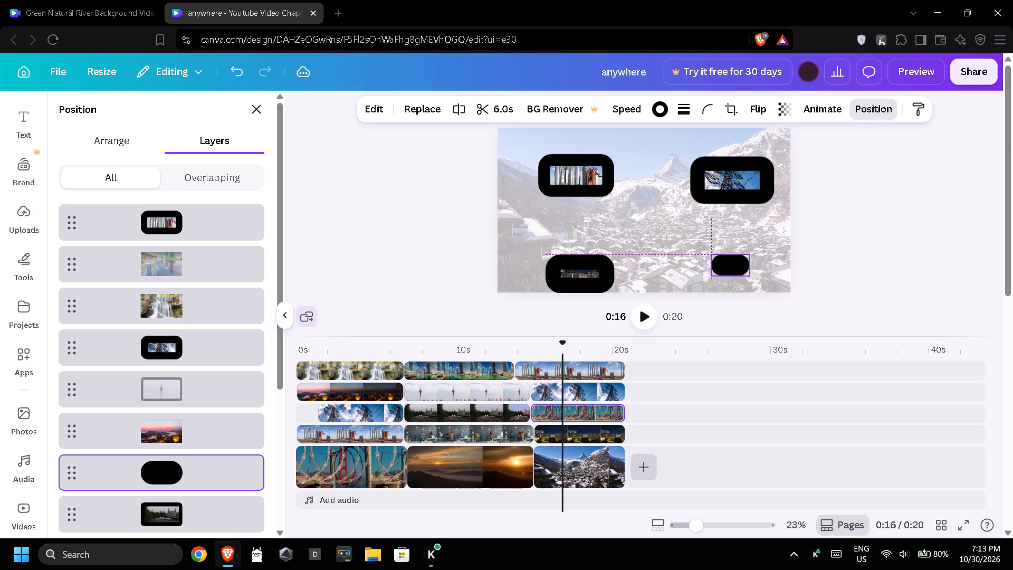
drag(734, 258, 731, 255)
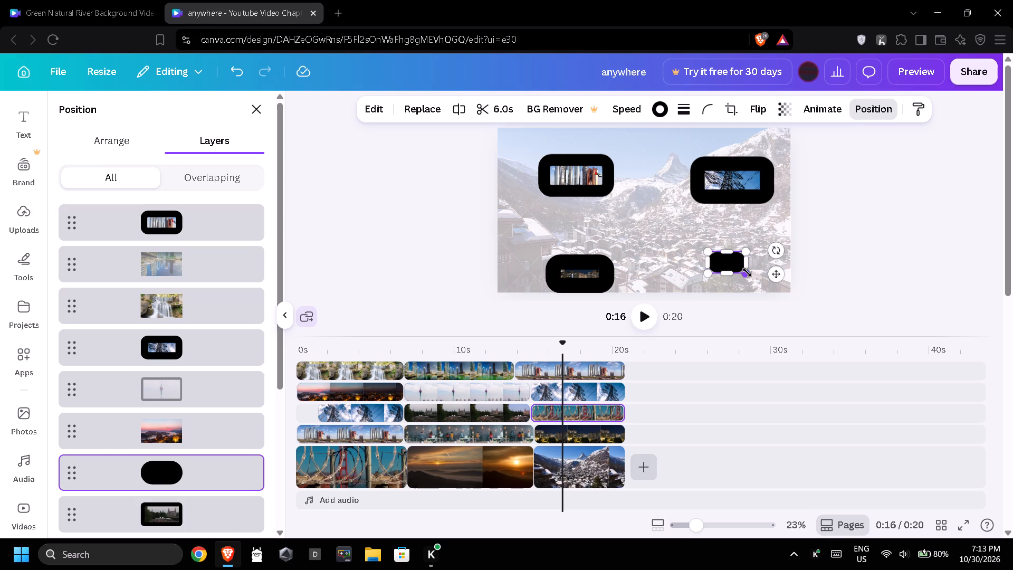
drag(747, 272, 770, 291)
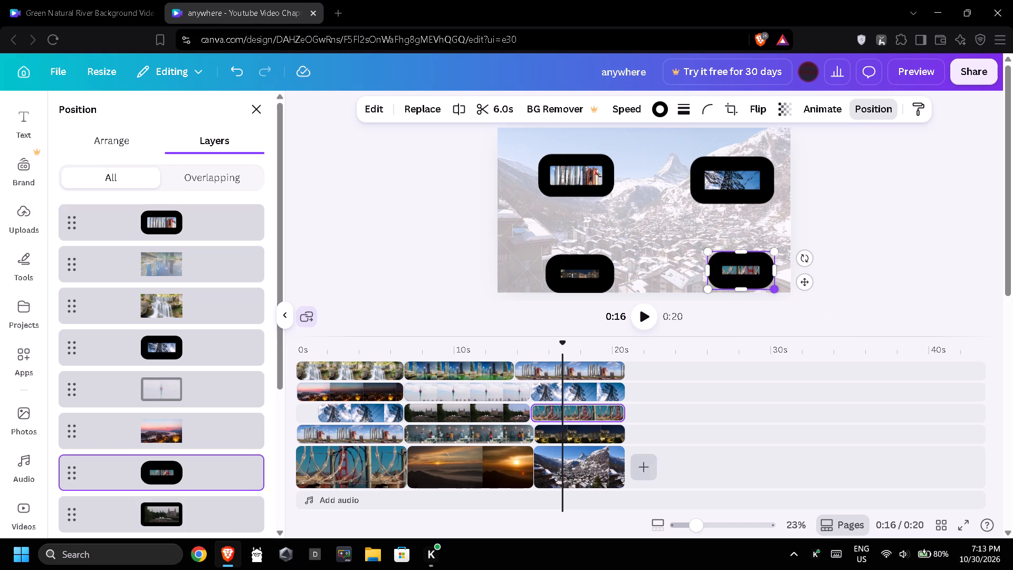
Increase the corner rounding of the framed pylon clip over the snowy village.
click(745, 176)
click(705, 107)
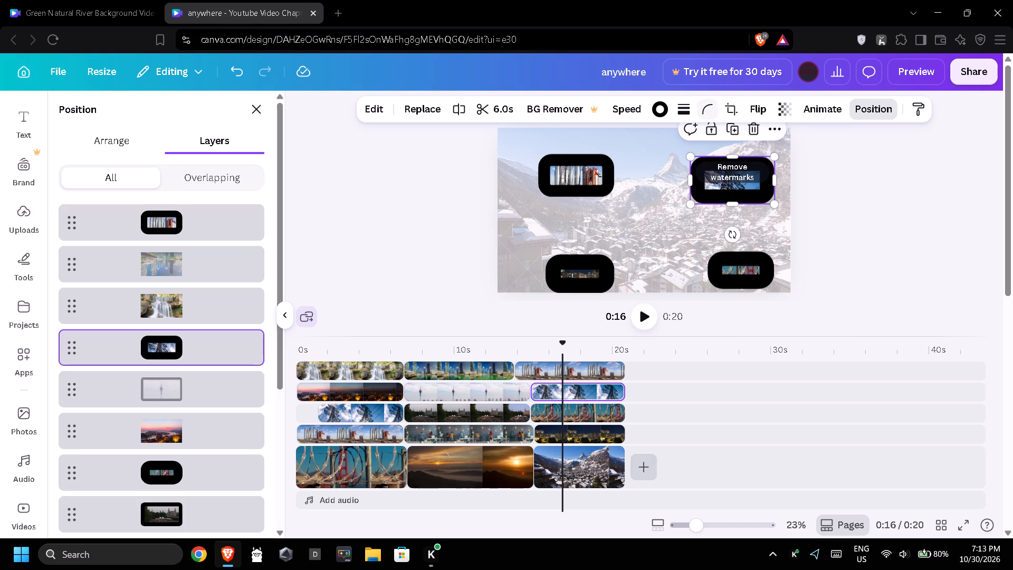
drag(732, 165, 766, 172)
click(846, 193)
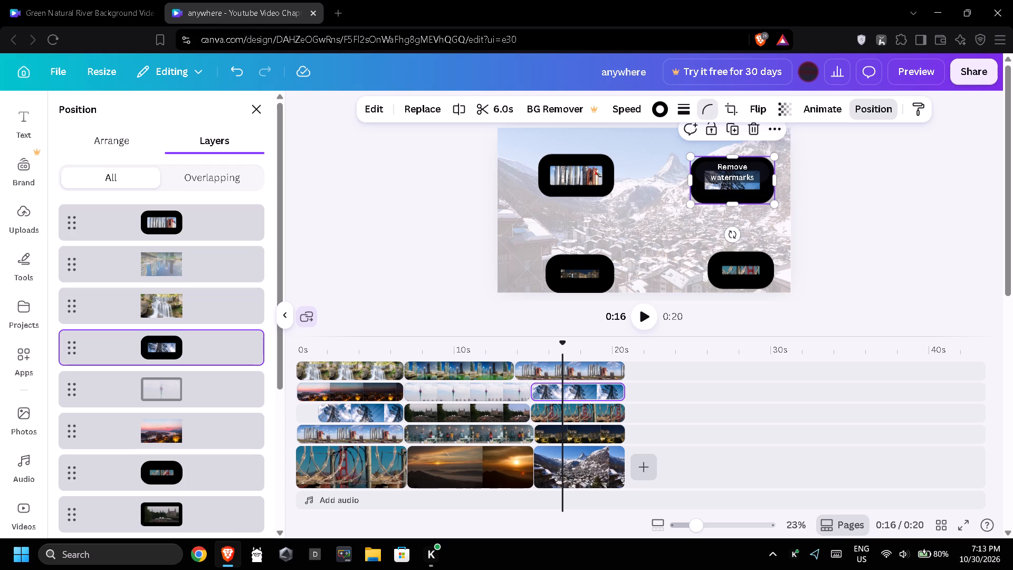
click(846, 193)
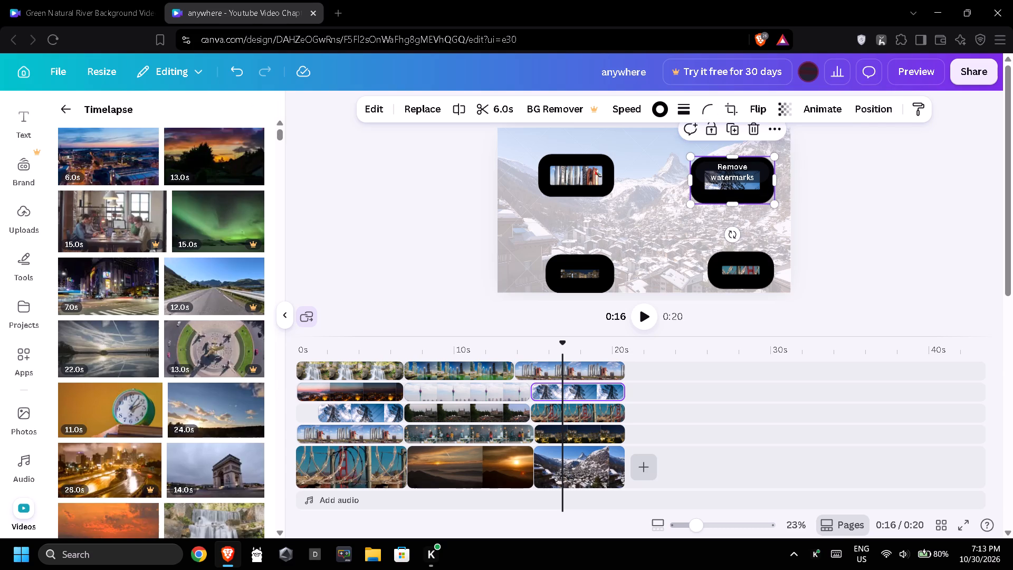
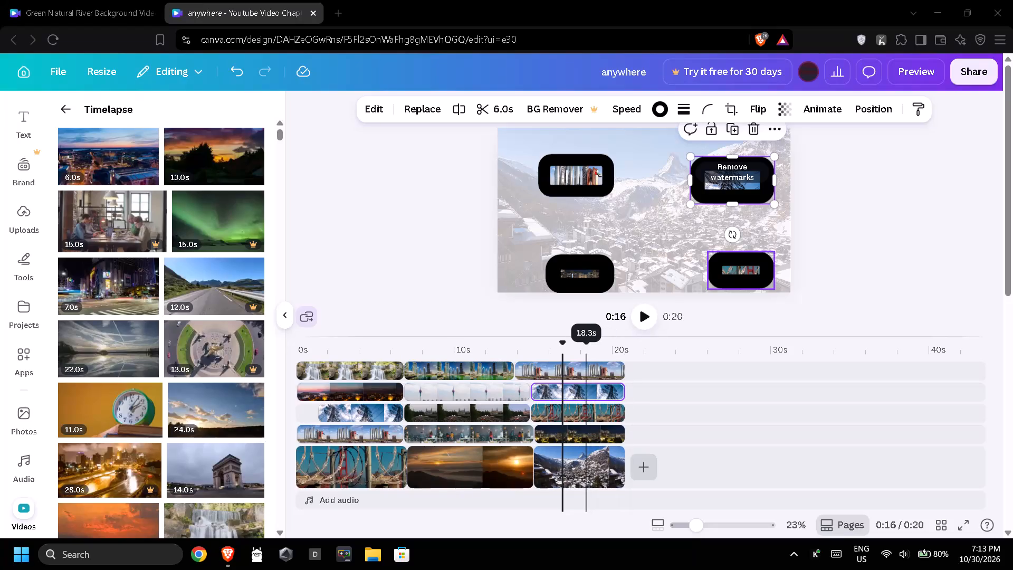
Move the third scene's framed barbed-wire bridge clip to the start of the timeline, on a new lowest overlay track.
drag(587, 413, 570, 420)
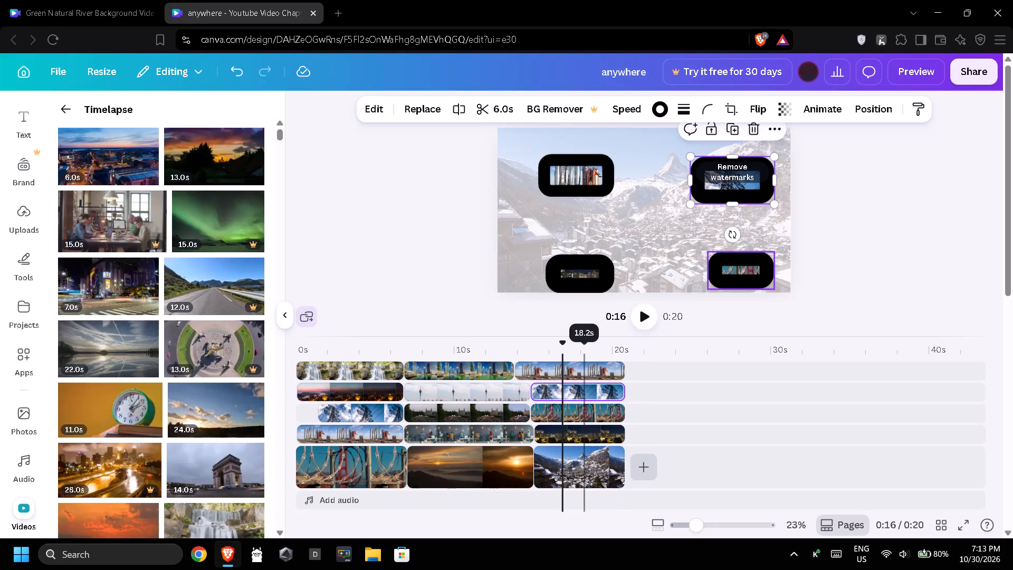
drag(570, 420, 358, 440)
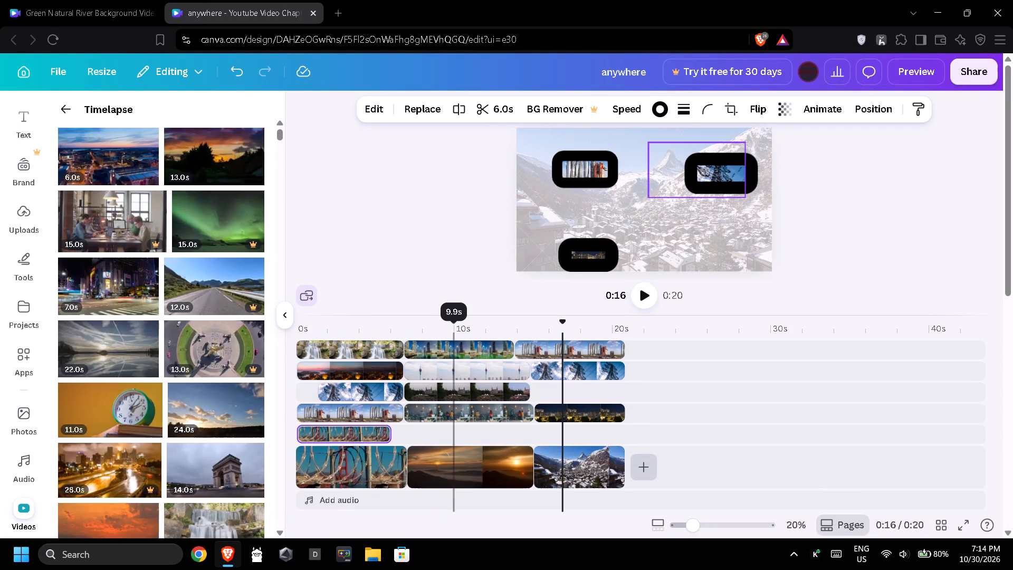
Move the second scene's two lower overlays, including the church clip, and the third scene's night skyline clip one track lower.
drag(466, 414, 468, 432)
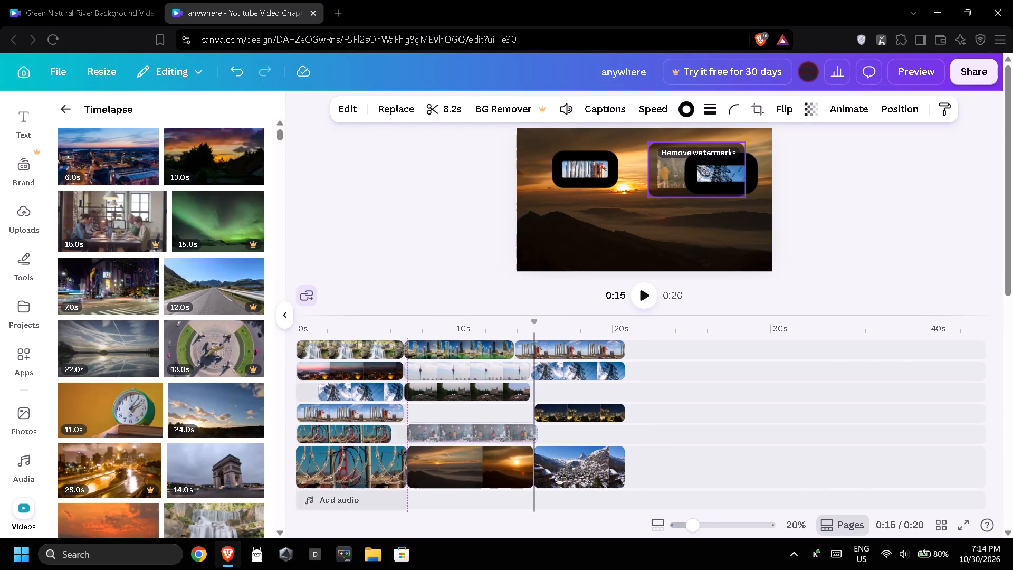
click(485, 391)
drag(568, 417, 569, 420)
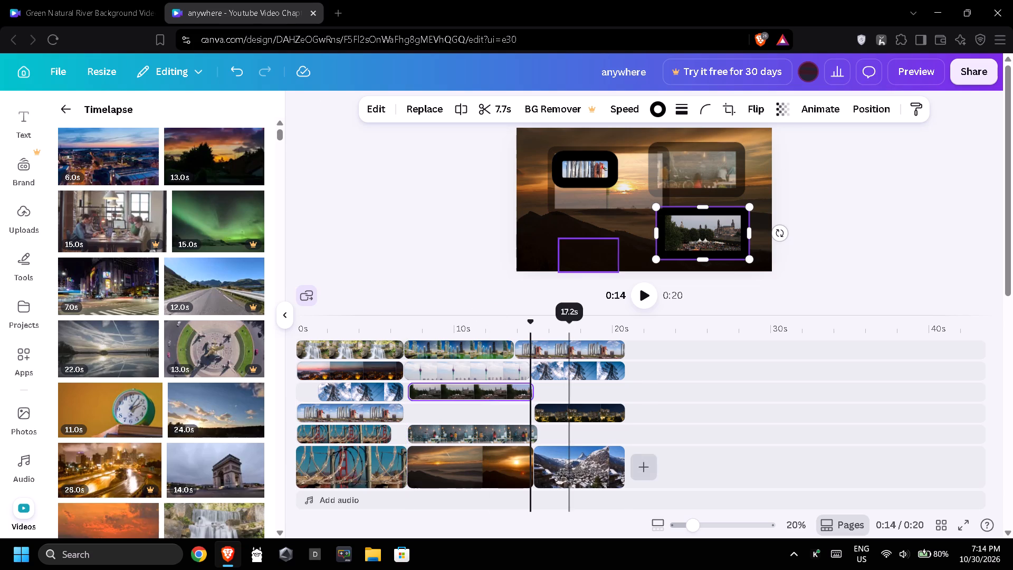
drag(569, 420, 570, 433)
drag(495, 394, 494, 411)
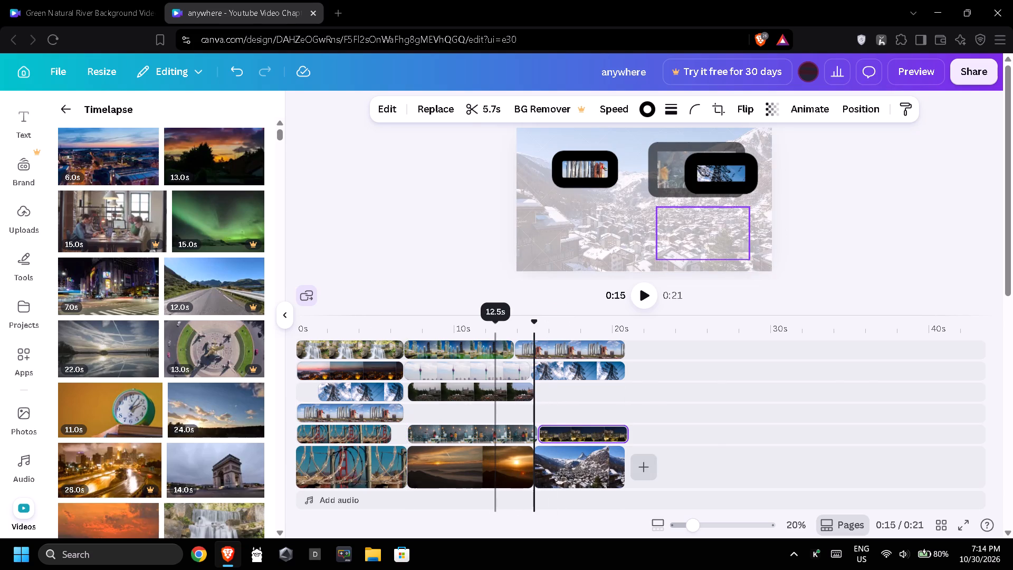
drag(494, 411, 490, 413)
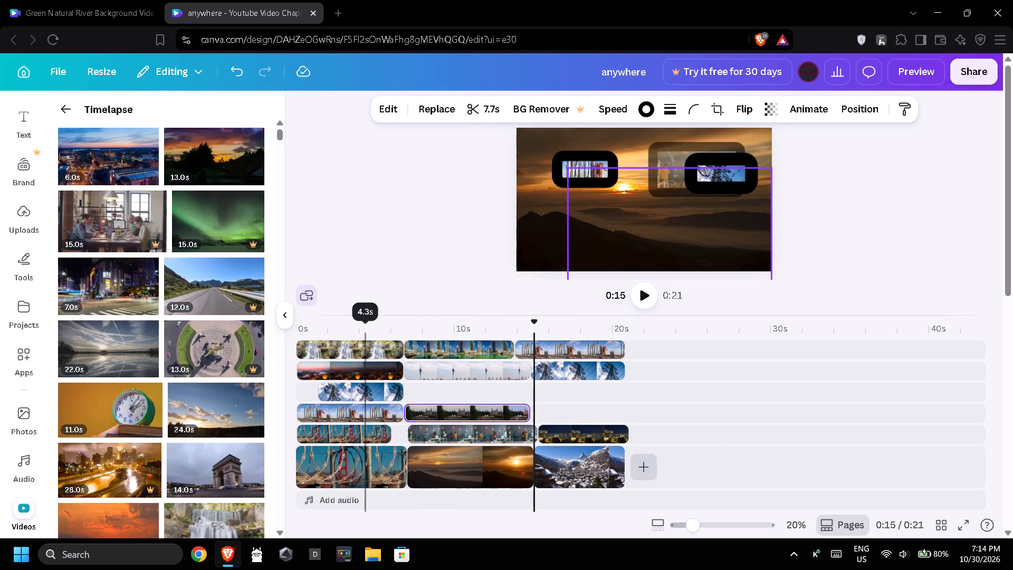
Move the unframed pylon clip from the first scene to the third scene, on the track above the night skyline clip.
drag(366, 391, 582, 416)
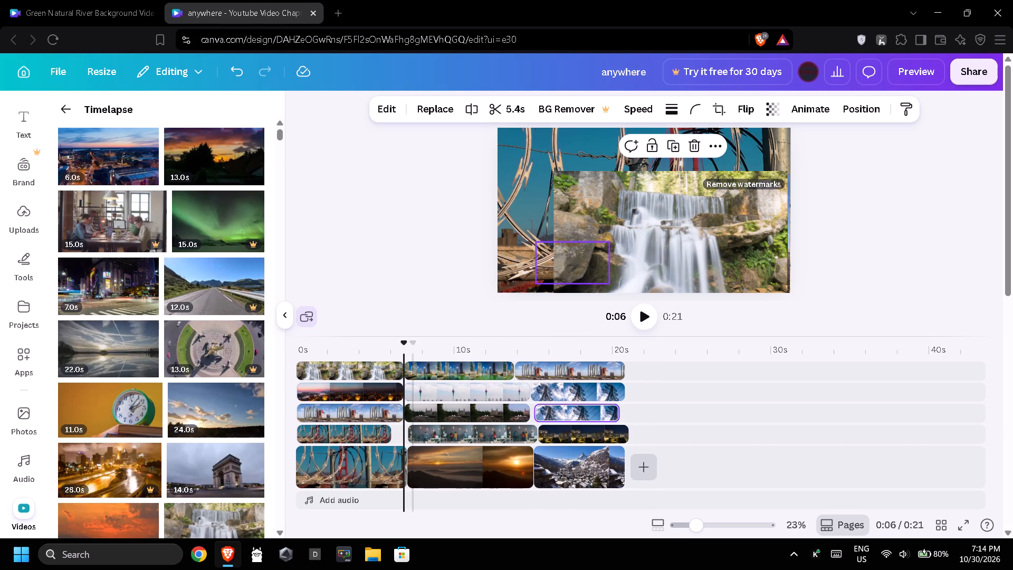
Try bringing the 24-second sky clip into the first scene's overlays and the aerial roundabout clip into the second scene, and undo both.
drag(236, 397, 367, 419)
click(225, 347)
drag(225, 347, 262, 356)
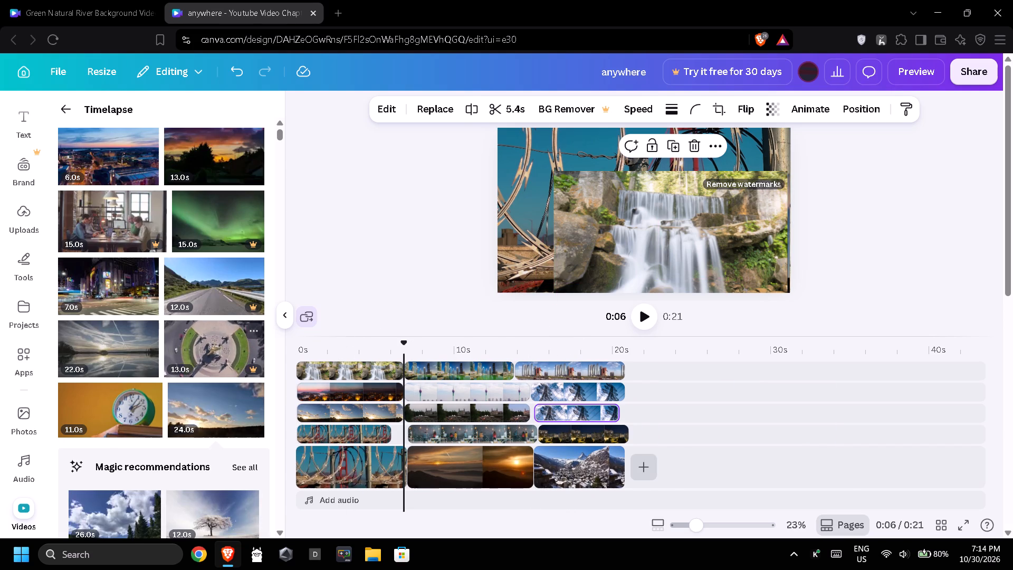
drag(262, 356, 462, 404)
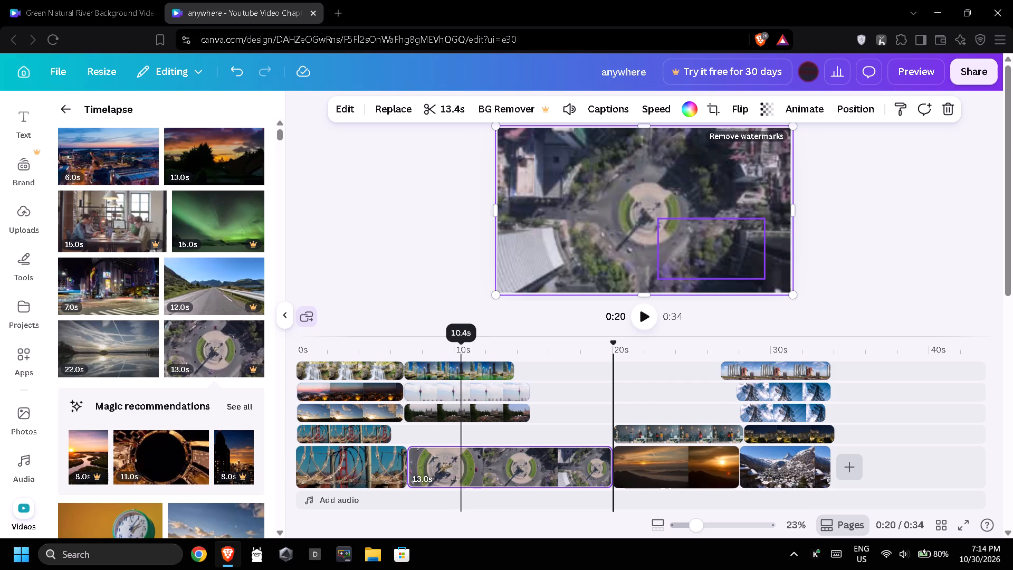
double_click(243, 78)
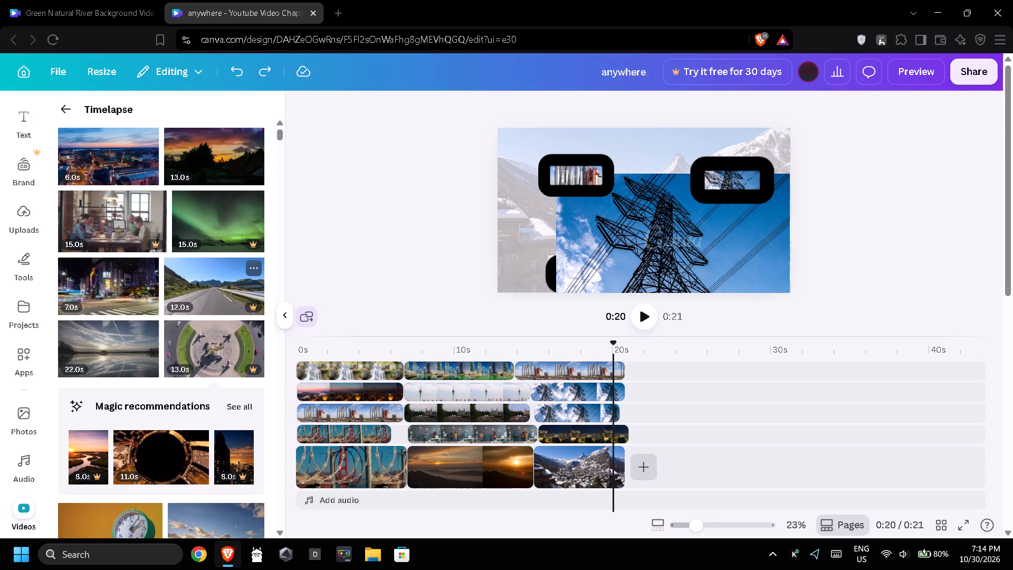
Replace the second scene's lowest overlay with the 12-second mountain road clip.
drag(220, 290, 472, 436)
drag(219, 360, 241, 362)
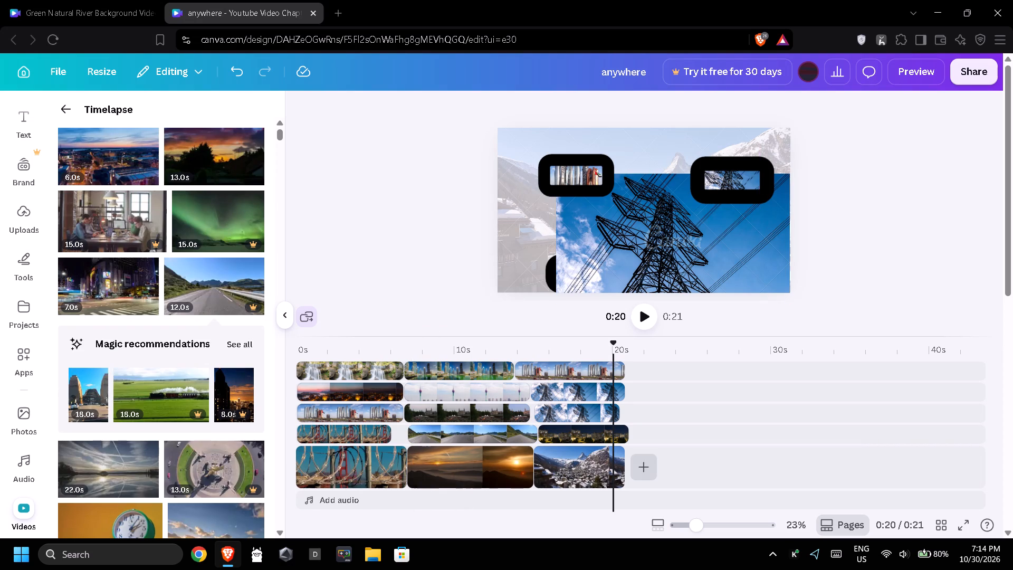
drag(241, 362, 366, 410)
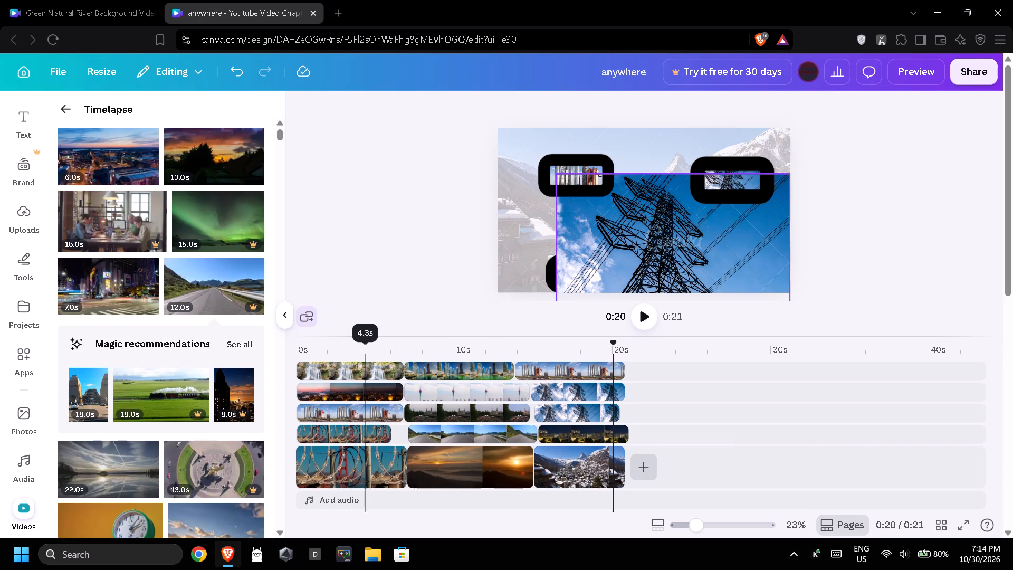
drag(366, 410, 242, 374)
Replace the first scene's bridge background with the recommended 18-second clip of a train crossing green fields.
drag(176, 402, 359, 461)
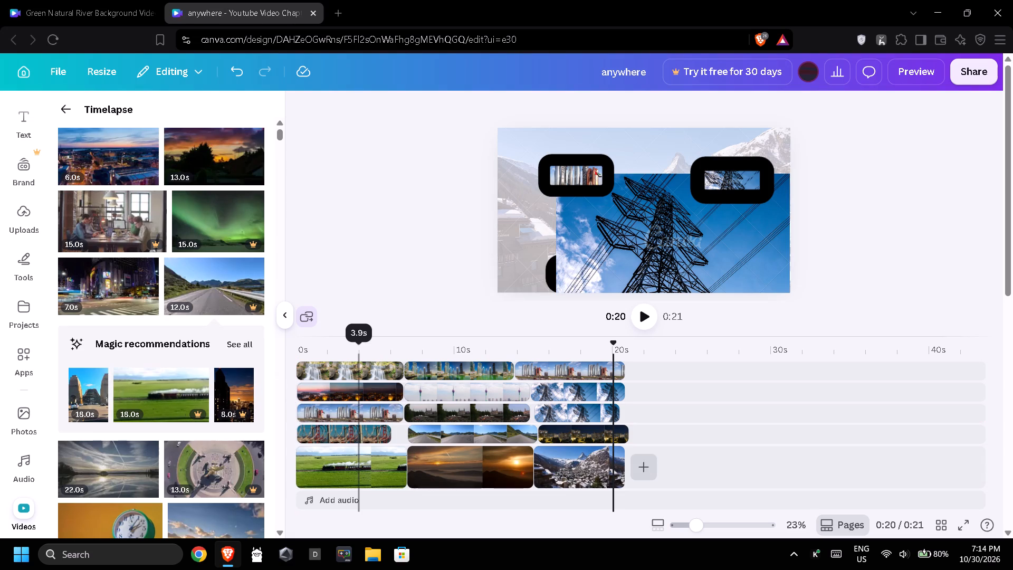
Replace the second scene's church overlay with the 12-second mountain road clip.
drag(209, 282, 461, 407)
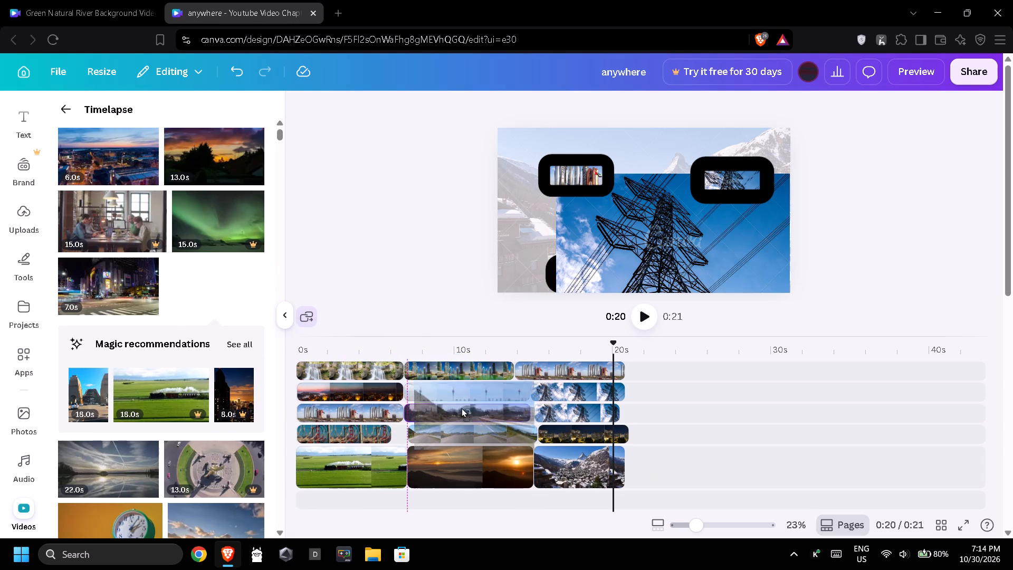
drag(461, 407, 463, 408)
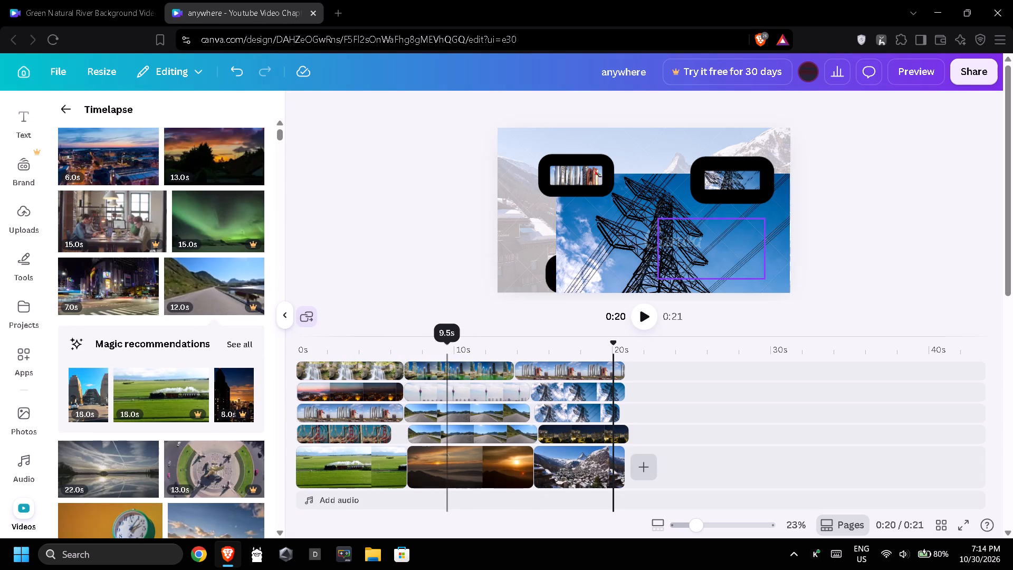
Replace the second scene's lowest overlay, the road clip, with the 11-second green alarm clock clip.
scroll(144, 471, down, 1)
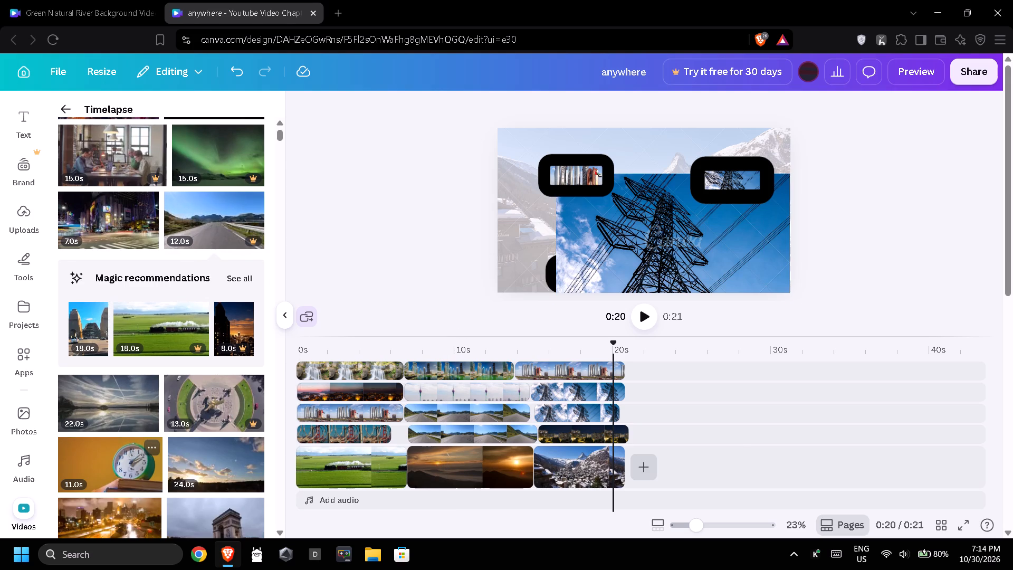
drag(120, 469, 491, 443)
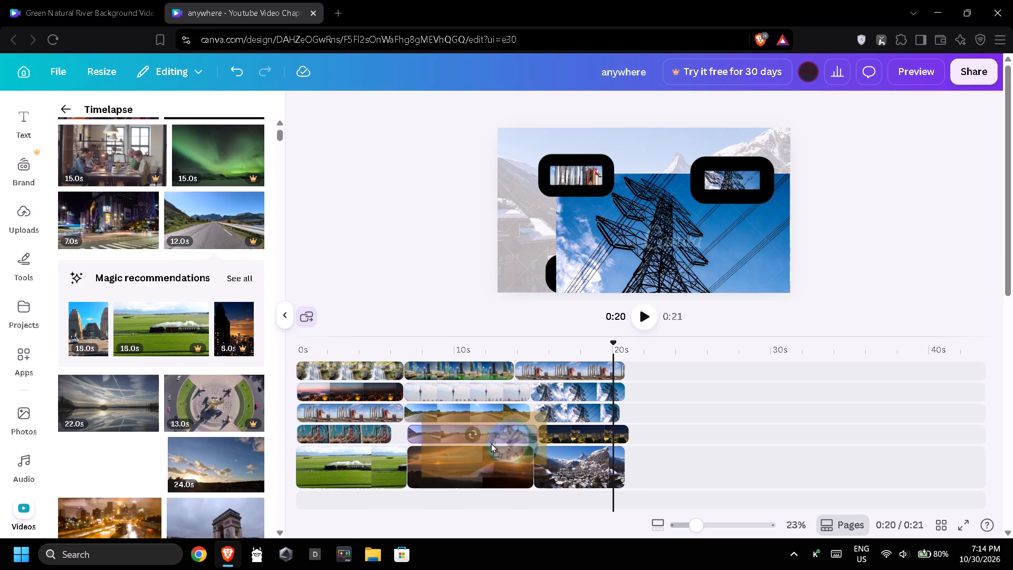
drag(491, 443, 479, 438)
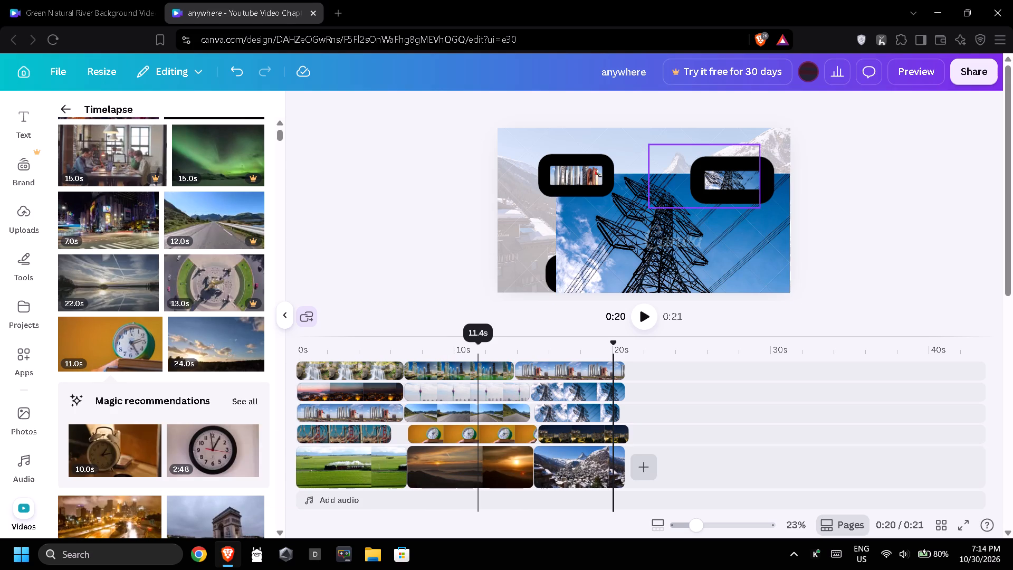
Replace the first scene's barbed-wire bridge overlay with the recommended 10-second vintage alarm clock clip.
scroll(129, 418, down, 2)
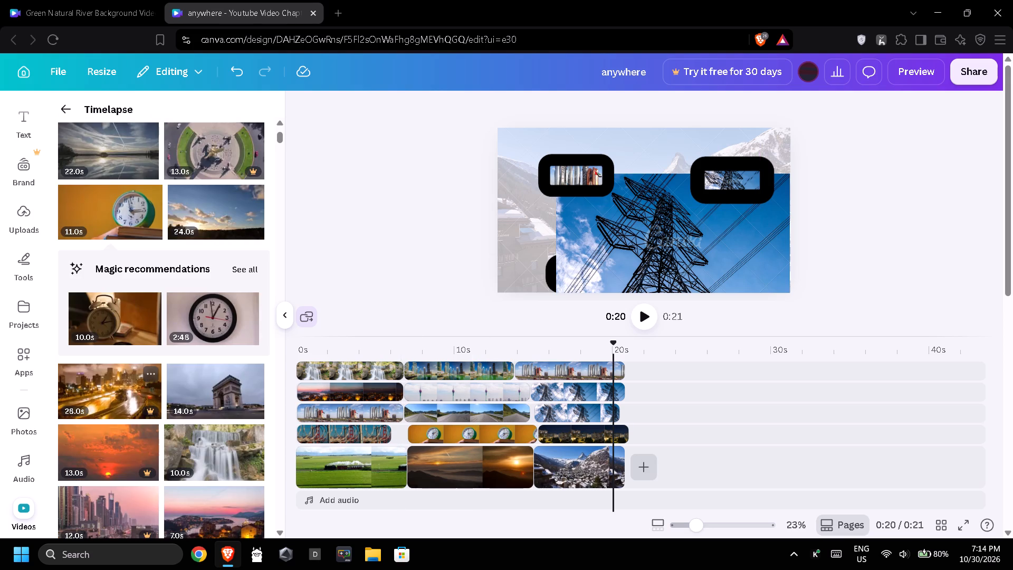
drag(96, 322, 341, 437)
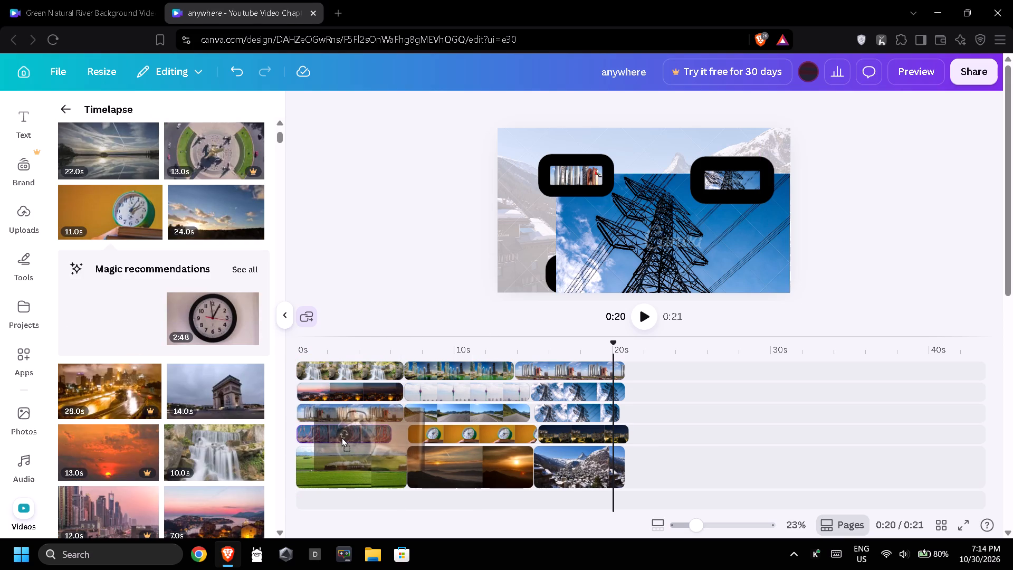
drag(341, 437, 341, 436)
Replace the second scene's remaining road overlay with the 10-second waterfall clip.
drag(199, 463, 380, 446)
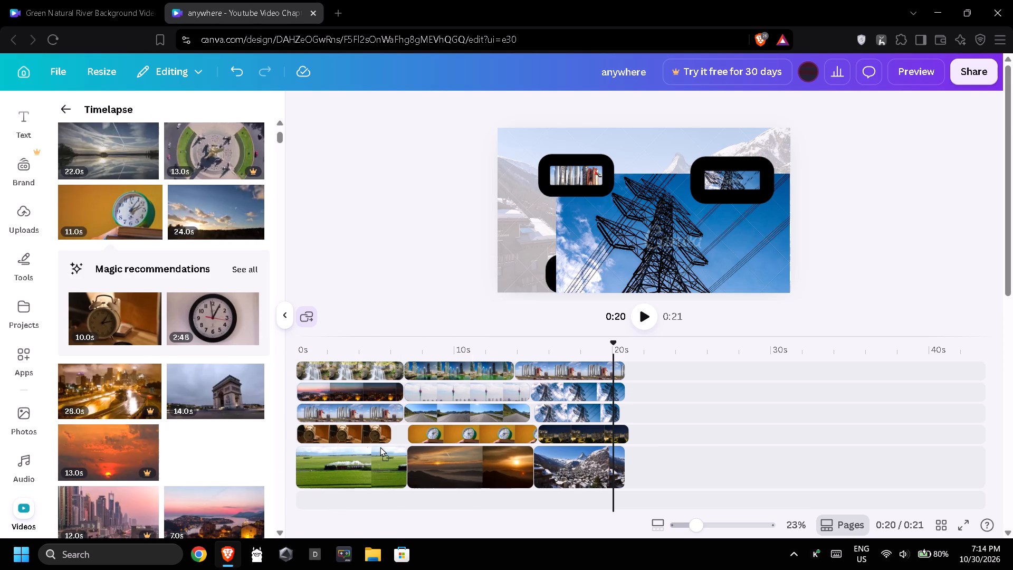
drag(380, 446, 470, 414)
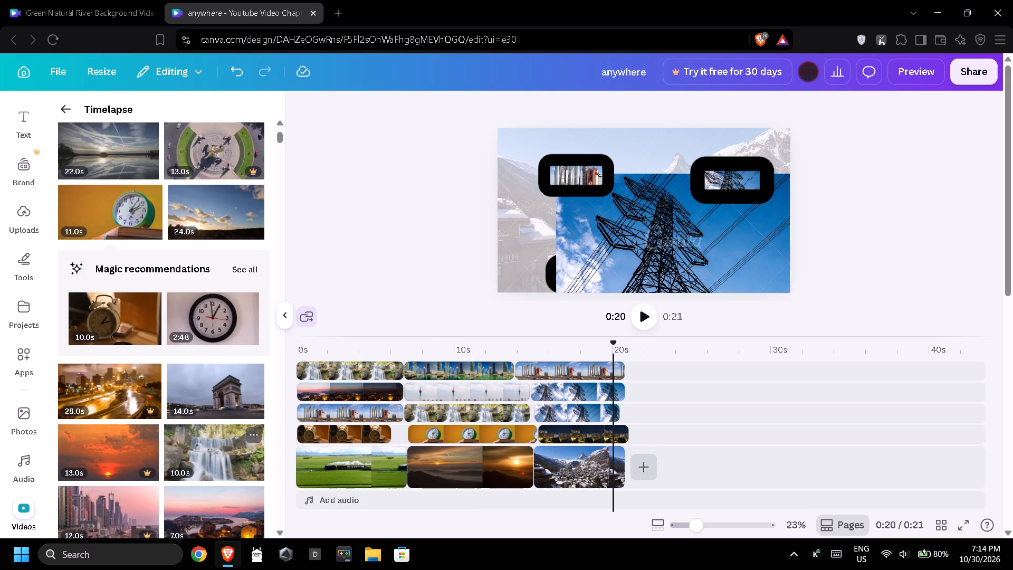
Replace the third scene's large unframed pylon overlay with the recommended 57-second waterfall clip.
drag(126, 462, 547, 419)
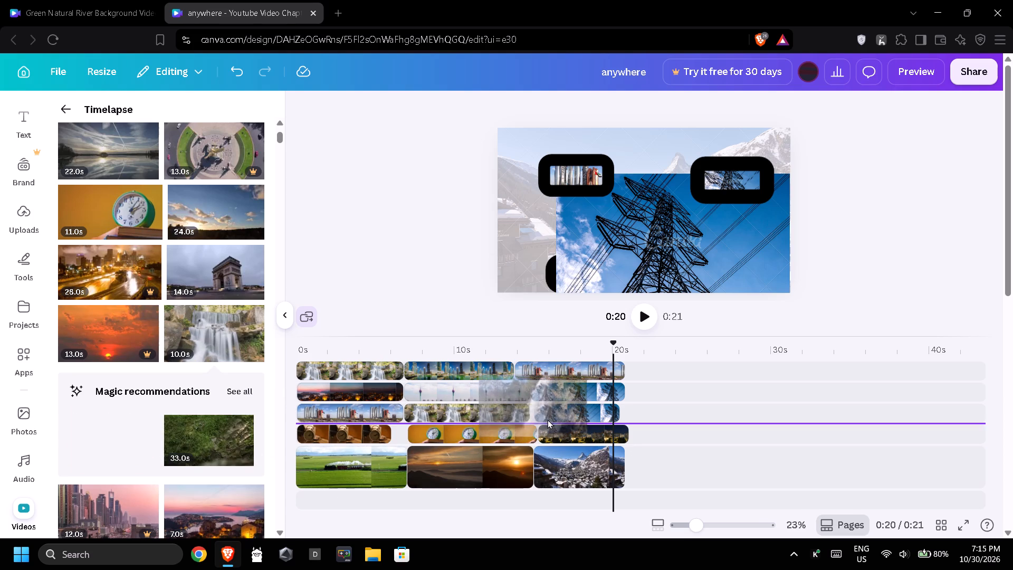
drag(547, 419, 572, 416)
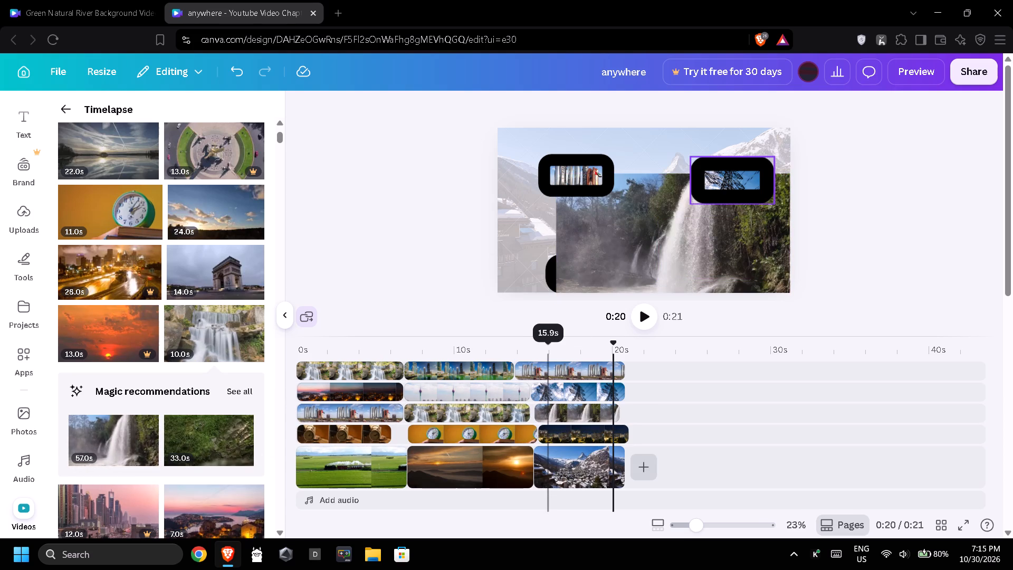
Replace the third scene's snowy village background with the recommended 33-second green forest clip.
drag(203, 449, 596, 453)
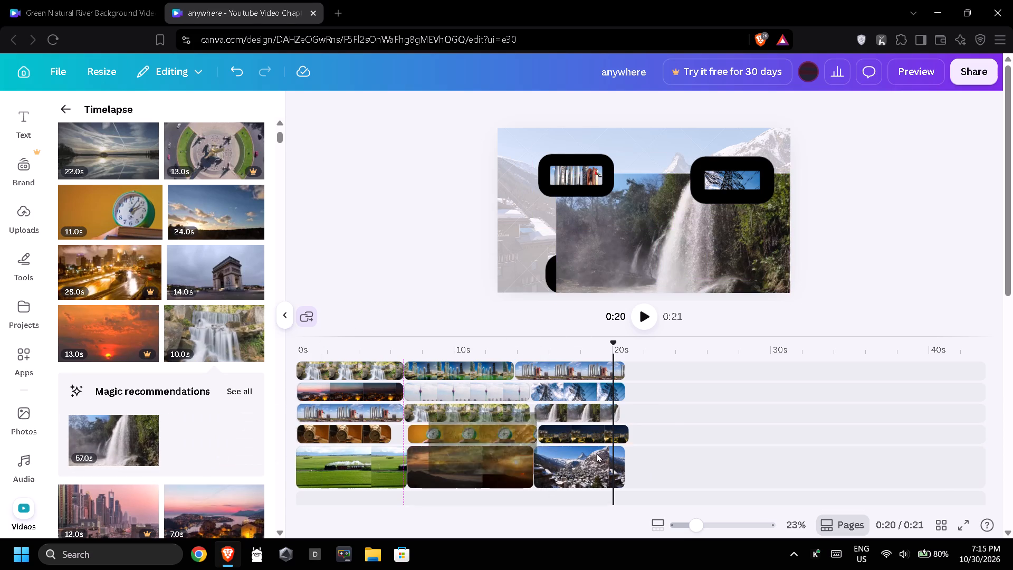
drag(596, 453, 589, 460)
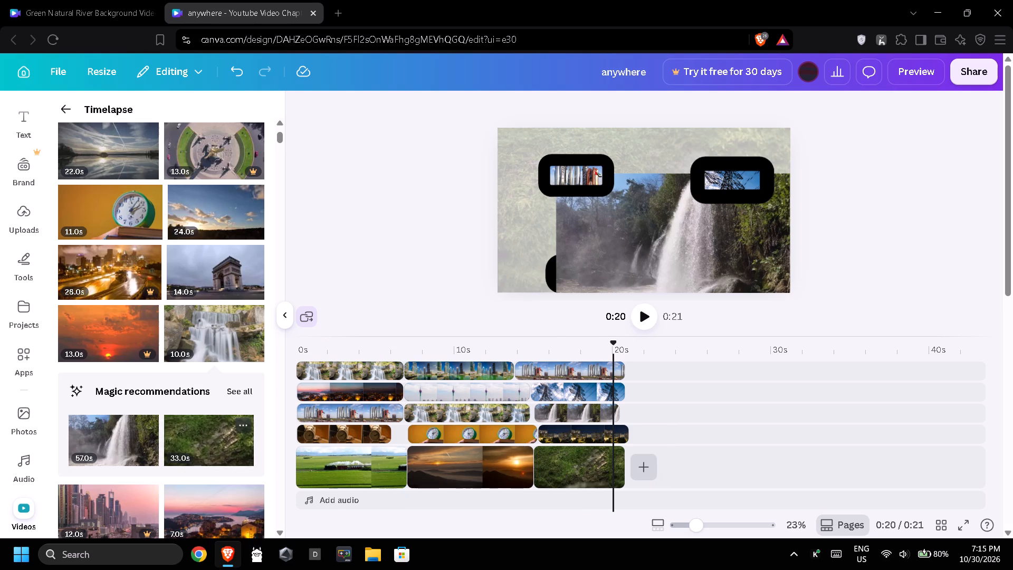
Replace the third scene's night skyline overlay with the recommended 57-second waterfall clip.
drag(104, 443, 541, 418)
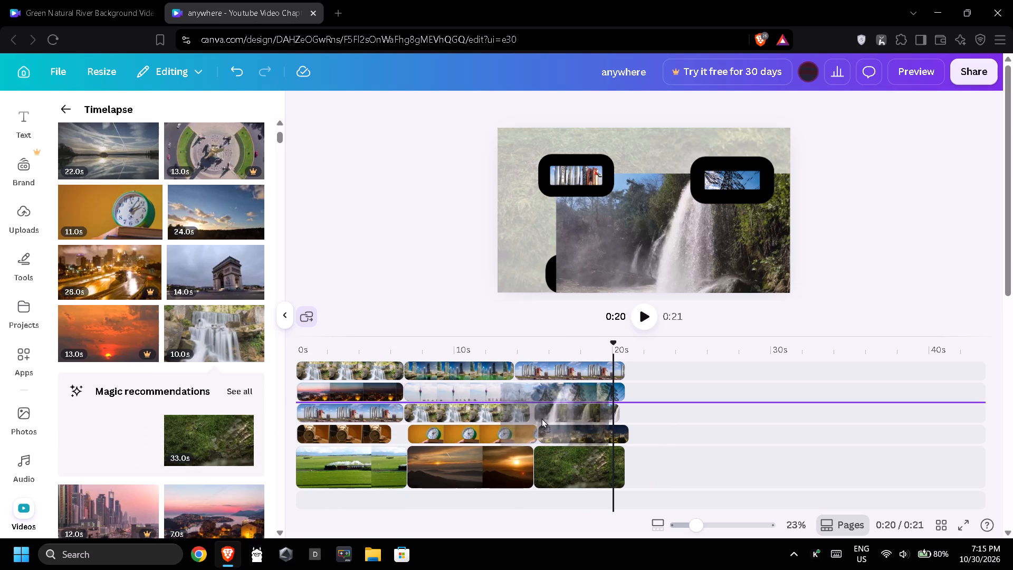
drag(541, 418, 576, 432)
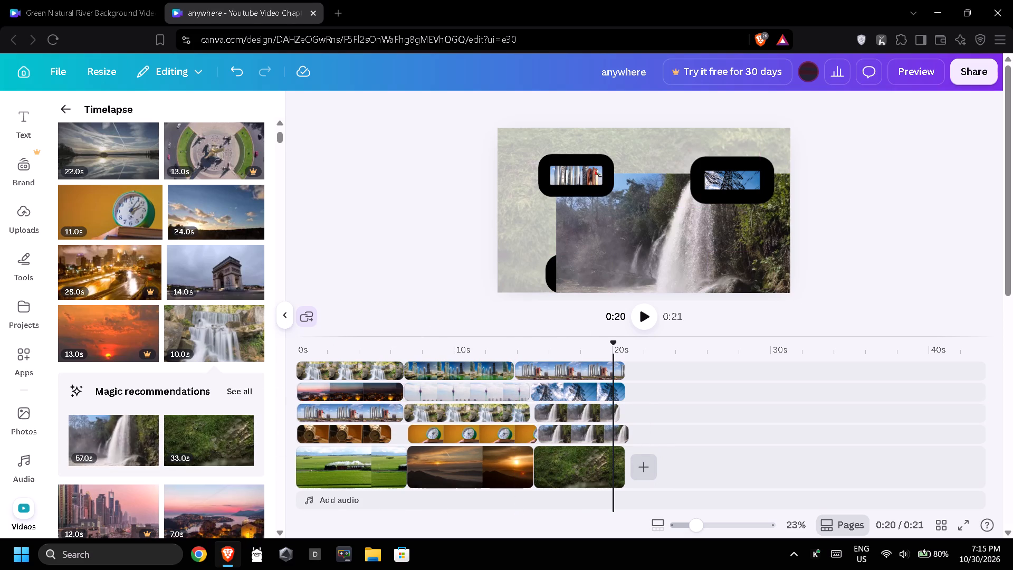
Replace the third scene's framed pylon overlay with the 7-second coastal town at dusk clip.
scroll(203, 442, down, 1)
drag(203, 442, 584, 392)
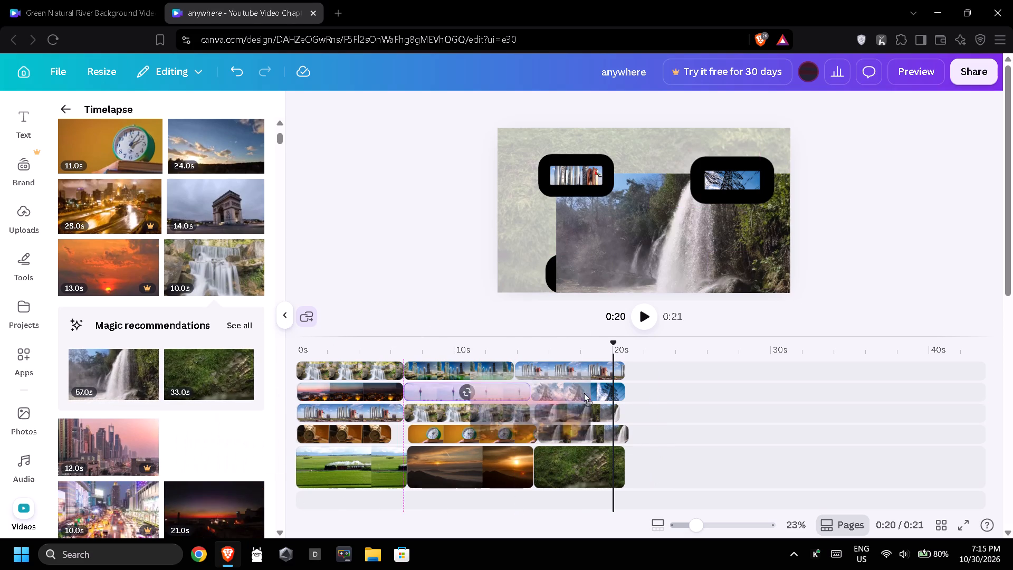
drag(584, 392, 591, 392)
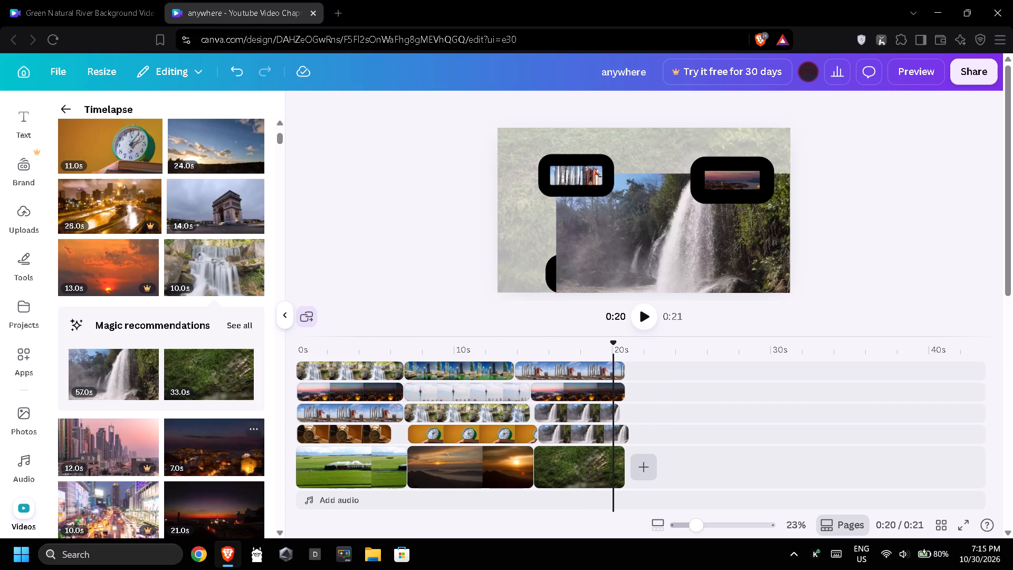
Replace the waterfall on the third scene's lowest overlay track with the recommended 49-second cityscape clip.
drag(116, 449, 553, 449)
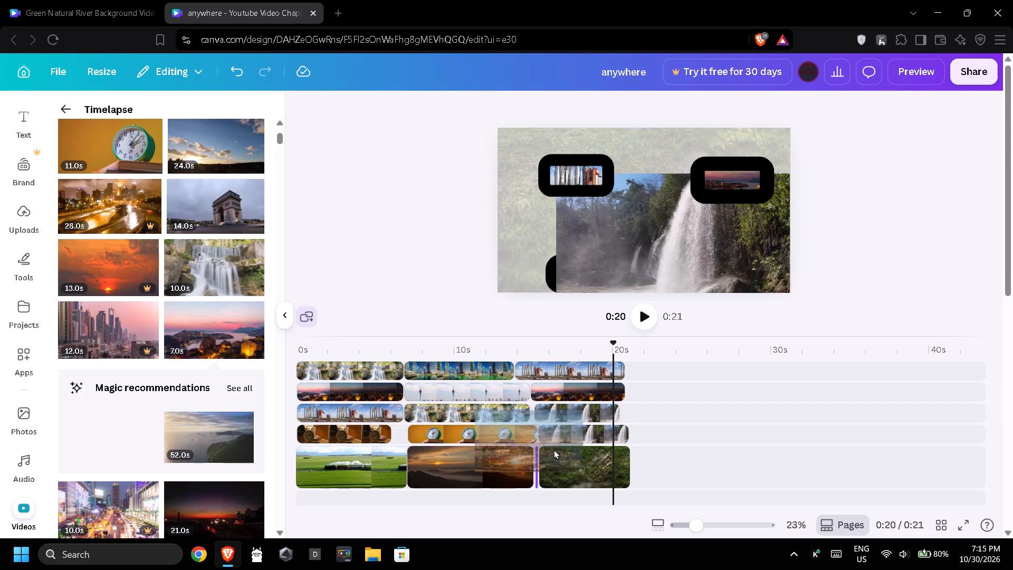
drag(553, 449, 575, 438)
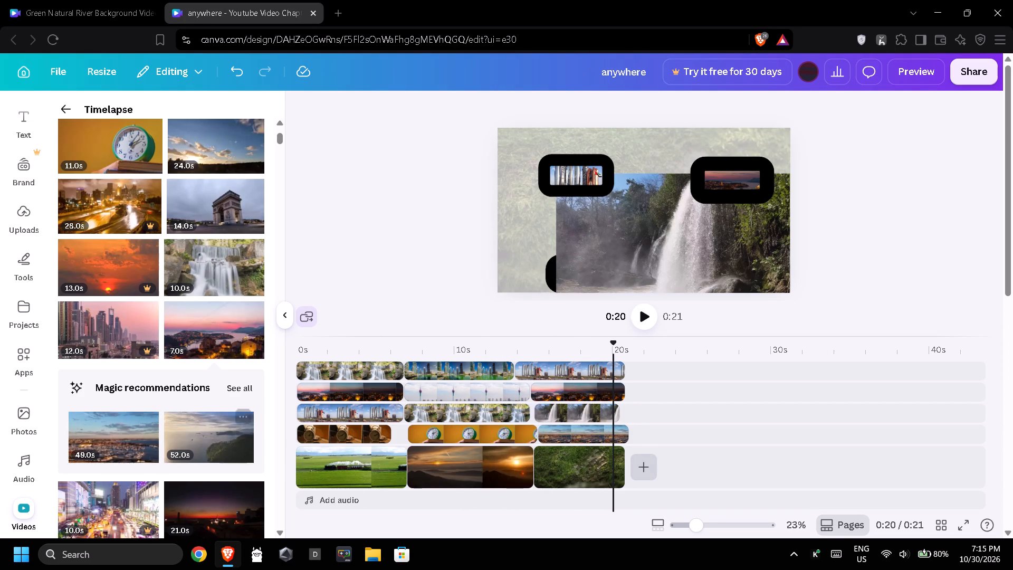
Replace the third scene's large waterfall overlay with the 21-second dark red sunset clip.
scroll(207, 451, down, 1)
drag(207, 451, 566, 399)
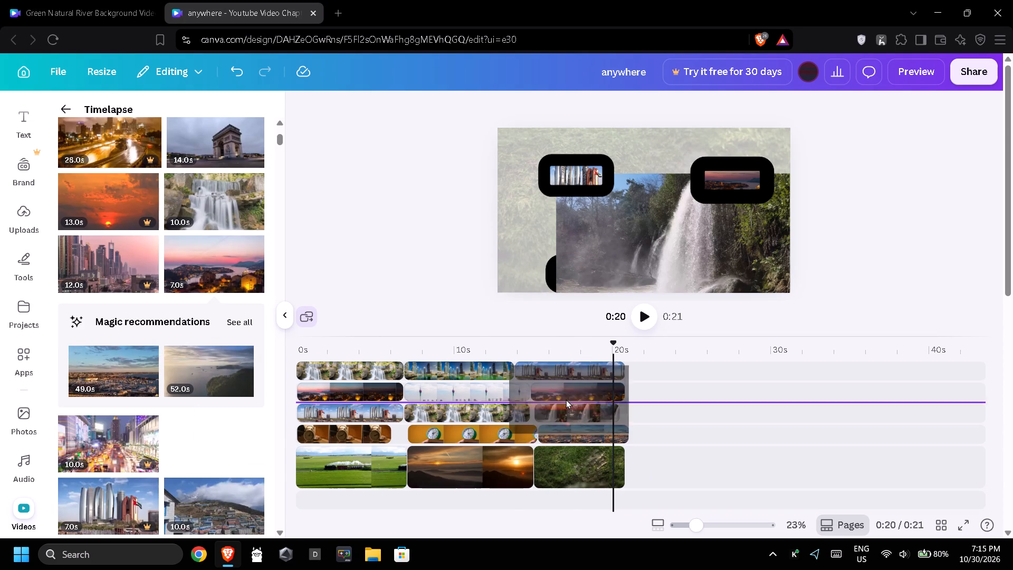
drag(566, 399, 579, 415)
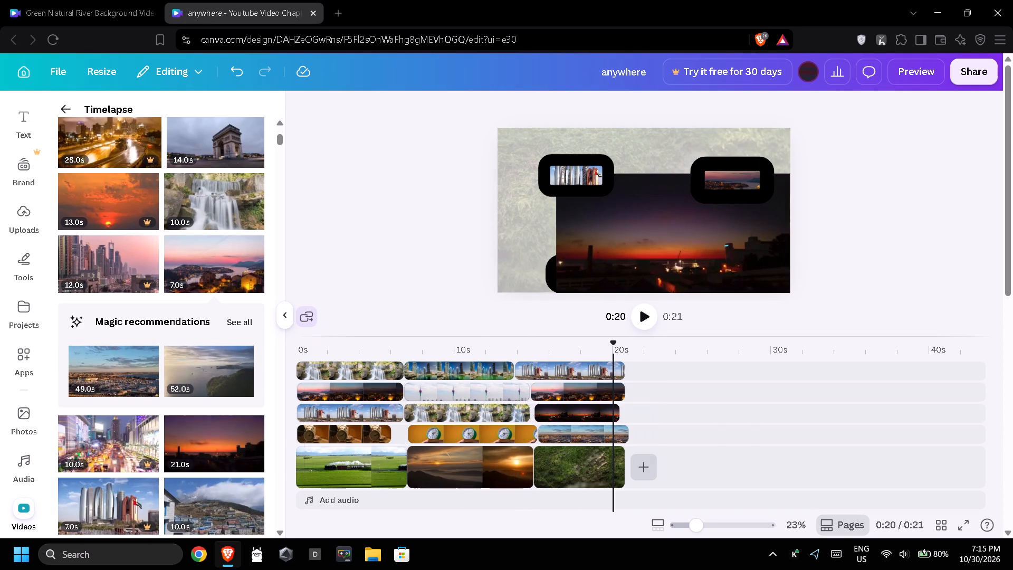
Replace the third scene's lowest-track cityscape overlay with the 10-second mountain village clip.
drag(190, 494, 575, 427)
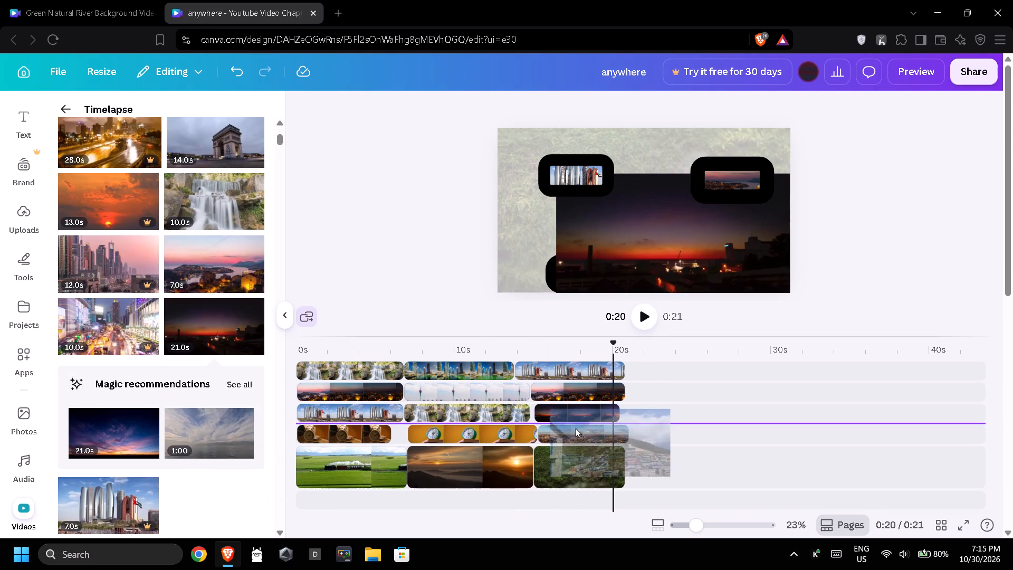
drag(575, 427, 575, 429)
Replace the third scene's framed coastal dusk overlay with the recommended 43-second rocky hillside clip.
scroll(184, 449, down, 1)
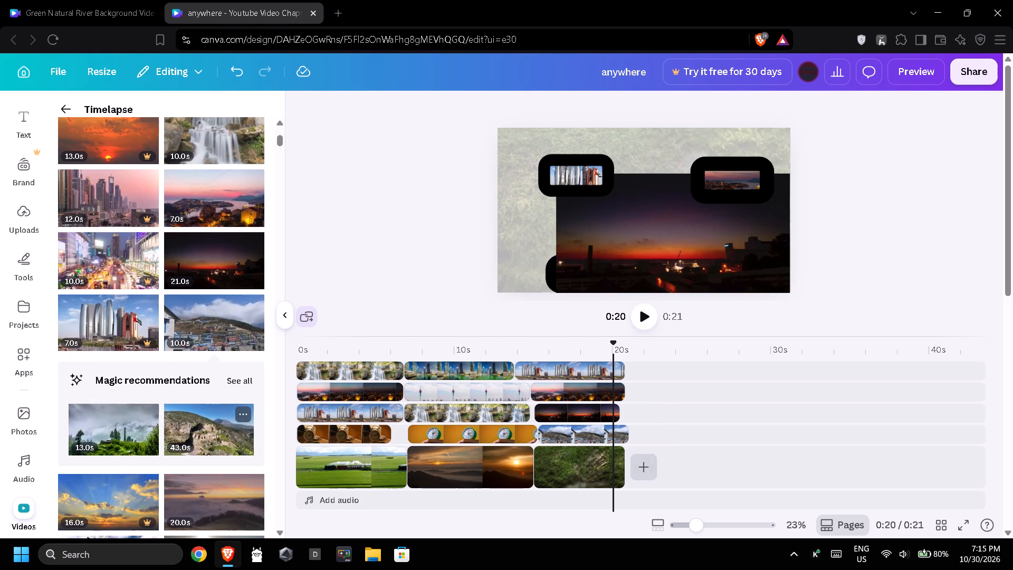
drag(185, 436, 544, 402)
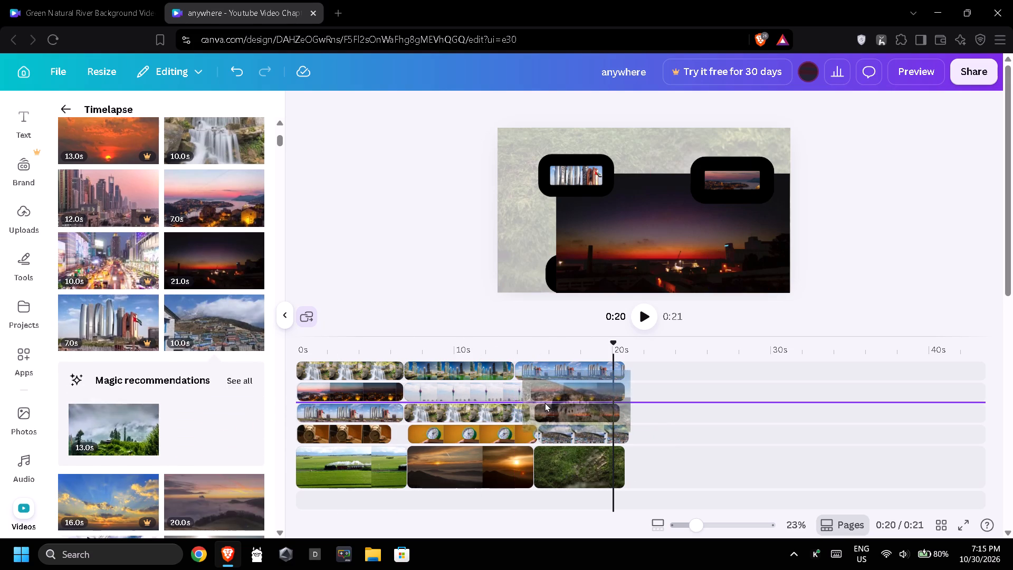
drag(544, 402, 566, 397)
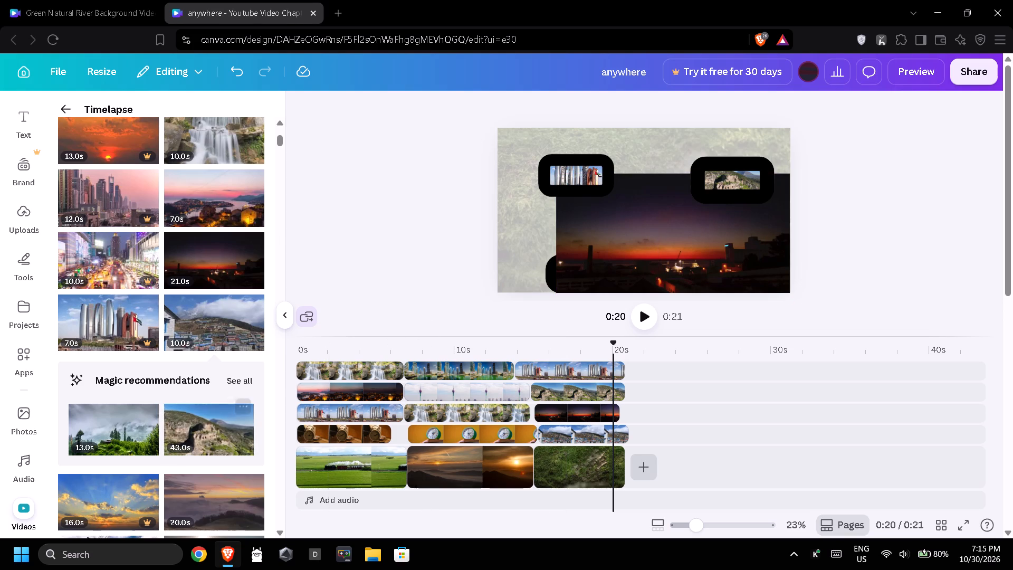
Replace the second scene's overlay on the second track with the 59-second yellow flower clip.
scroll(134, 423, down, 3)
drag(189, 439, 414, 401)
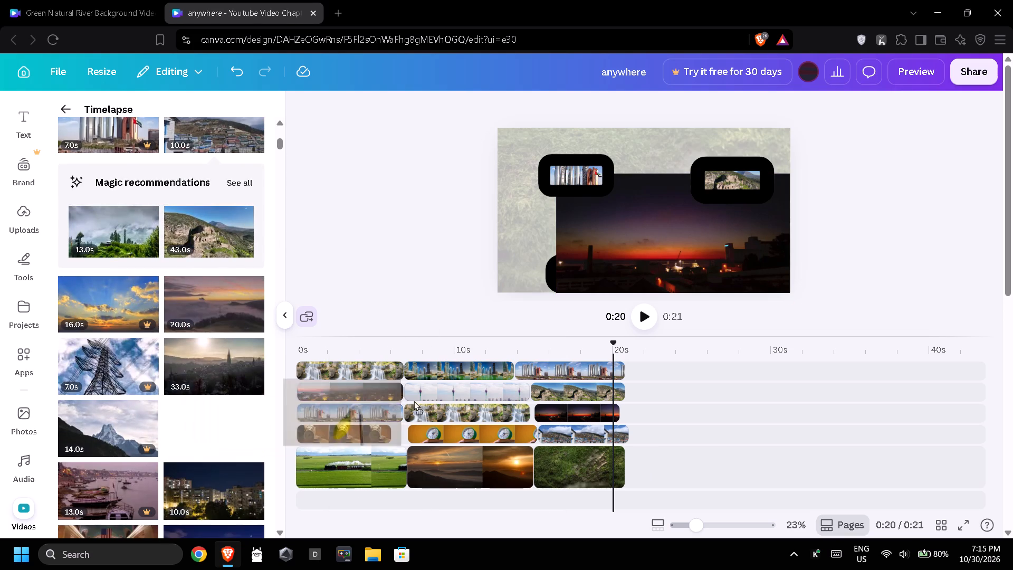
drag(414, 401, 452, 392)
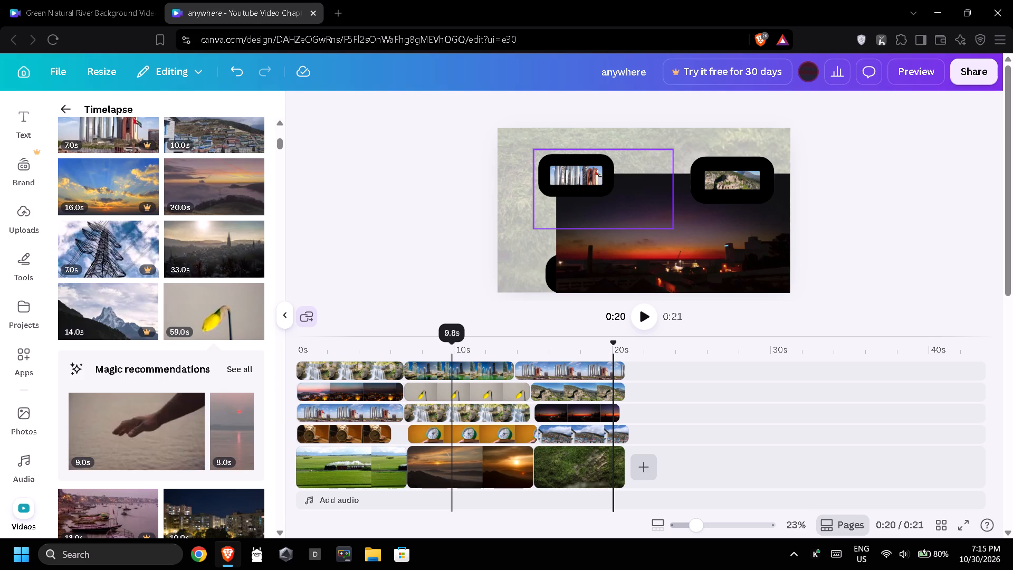
Replace the yellow flower overlay in the second scene with the 10-second apartment buildings at night clip.
scroll(155, 416, down, 2)
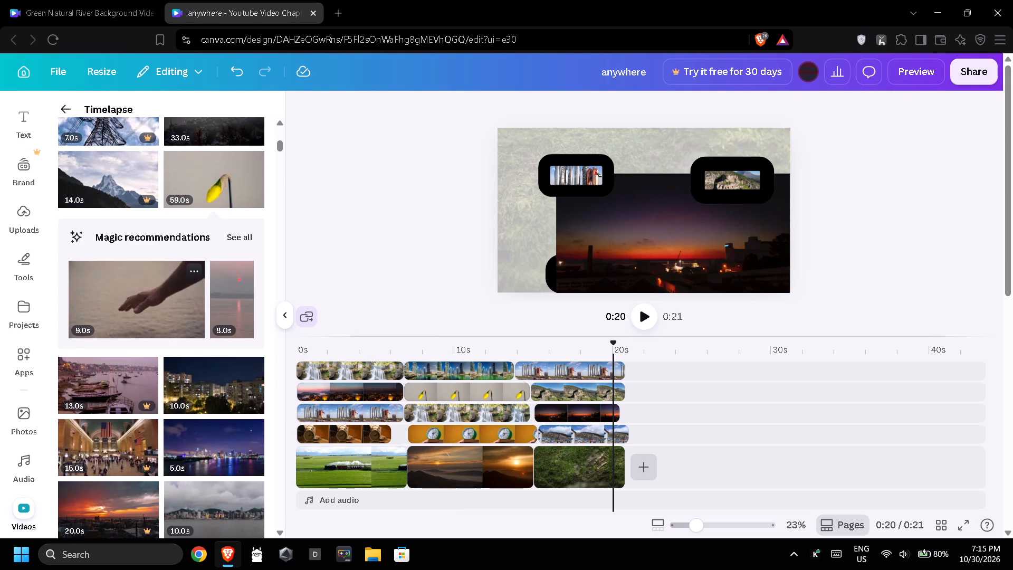
drag(207, 394, 419, 398)
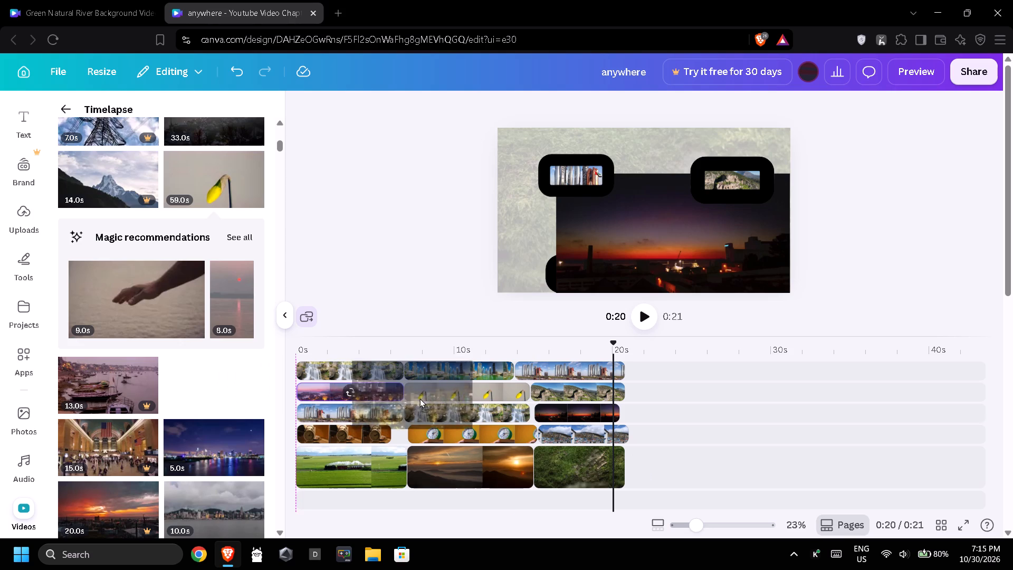
drag(419, 398, 464, 392)
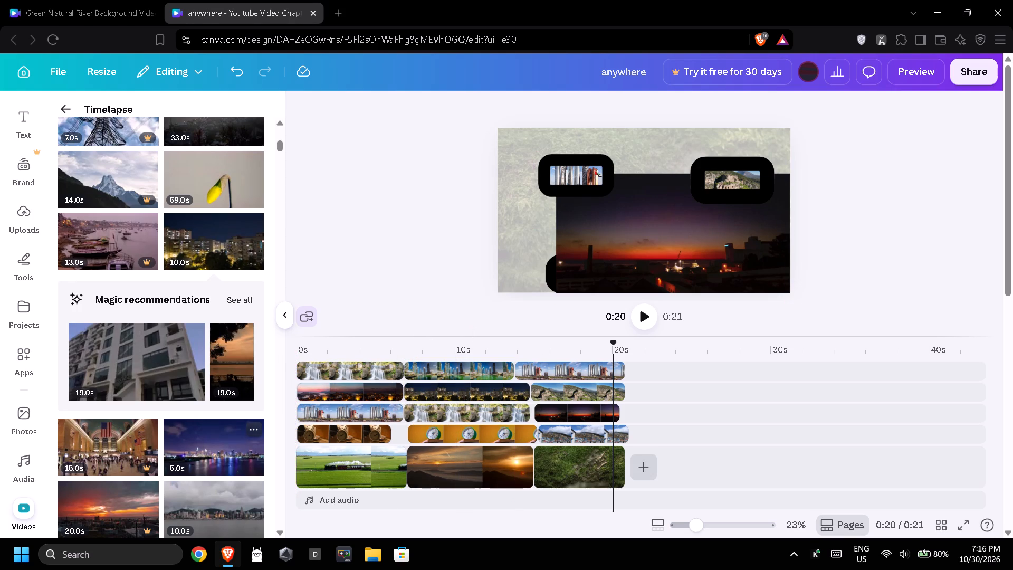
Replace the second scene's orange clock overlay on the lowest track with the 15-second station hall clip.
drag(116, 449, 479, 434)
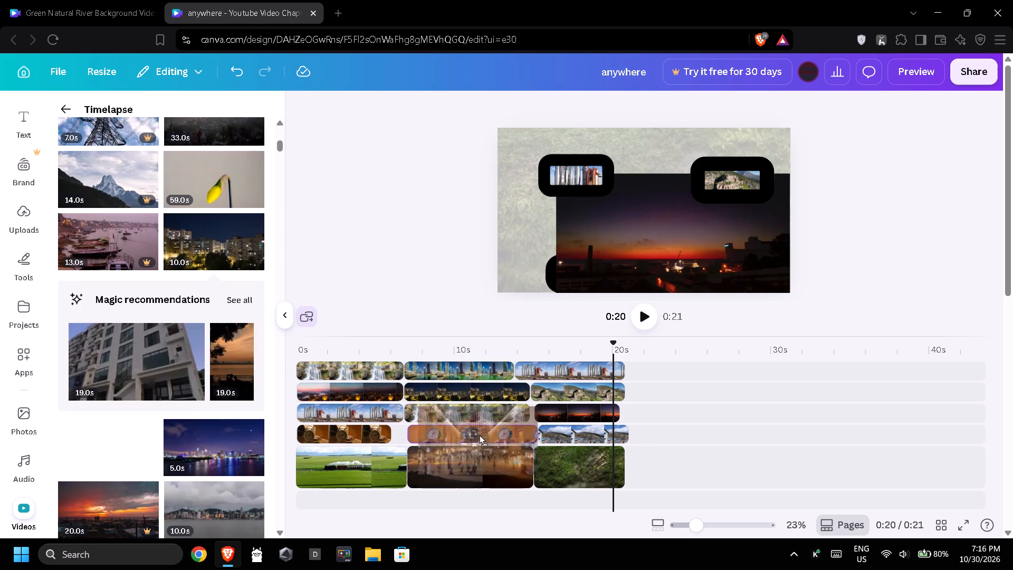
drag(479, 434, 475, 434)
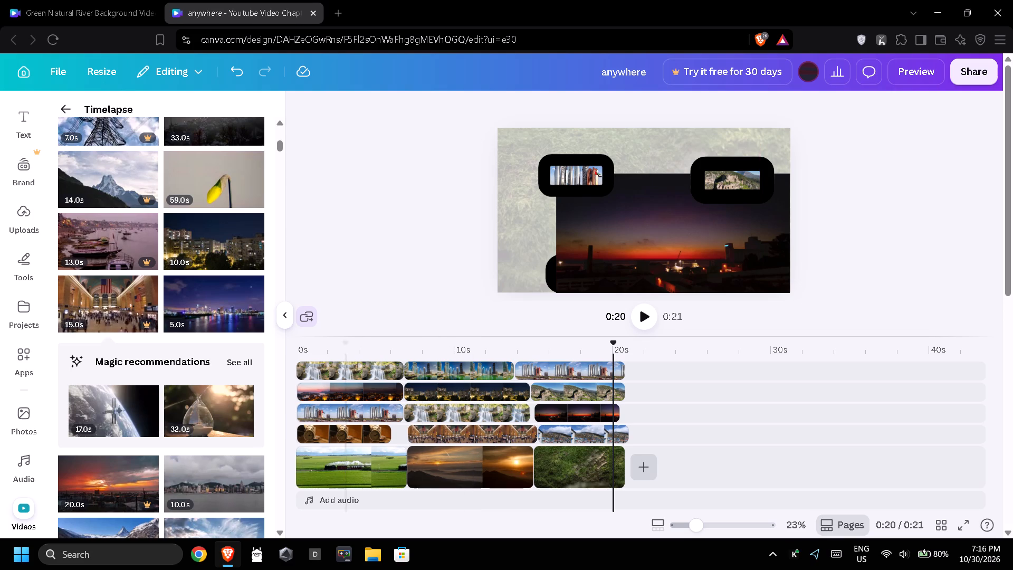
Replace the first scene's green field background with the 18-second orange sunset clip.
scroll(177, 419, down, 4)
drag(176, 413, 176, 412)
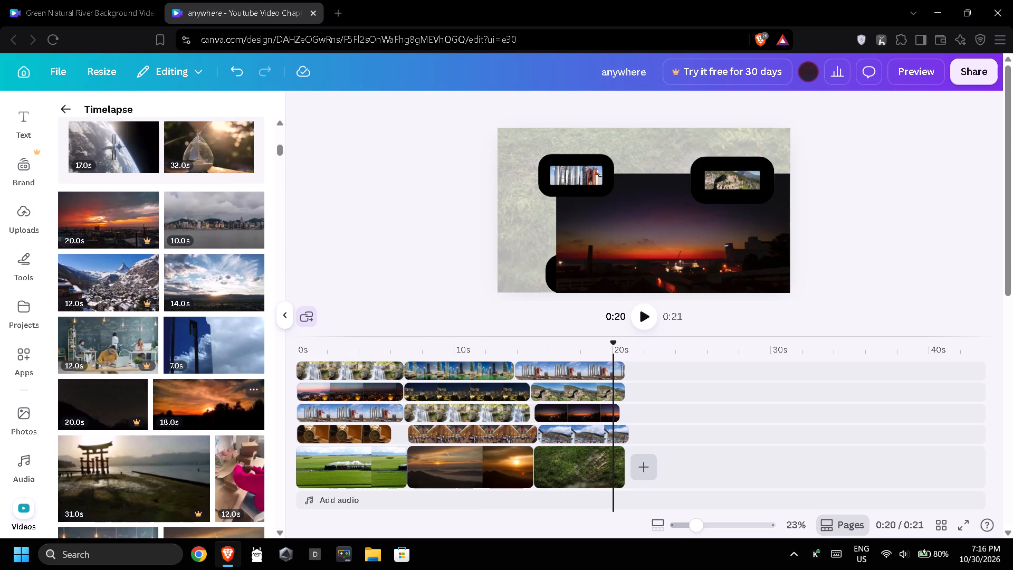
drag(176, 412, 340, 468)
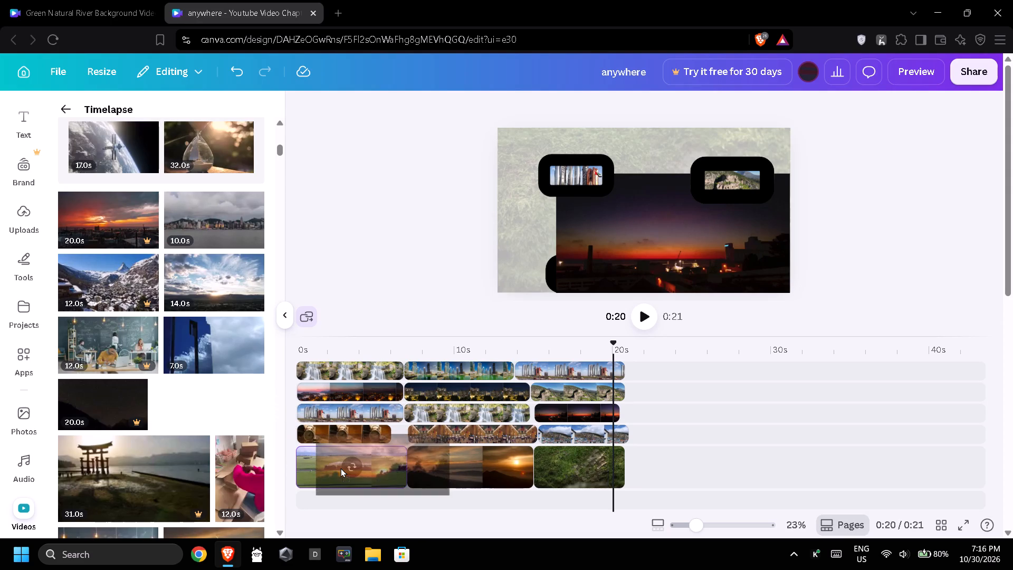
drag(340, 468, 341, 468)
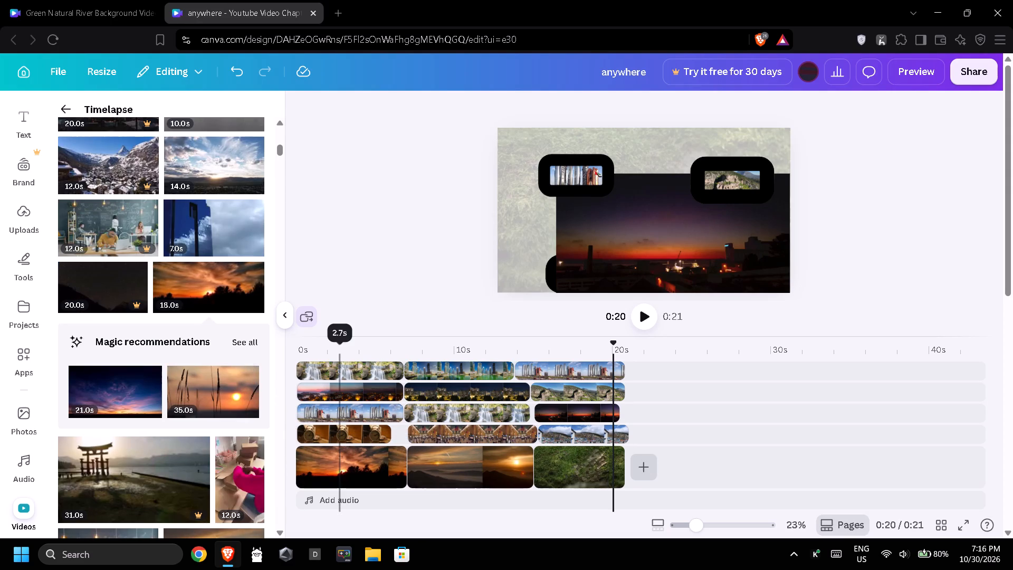
Replace the station hall overlay on the second scene's lowest track with the 12-second clip of a person in pink.
drag(250, 465, 365, 436)
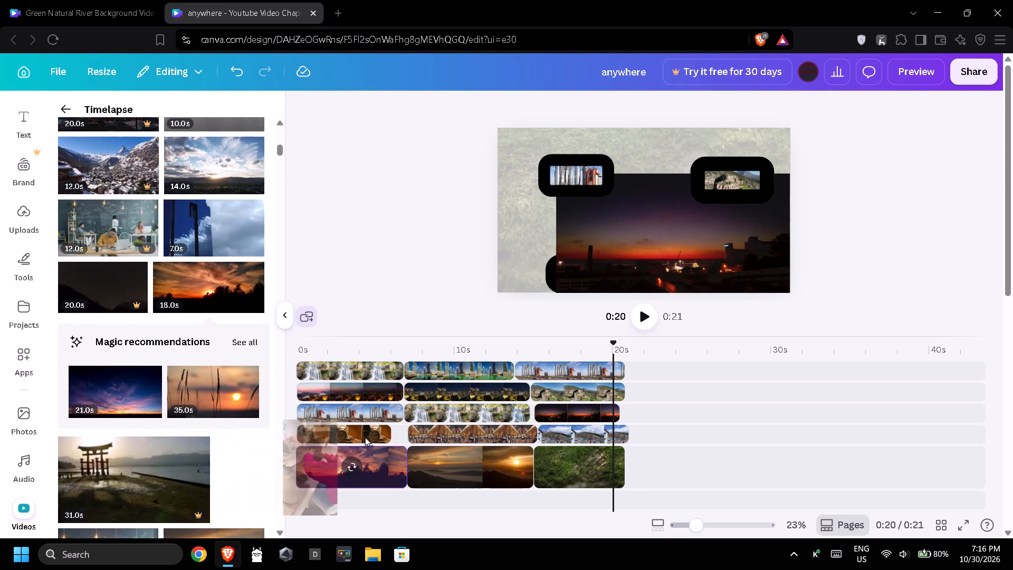
drag(365, 436, 468, 431)
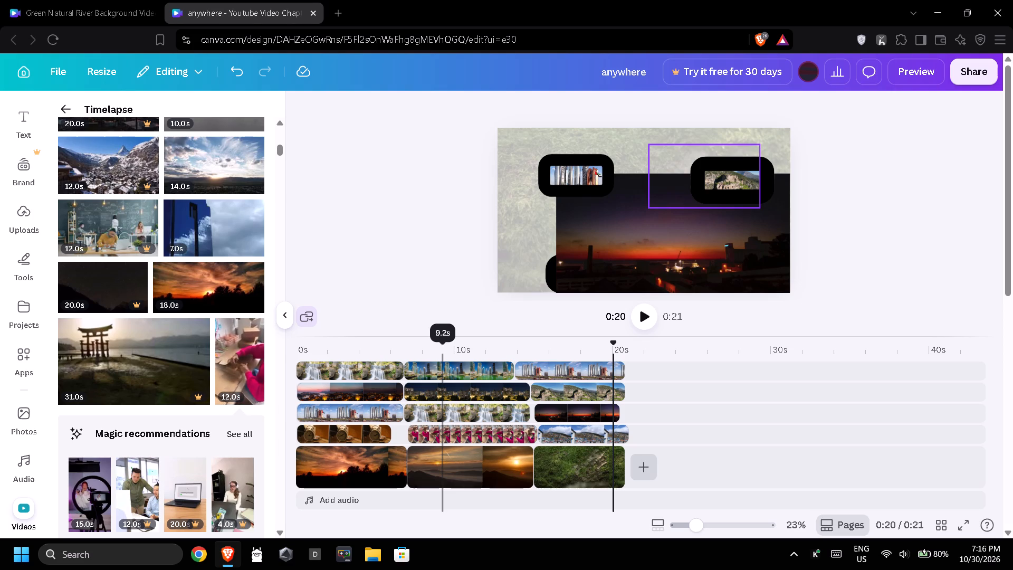
Replace the third scene's large dark sunset overlay with the 8-second clip of a crowd before a historic city skyline.
scroll(126, 348, down, 3)
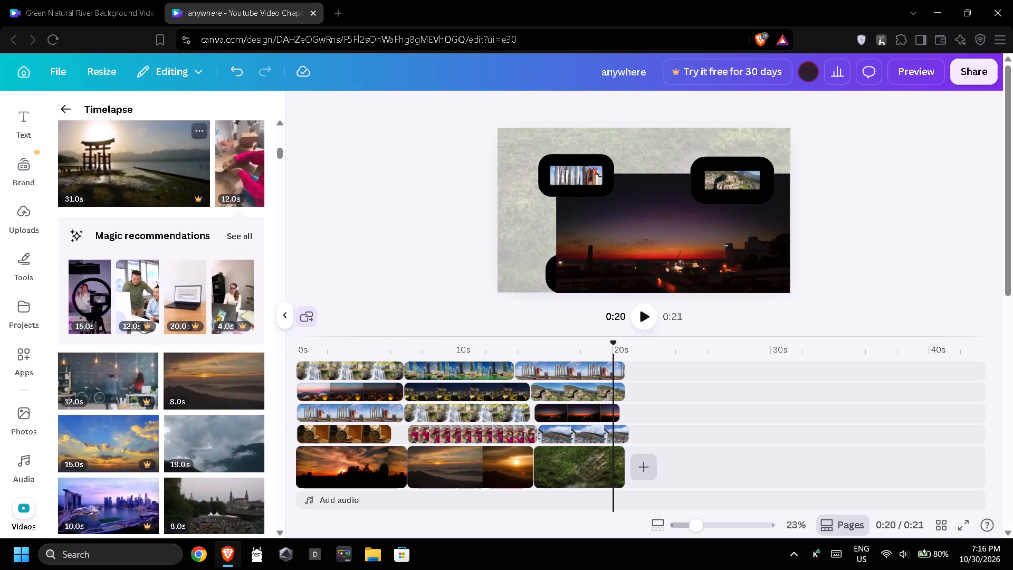
scroll(126, 348, down, 3)
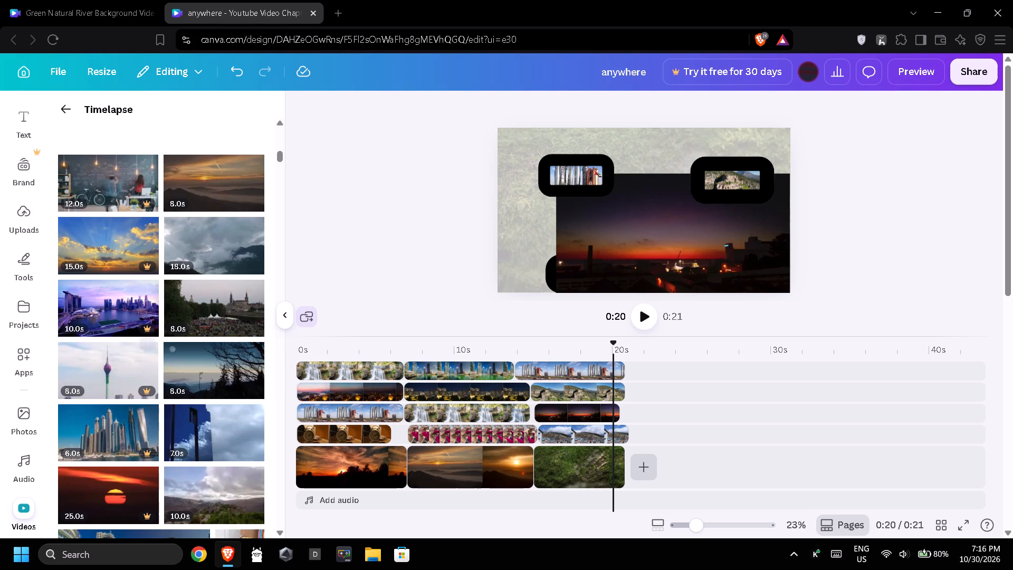
drag(195, 308, 374, 349)
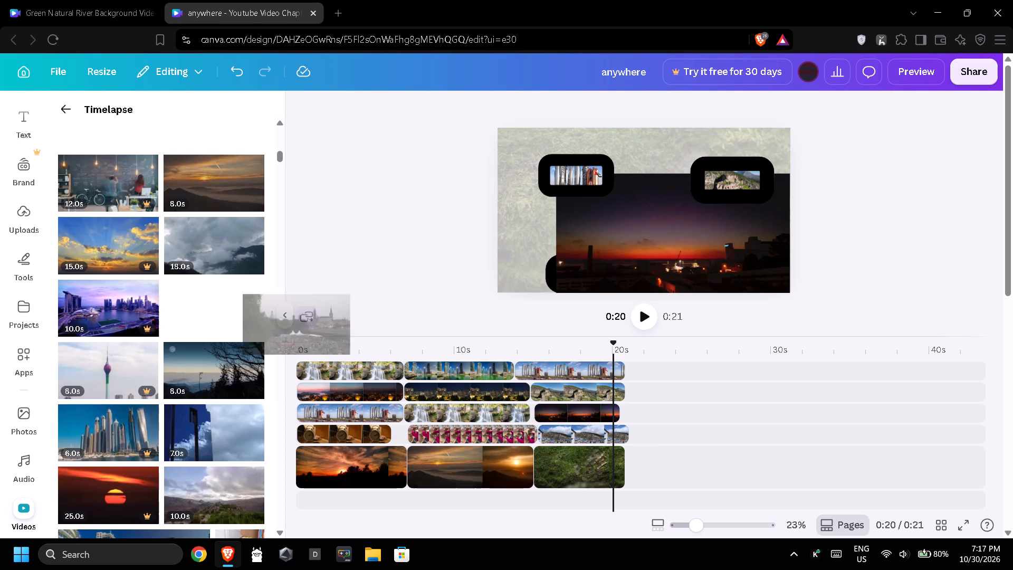
drag(374, 349, 579, 408)
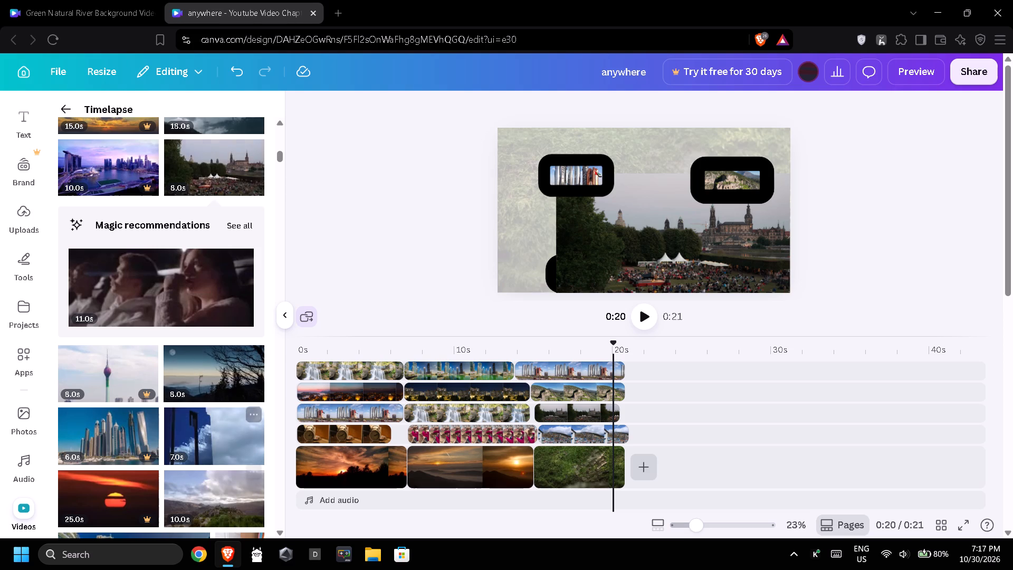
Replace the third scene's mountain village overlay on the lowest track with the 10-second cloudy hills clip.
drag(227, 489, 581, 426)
Replace the third scene's top-track city towers overlay with the 10-second open cardboard box clip.
scroll(262, 413, down, 2)
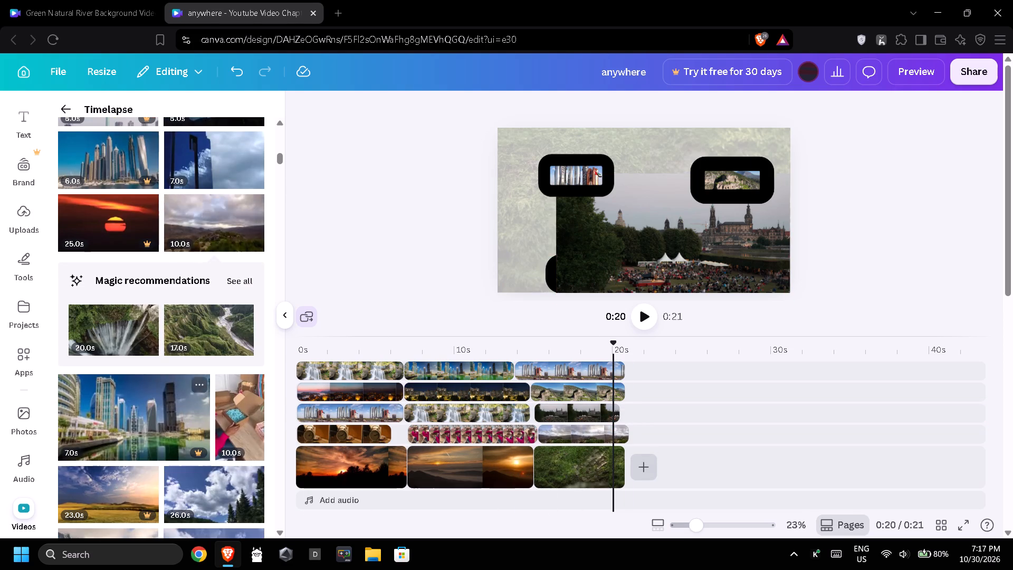
drag(235, 413, 558, 370)
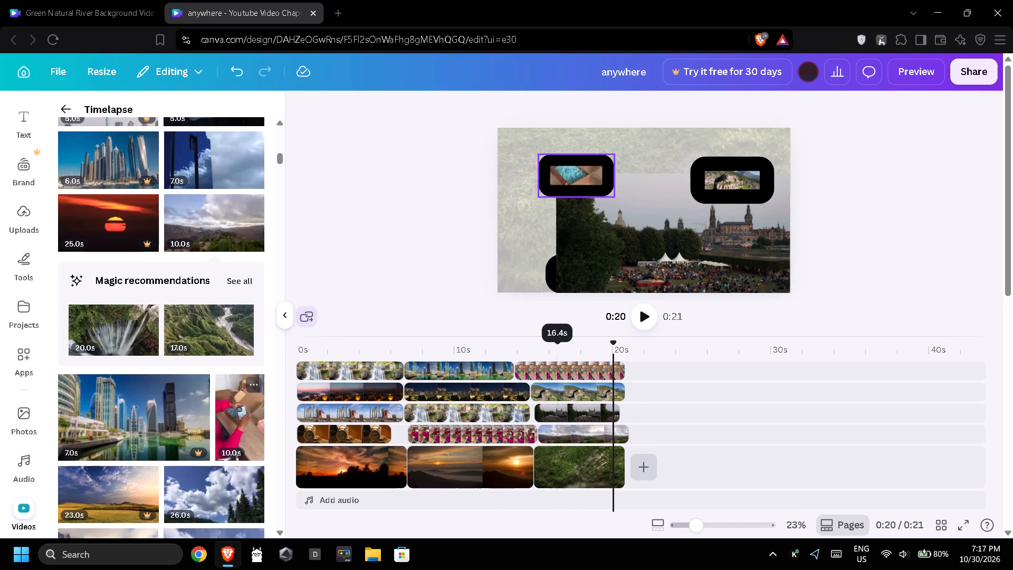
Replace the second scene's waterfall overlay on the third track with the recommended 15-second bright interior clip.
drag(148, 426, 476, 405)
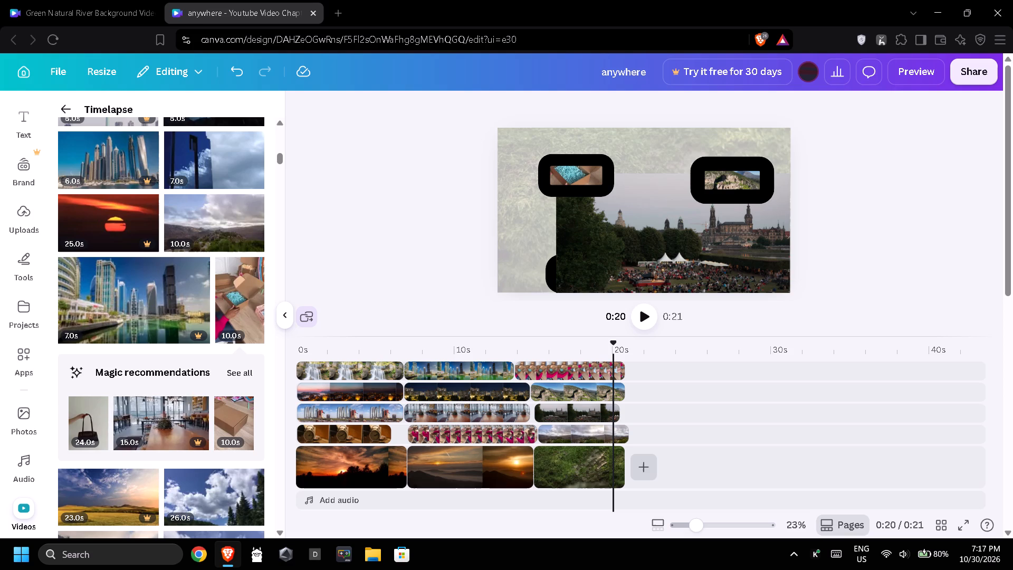
Replace the first scene's sunset background with the 26-second clip of clouds over trees.
scroll(121, 402, down, 2)
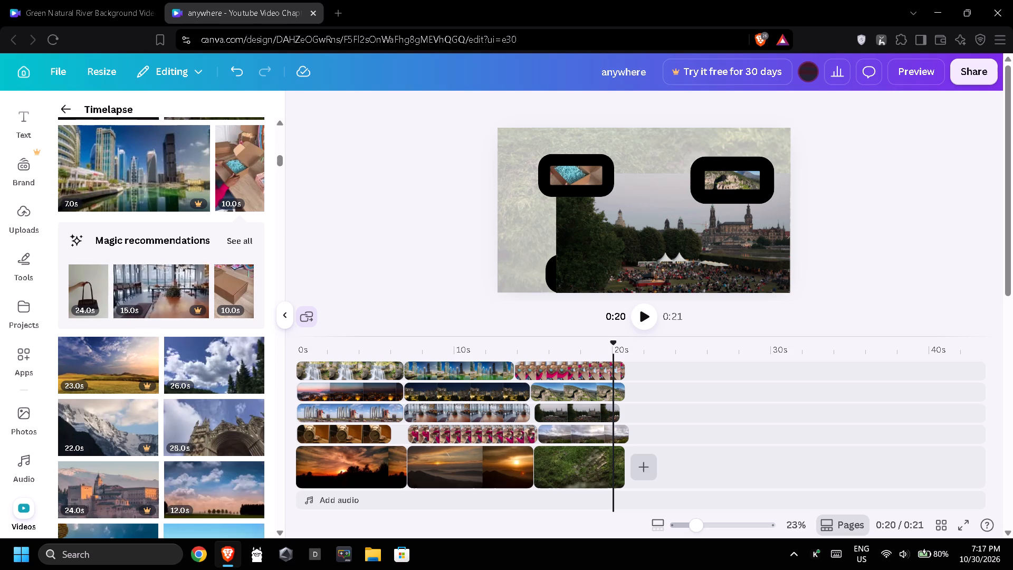
drag(182, 372, 339, 468)
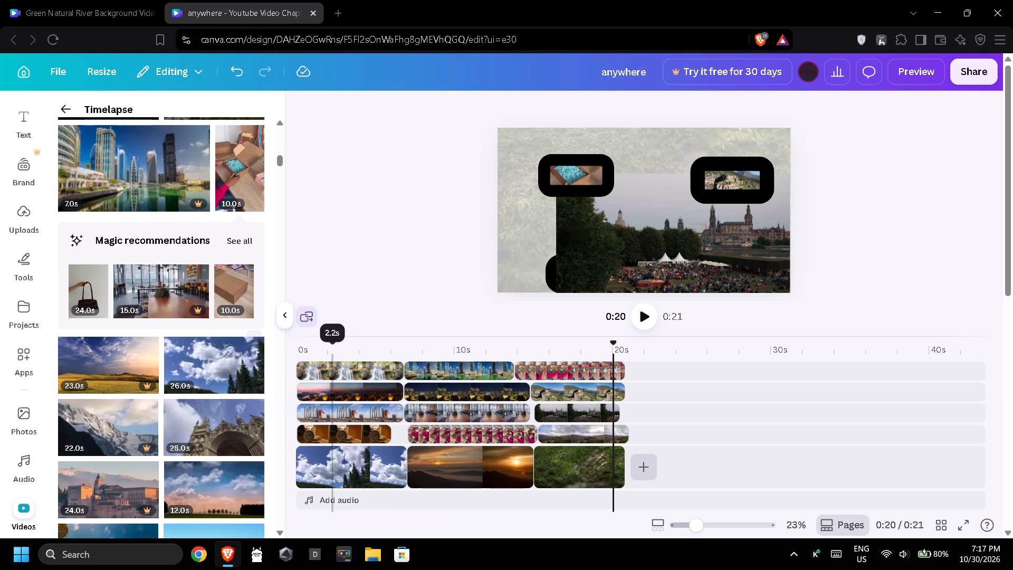
Replace the second scene's sunset background with the 28-second stone cathedral clip.
drag(195, 441, 455, 461)
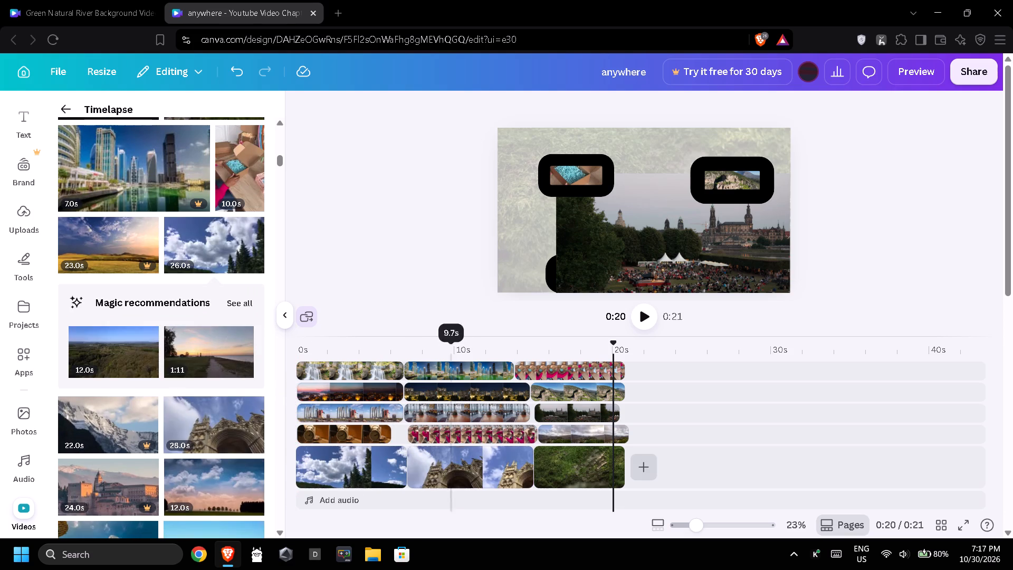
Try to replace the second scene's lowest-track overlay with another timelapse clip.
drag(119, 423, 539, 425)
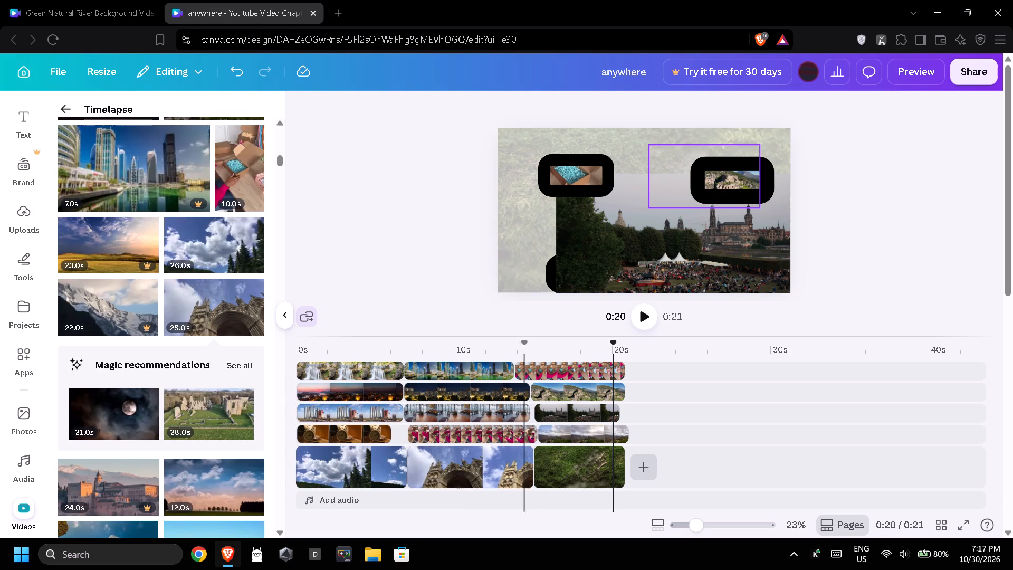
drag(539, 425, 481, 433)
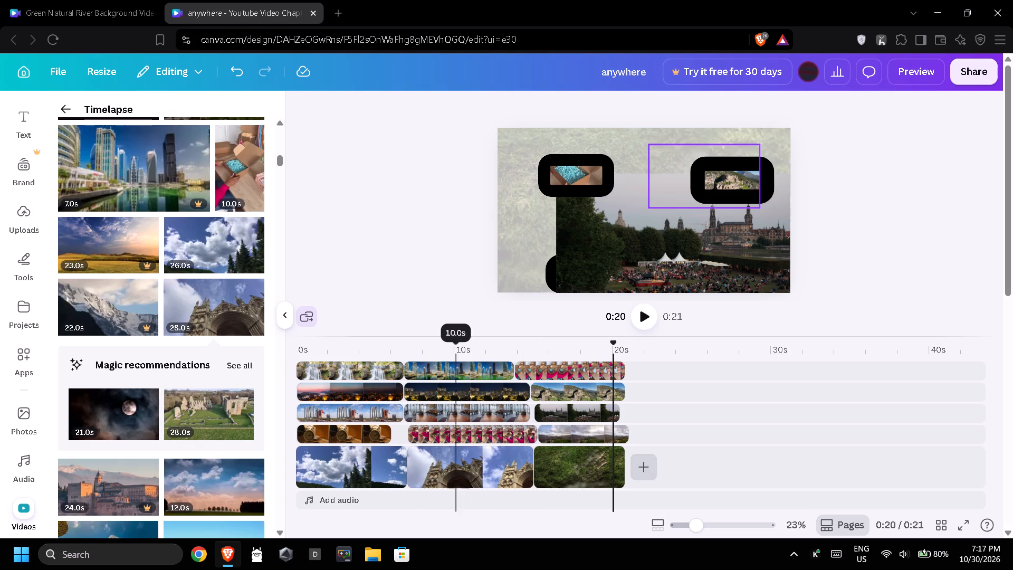
Replace the second scene's bright interior overlay on the third track with the recommended 21-second moon clip.
drag(127, 414, 322, 401)
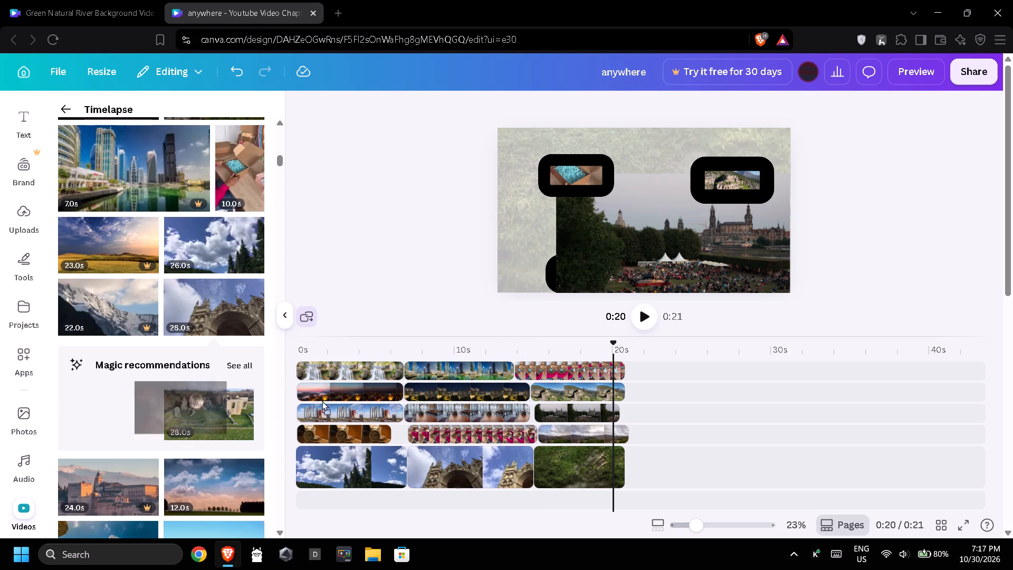
drag(322, 401, 469, 415)
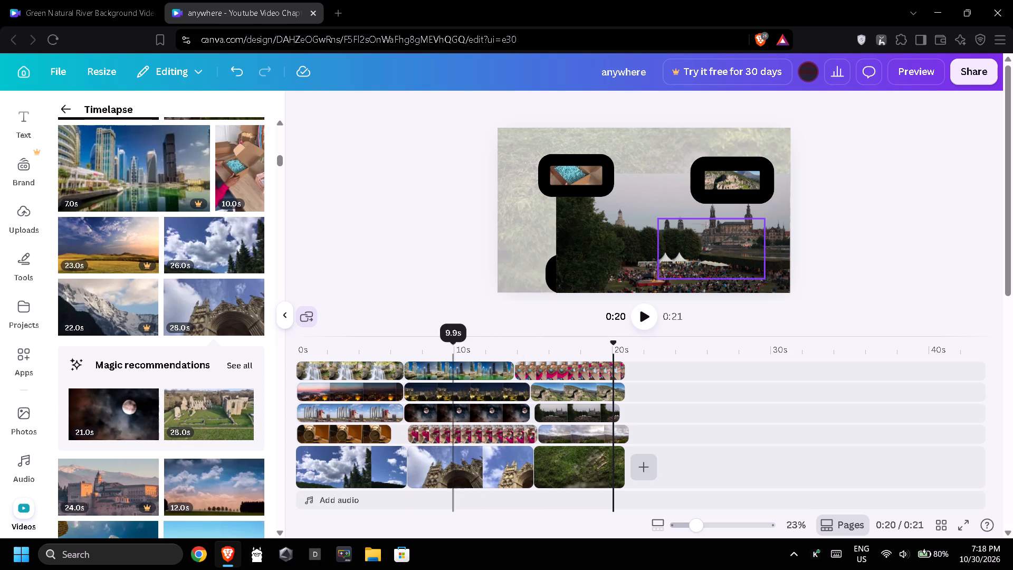
Replace the third scene's cloudy hills overlay on the lowest track with the 12-second pink clouds over a tree line clip.
scroll(197, 449, down, 1)
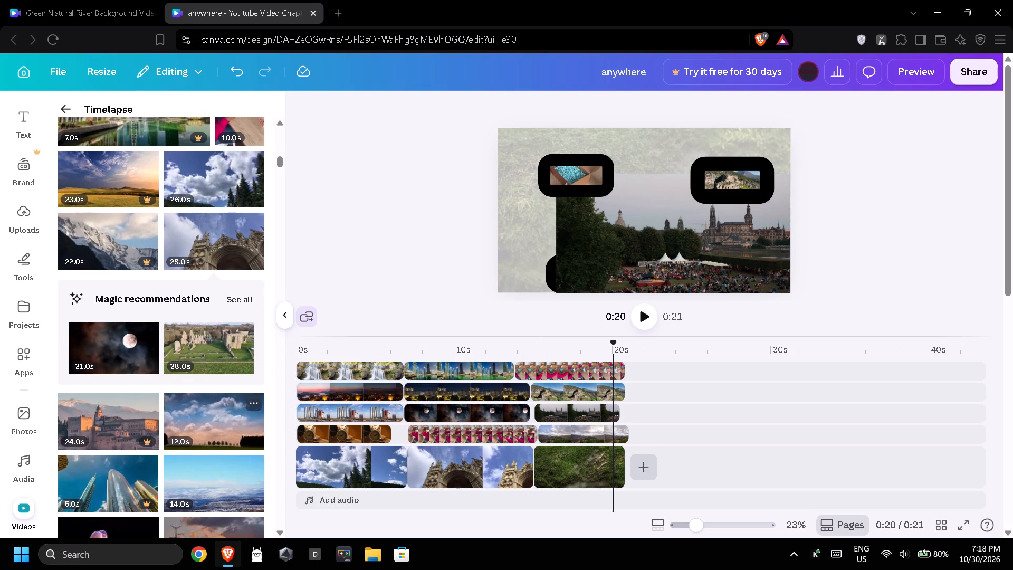
drag(196, 421, 572, 432)
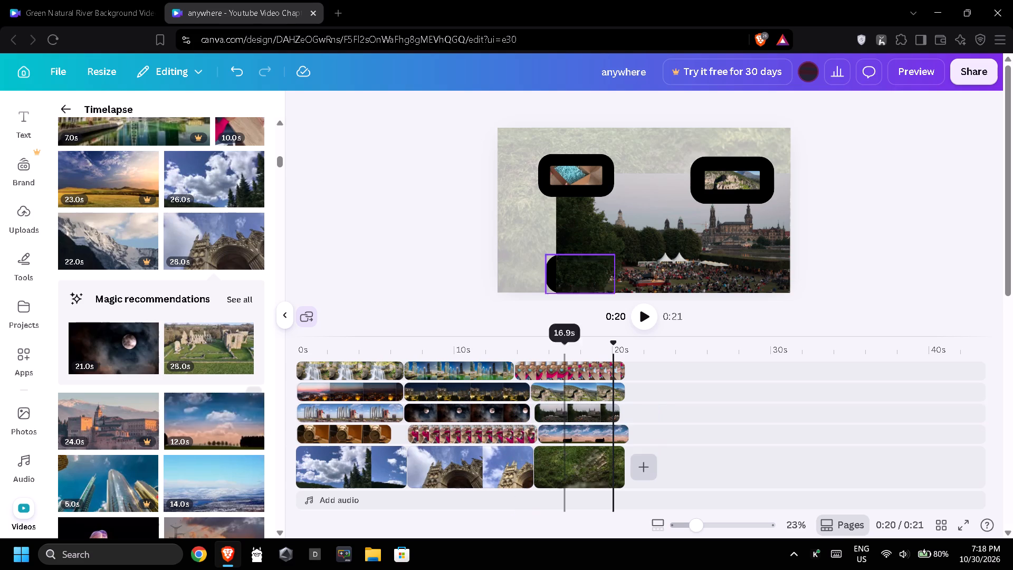
Replace the third scene's framed rocky hillside overlay with the 19-second power pylons at sunset clip.
scroll(207, 430, down, 2)
drag(193, 422, 518, 405)
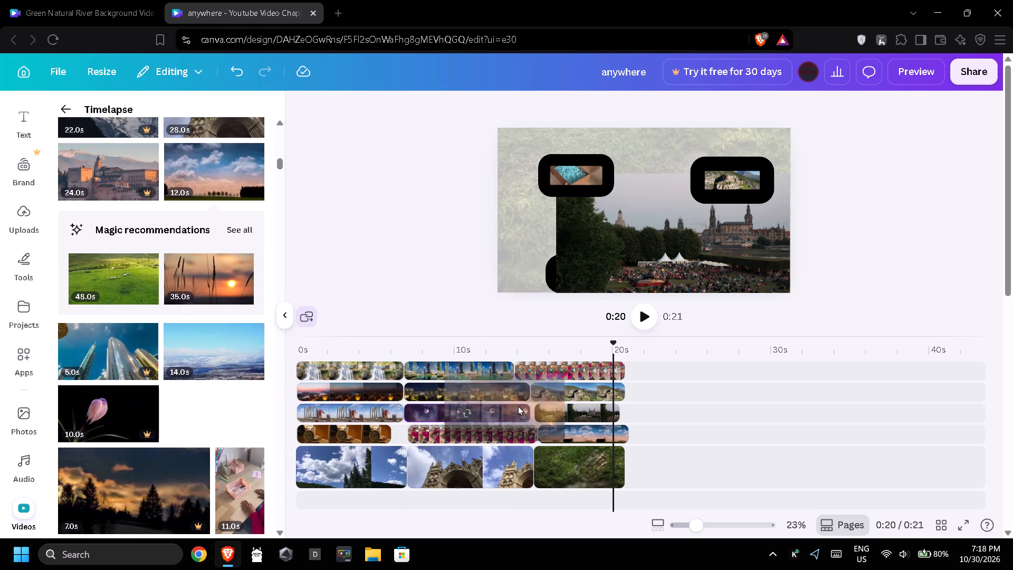
drag(518, 405, 568, 396)
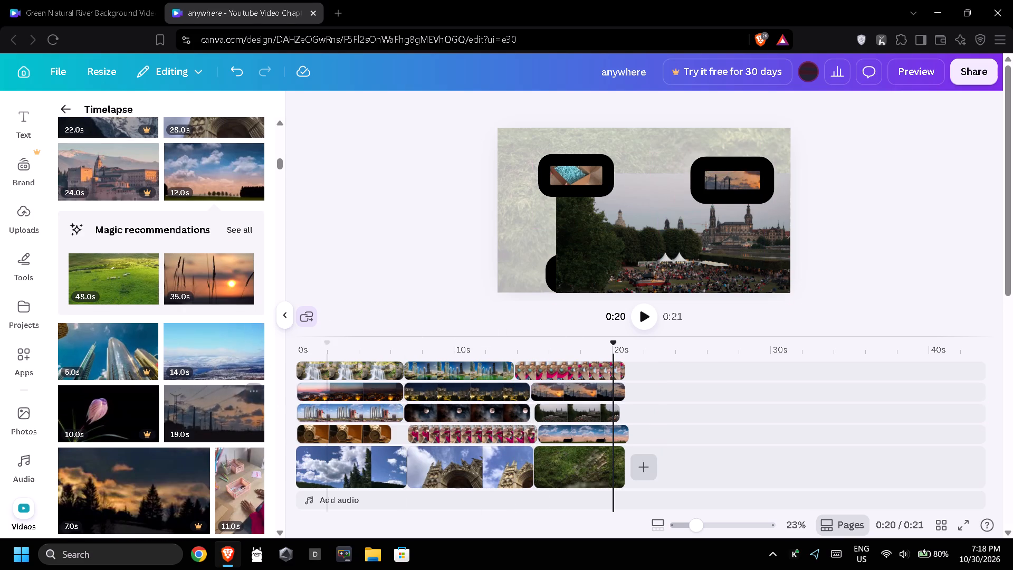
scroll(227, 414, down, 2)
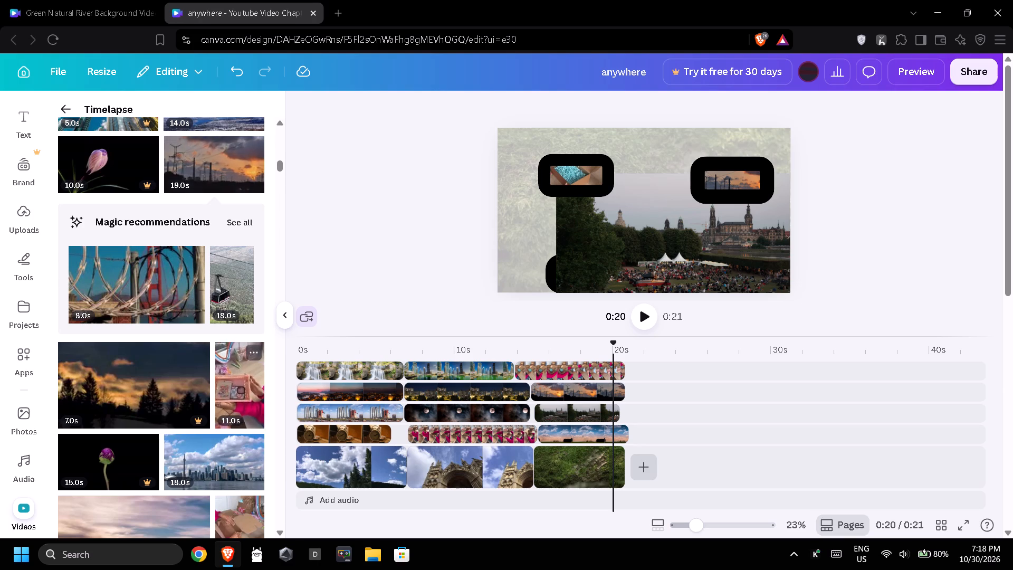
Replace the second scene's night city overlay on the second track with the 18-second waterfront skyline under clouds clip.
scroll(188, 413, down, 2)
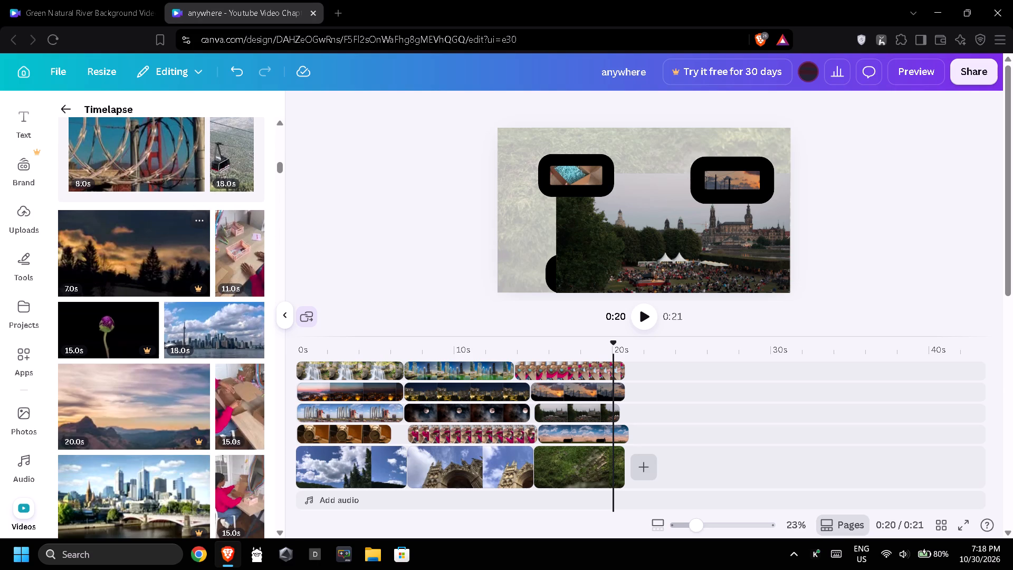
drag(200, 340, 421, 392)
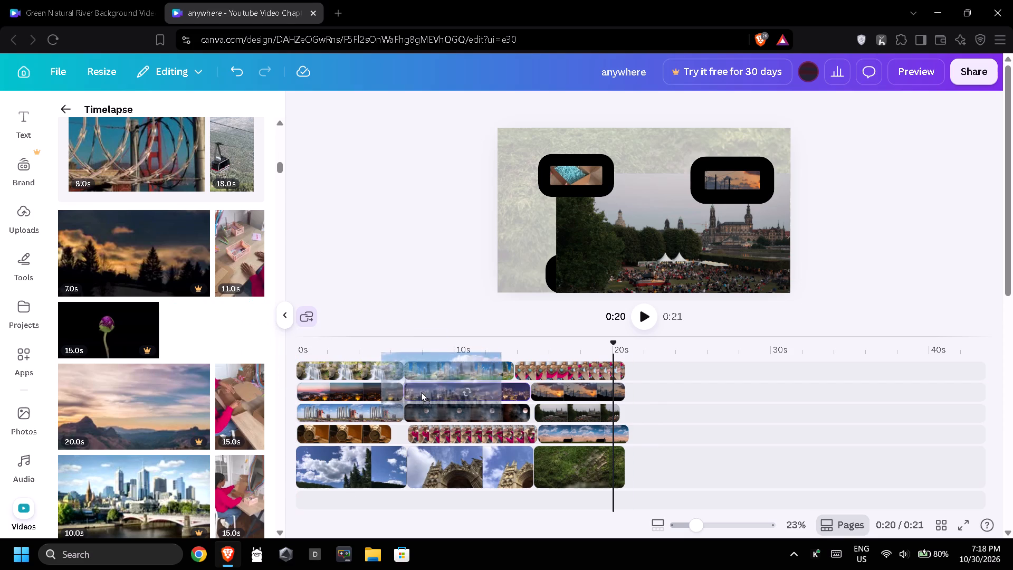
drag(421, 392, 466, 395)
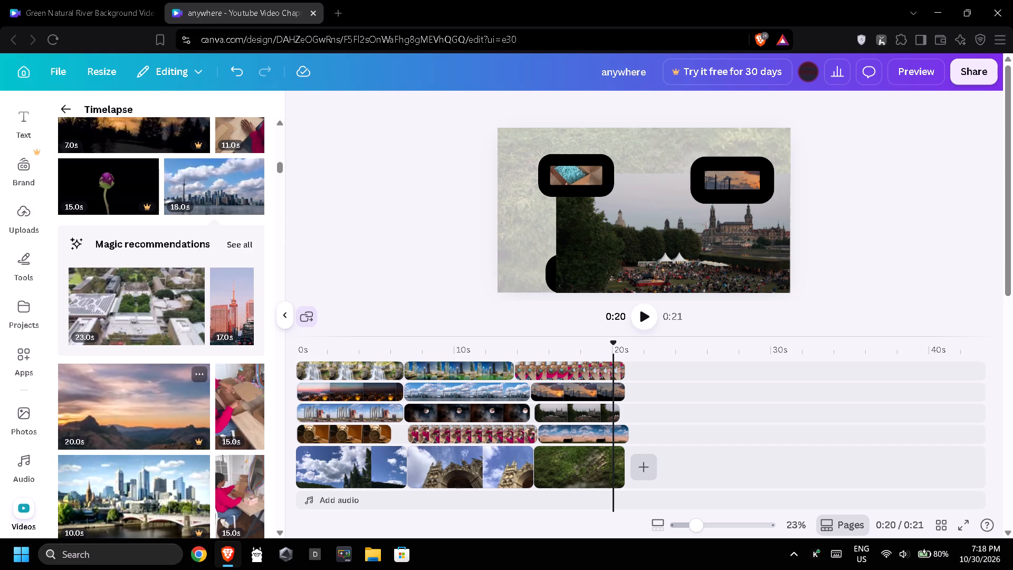
Replace the second scene's top-track overlay with the 12-second clip of clouds over green forested mountains.
scroll(160, 392, down, 2)
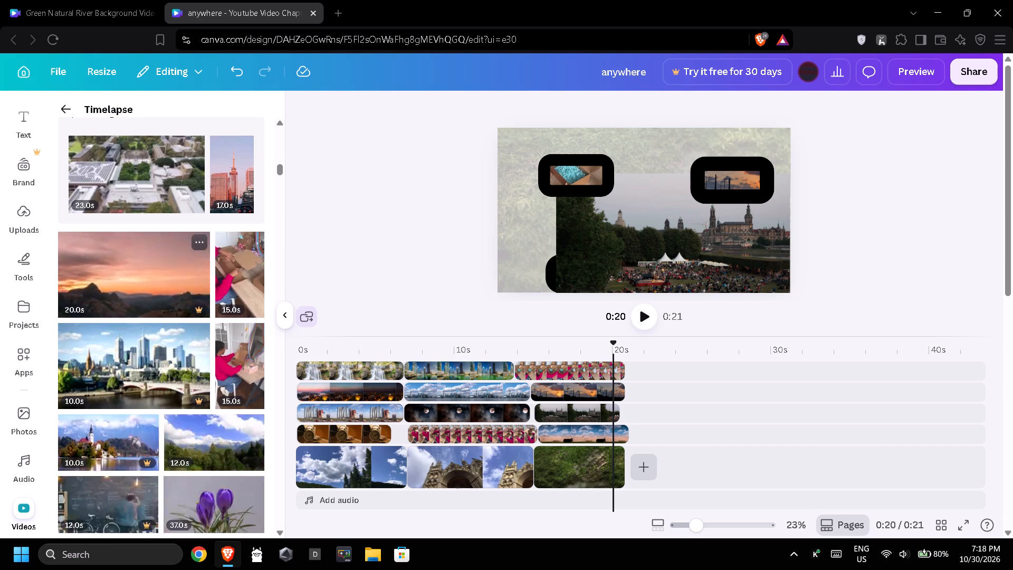
scroll(160, 392, down, 1)
drag(191, 368, 394, 373)
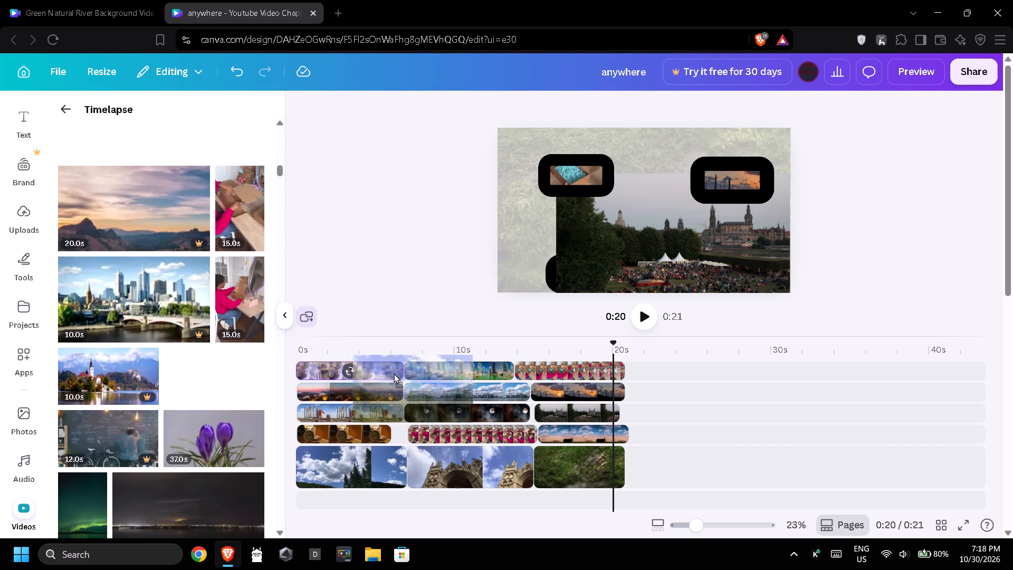
drag(394, 373, 440, 372)
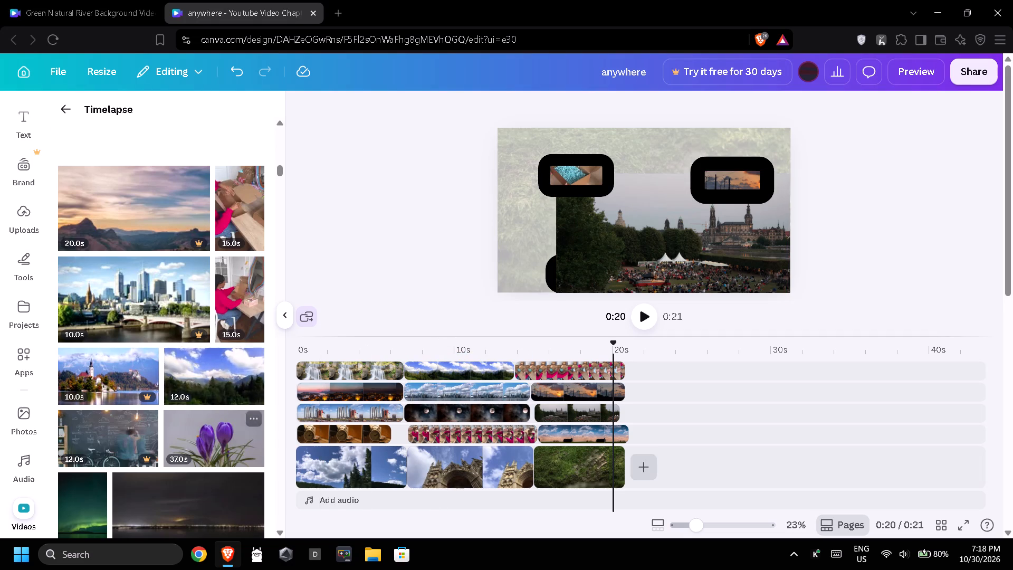
Replace the first scene's waterfall overlay with the 37-second purple crocus clip and swap that for the recommended 11-second yellow daffodils clip.
drag(193, 428, 352, 377)
drag(112, 411, 204, 395)
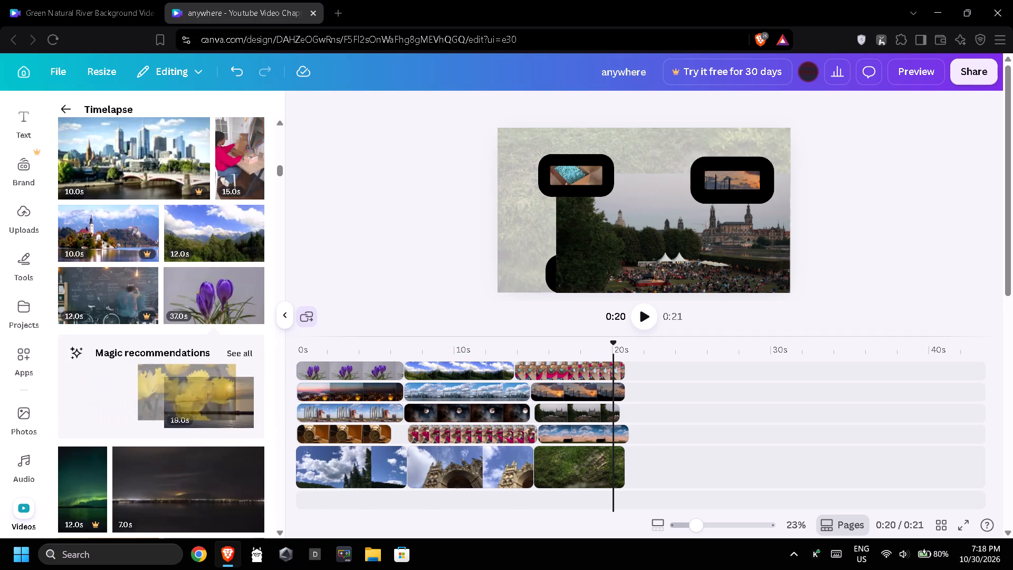
drag(204, 395, 368, 372)
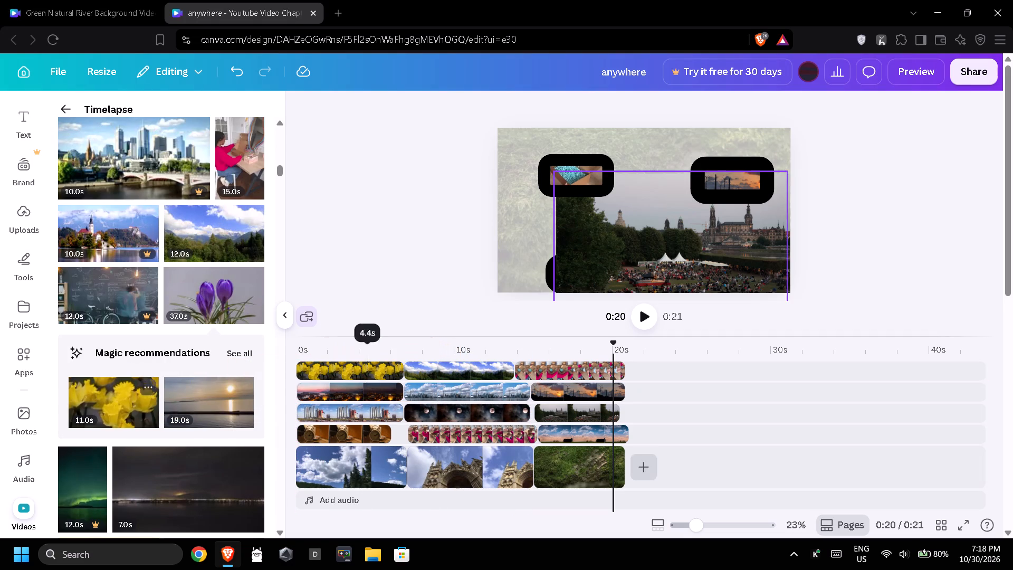
Place the recommended 19-second sunset over the sea clip on a new track below the top one, starting at about 7 seconds.
drag(197, 397, 442, 380)
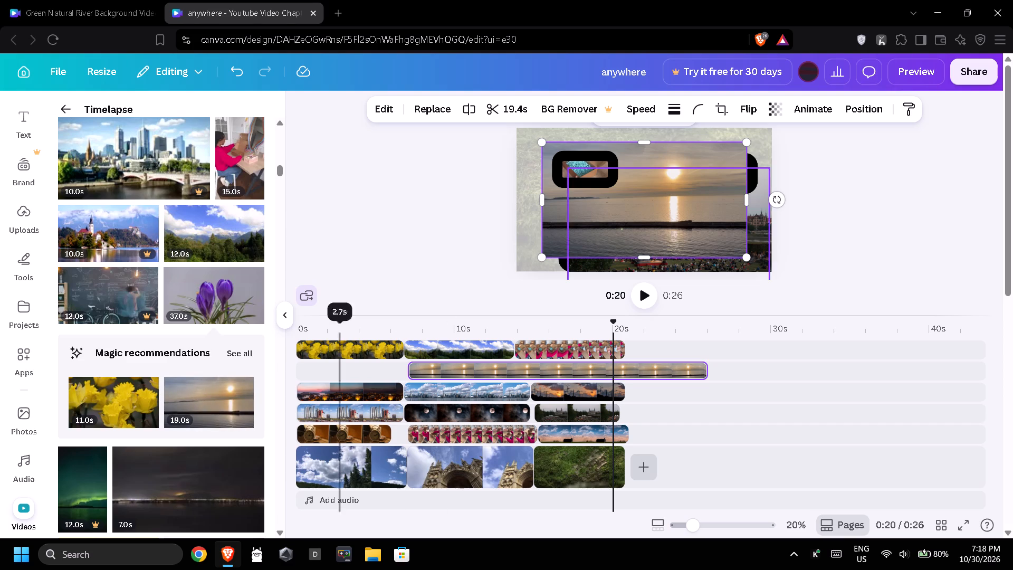
Replace the first scene's brown overlay on the lowest overlay track with the 14-second calm blue lake clip.
scroll(195, 406, down, 3)
drag(187, 414, 193, 413)
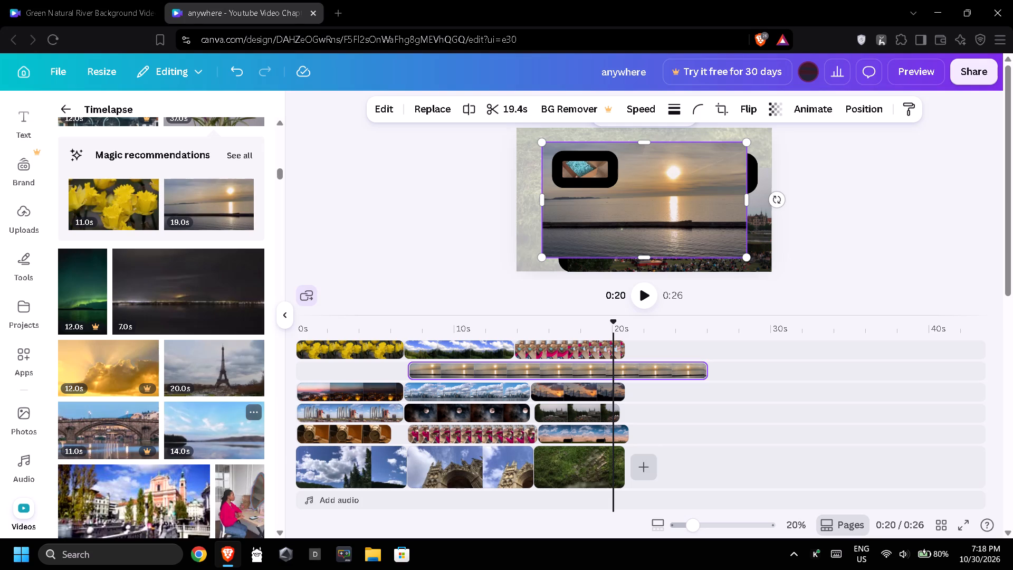
drag(193, 413, 313, 411)
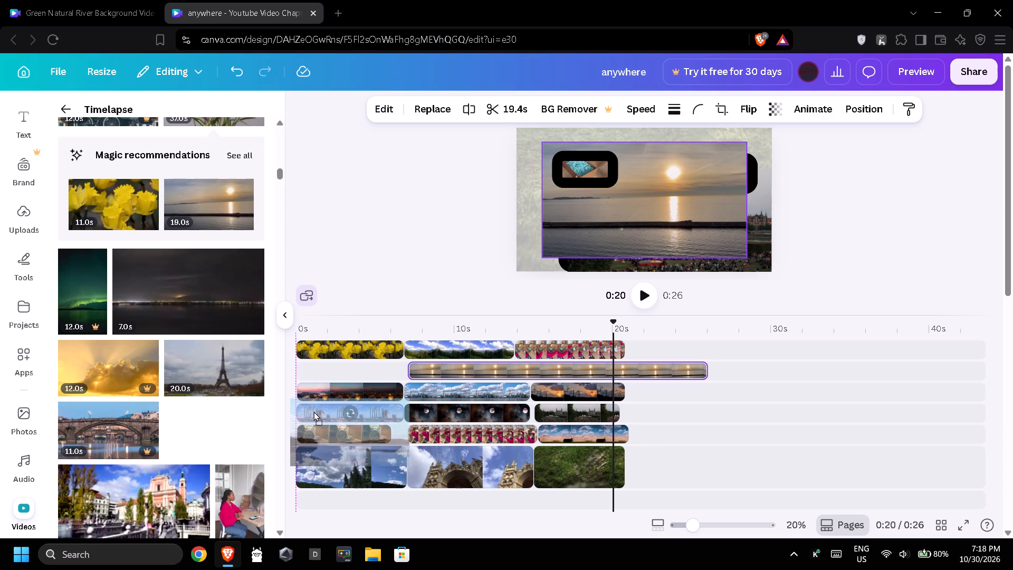
drag(313, 411, 329, 413)
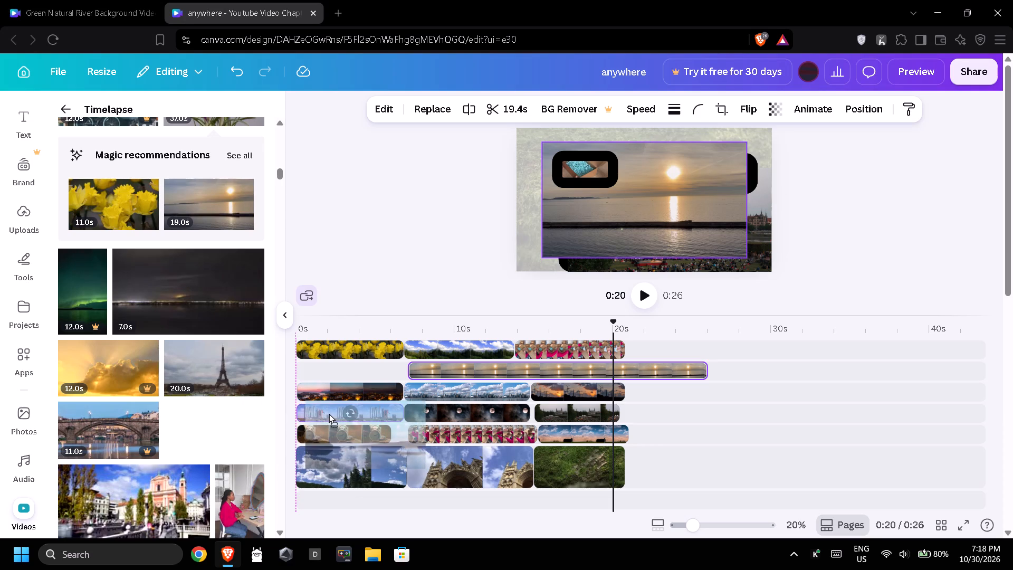
drag(329, 413, 355, 429)
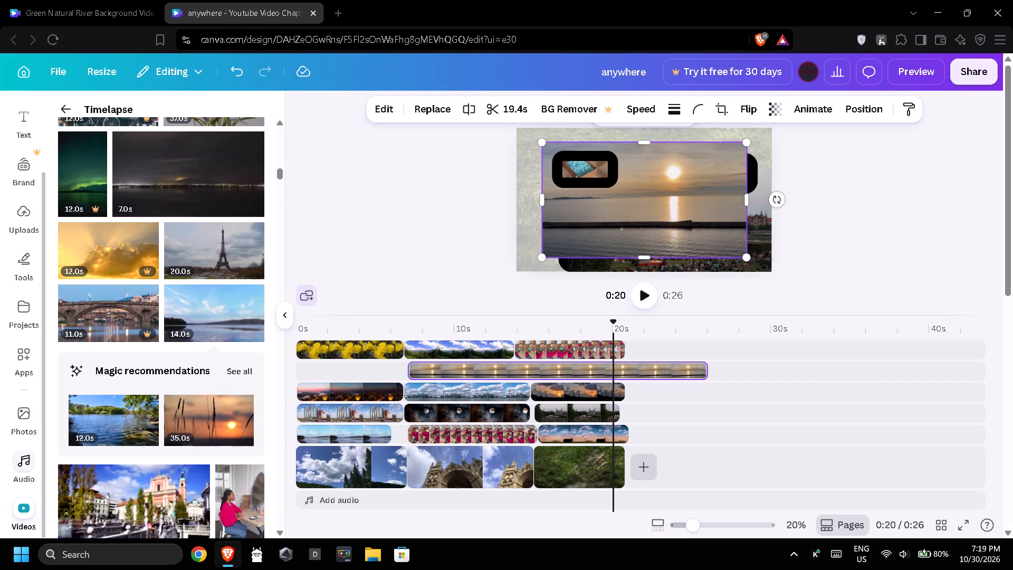
Replace the second scene's waterfront skyline overlay with the recommended 12-second tree-lined lake clip.
drag(106, 415, 479, 374)
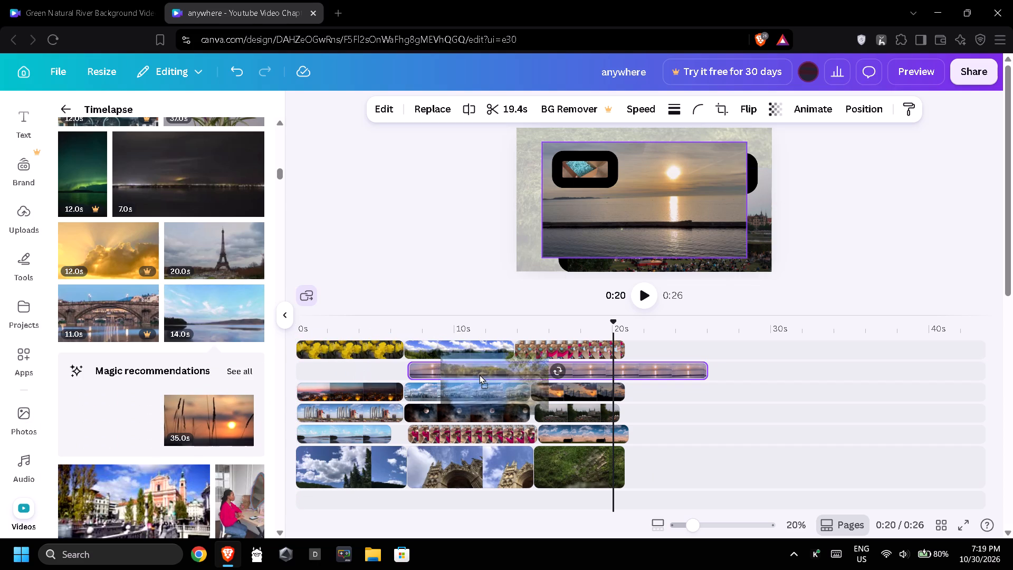
drag(479, 374, 473, 385)
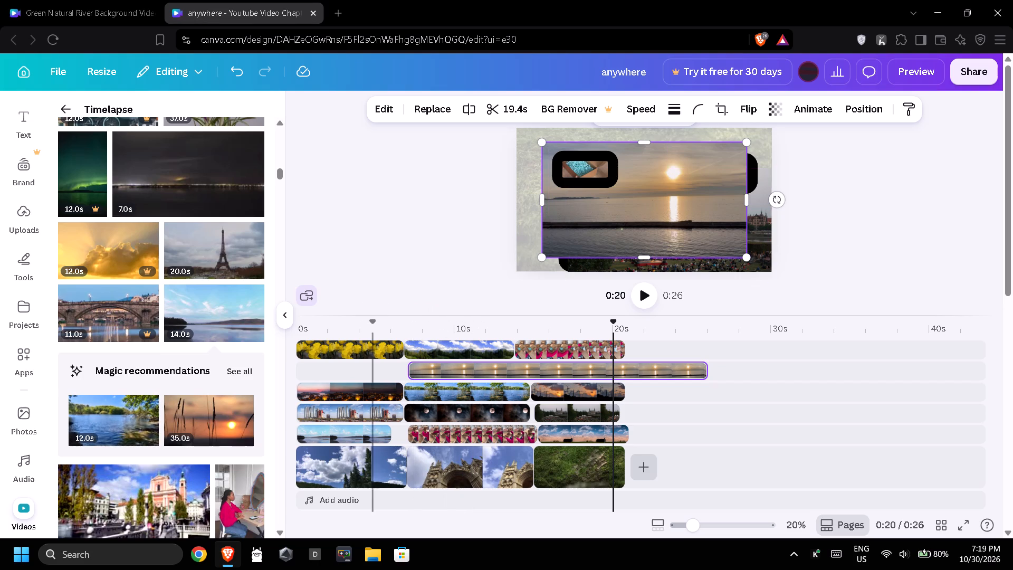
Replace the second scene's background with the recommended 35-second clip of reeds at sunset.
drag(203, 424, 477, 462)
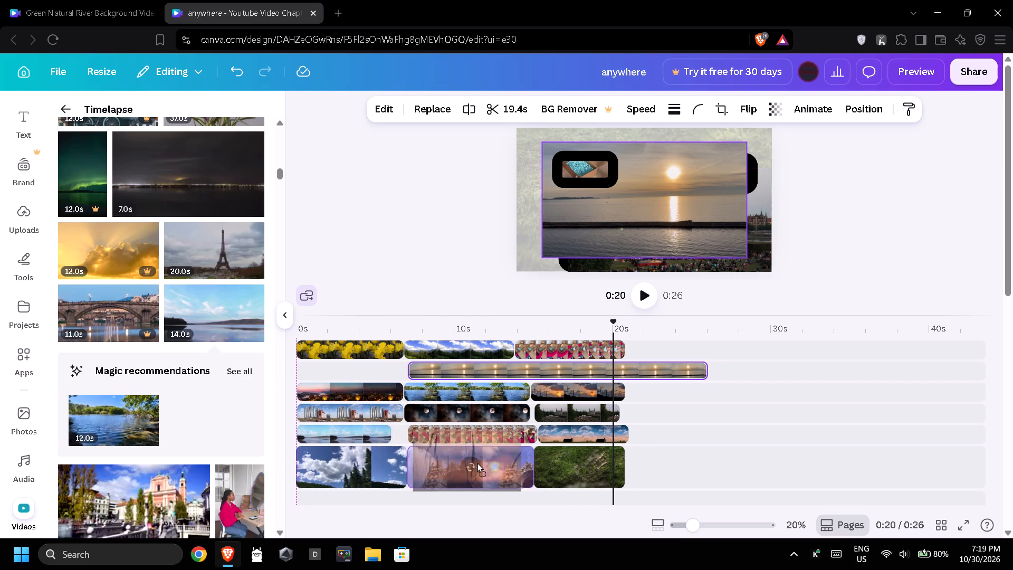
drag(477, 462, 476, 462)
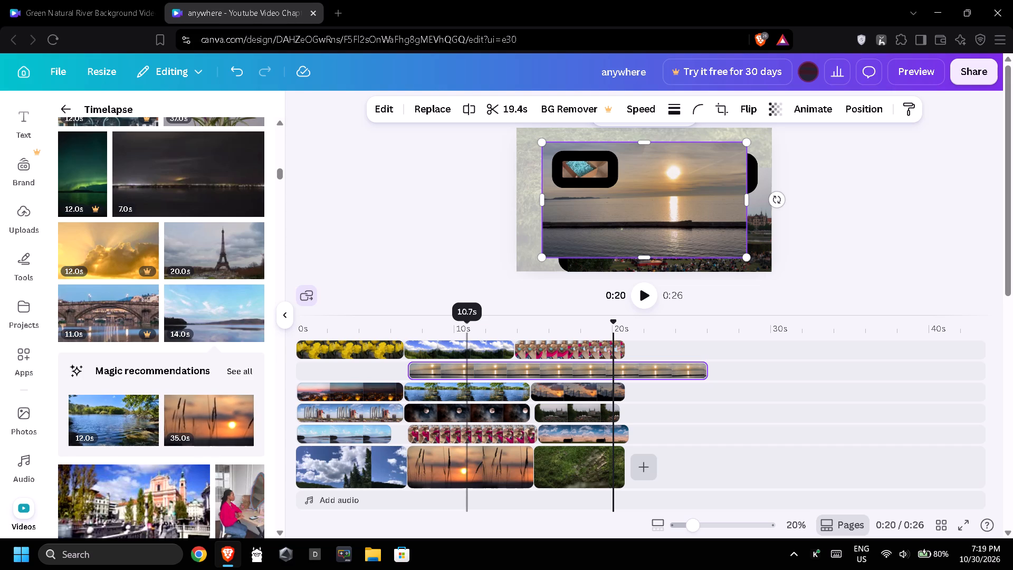
Replace the first scene's cloudy sky background with the 20-second highway traffic clip.
scroll(228, 425, down, 3)
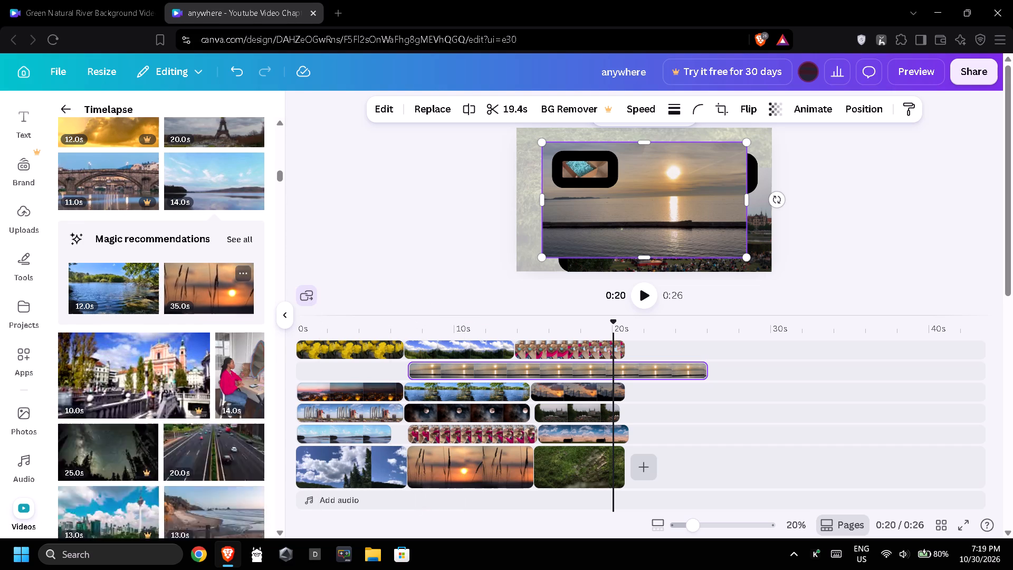
drag(202, 380, 345, 438)
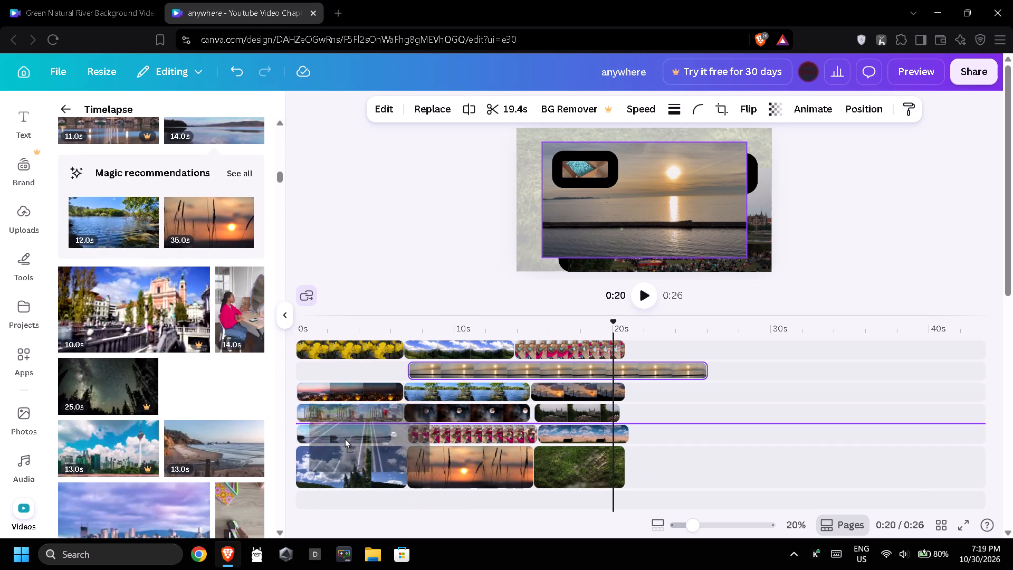
drag(345, 438, 357, 459)
Replace the second scene's background with the 13-second clip of a city skyline under a bright blue sky.
drag(117, 442, 234, 419)
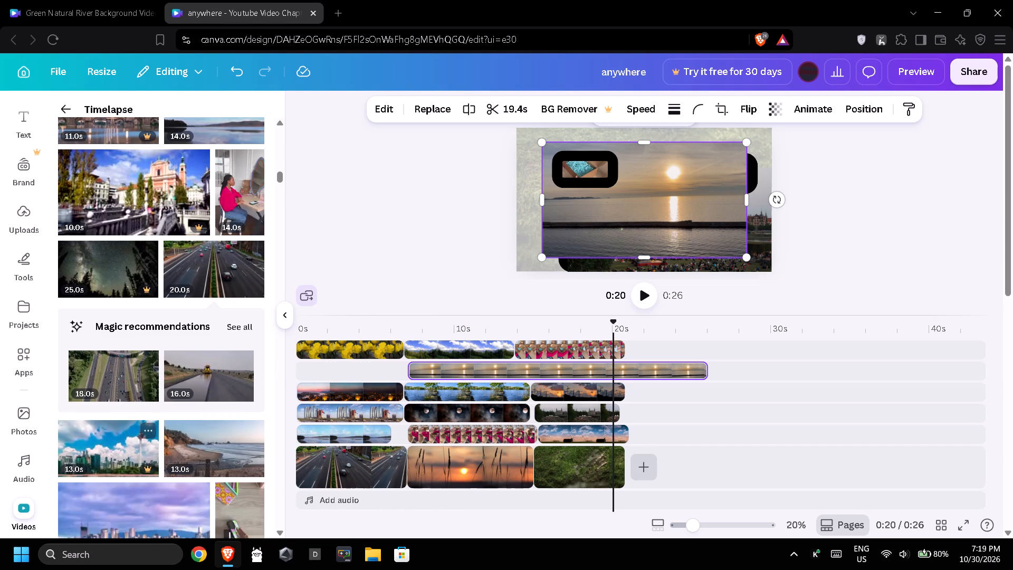
drag(234, 419, 479, 460)
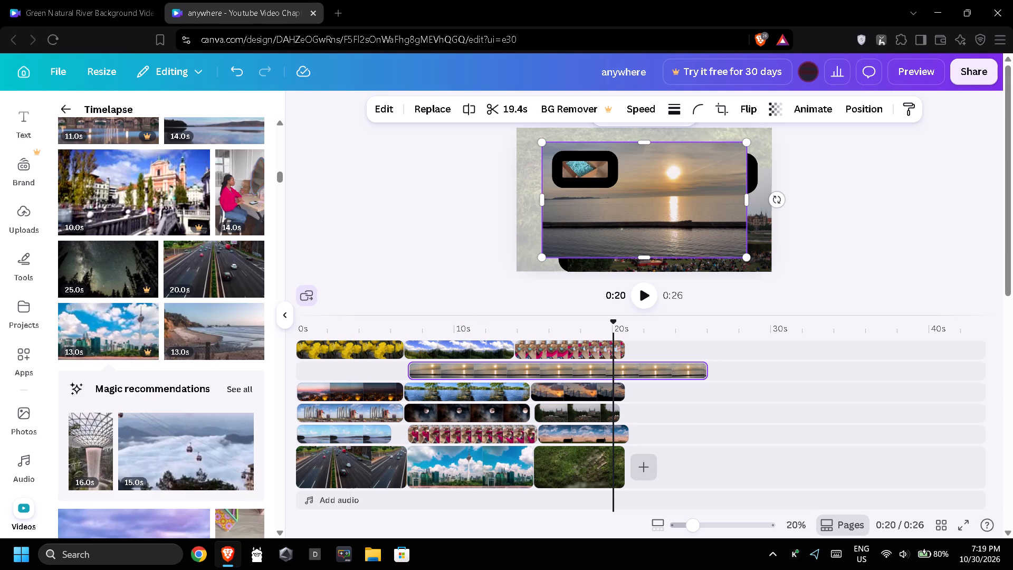
Replace the third scene's green hillside background with the recommended 15-second clip of cable cars above the clouds.
scroll(219, 394, down, 2)
drag(202, 336, 384, 377)
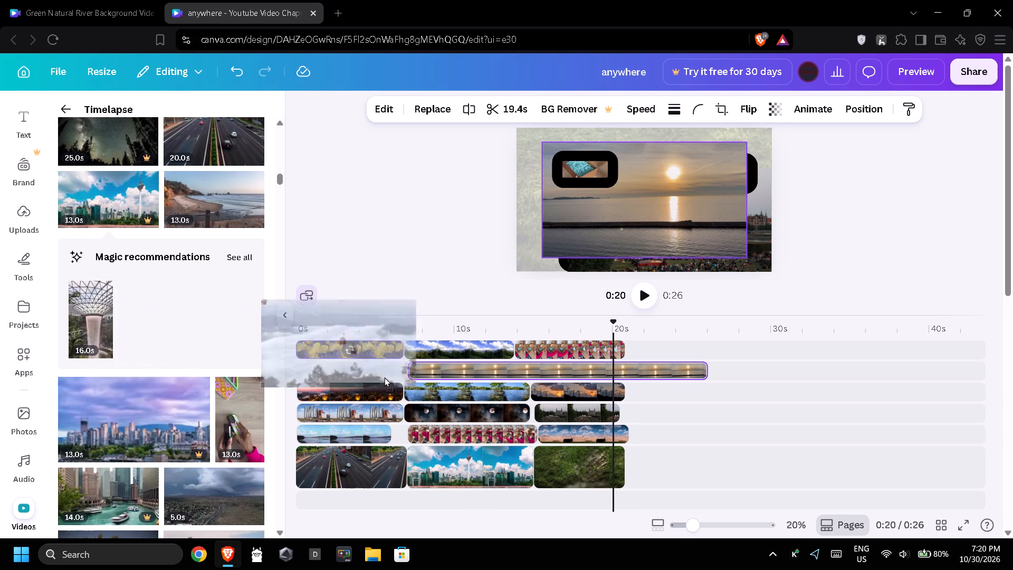
drag(384, 377, 574, 466)
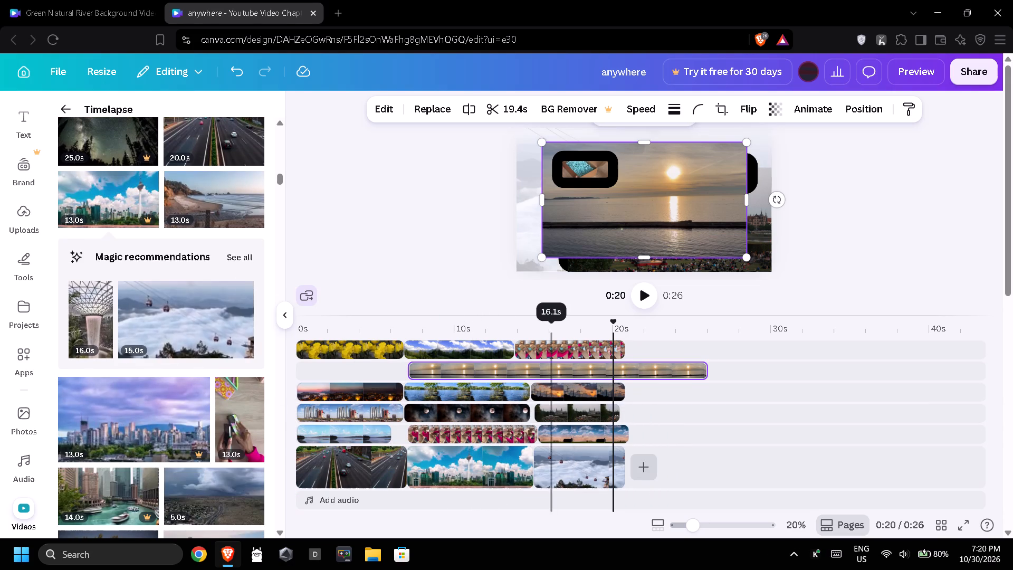
Replace the third scene's pink clouds overlay on the lowest overlay track with the 13-second purple-sky city skyline clip.
drag(163, 431, 525, 389)
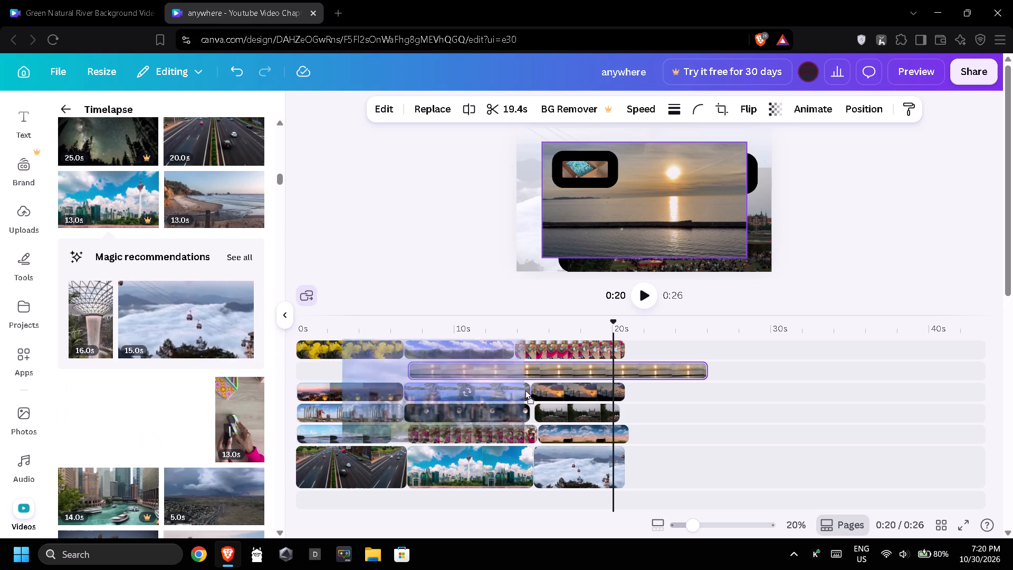
drag(525, 389, 586, 430)
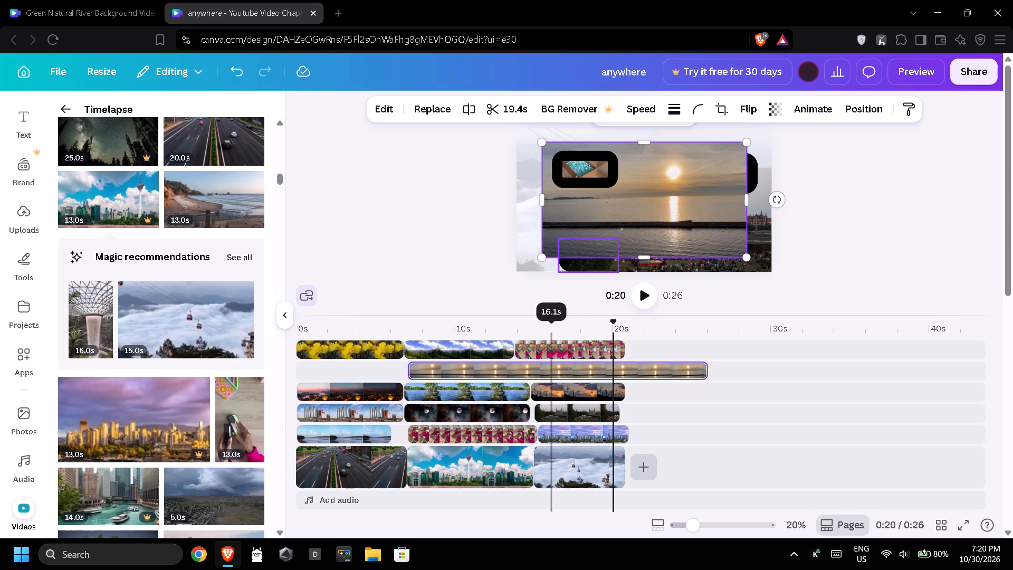
Replace the second scene's pink-and-white overlay on the lowest overlay track with the 19-second cable cars and white dome clip.
scroll(213, 425, down, 3)
drag(197, 343, 473, 431)
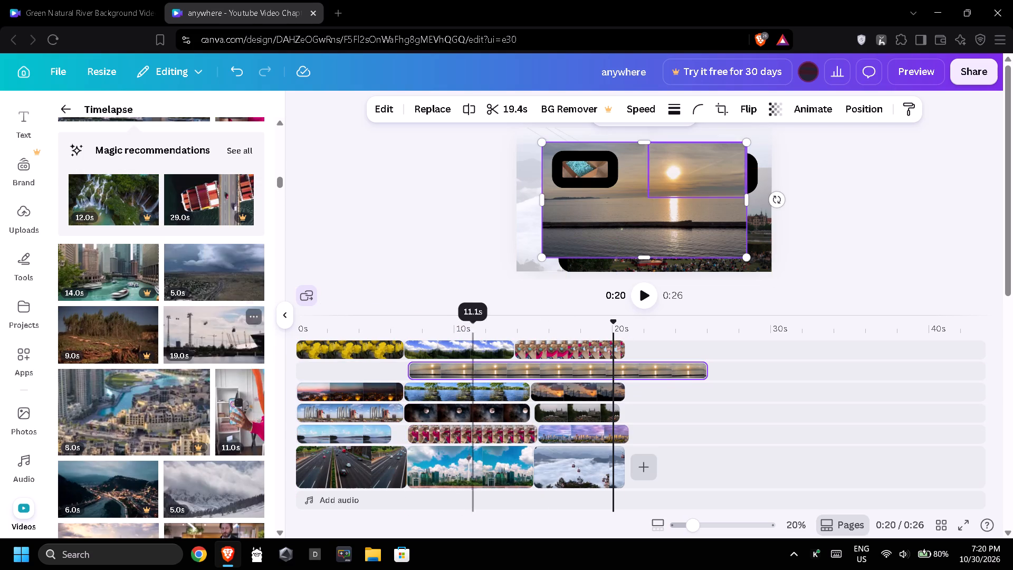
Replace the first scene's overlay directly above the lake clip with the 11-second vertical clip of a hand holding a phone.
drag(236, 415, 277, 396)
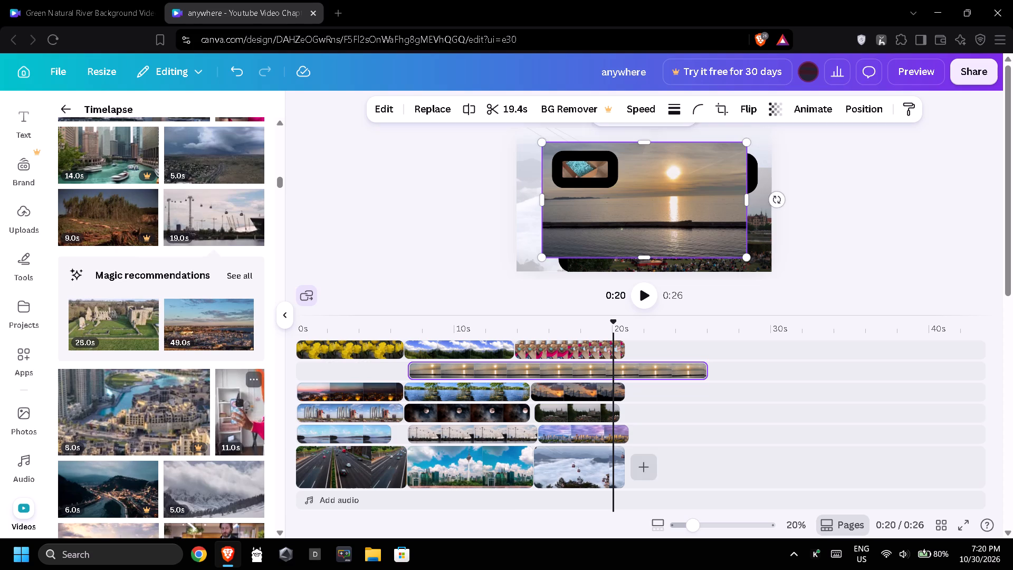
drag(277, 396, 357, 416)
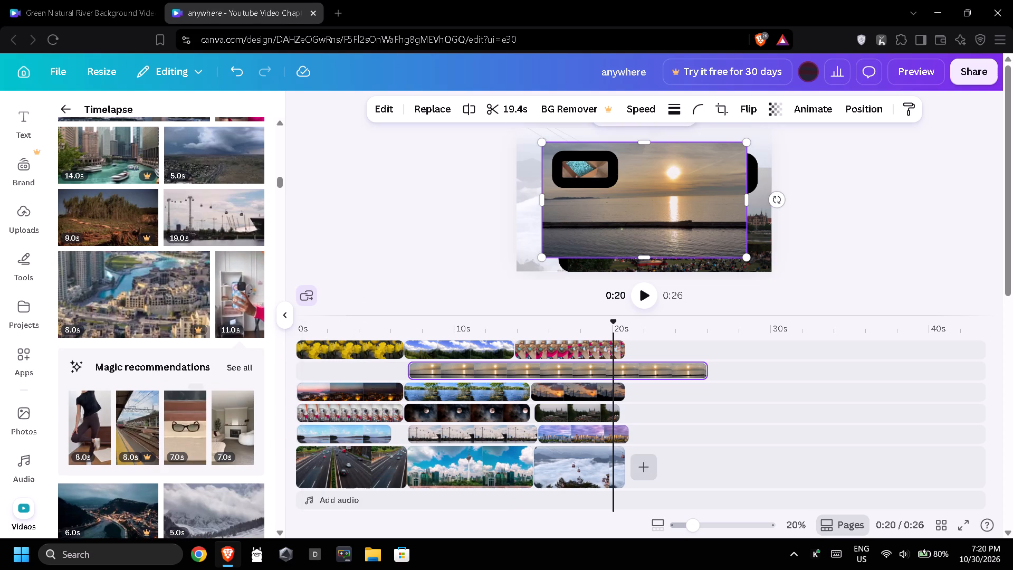
Replace the first scene's phone overlay with the 17-second clip of a man in a dark jacket at a counter.
scroll(167, 410, down, 2)
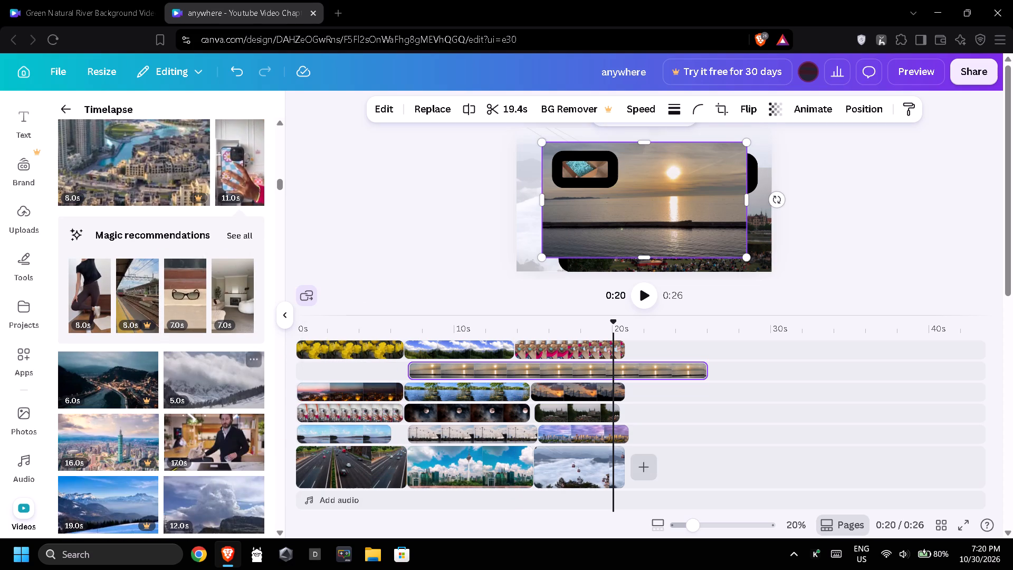
drag(209, 443, 351, 414)
Replace the long sunset over the sea overlay with the recommended 11-second aerial rooftops clip and move it to start at 0 seconds.
drag(118, 435, 233, 407)
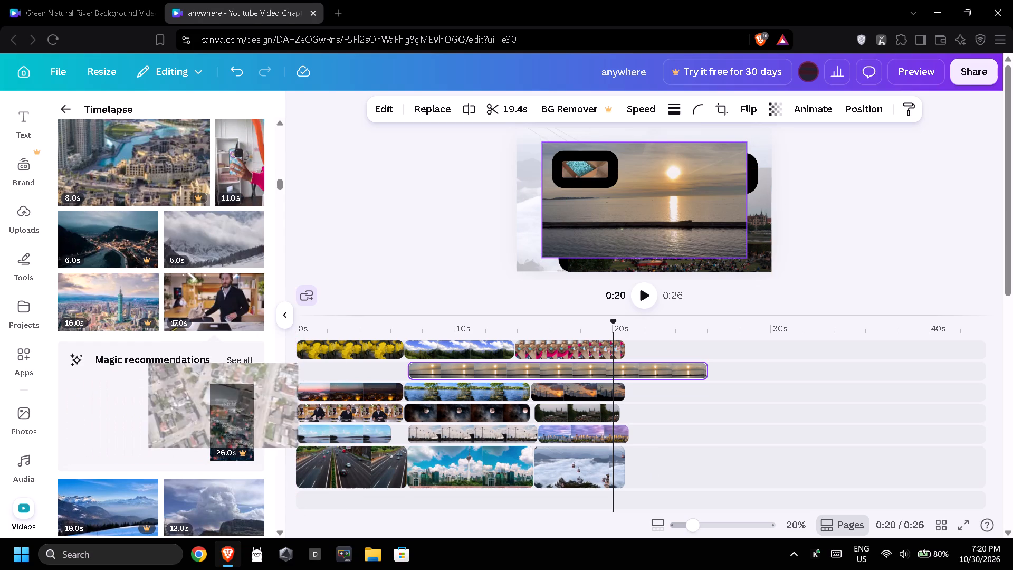
drag(233, 407, 126, 421)
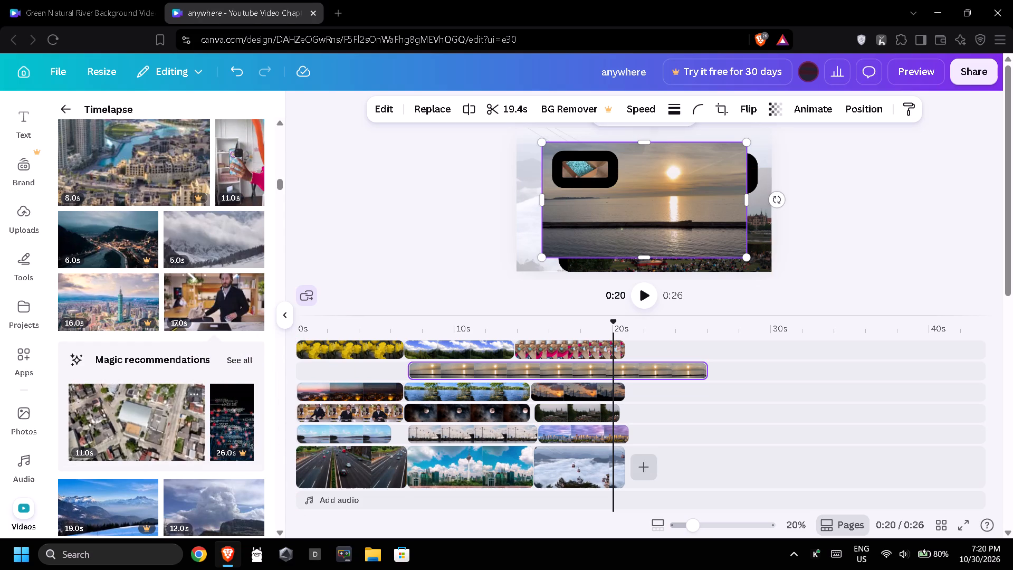
drag(137, 436, 565, 375)
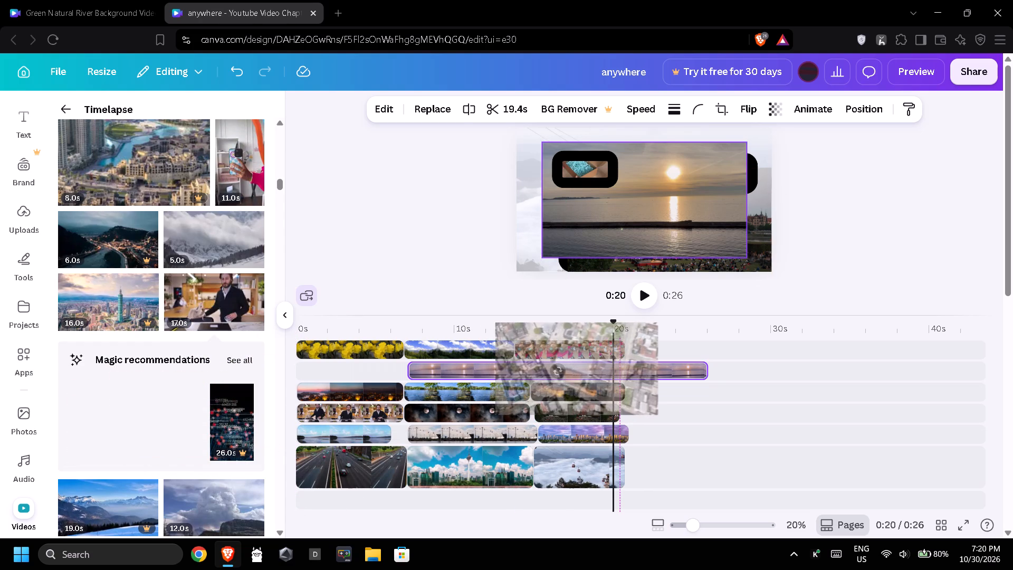
drag(457, 370, 346, 366)
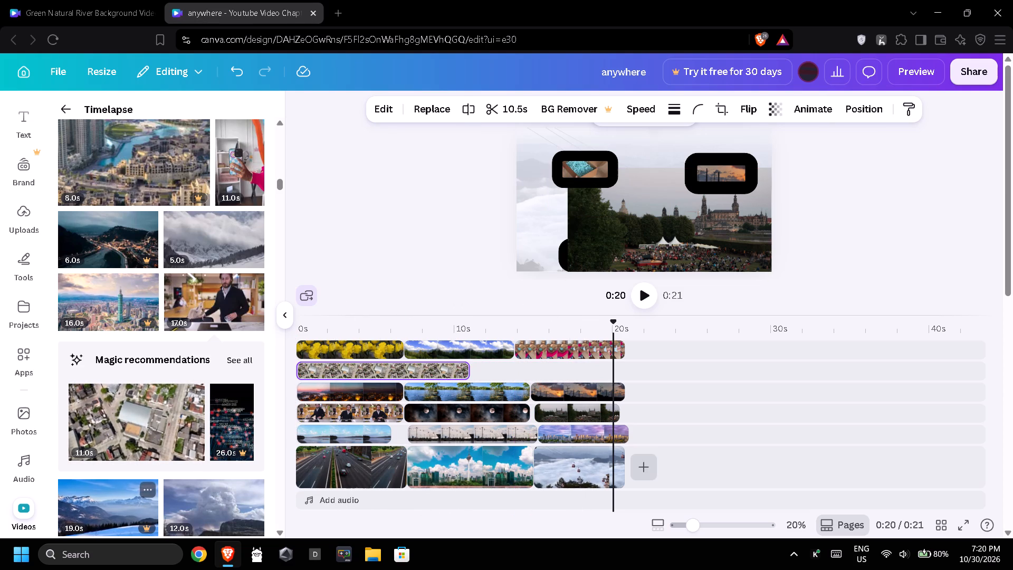
Replace the aerial rooftops overlay on the second track with the recommended 26-second dark vertical city lights clip.
drag(111, 502, 120, 486)
drag(219, 426, 226, 423)
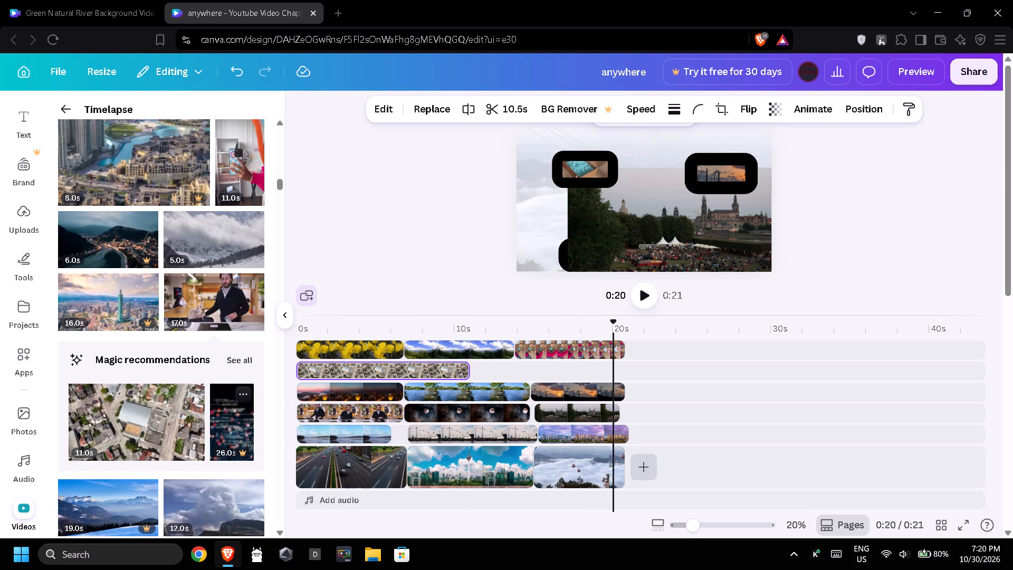
drag(226, 423, 387, 371)
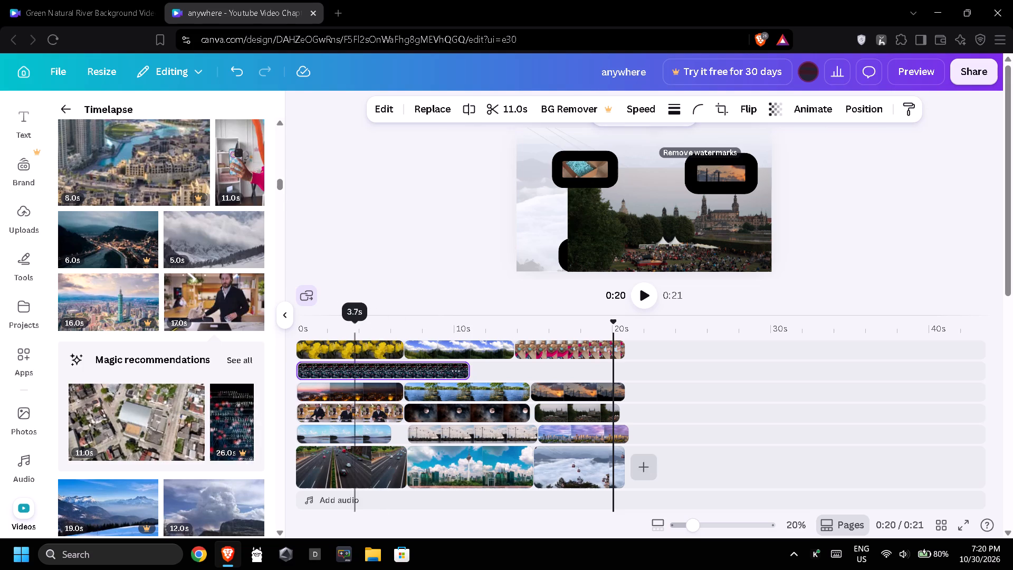
Extend the dark city lights overlay on the second track so it ends at 20.8 seconds.
drag(466, 369, 506, 367)
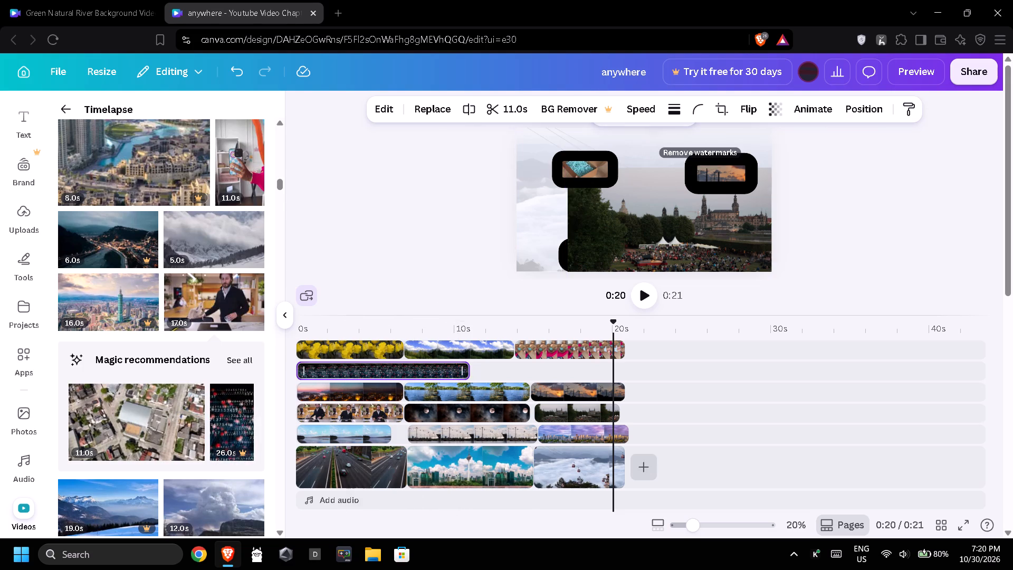
drag(506, 367, 623, 371)
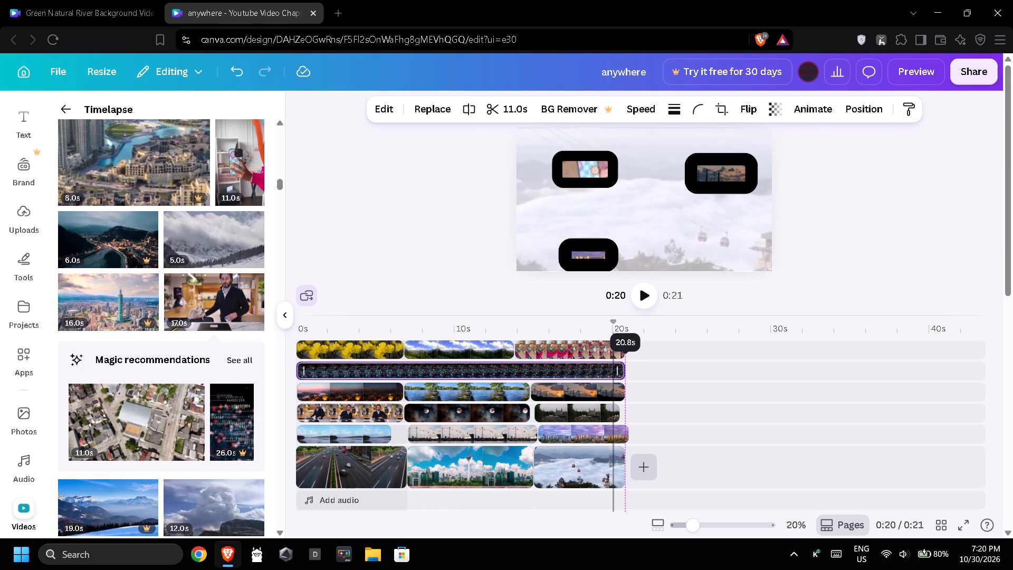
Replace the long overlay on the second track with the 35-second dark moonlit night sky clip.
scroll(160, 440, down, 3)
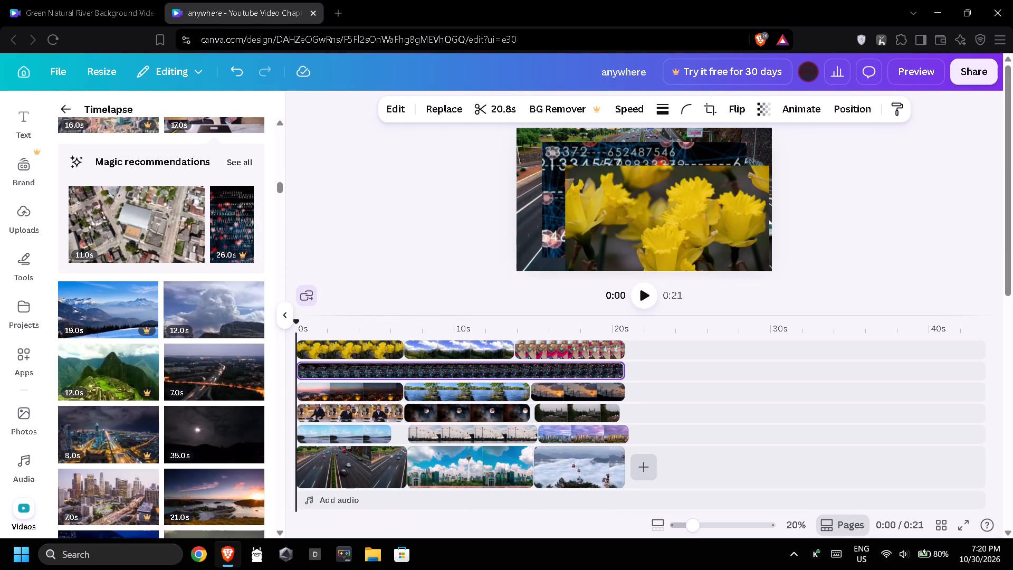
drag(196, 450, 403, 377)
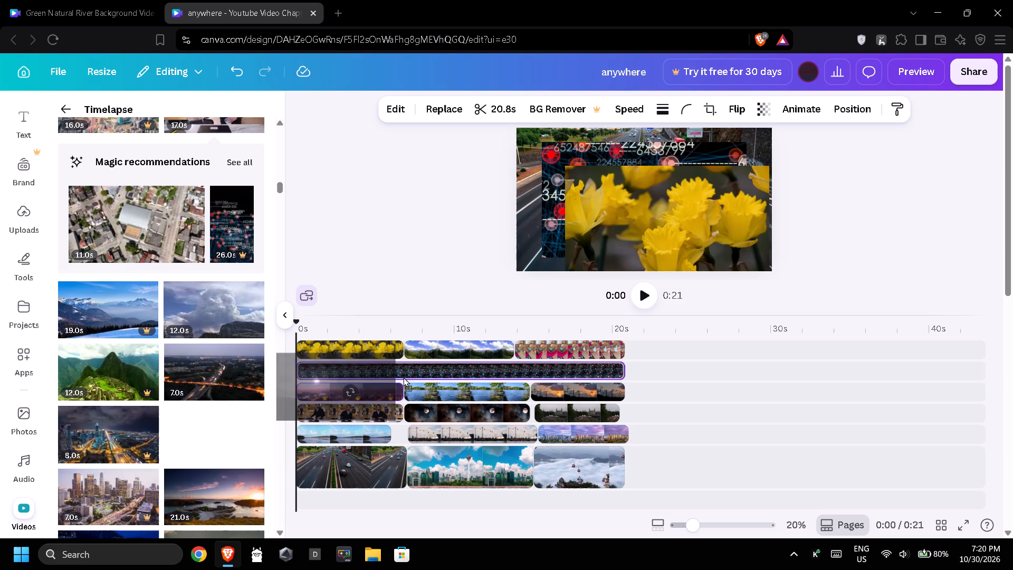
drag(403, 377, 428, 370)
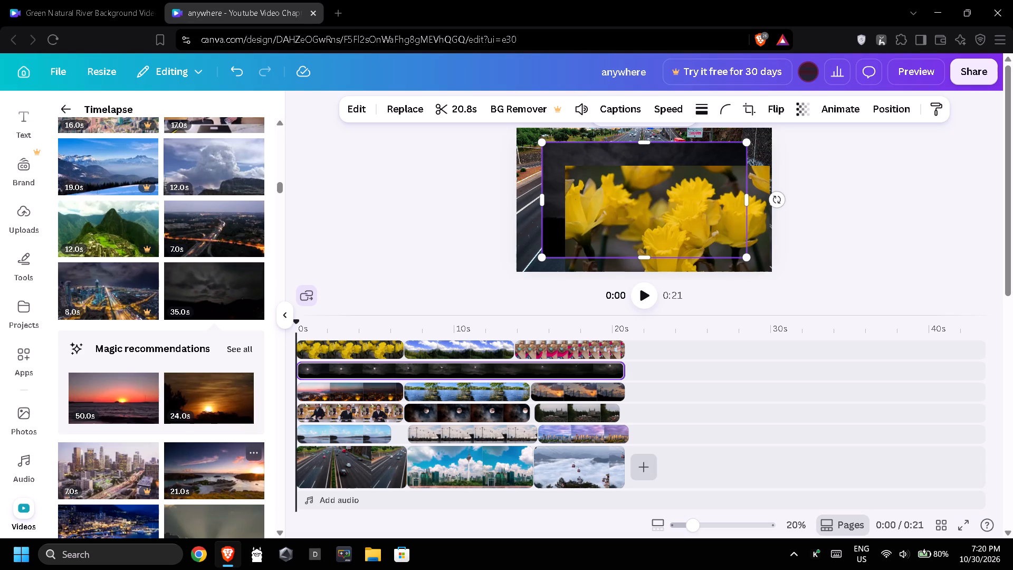
Replace the first scene's overlay of the man at a counter with the recommended 24-second dark orange sunset clip.
drag(192, 402, 351, 411)
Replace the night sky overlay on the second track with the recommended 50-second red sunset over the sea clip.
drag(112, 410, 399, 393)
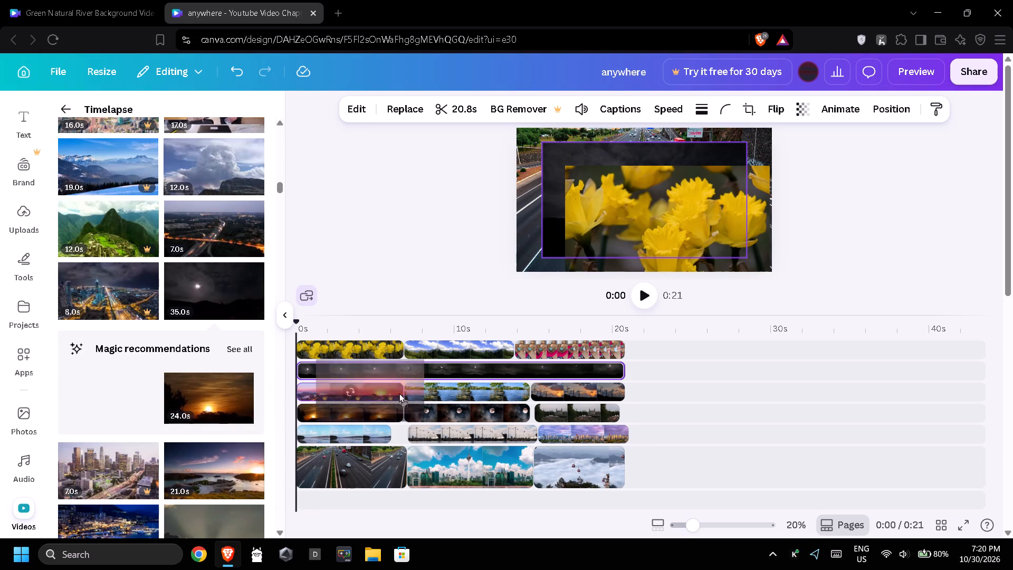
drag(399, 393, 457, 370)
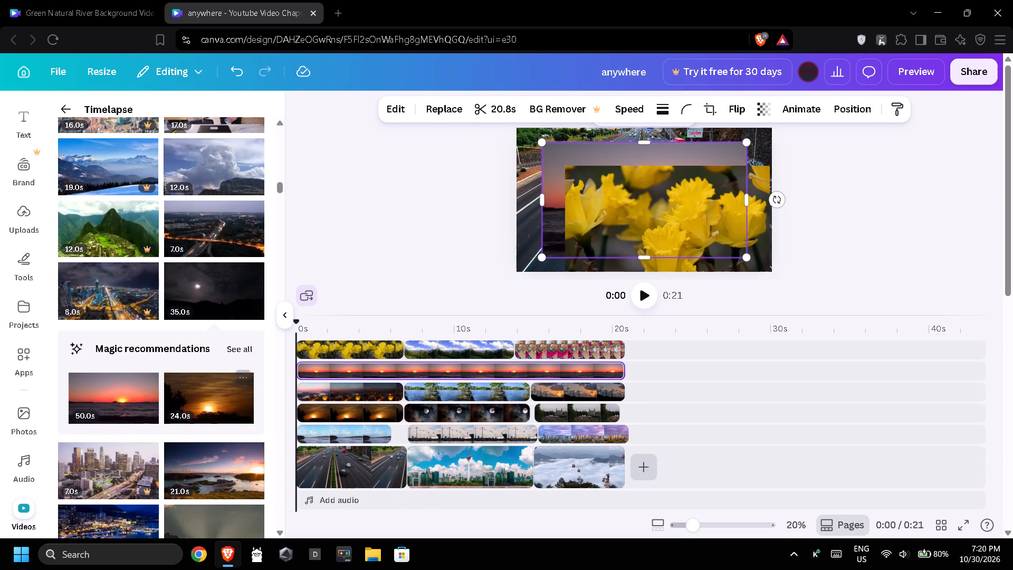
Replace the first scene's highway background with the 21-second sunset over islands and water clip.
drag(198, 477, 365, 454)
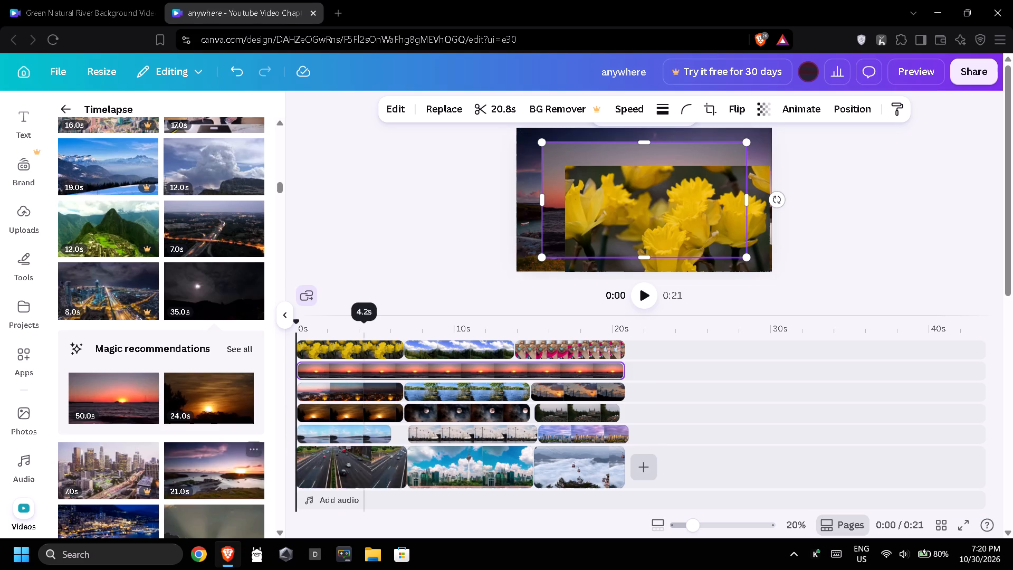
Replace the red sunset overlay on the second track with the recommended 49-second harbour city clip.
scroll(113, 475, down, 2)
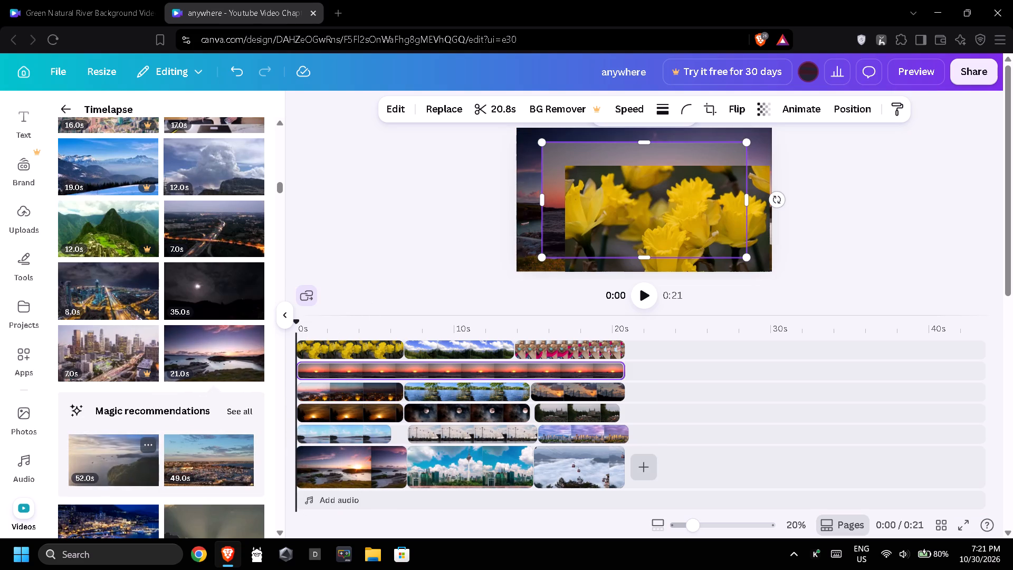
drag(200, 454, 514, 409)
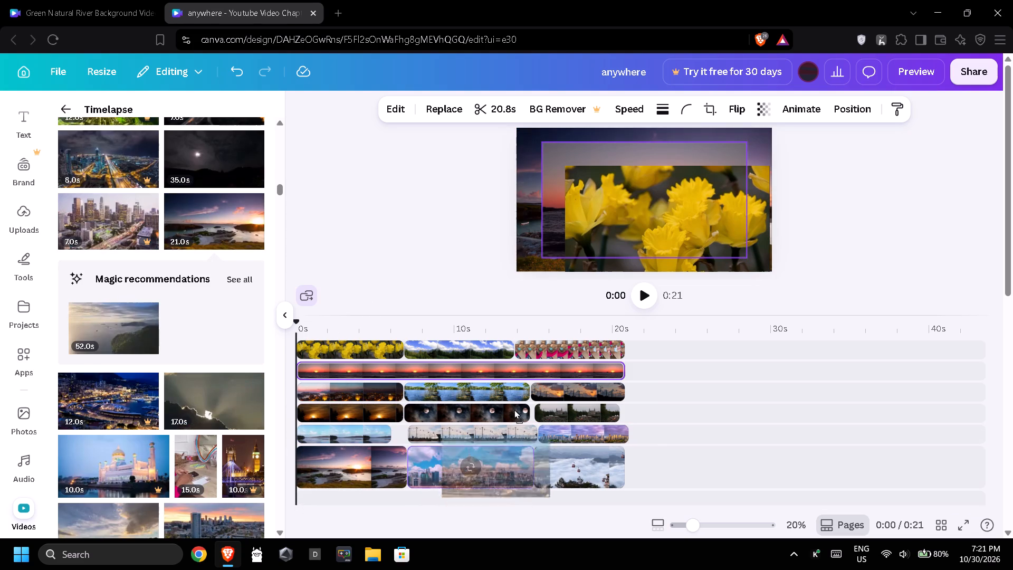
drag(514, 409, 528, 369)
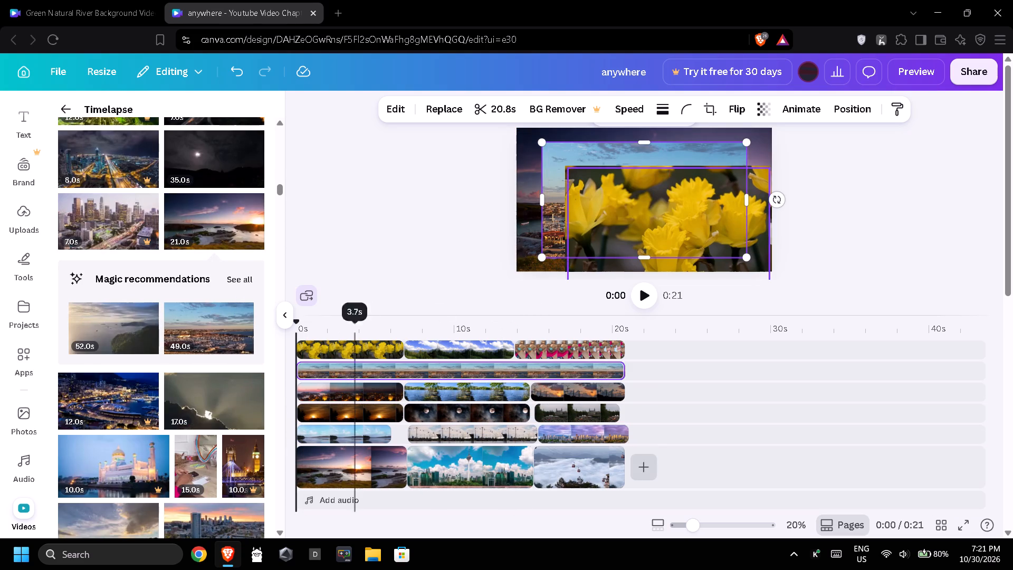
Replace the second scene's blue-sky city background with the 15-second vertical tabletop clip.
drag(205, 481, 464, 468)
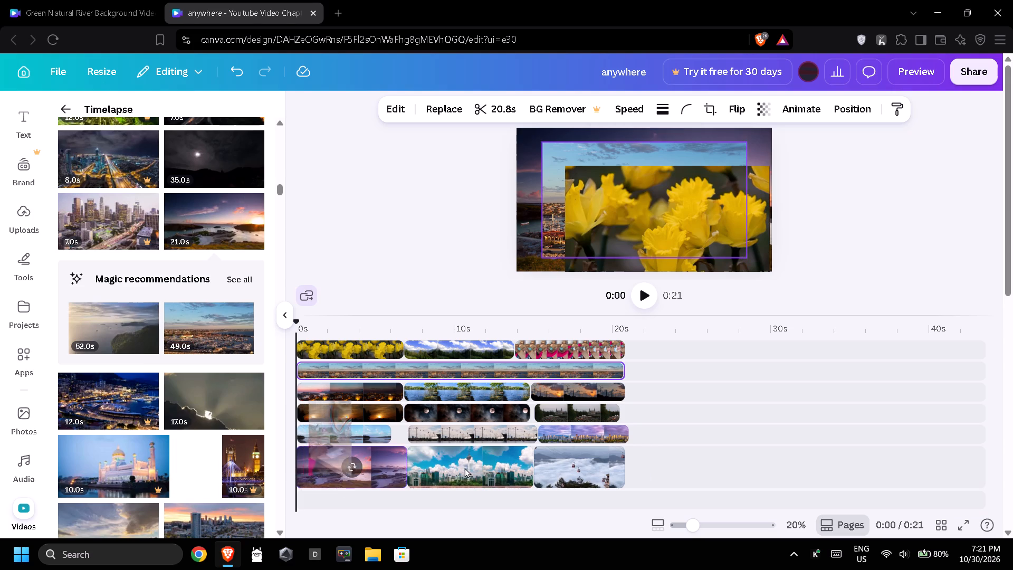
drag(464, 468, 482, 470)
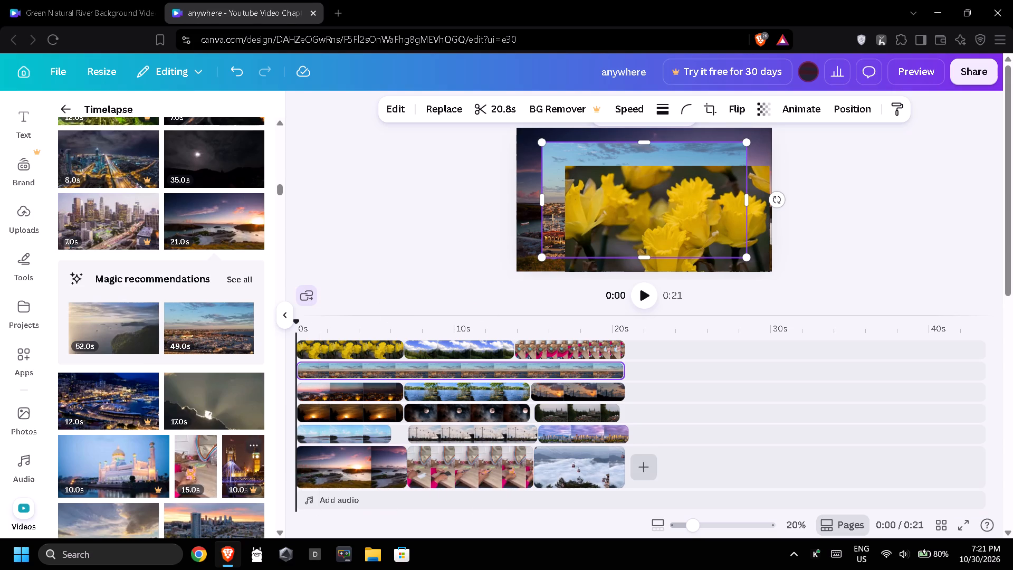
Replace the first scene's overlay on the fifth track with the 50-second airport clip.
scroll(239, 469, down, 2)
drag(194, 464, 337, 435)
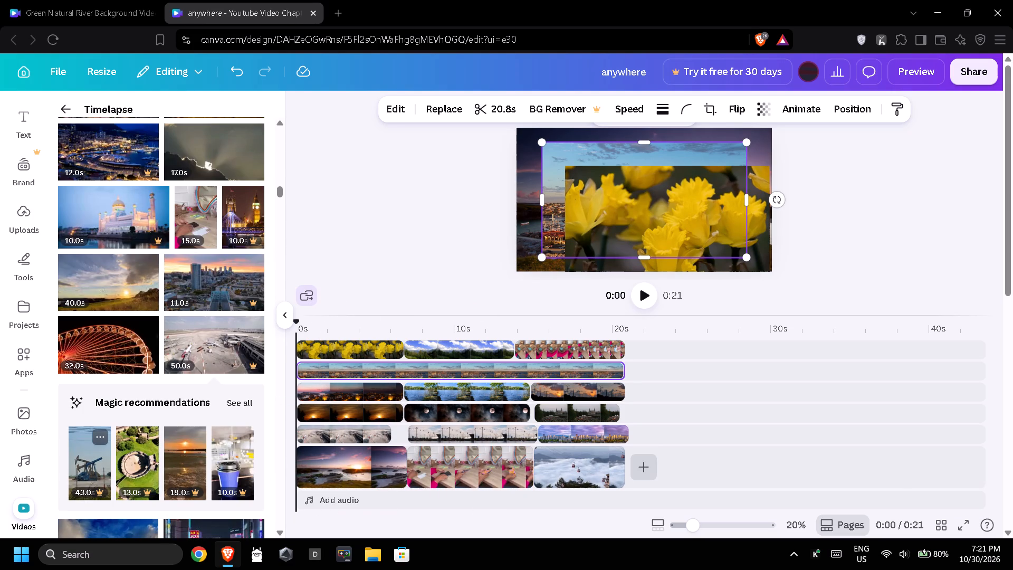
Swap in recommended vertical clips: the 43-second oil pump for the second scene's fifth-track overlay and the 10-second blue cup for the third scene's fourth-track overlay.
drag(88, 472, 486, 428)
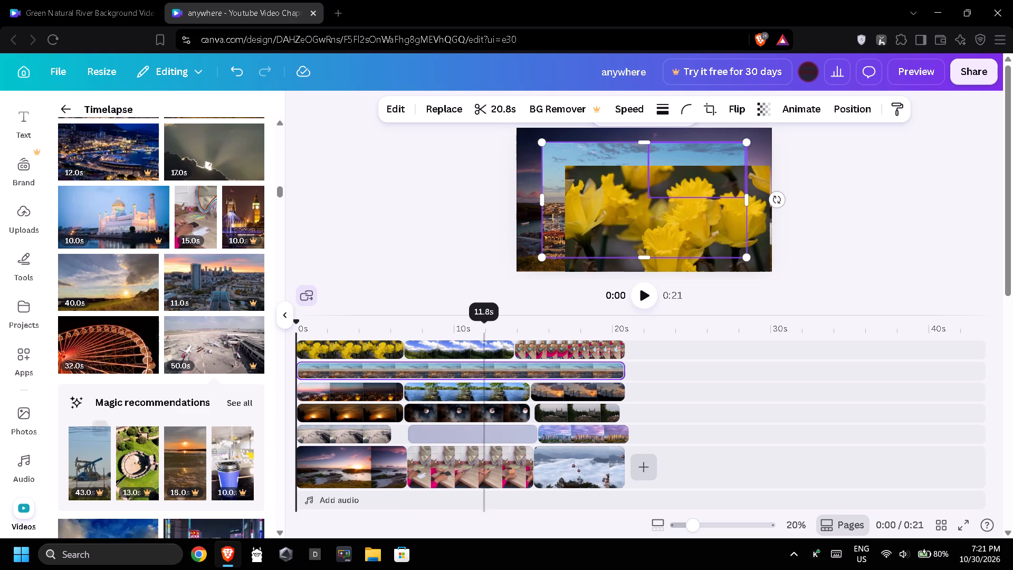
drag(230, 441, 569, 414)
Replace the third scene's background with the 15-second misty green hills clip and the second scene's background with the 10-second aerial city at dusk clip.
scroll(228, 437, down, 3)
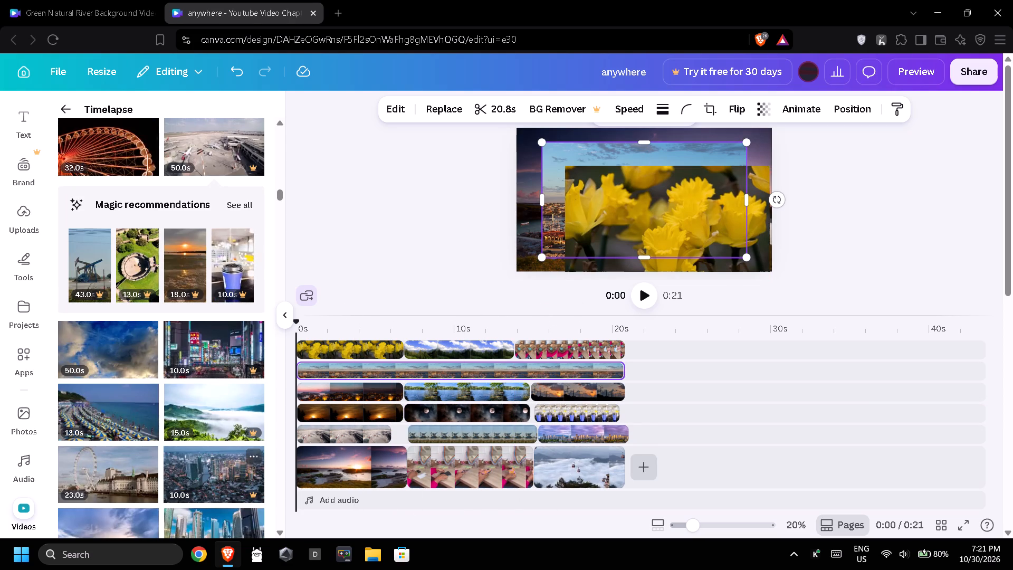
drag(198, 427, 578, 468)
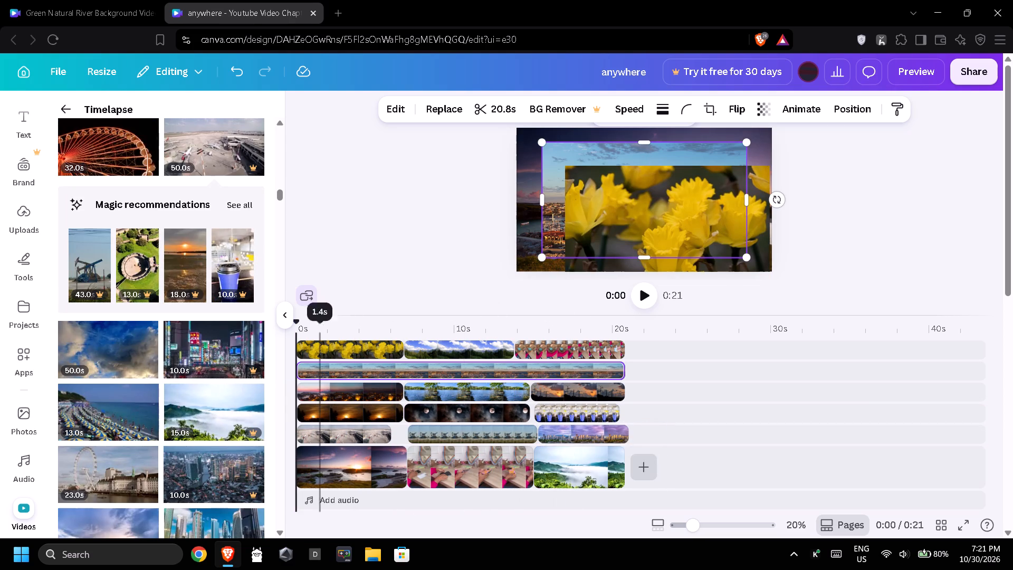
drag(200, 470, 453, 463)
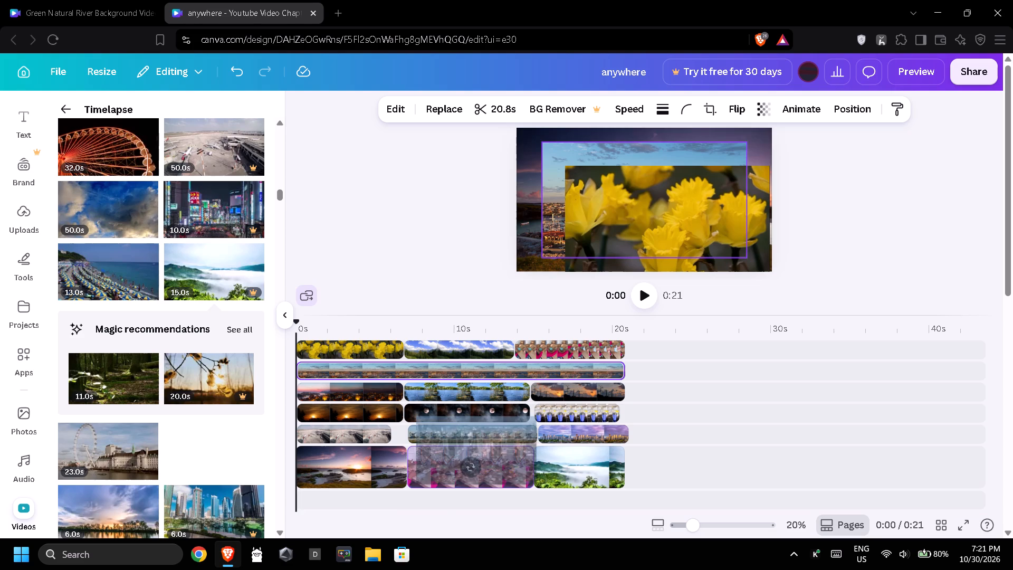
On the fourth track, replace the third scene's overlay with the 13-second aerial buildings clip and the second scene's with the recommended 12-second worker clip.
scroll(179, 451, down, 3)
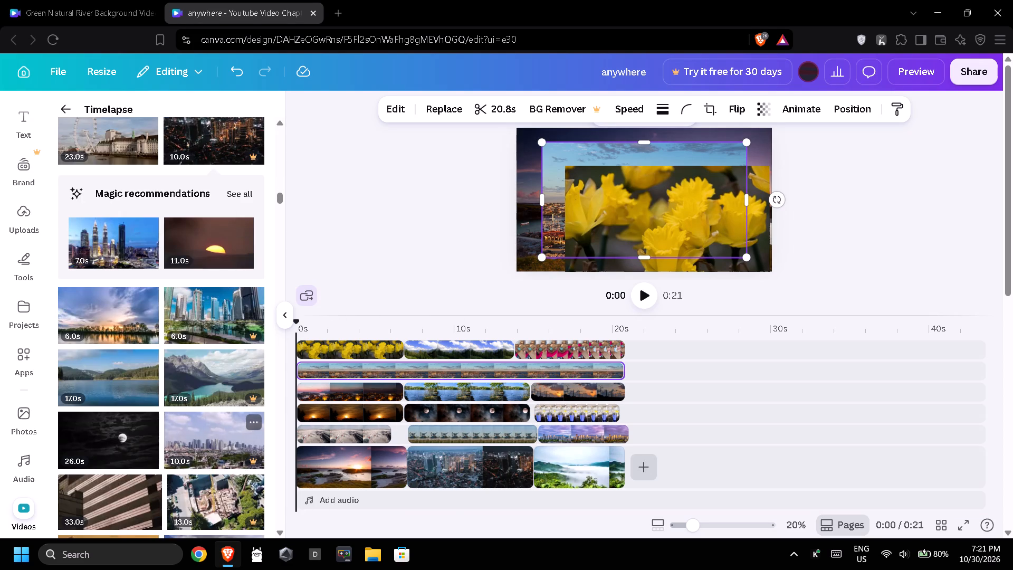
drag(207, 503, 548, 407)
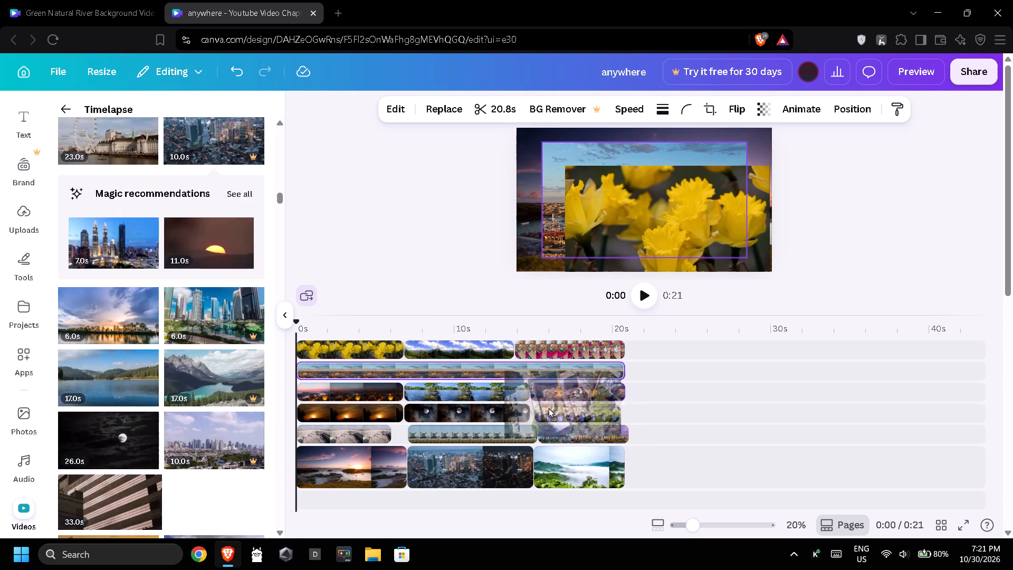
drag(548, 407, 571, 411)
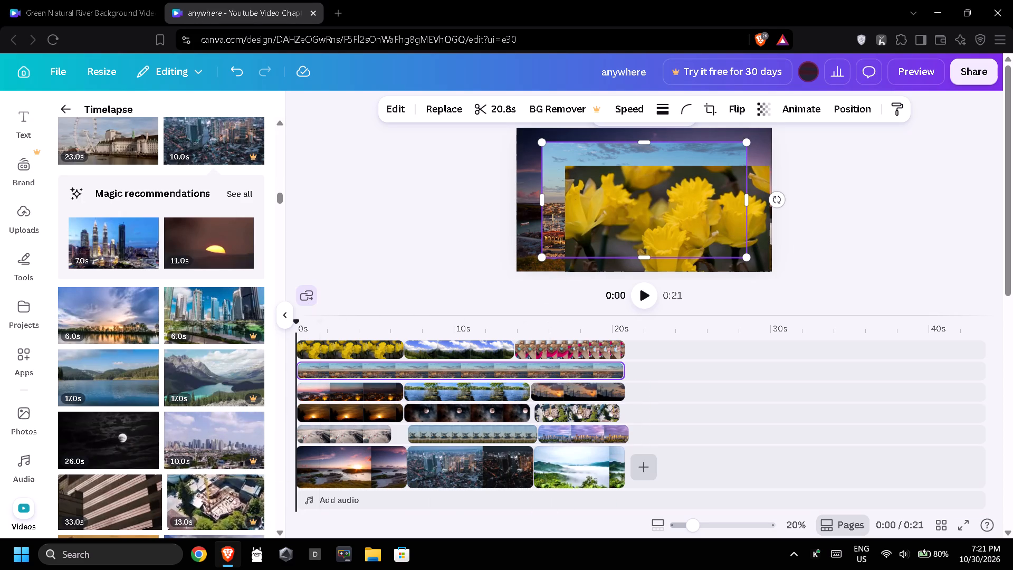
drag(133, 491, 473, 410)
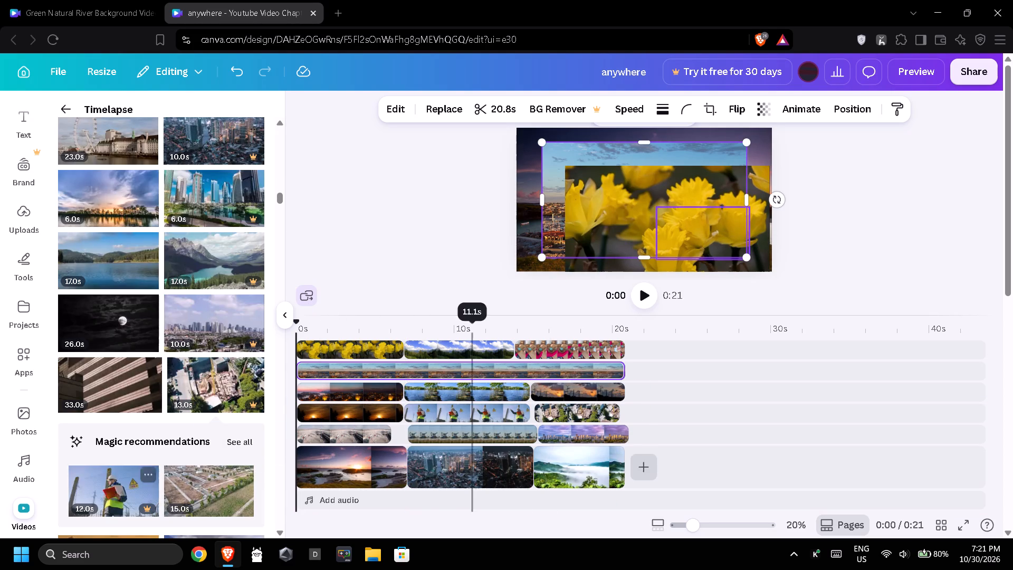
Replace the second scene's fourth-track overlay with the 17-second storm clouds clip and its fifth-track overlay with the 15-second waterfront skyscrapers clip.
scroll(199, 408, down, 5)
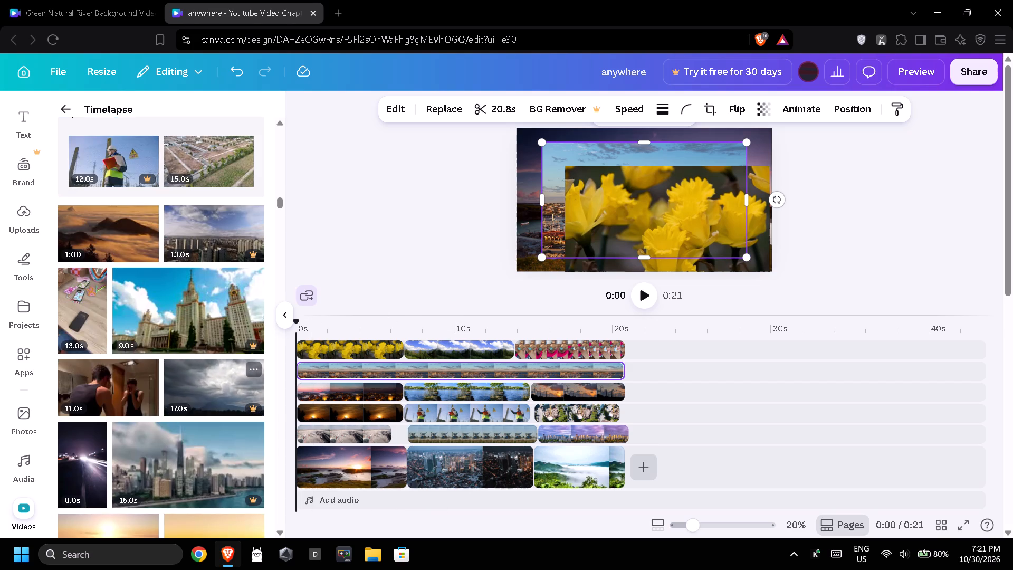
drag(204, 396, 459, 411)
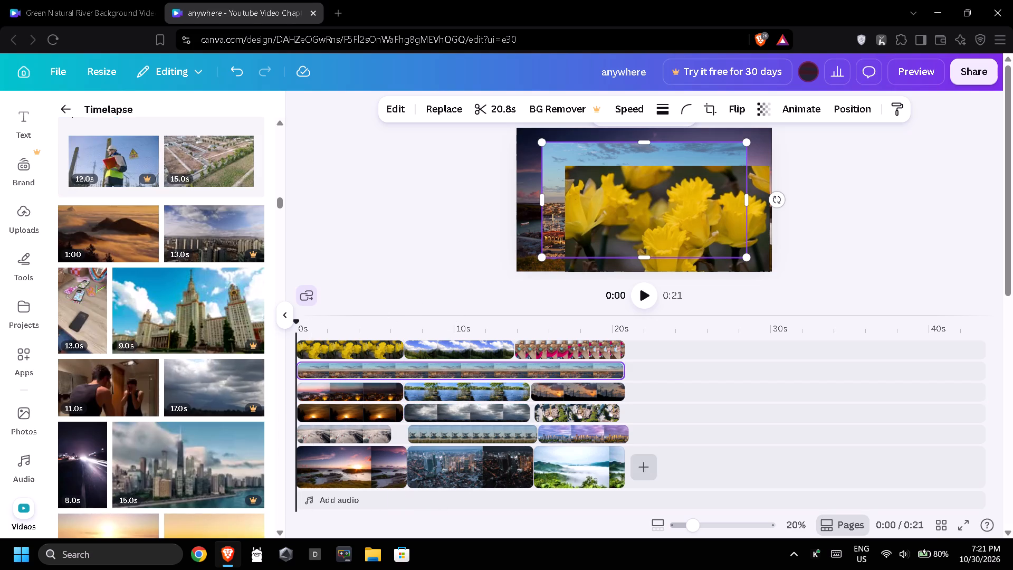
drag(171, 445, 453, 424)
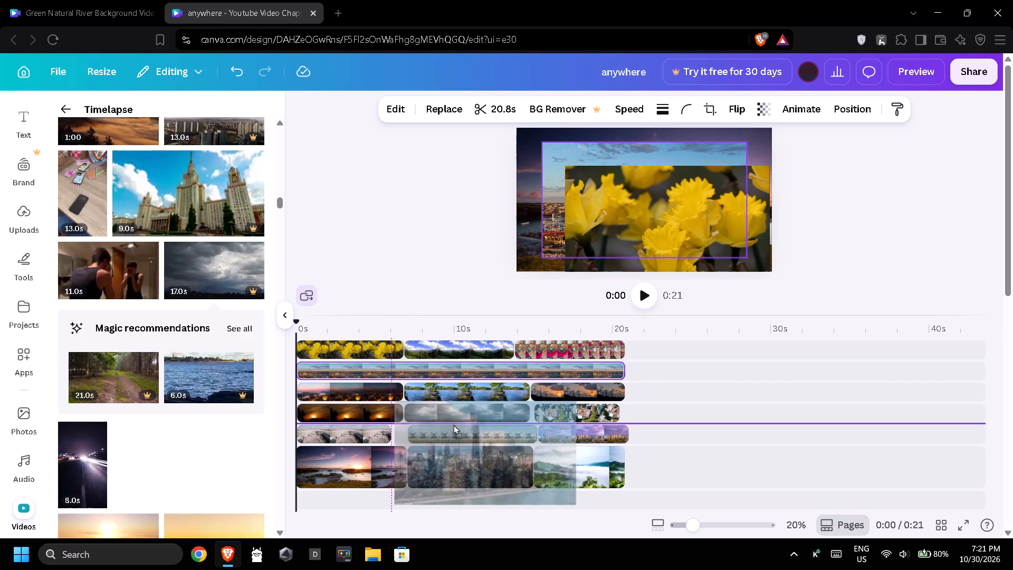
drag(453, 424, 464, 430)
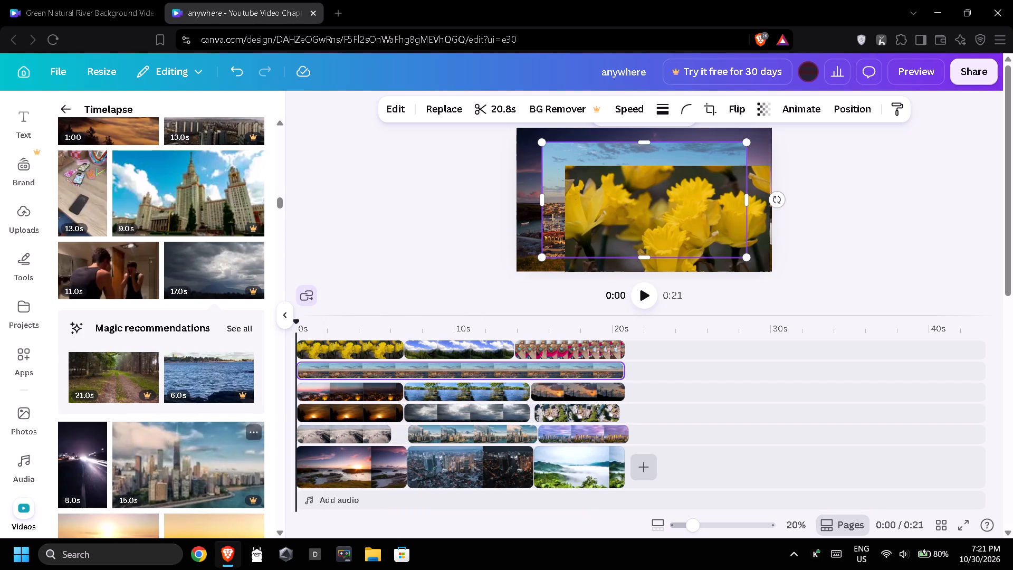
Replace the third scene's overlay on the fourth track with the 20-second golden sunrise over misty hills clip.
scroll(181, 429, down, 3)
drag(197, 414, 416, 417)
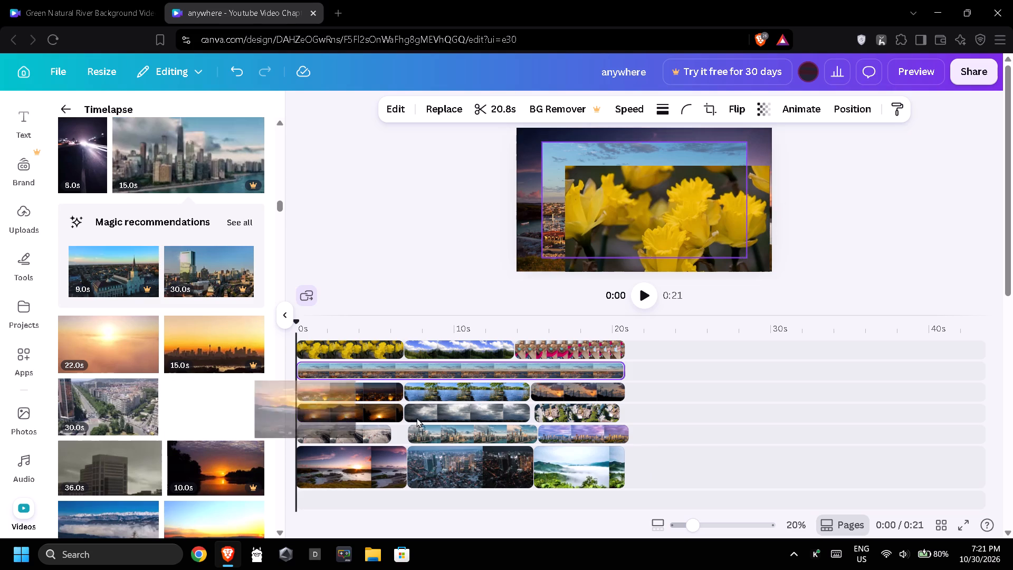
drag(416, 417, 571, 413)
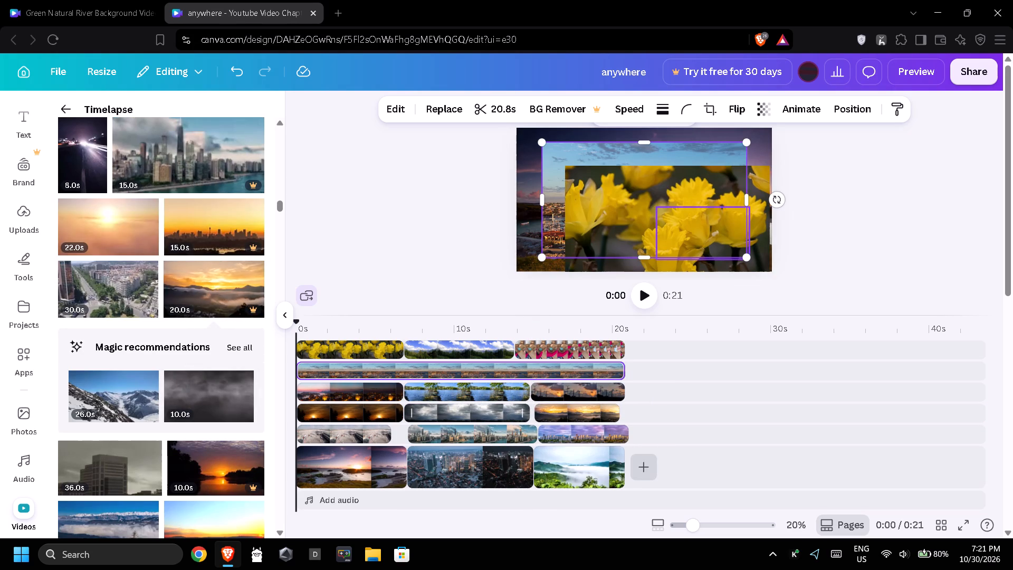
Replace the first scene's airport overlay on the fifth track with the 16-second night street clip of a lit building.
scroll(177, 408, down, 3)
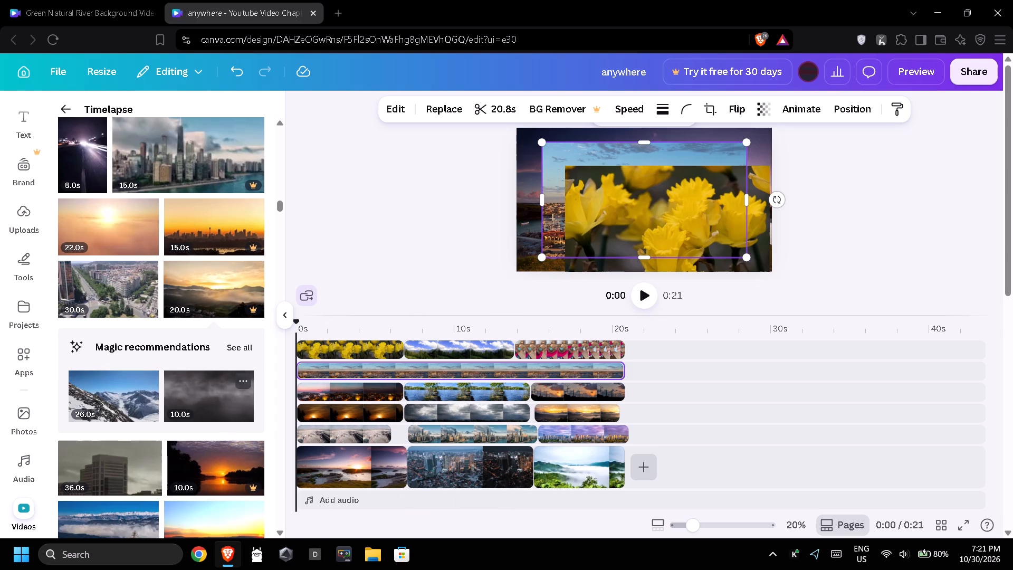
drag(99, 389, 342, 431)
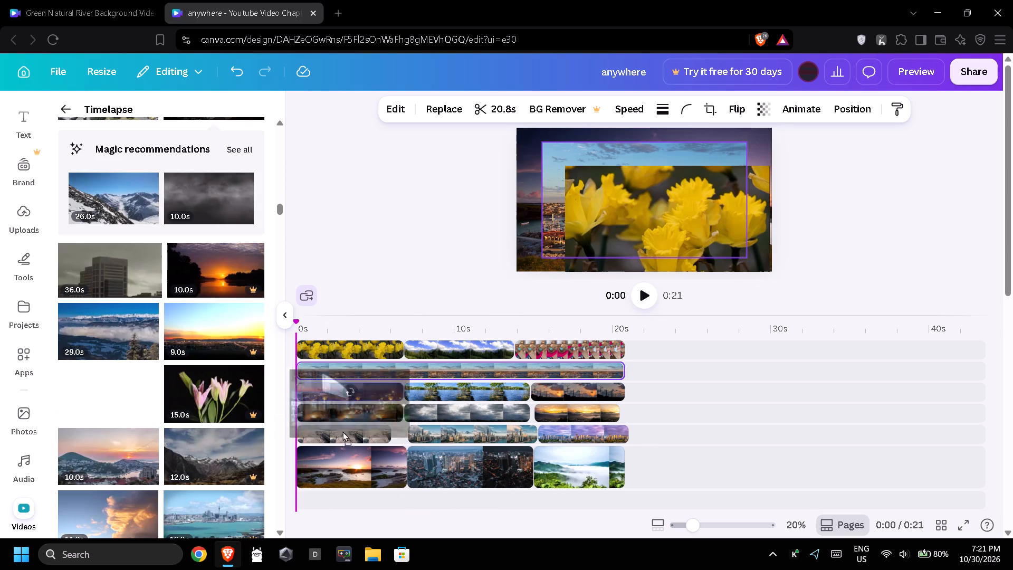
drag(342, 431, 342, 432)
Set the stroke weight of the third scene's purple skyline overlay on the fifth track to 51.
click(596, 438)
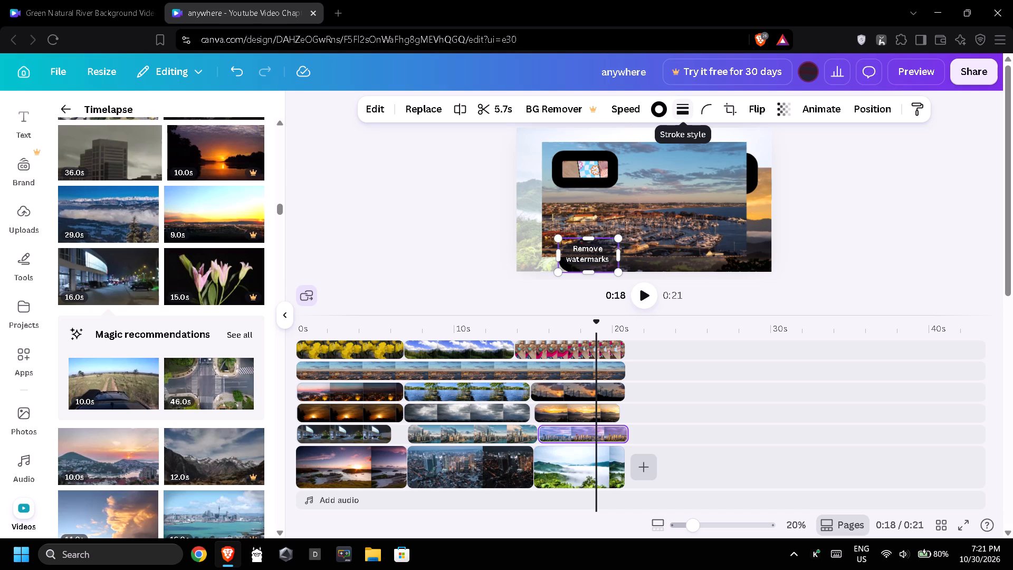
click(682, 112)
click(666, 196)
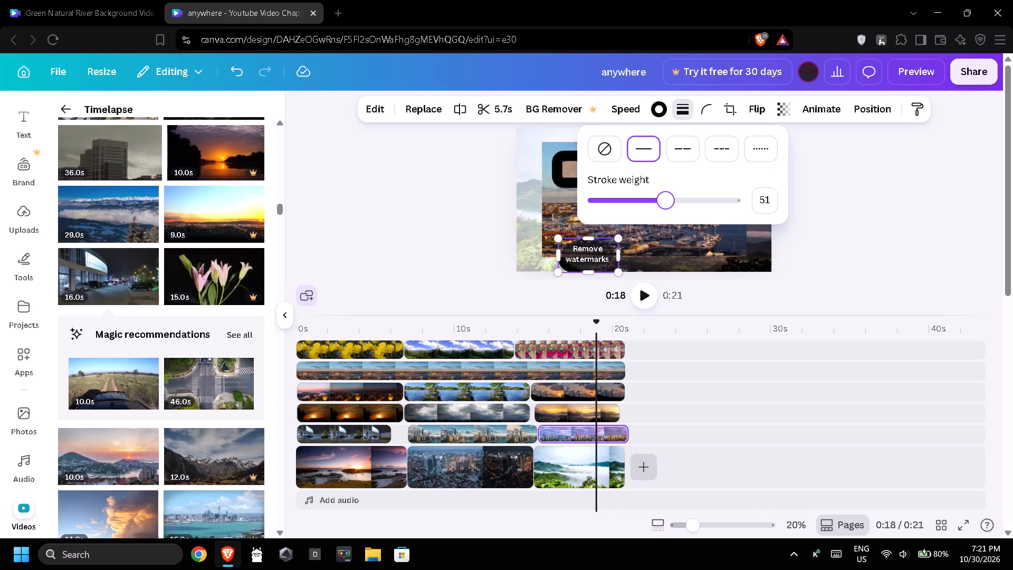
click(639, 423)
Adjust the corner rounding of the third scene's sunset overlay on the third track.
click(556, 399)
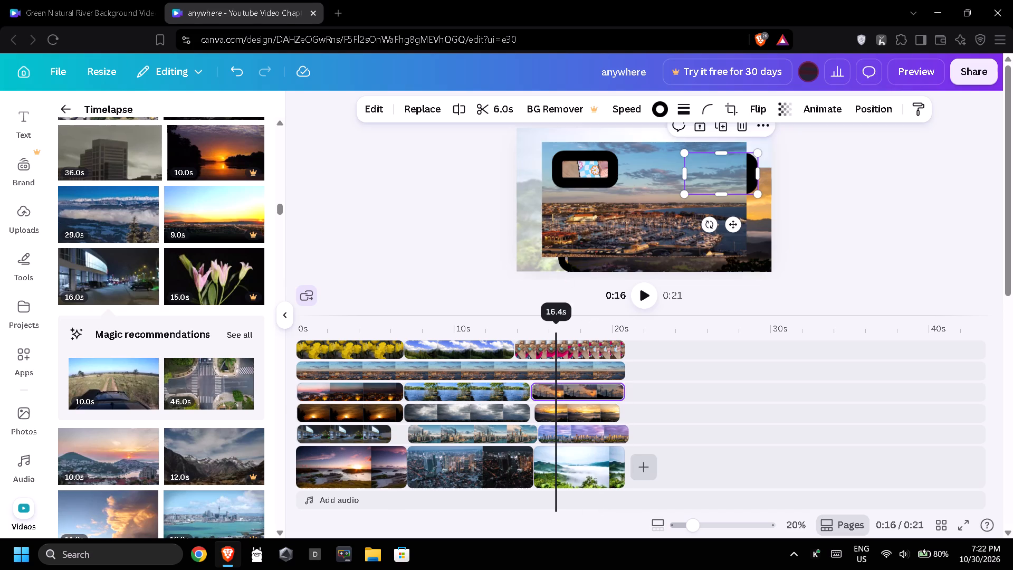
click(705, 113)
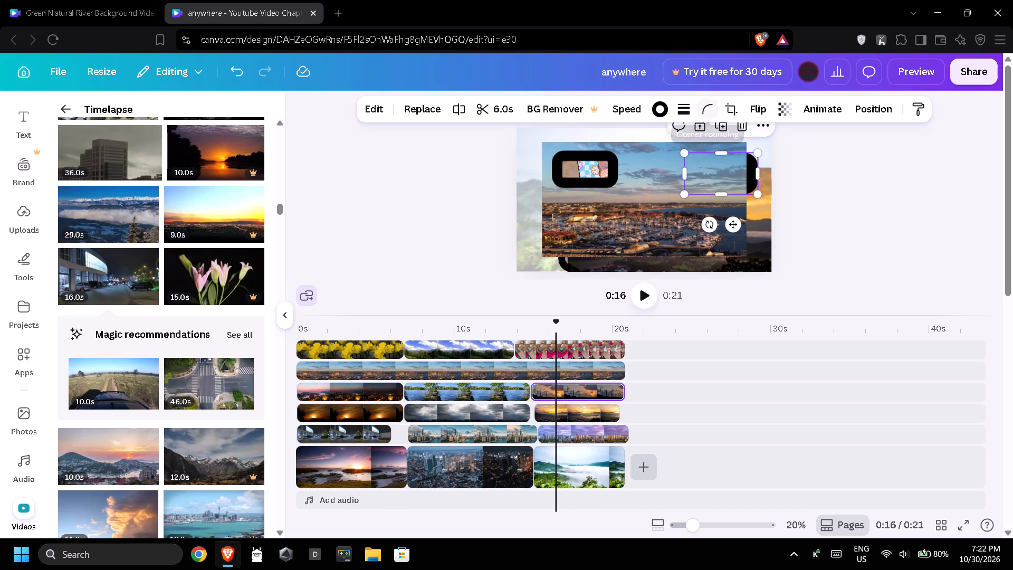
click(687, 168)
click(699, 402)
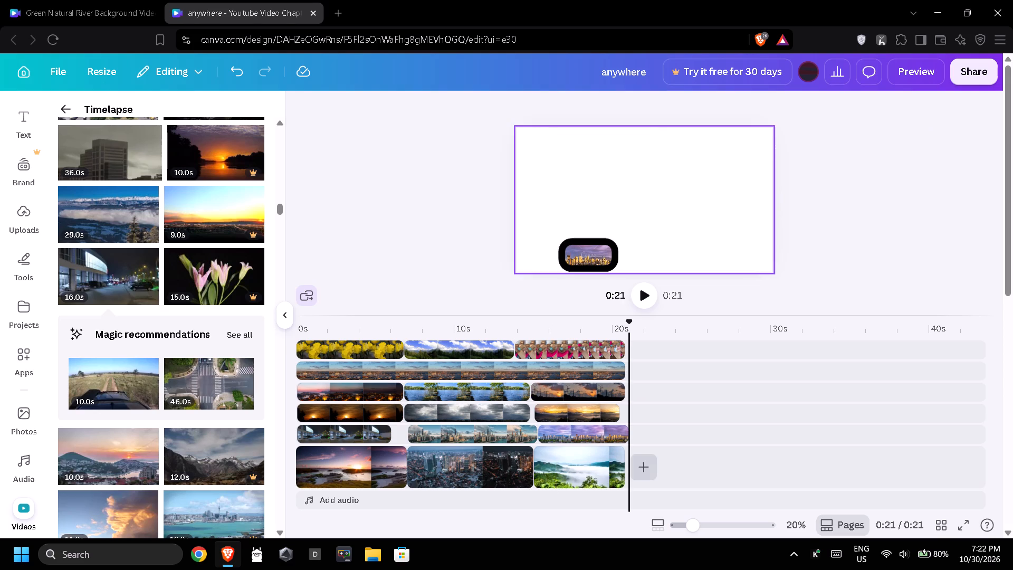
Shrink the harbour city overlay on the second track to a small tile near the third scene's upper-left corner.
click(652, 202)
click(571, 409)
click(637, 194)
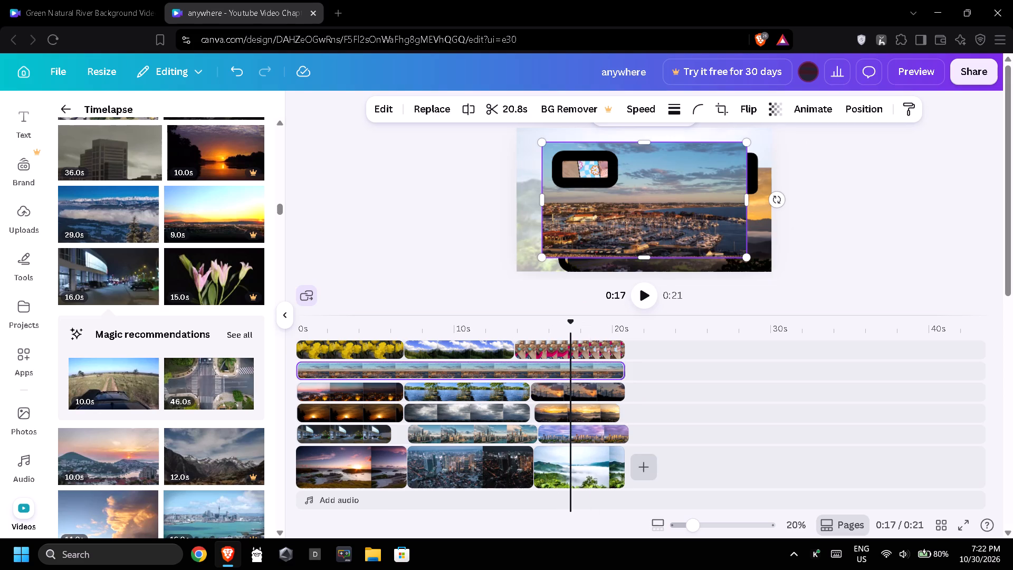
drag(745, 257, 648, 223)
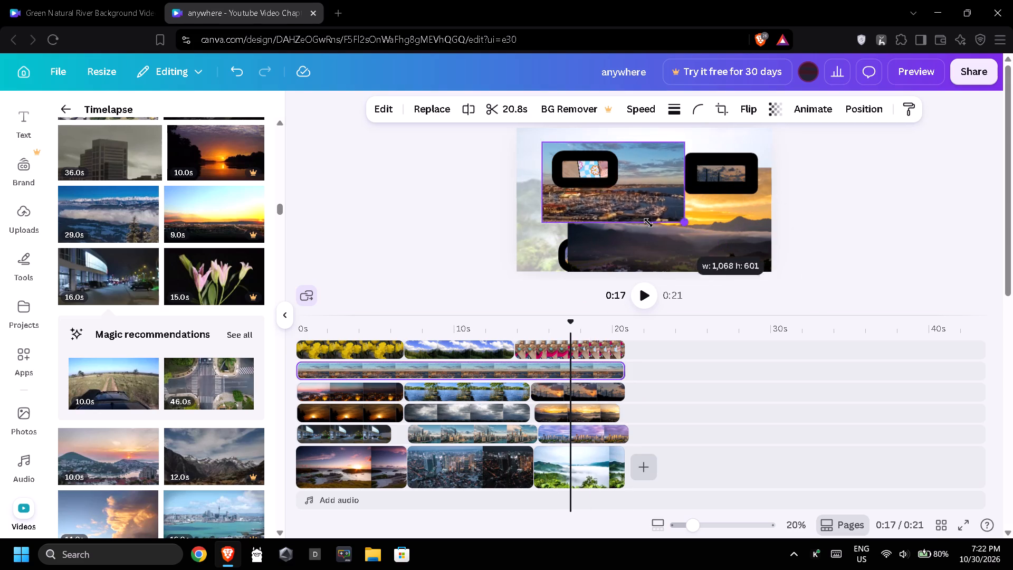
drag(648, 223, 604, 204)
Shrink the third scene's golden sunrise overlay to a small tile and place it near the frame's lower-right corner.
click(652, 218)
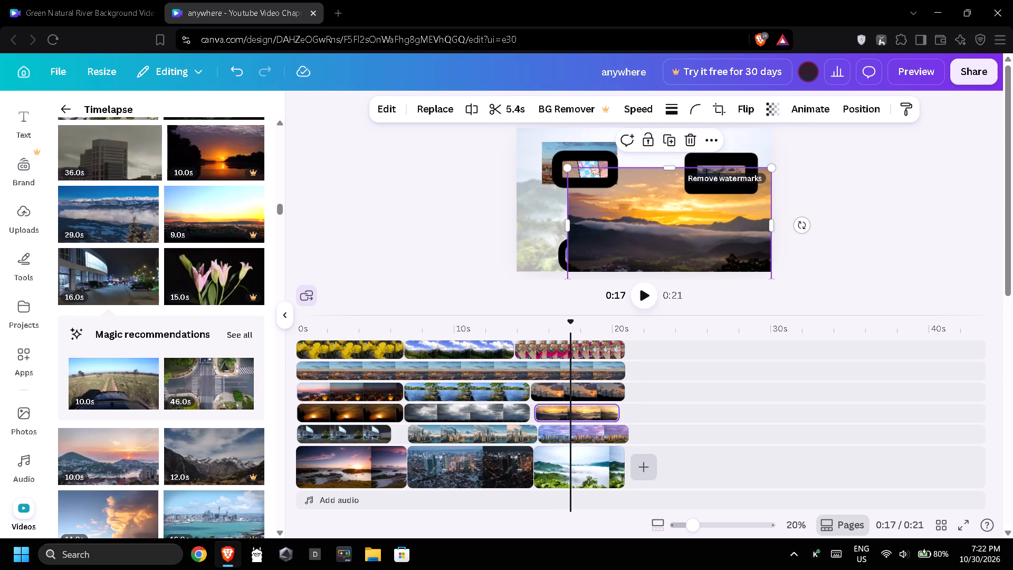
drag(771, 167, 646, 242)
drag(601, 255, 660, 222)
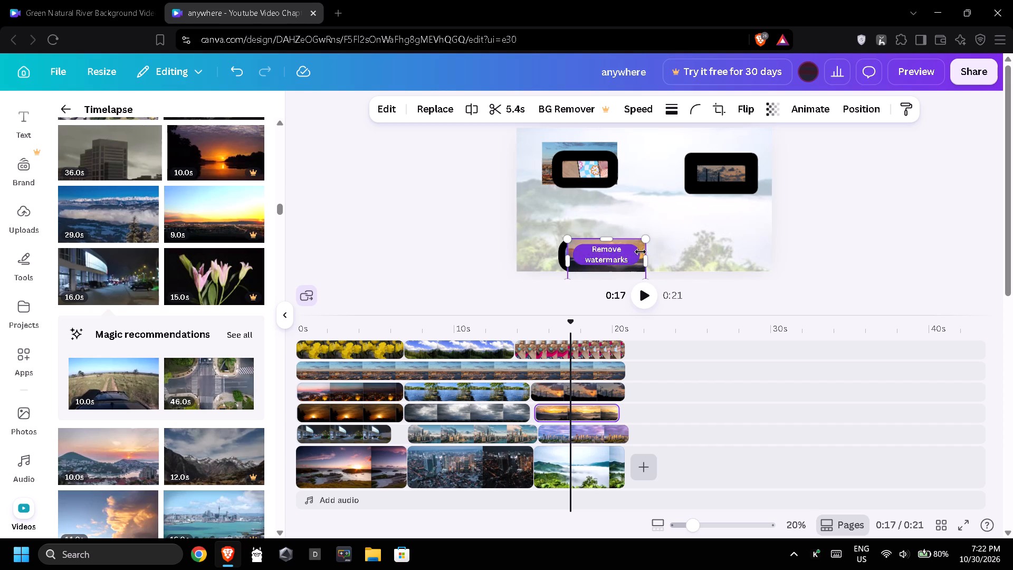
drag(638, 244, 652, 235)
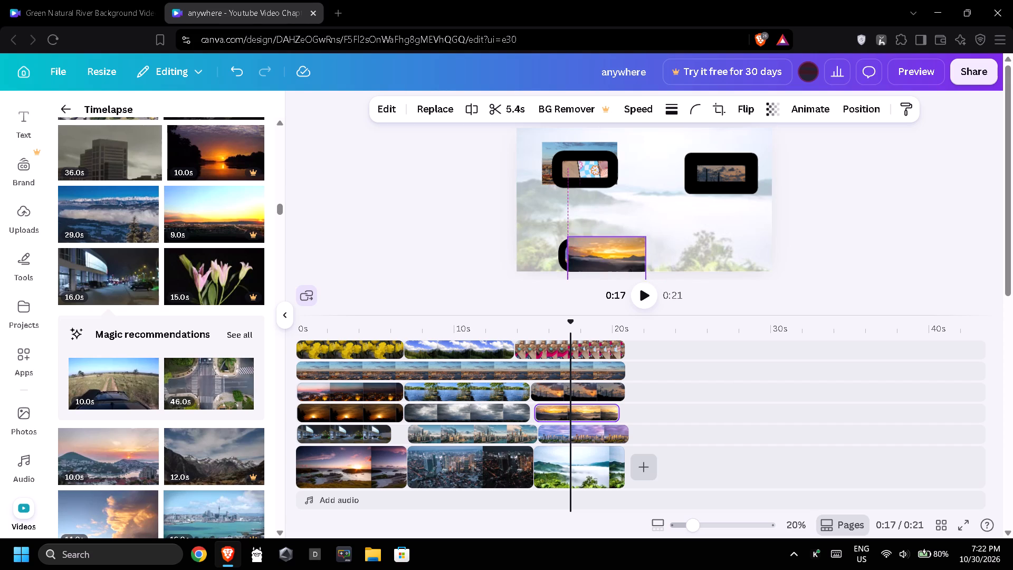
drag(652, 235, 737, 230)
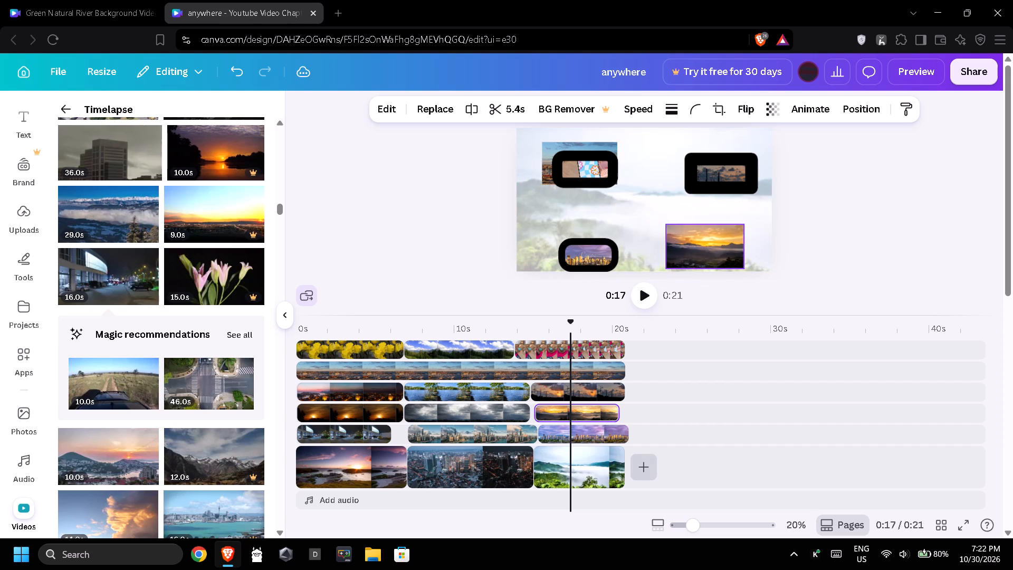
drag(737, 230, 750, 231)
Spread out the third scene's overlays: purple skyline at lower left, top-track clip near the centre, harbour city at upper left.
drag(585, 254, 574, 250)
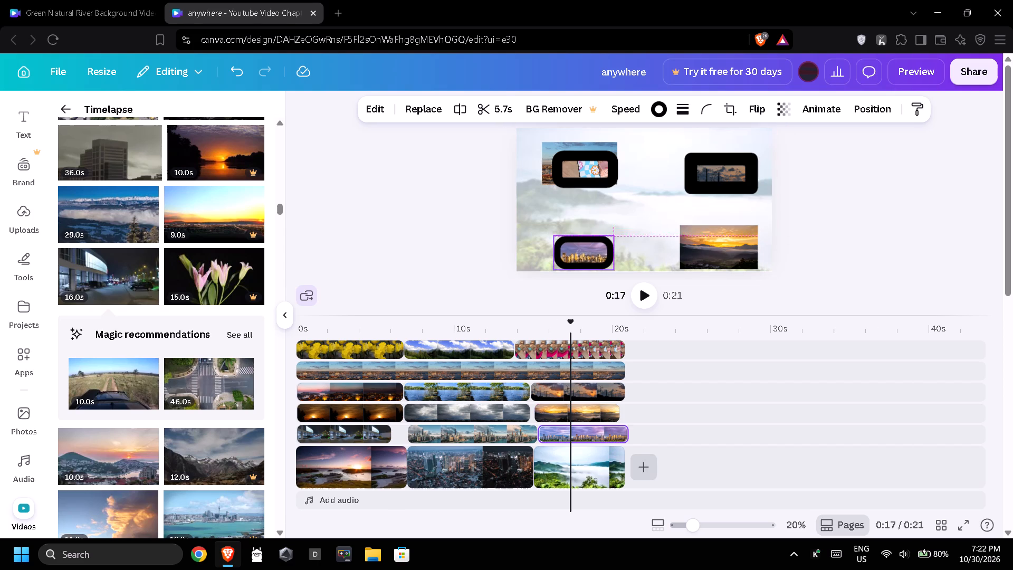
drag(574, 250, 563, 249)
drag(583, 170, 642, 201)
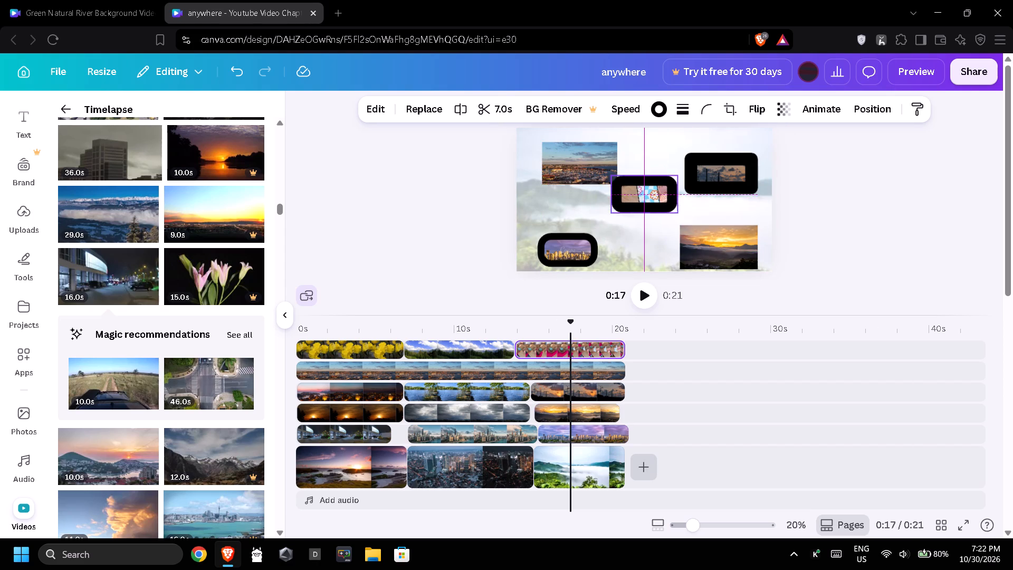
drag(642, 201, 639, 210)
drag(584, 180, 570, 178)
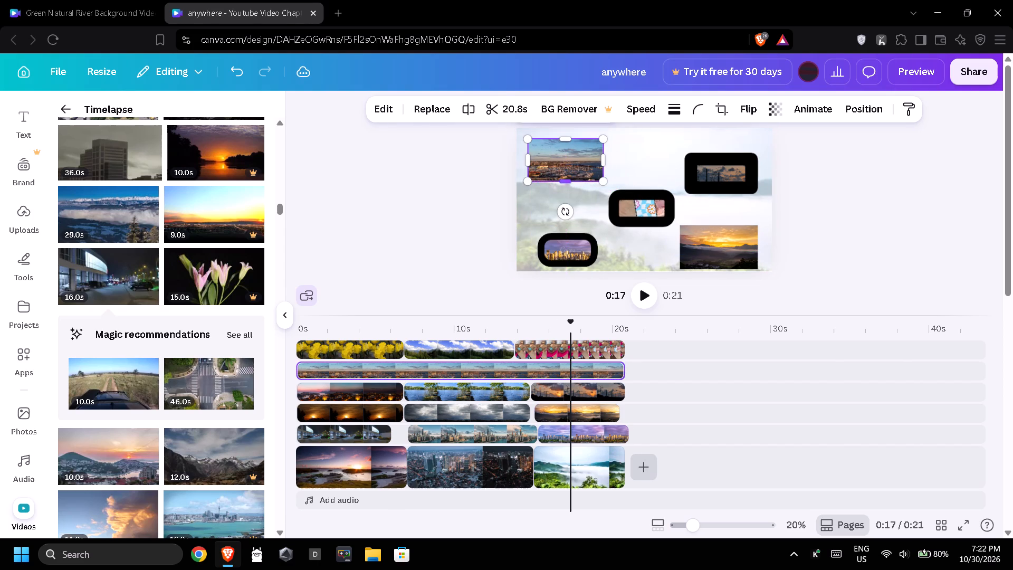
drag(638, 207, 634, 207)
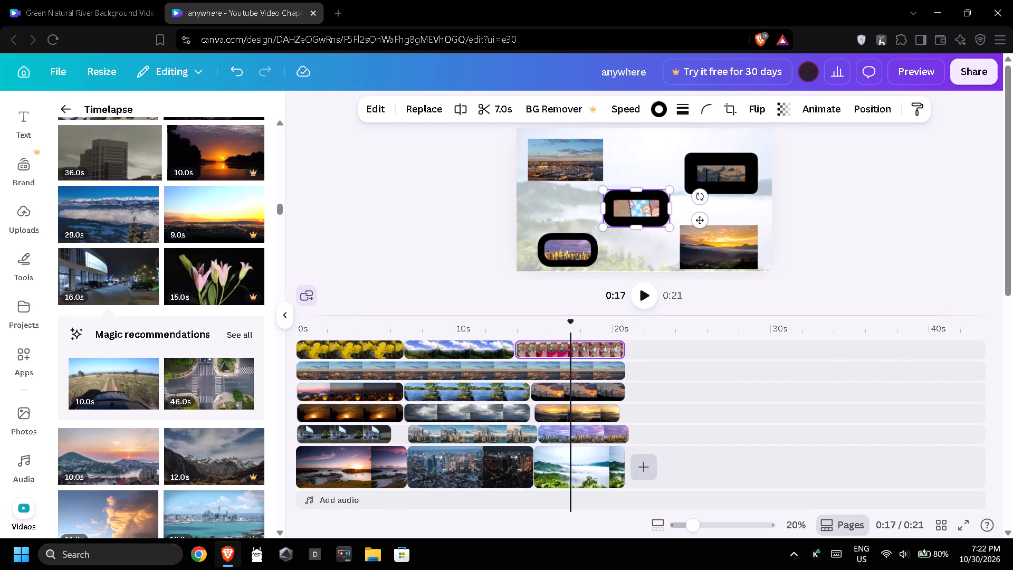
Set the transparency of the second scene's night city background to 20.
click(512, 381)
click(641, 195)
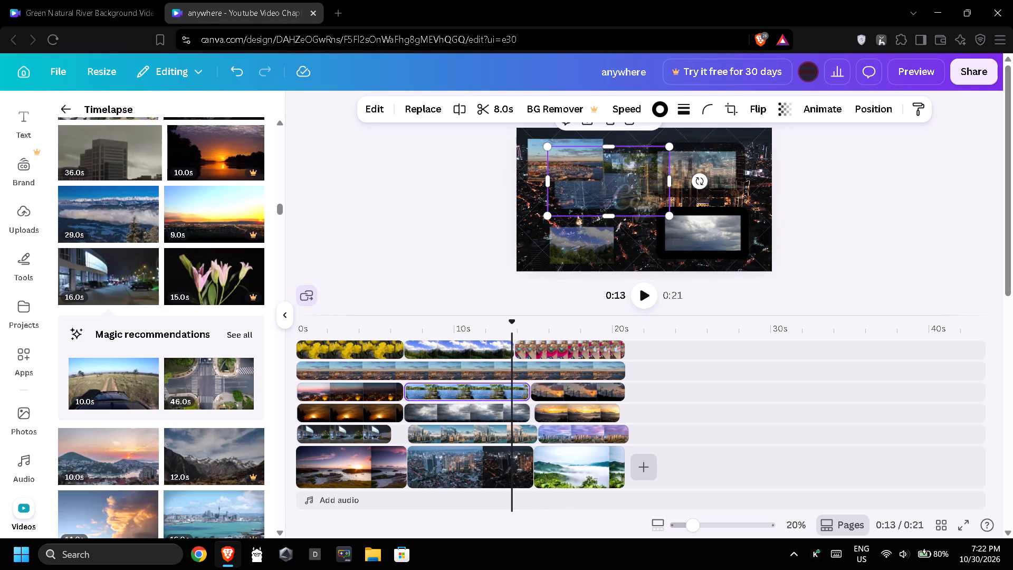
click(710, 169)
click(685, 240)
click(634, 238)
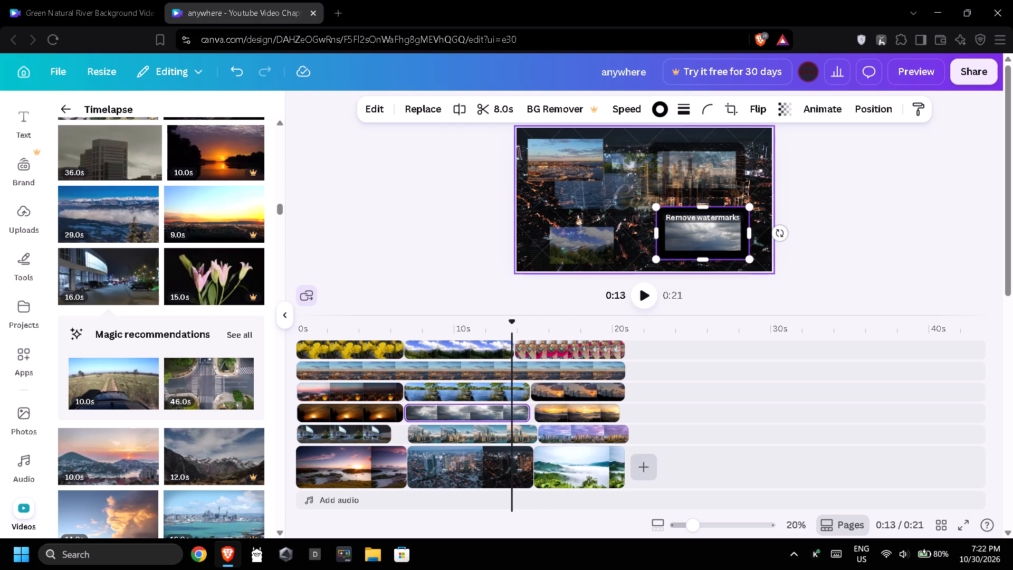
click(735, 112)
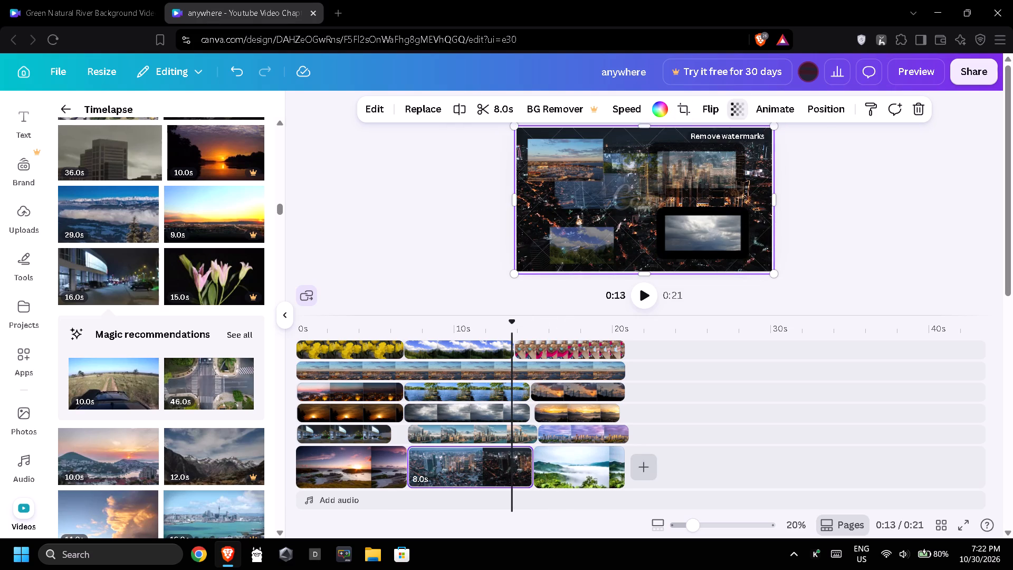
click(675, 168)
click(715, 167)
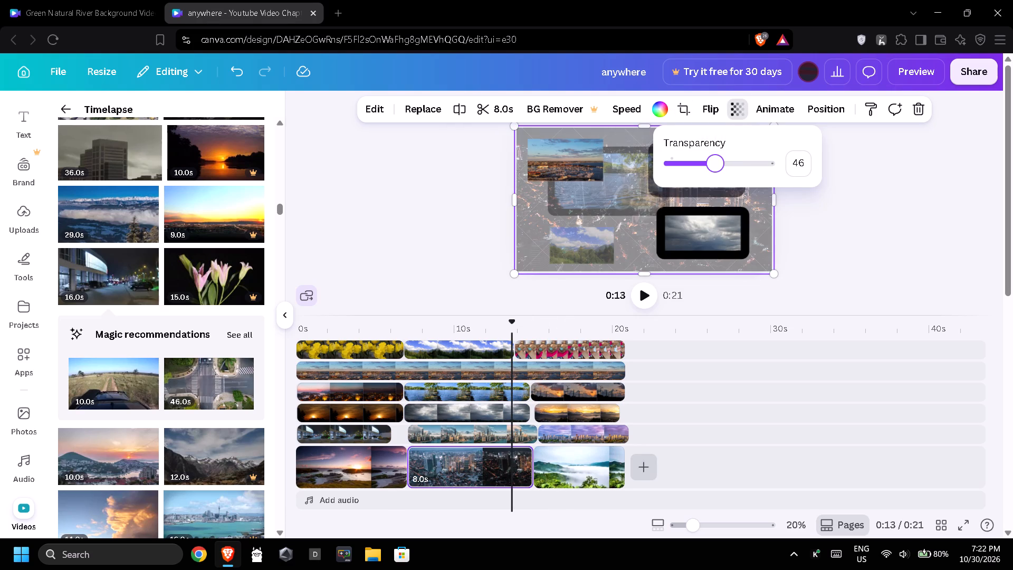
click(701, 167)
click(690, 167)
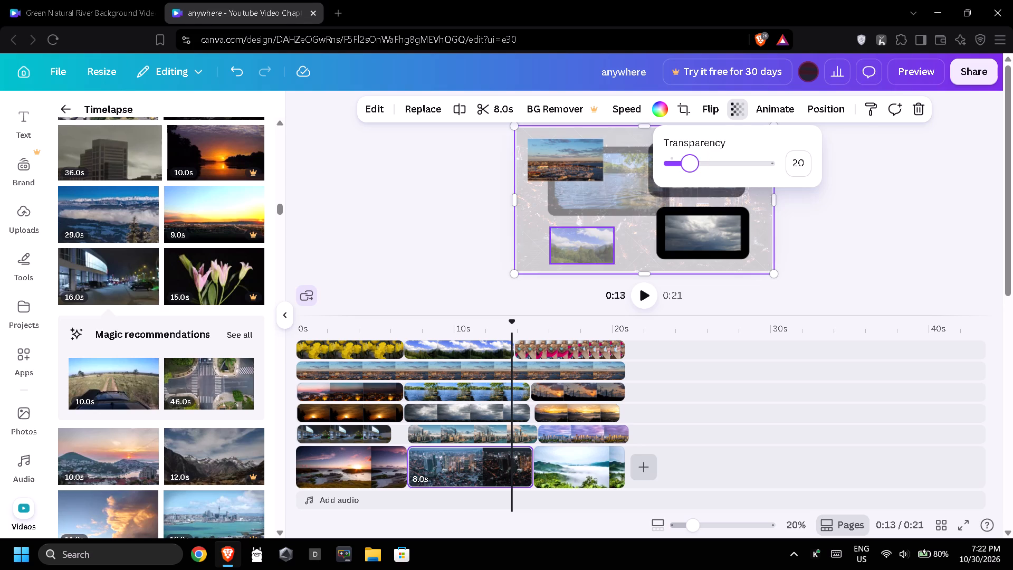
Move the second scene's grey cloud overlay towards the lower-right corner and its skyline overlay into the upper-right corner.
click(581, 241)
drag(710, 225, 715, 228)
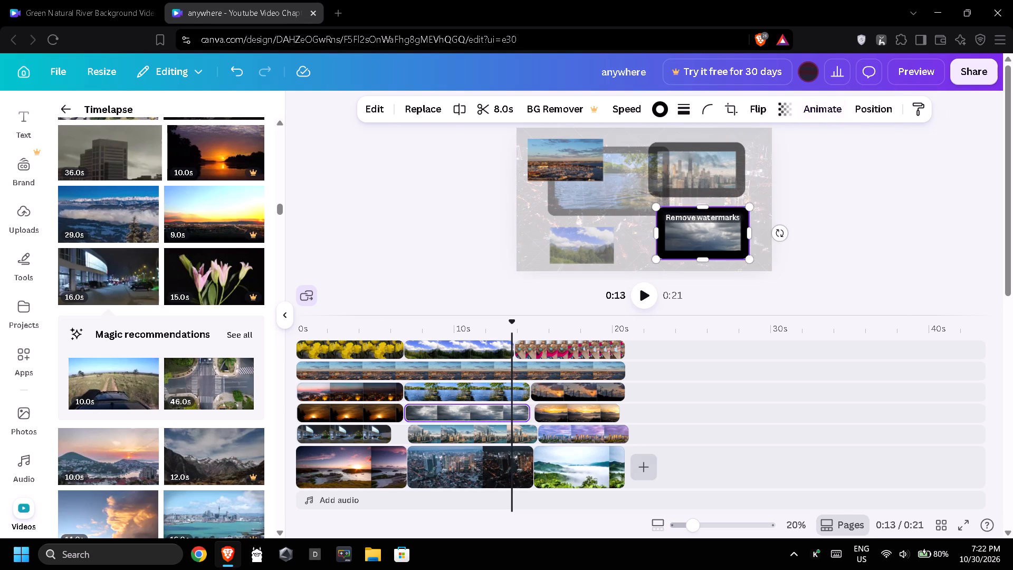
drag(715, 228, 727, 237)
drag(699, 178, 720, 173)
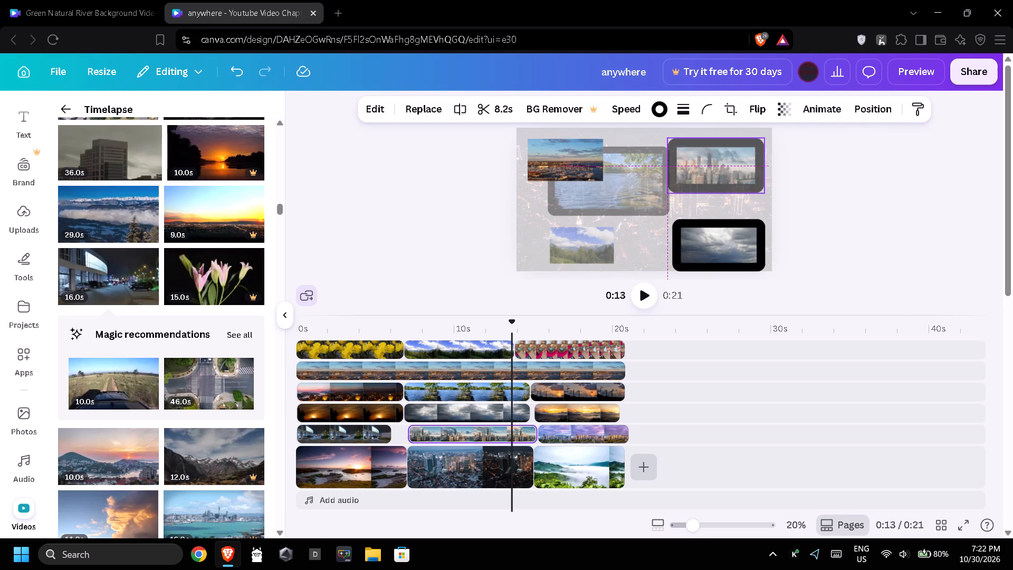
drag(720, 173, 729, 165)
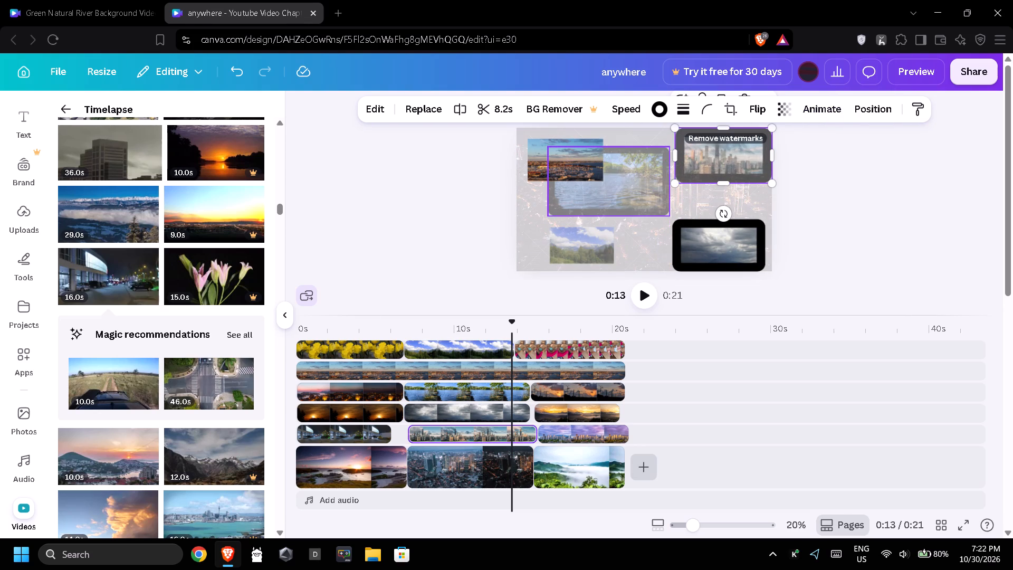
Move the harbour city overlay into the frame's upper-left corner and shrink it further.
drag(559, 155, 552, 147)
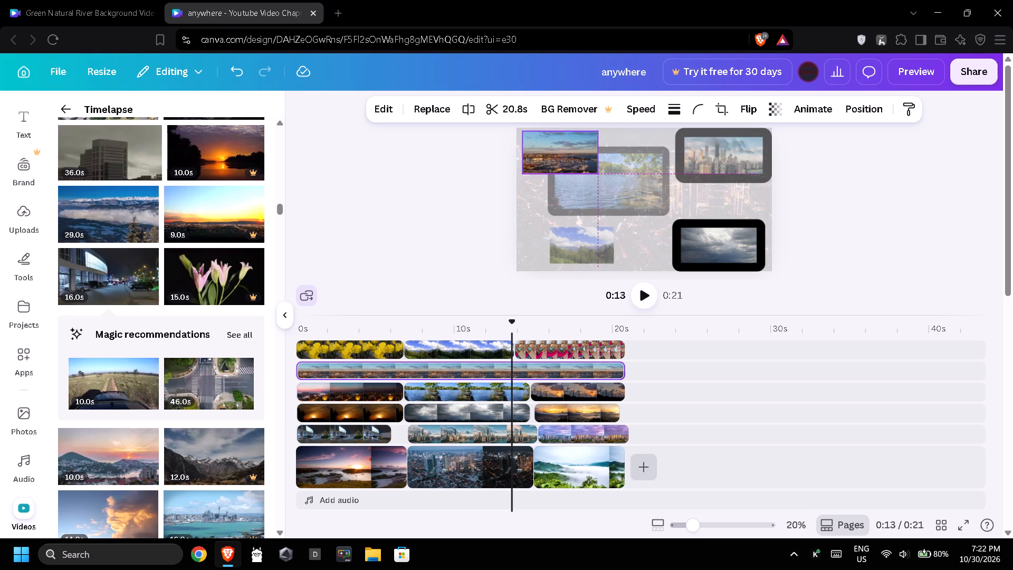
drag(552, 147, 548, 146)
drag(589, 168, 570, 158)
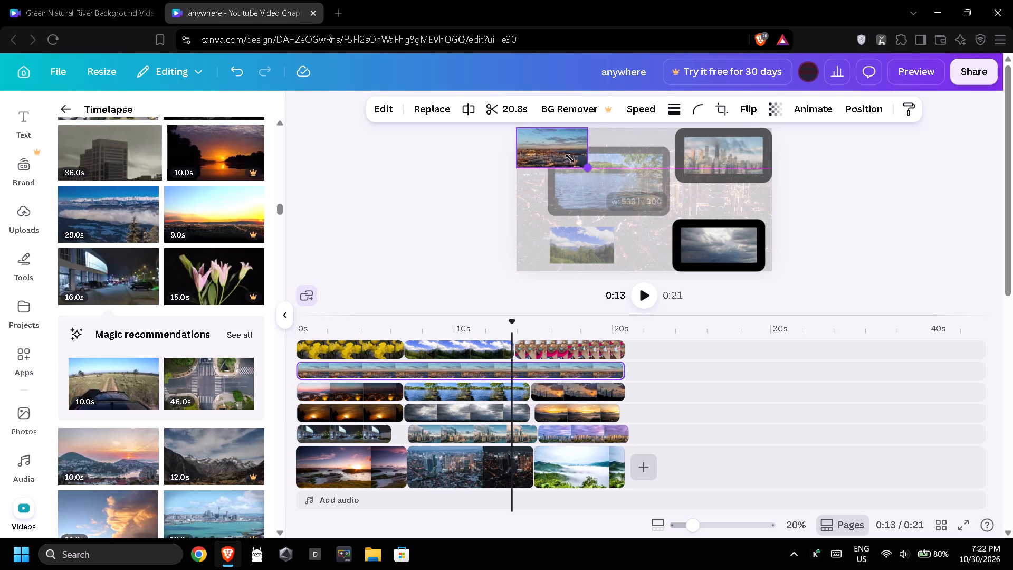
drag(570, 158, 565, 155)
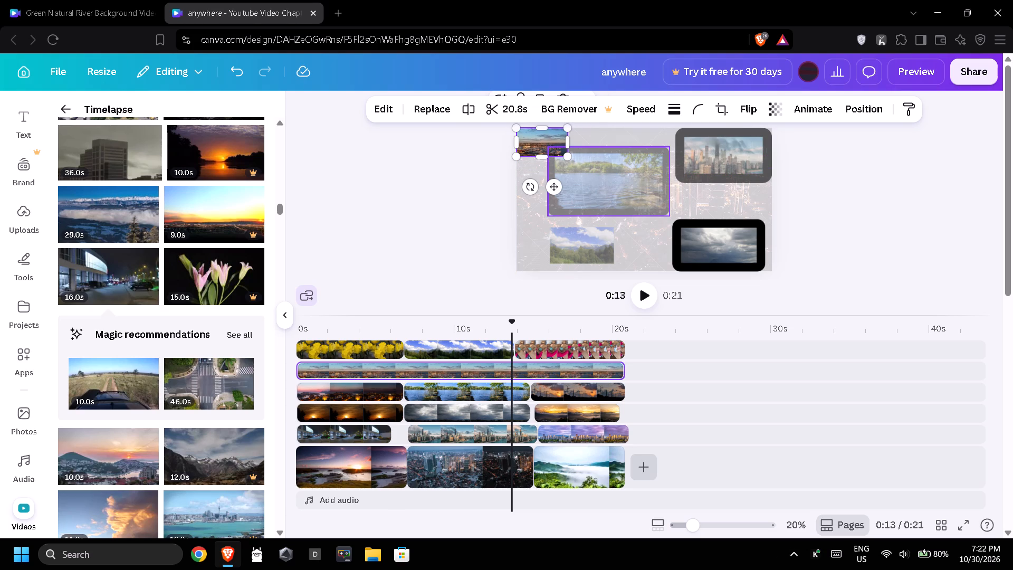
Move the second scene's lake overlay clear of the harbour clip and shrink it near the frame's centre.
drag(598, 173, 617, 183)
drag(567, 157, 590, 168)
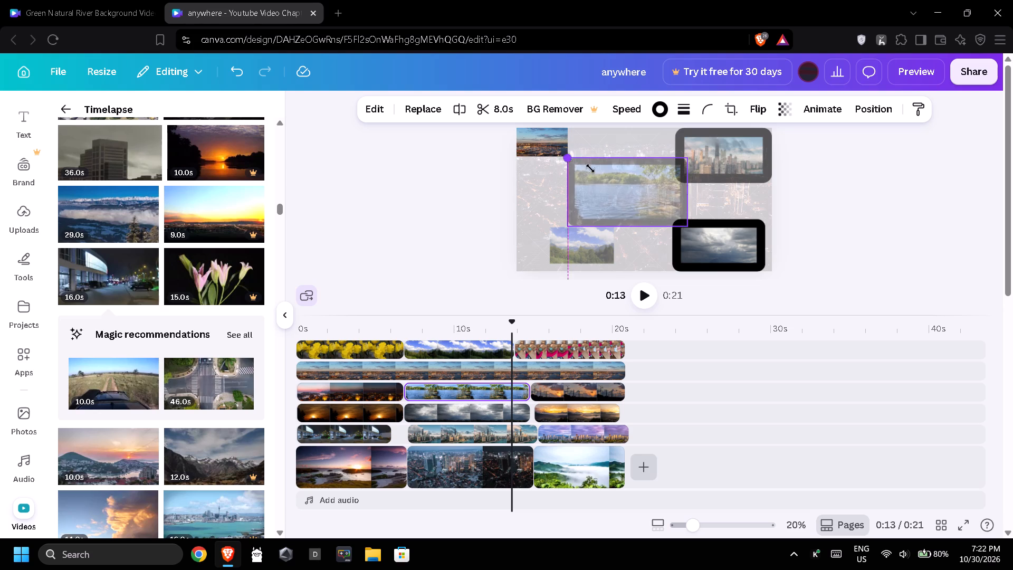
drag(590, 168, 609, 184)
drag(637, 214, 615, 199)
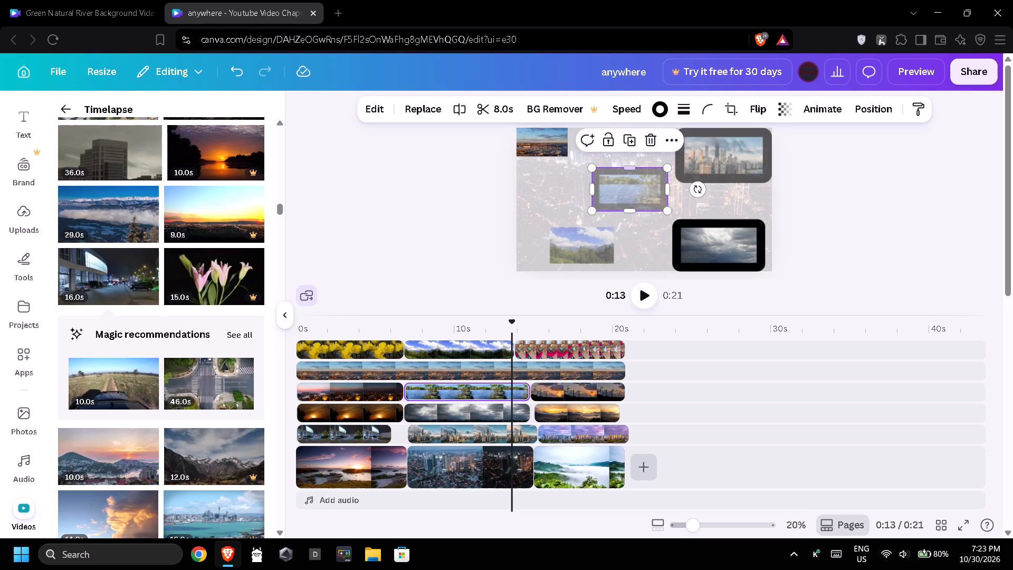
Shrink the first scene's dark sunset overlay on the fourth track and place it near the frame's top, right of centre.
click(386, 406)
drag(665, 212, 651, 154)
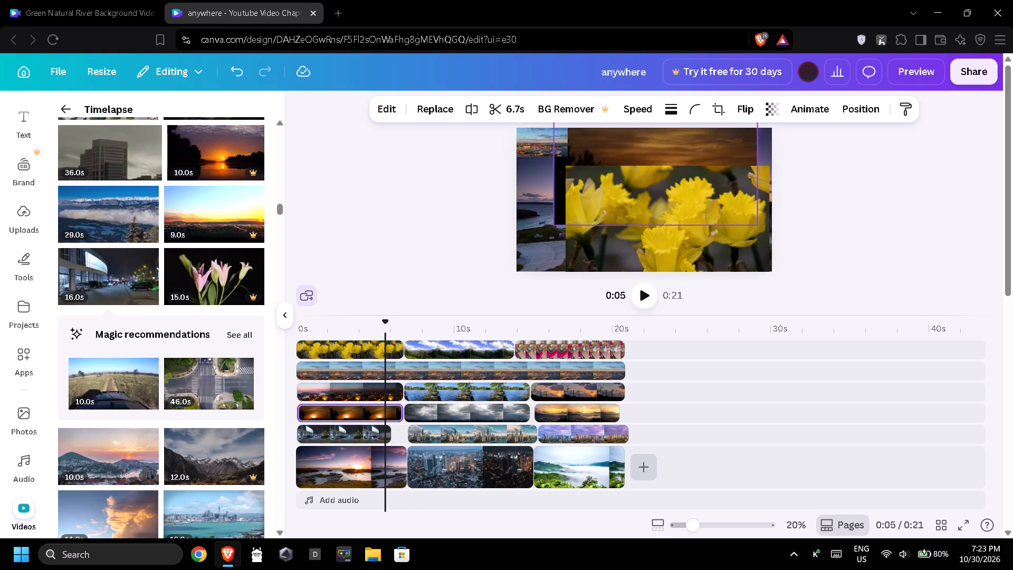
drag(651, 154, 637, 198)
drag(744, 271, 735, 267)
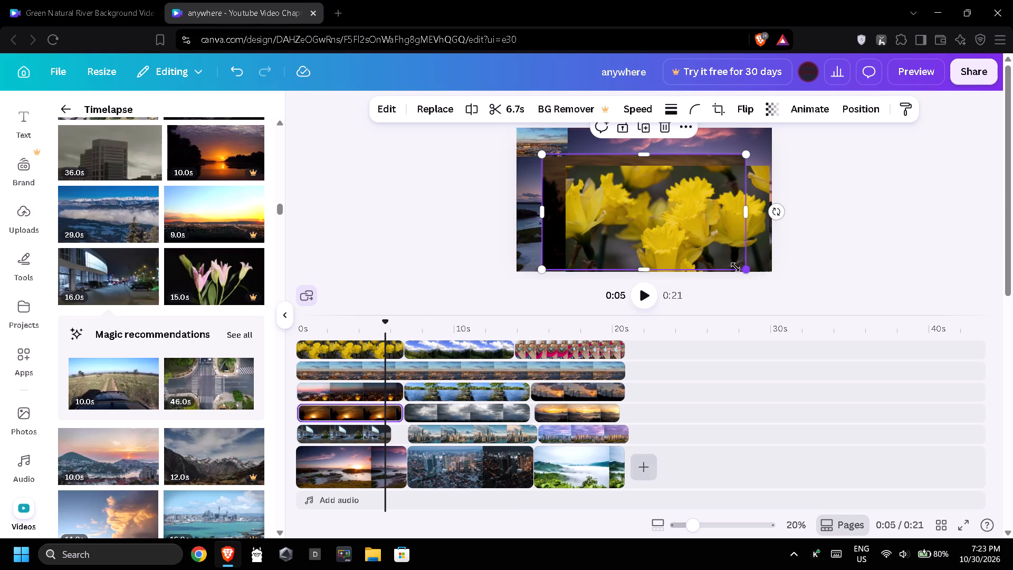
drag(735, 267, 615, 219)
drag(588, 194, 656, 168)
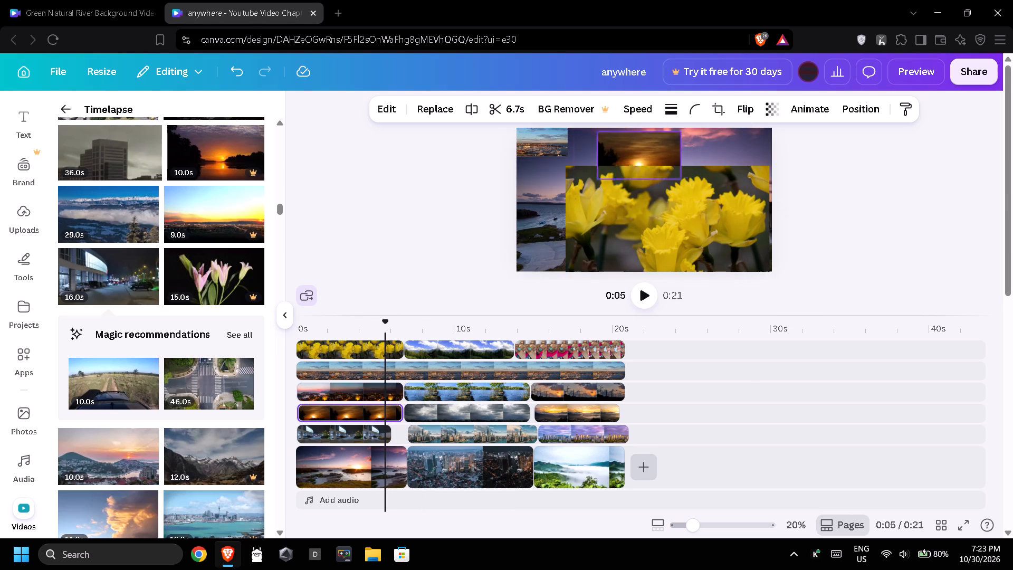
drag(656, 168, 682, 163)
Shrink the first scene's yellow daffodil overlay and place it against the frame's left edge below the harbour clip.
click(687, 223)
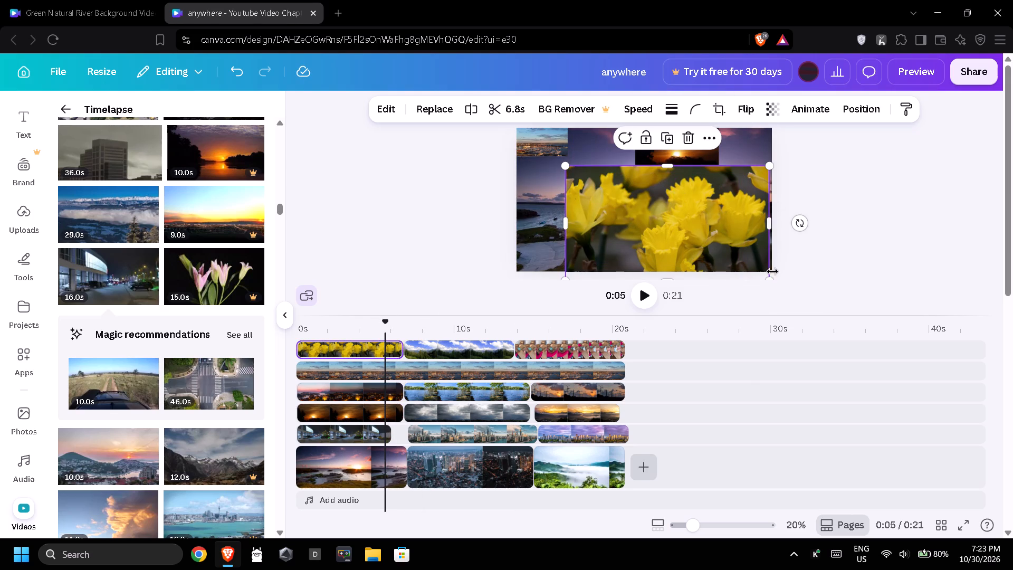
drag(766, 280, 751, 268)
drag(769, 277, 664, 225)
drag(636, 204, 634, 203)
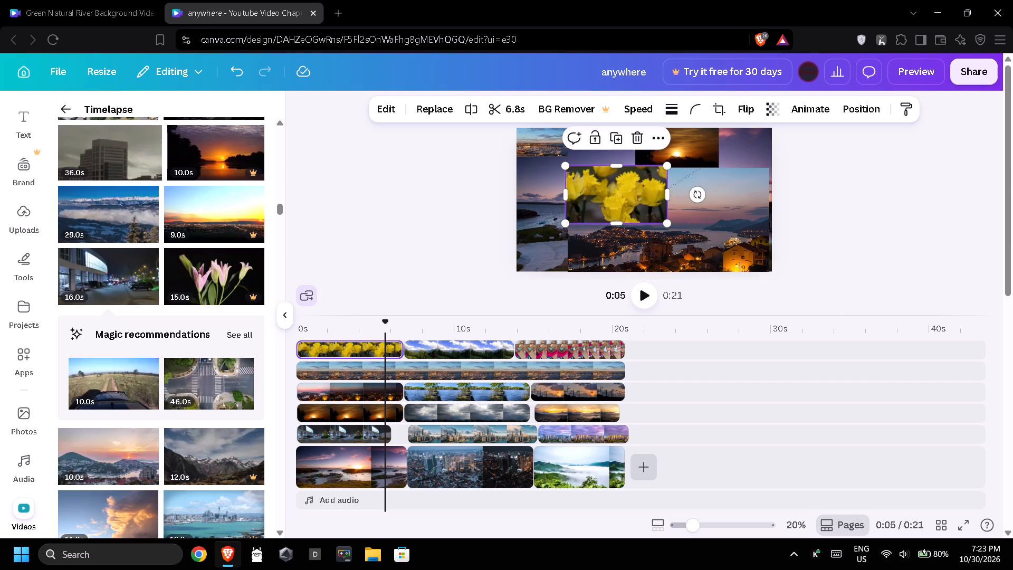
drag(634, 203, 588, 211)
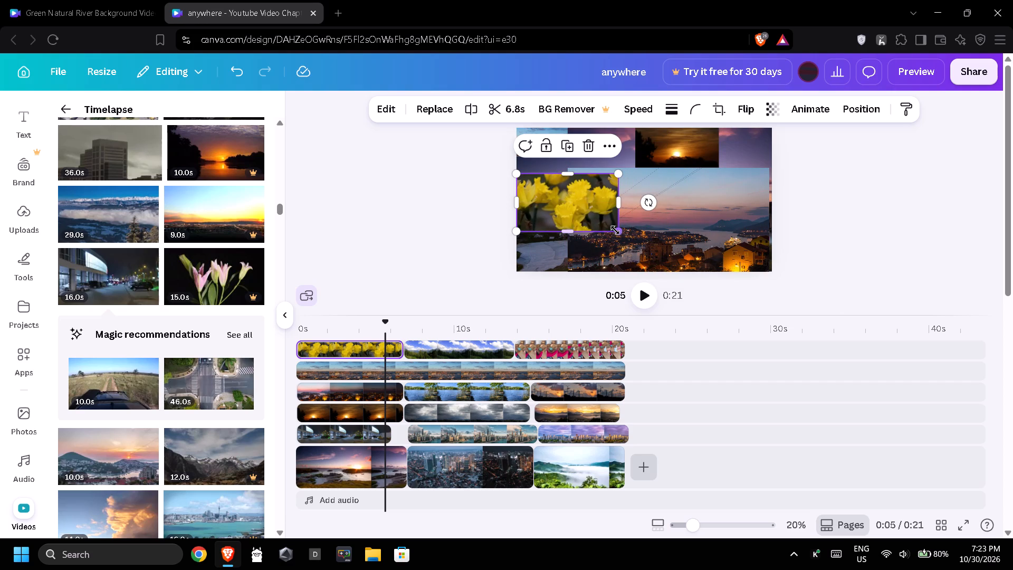
drag(617, 230, 588, 208)
Shrink the first scene's dusk coastal town overlay on the third track and place it against the frame's right edge.
click(705, 233)
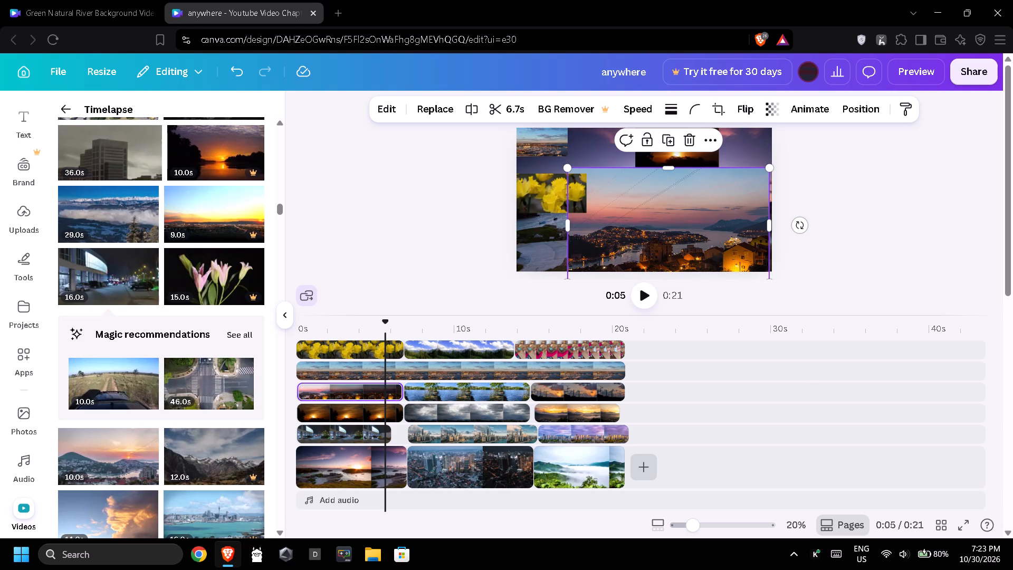
drag(770, 278, 687, 224)
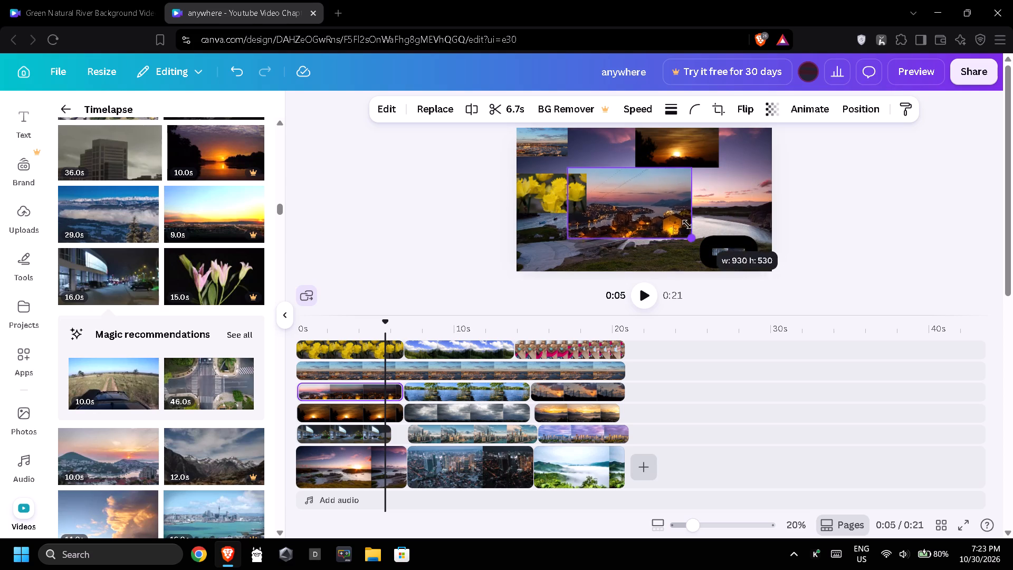
drag(687, 224, 678, 218)
drag(624, 199, 708, 221)
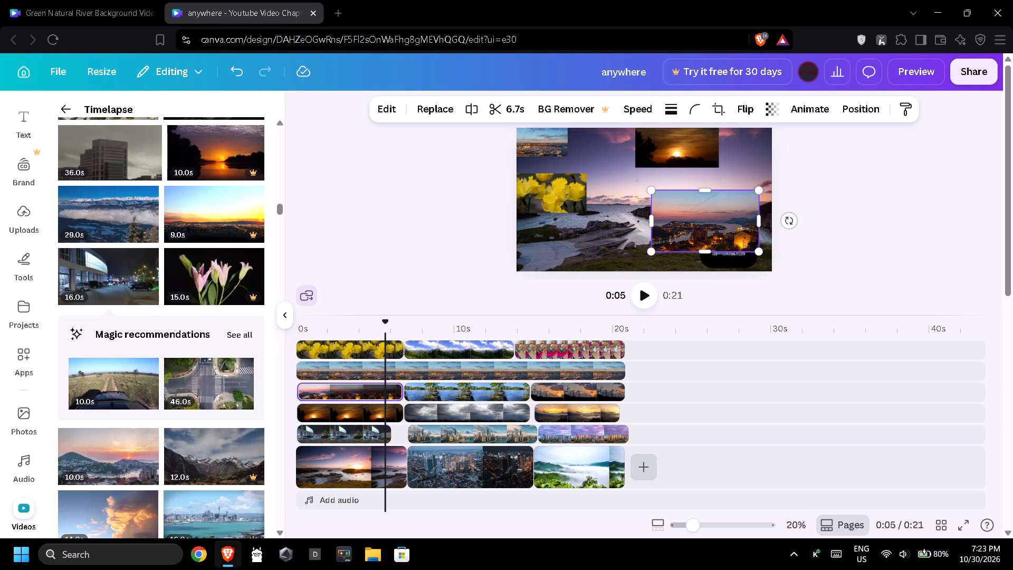
drag(761, 252, 724, 227)
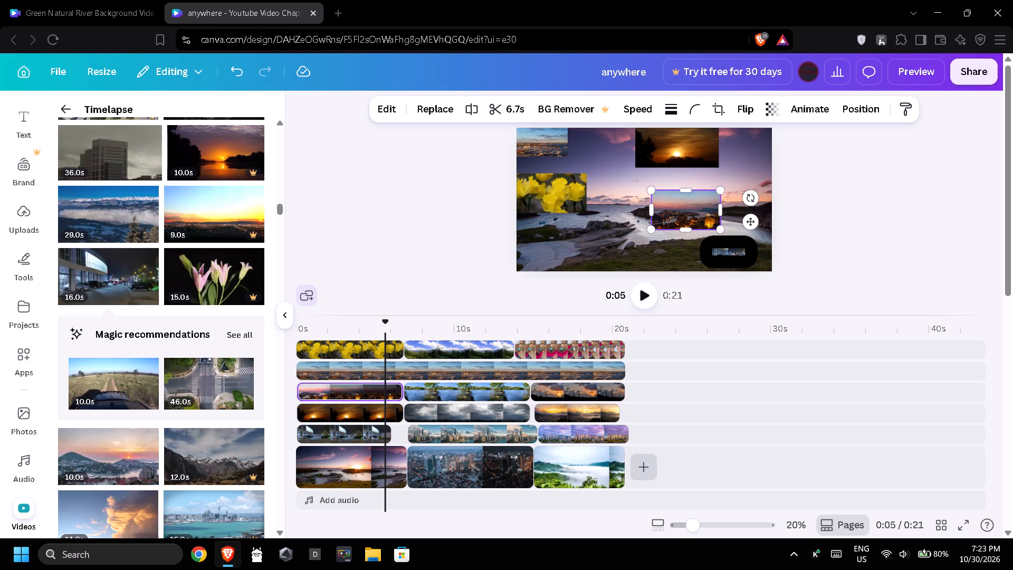
drag(695, 210, 748, 197)
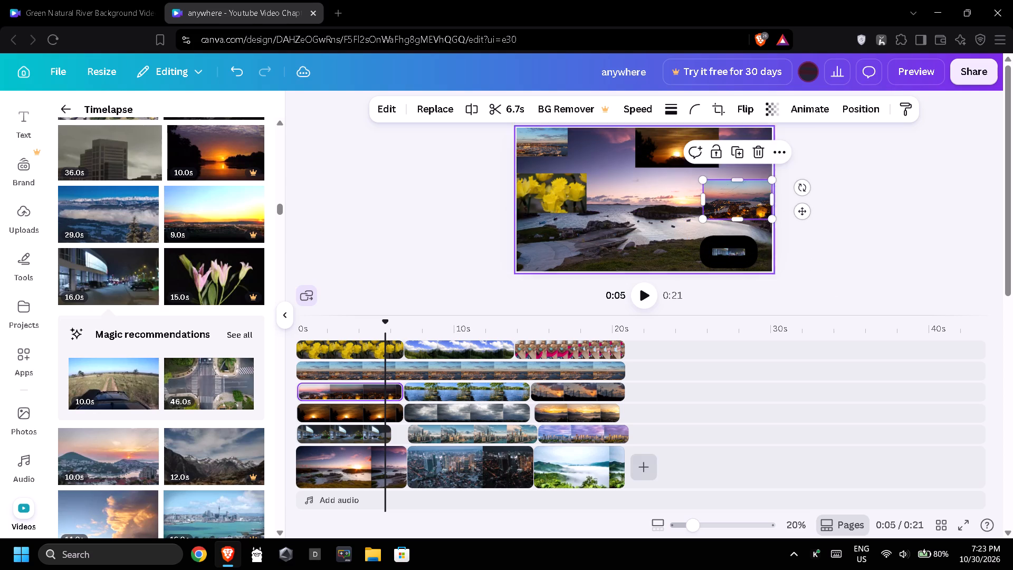
Move the first scene's dark sunset overlay into the frame's upper-right corner and the daffodil overlay into its lower-left corner.
drag(676, 147, 727, 153)
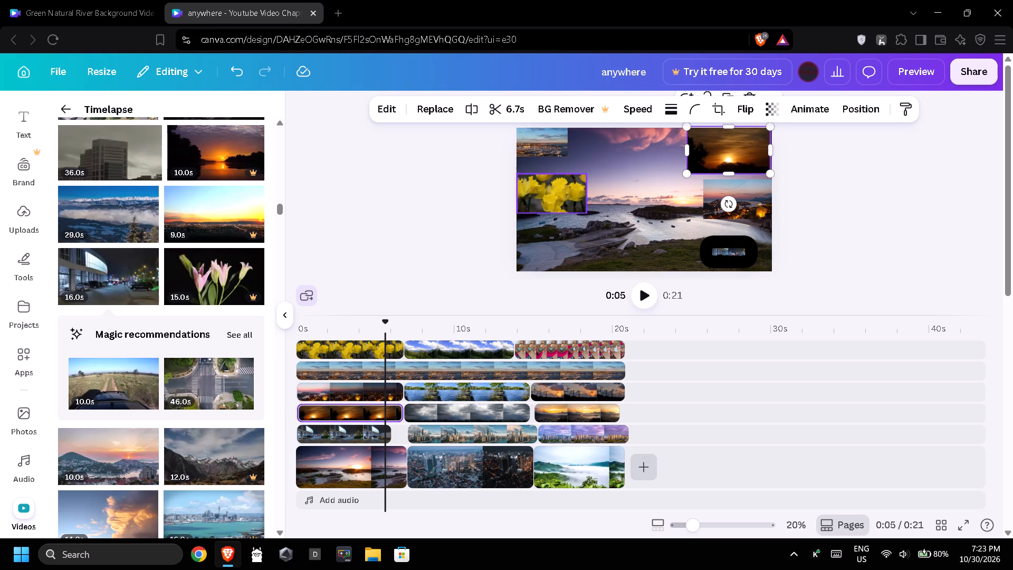
drag(558, 193, 558, 248)
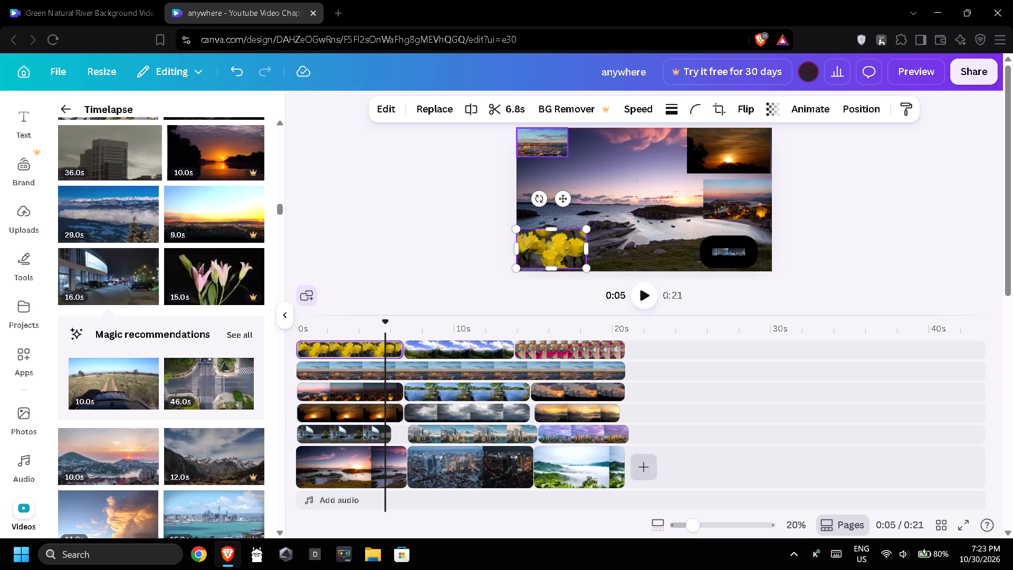
Enlarge the harbour overlay to about 525 × 295 and inset it slightly from the frame's upper-left corner.
click(557, 145)
drag(568, 156, 583, 171)
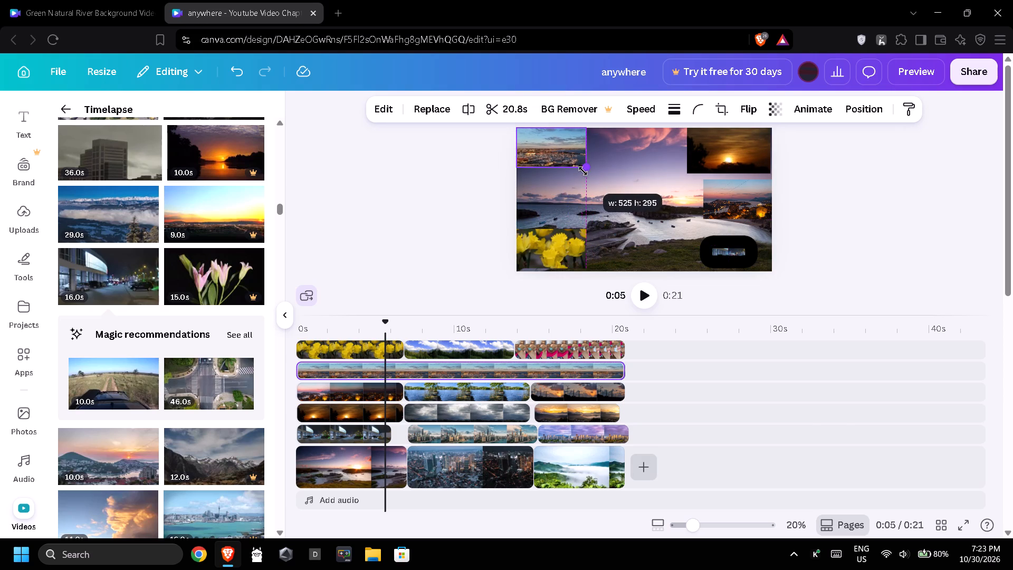
drag(583, 171, 585, 172)
drag(565, 157, 568, 163)
click(561, 240)
click(652, 191)
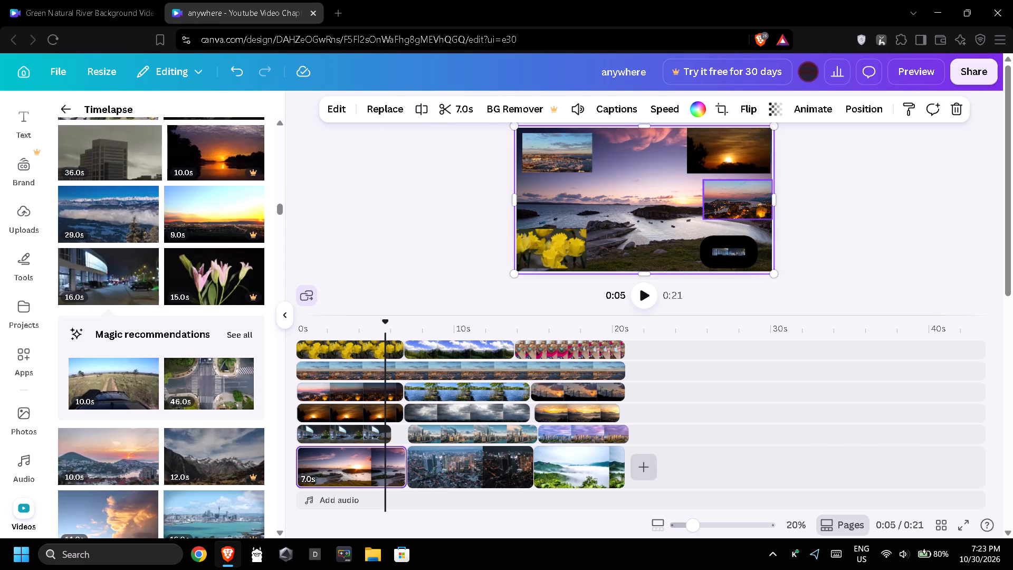
Move the black-framed night overlay to the frame's centre and the dusk coastal town overlay to the frame's lower-right corner.
click(739, 211)
click(734, 249)
drag(734, 249, 646, 201)
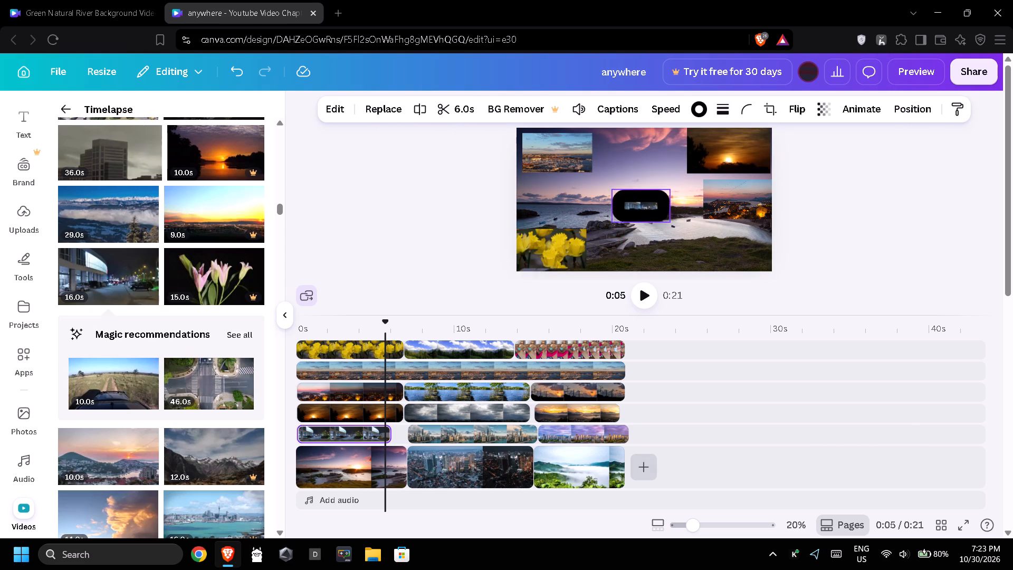
drag(646, 201, 646, 197)
drag(739, 197, 731, 246)
click(646, 248)
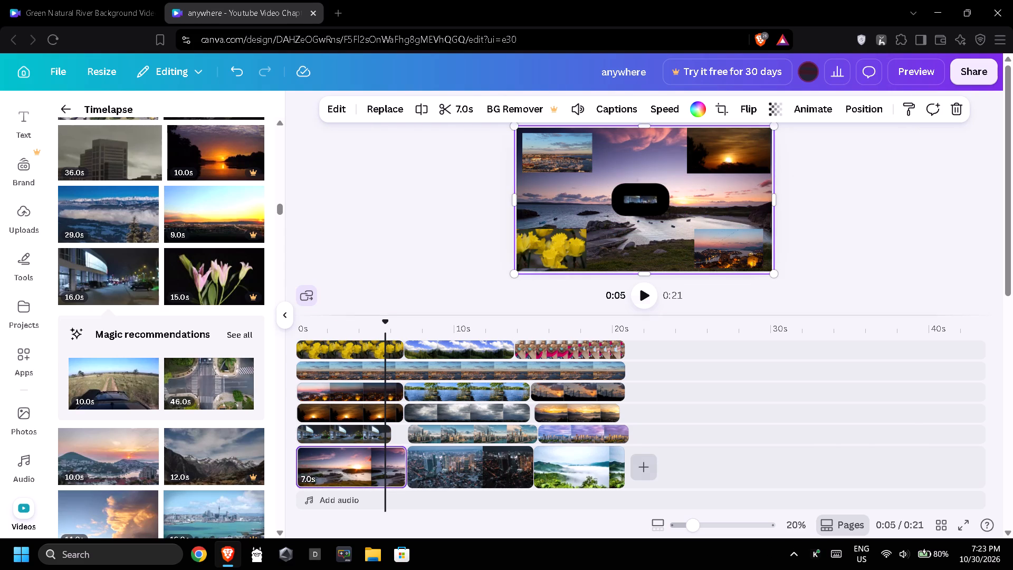
click(639, 192)
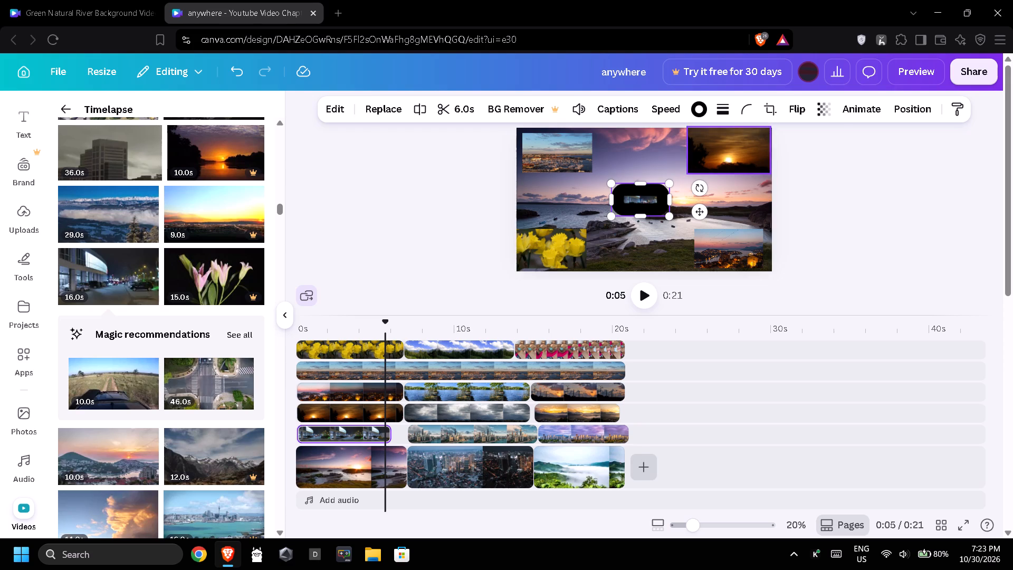
Give the harbour overlay a thick short-dashed border and flip it vertically.
click(733, 158)
click(528, 145)
click(677, 107)
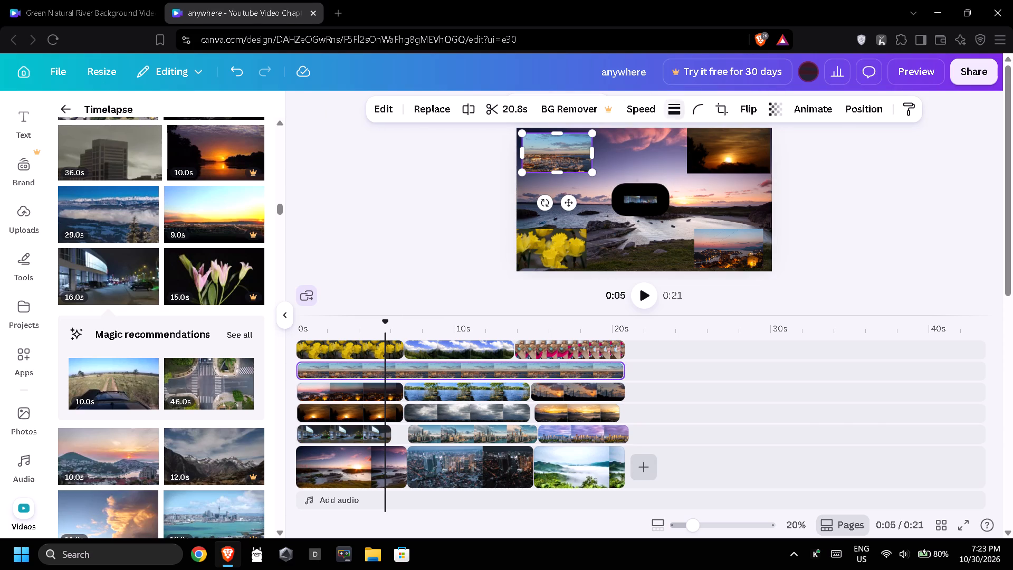
click(686, 191)
click(716, 147)
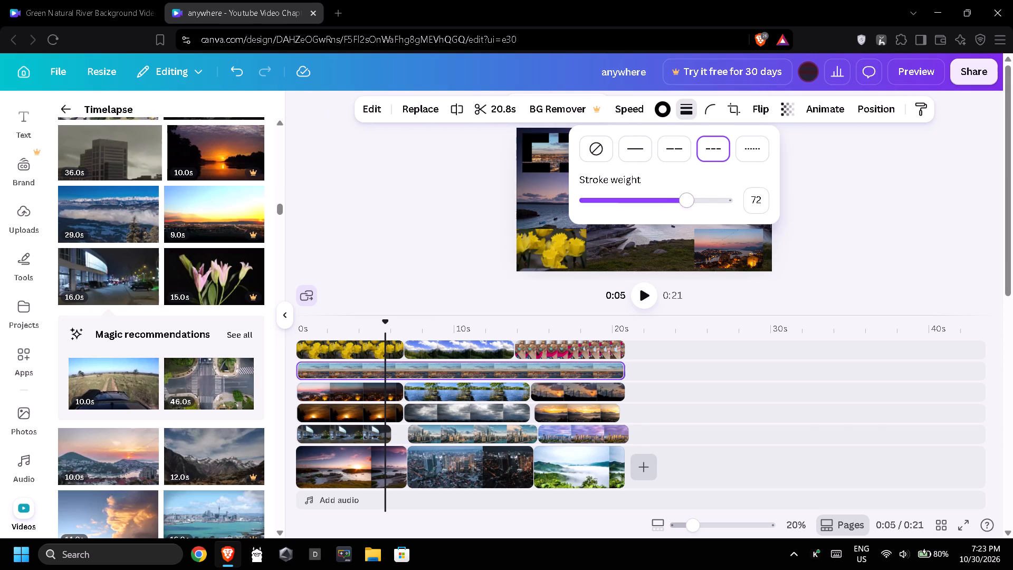
click(713, 198)
click(757, 106)
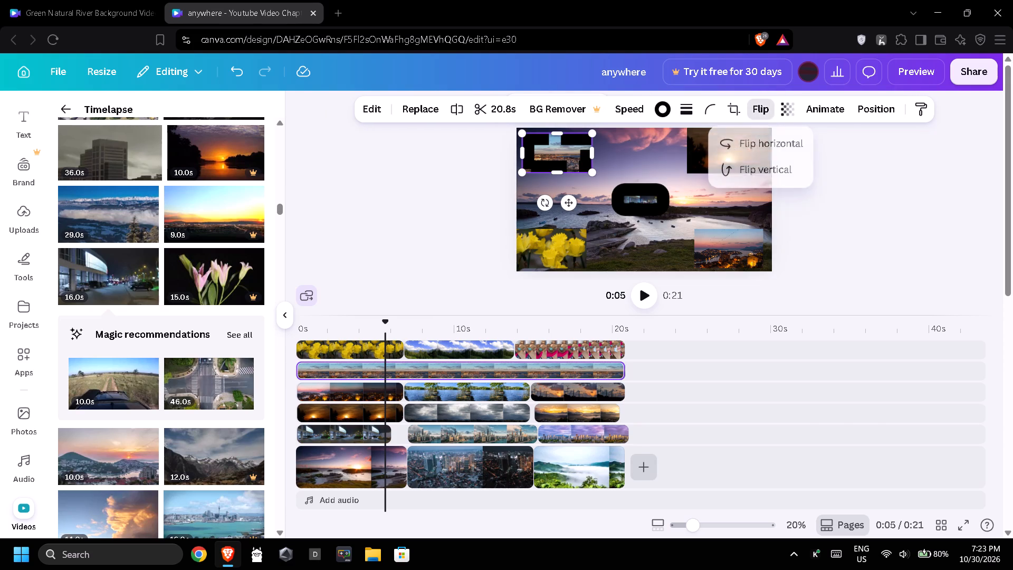
click(740, 169)
click(874, 214)
Flip the first scene's dark sunset overlay horizontally and set its transparency to 75.
click(704, 145)
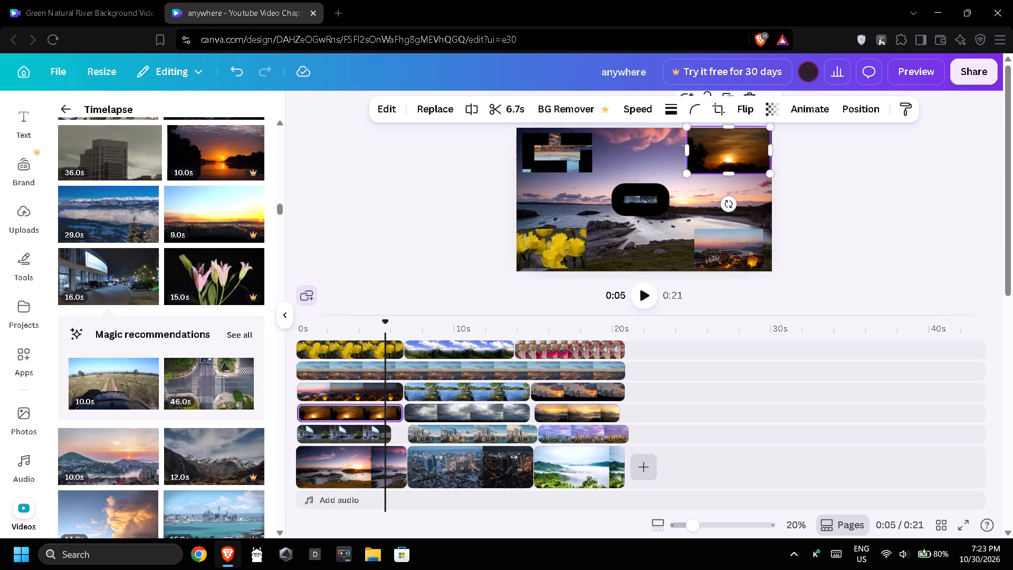
click(746, 111)
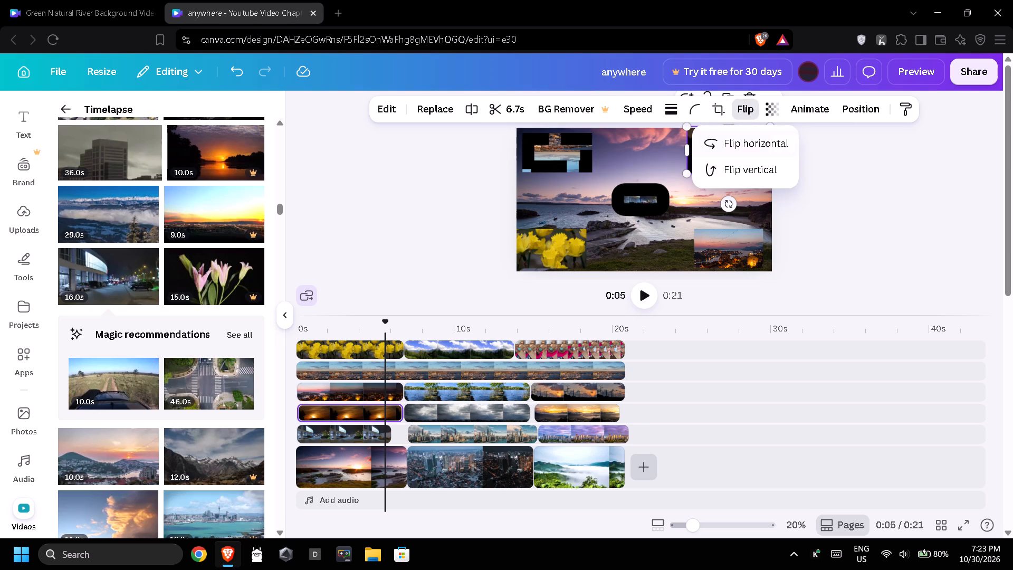
click(747, 141)
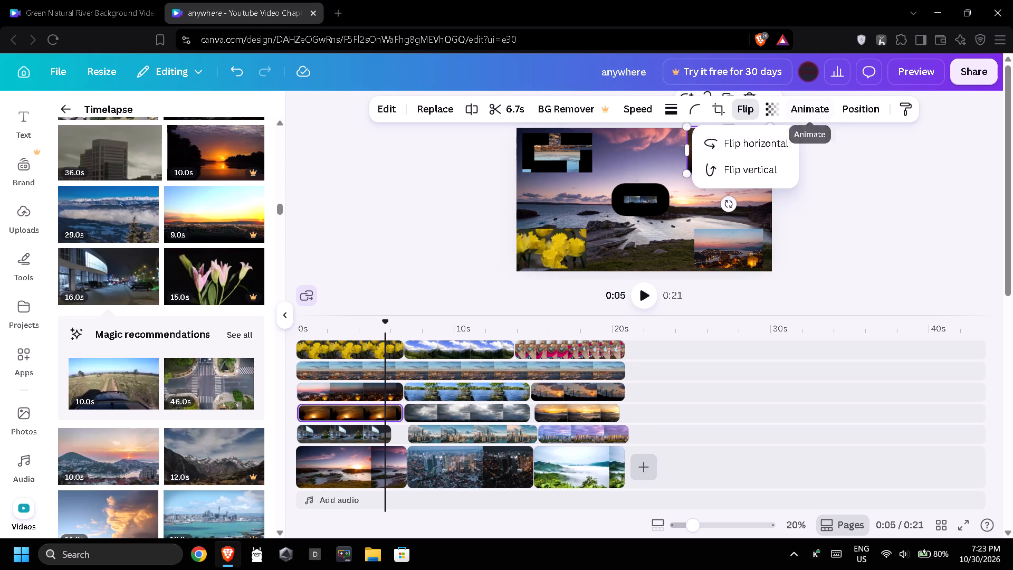
click(771, 107)
click(747, 158)
click(779, 161)
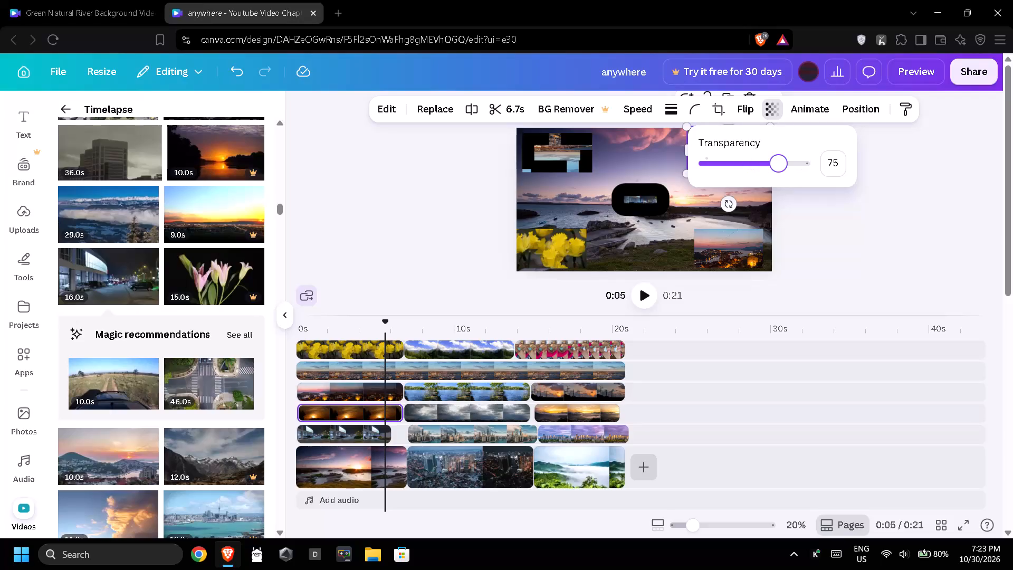
click(871, 189)
Give the dark sunset overlay a dotted border with a stroke weight of 94.
click(673, 115)
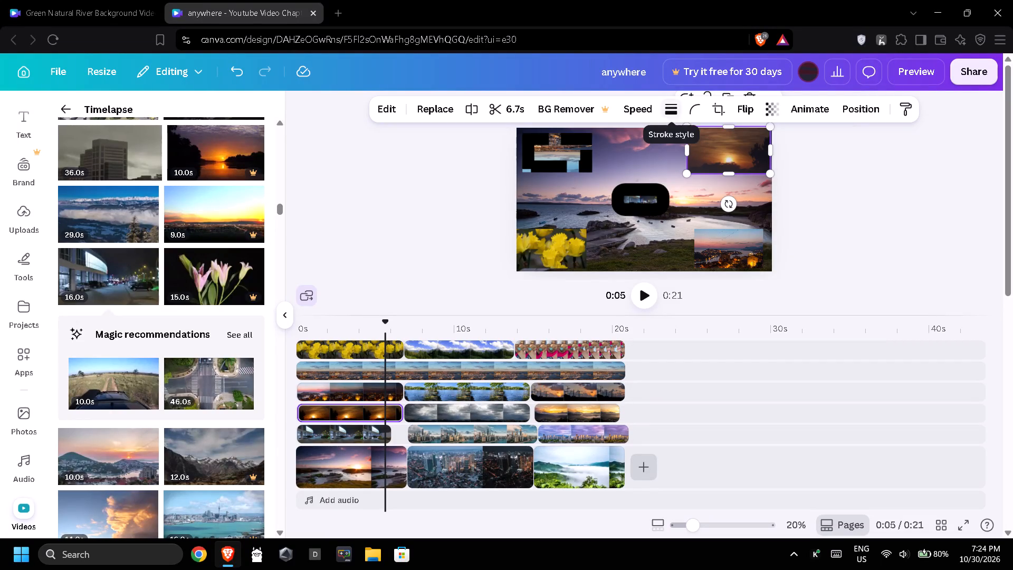
click(715, 201)
click(734, 154)
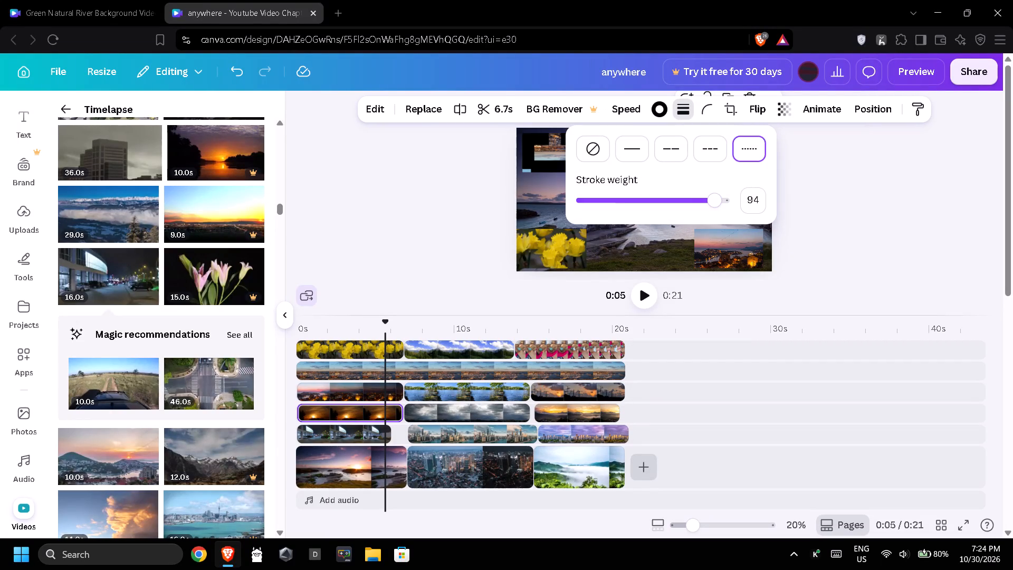
click(810, 189)
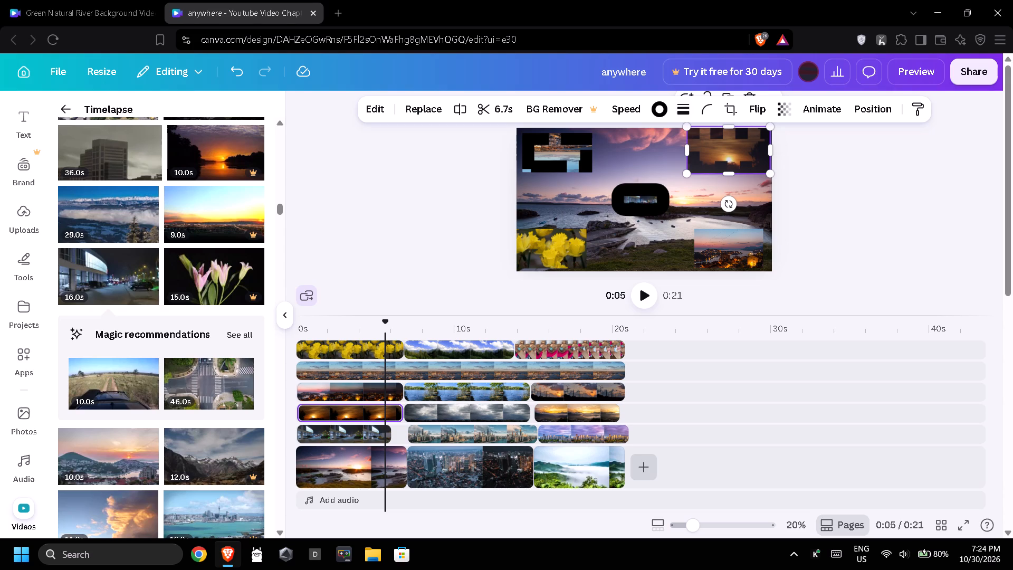
Give the first scene's daffodil overlay a long-dashed border with a stroke weight of 89.
click(572, 234)
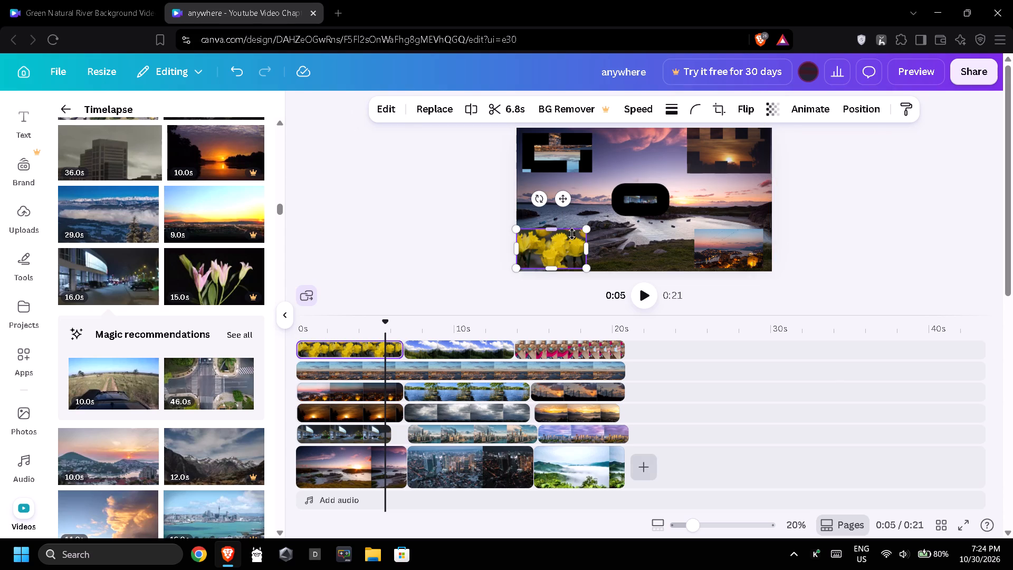
click(674, 109)
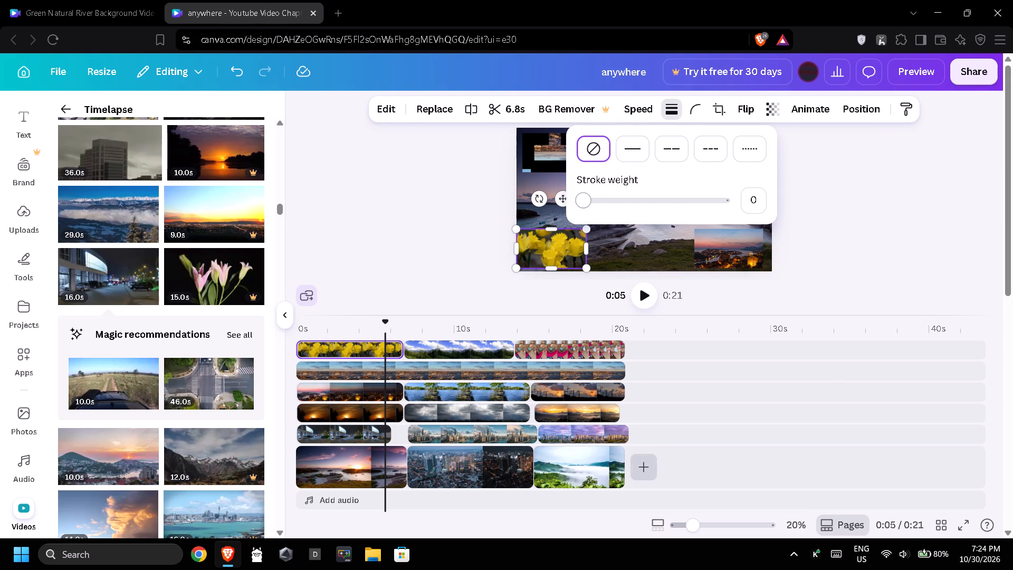
click(689, 204)
click(677, 155)
click(702, 203)
click(710, 204)
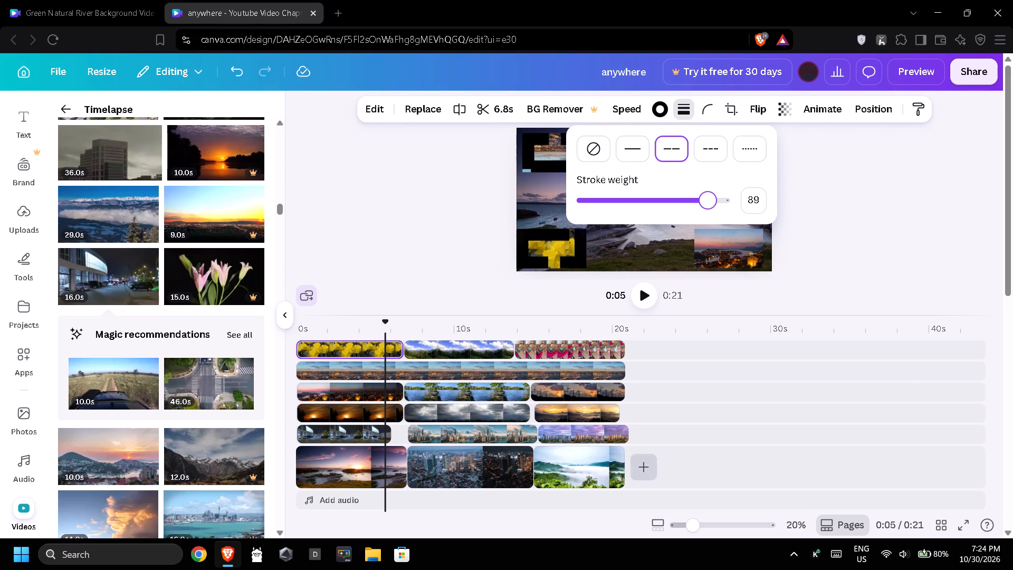
Round the daffodil overlay's corners to the maximum and flip the overlay vertically.
click(704, 104)
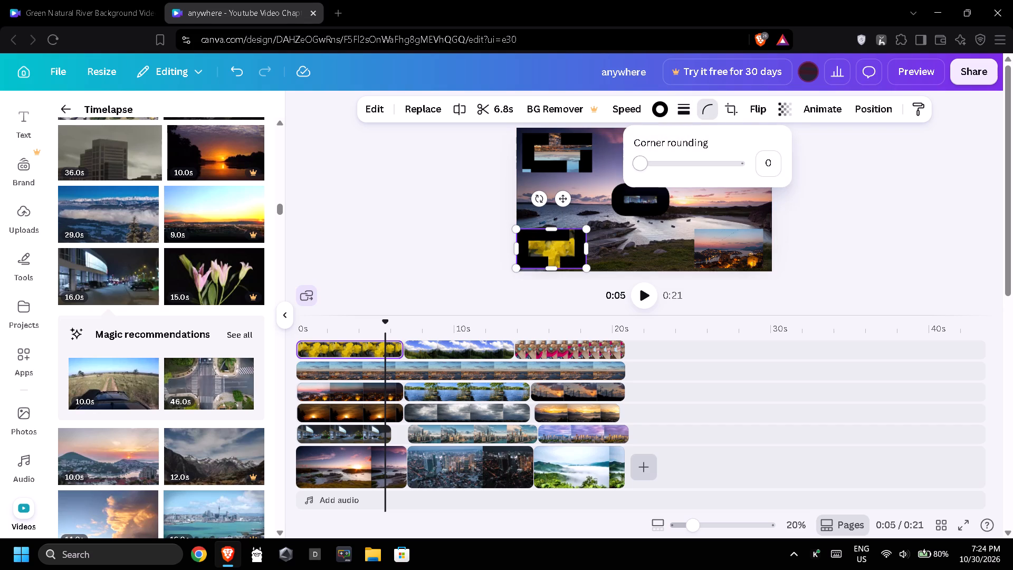
drag(734, 160, 746, 162)
click(830, 206)
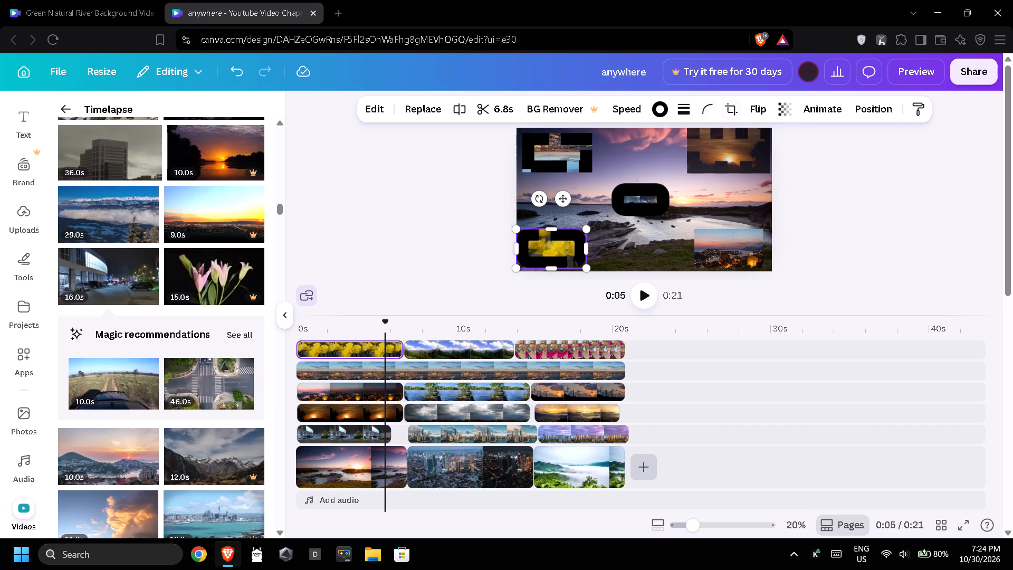
click(756, 113)
click(764, 172)
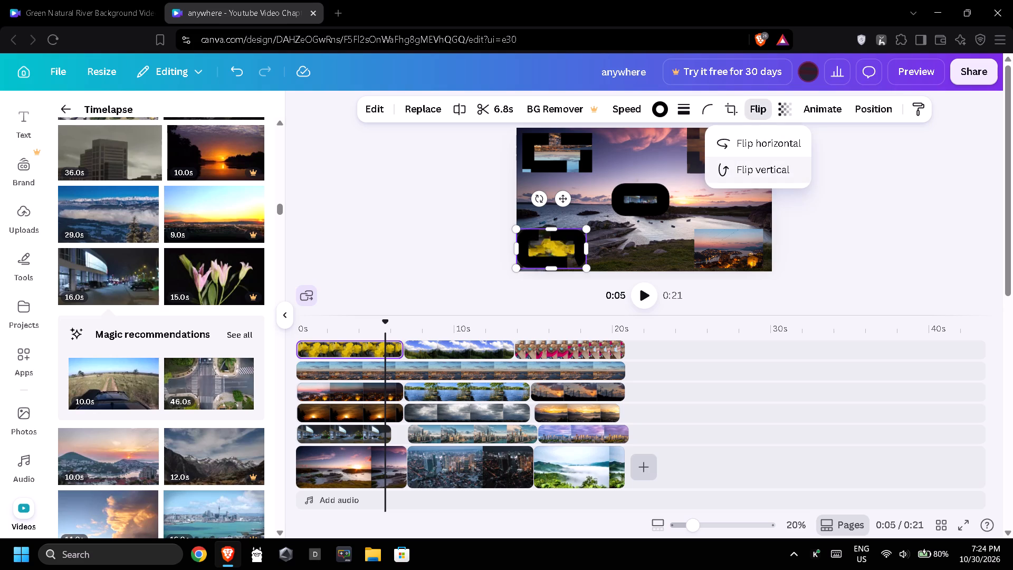
click(870, 183)
click(695, 211)
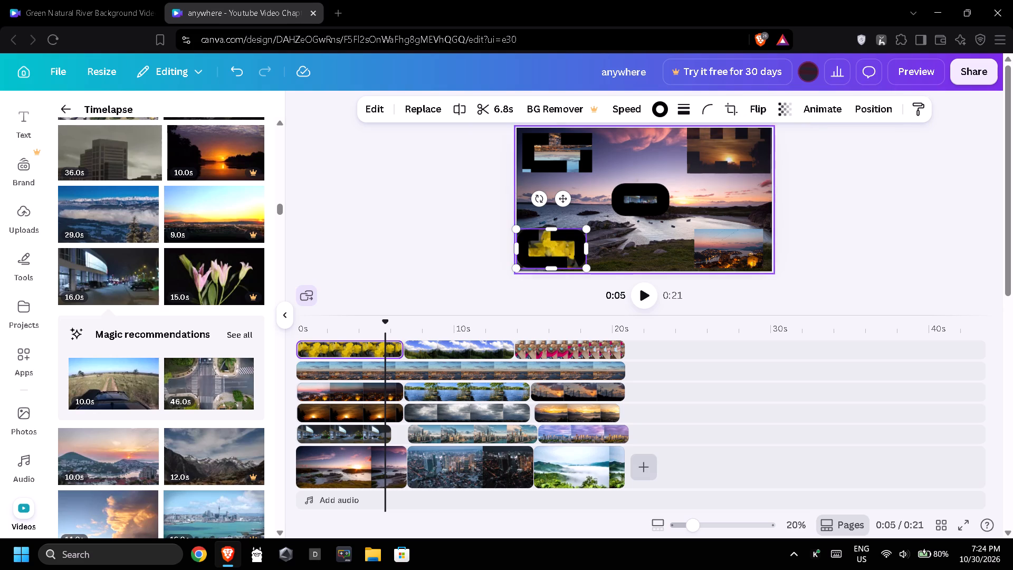
Give the dusk coastal town overlay a dotted border with stroke weight 96 and round its corners to the maximum.
click(748, 259)
click(678, 109)
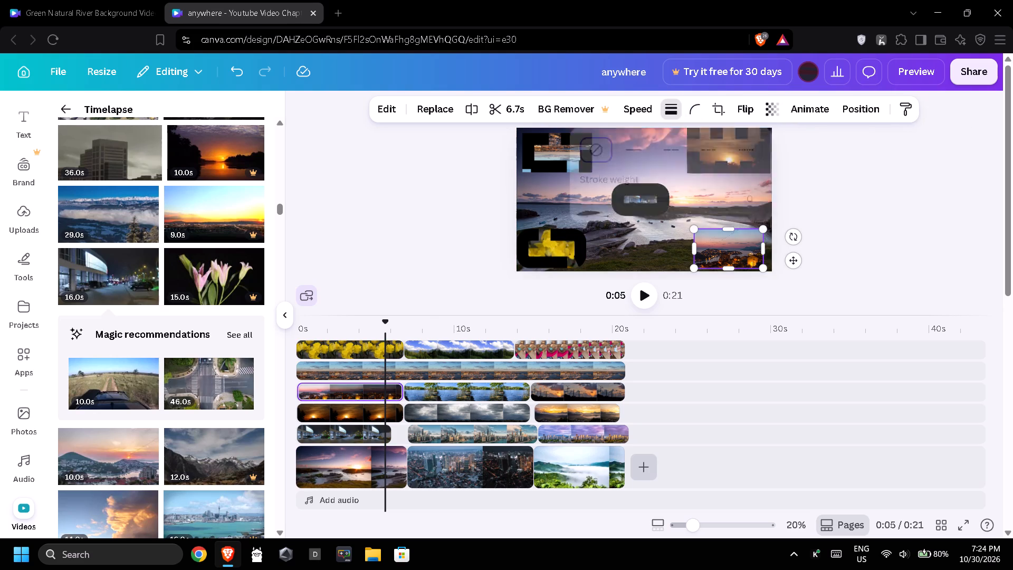
click(718, 198)
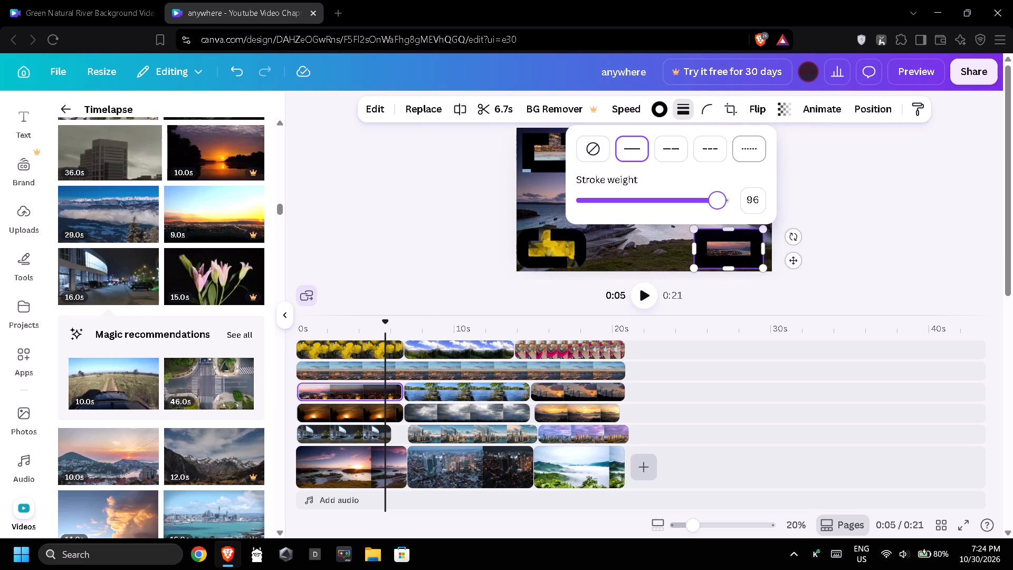
click(742, 152)
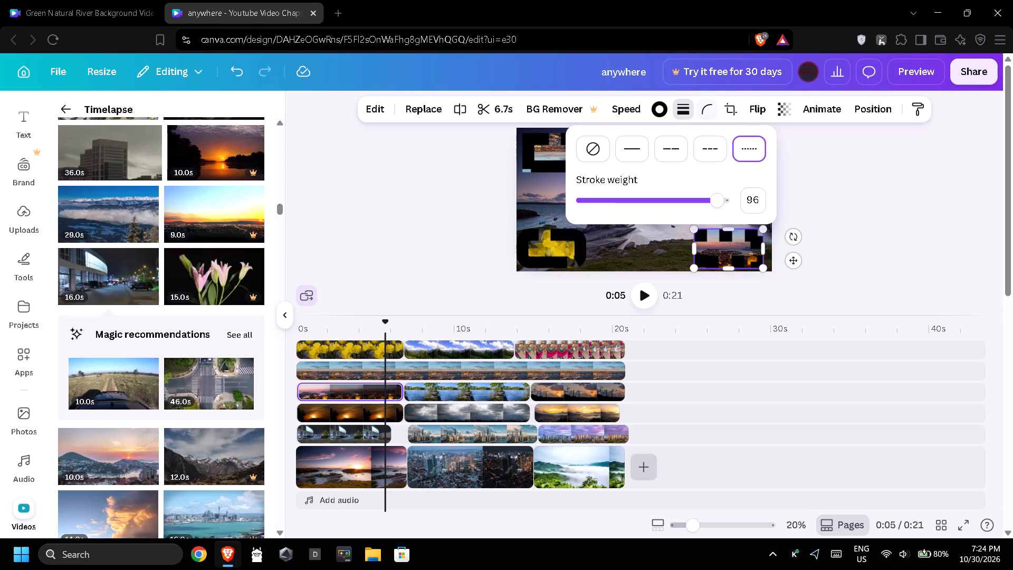
click(709, 110)
drag(716, 161, 754, 164)
click(837, 183)
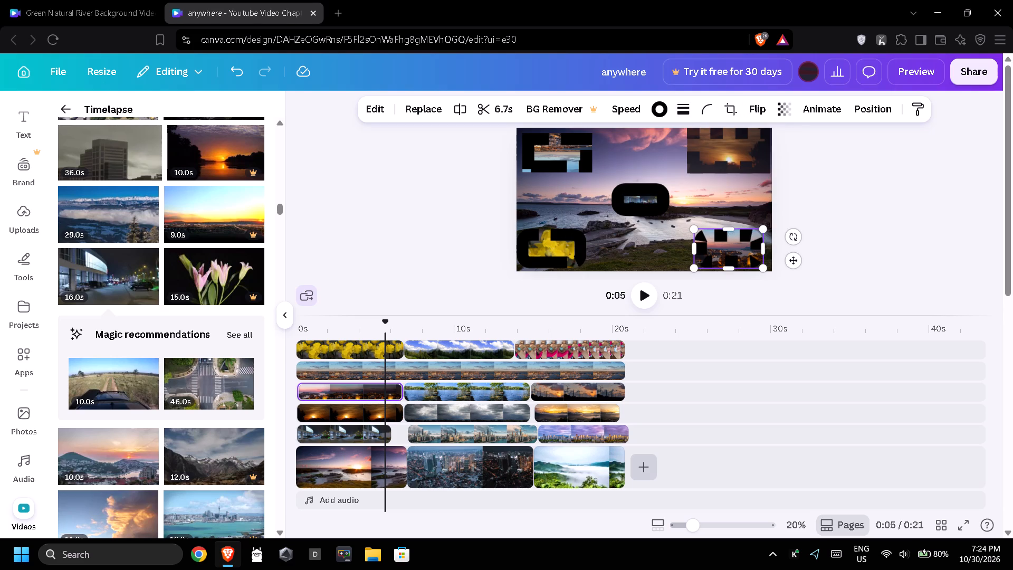
click(753, 192)
Flip the first scene's full-frame coastal background clip both vertically and horizontally.
click(641, 261)
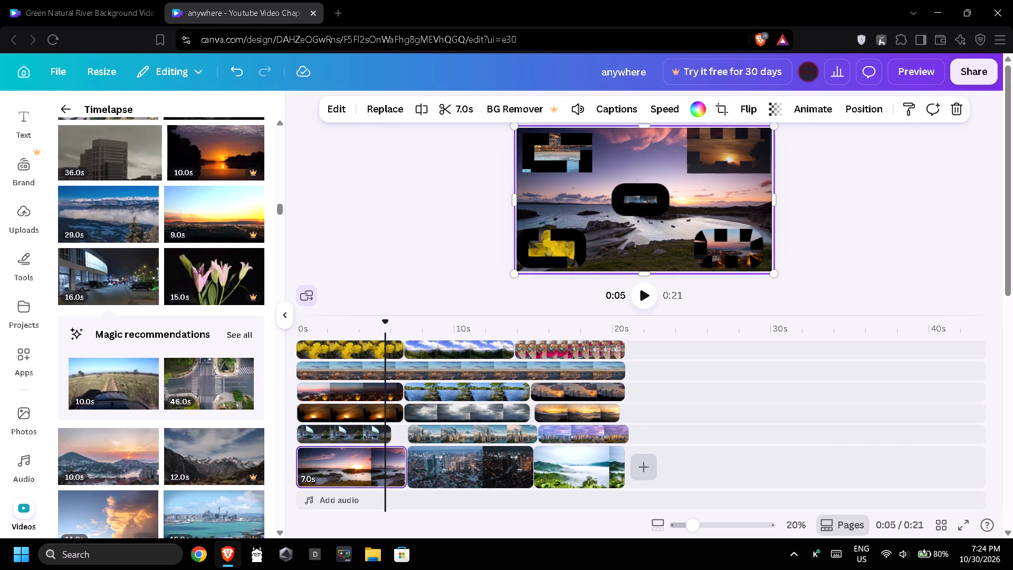
click(710, 189)
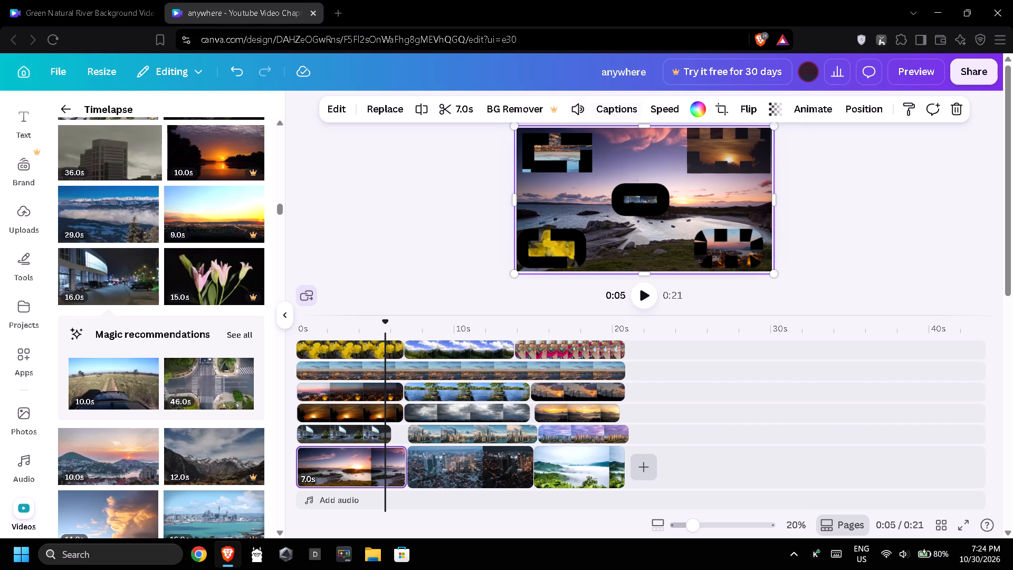
click(752, 111)
click(768, 165)
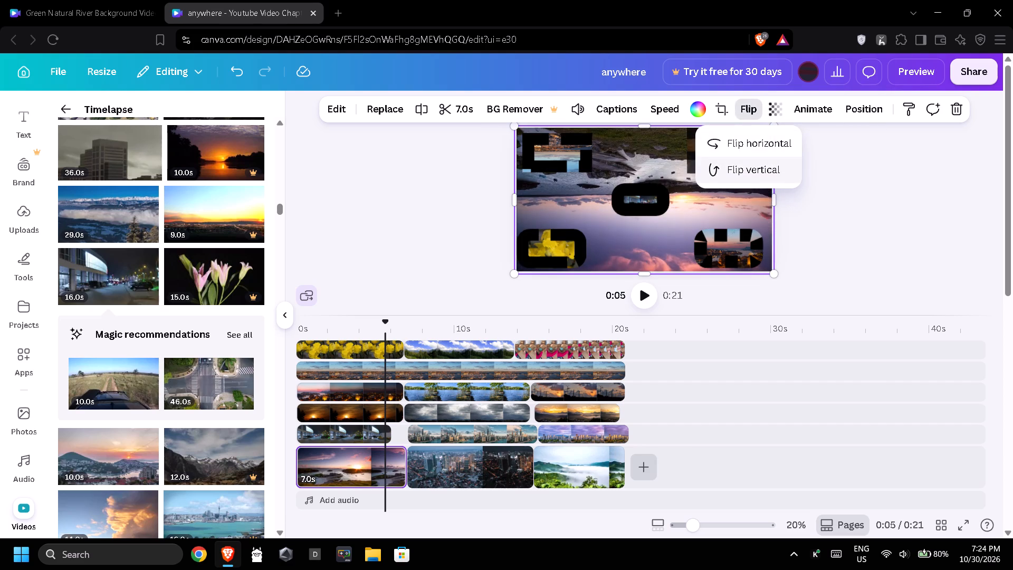
click(758, 143)
click(840, 167)
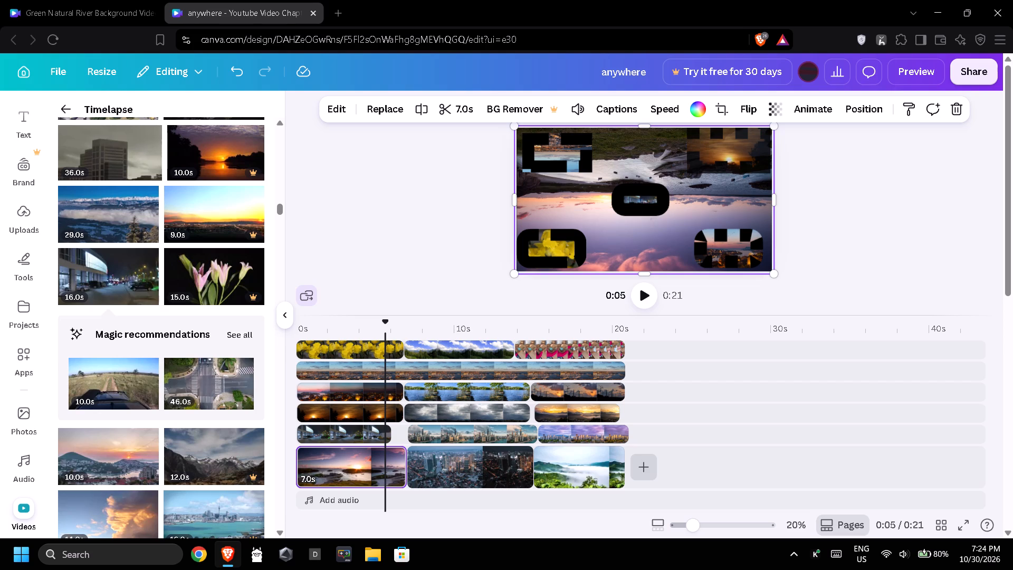
Round the corners of the long coastal overlay in the frame's upper-left area to the maximum.
click(450, 472)
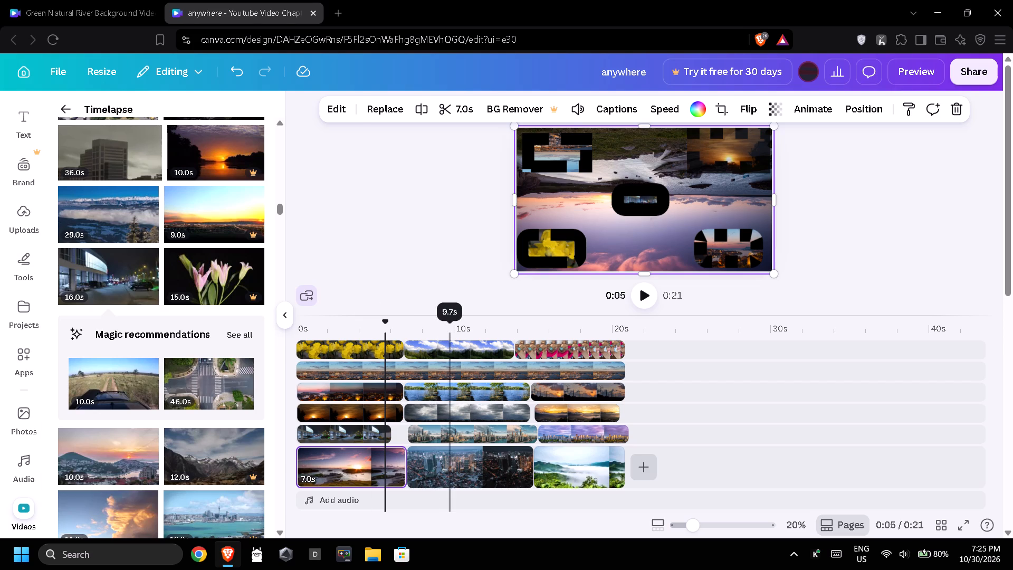
click(642, 242)
click(571, 153)
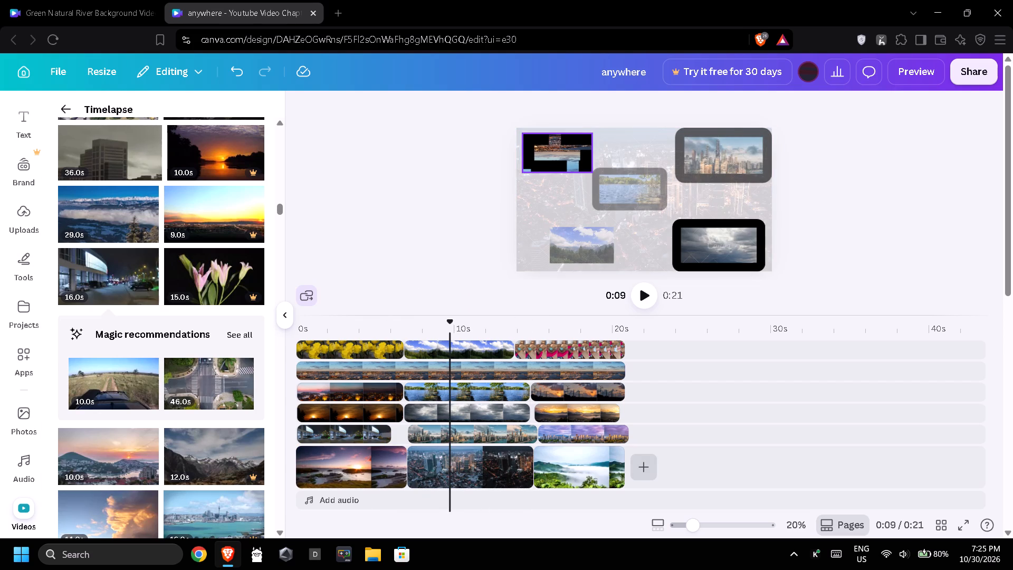
click(706, 112)
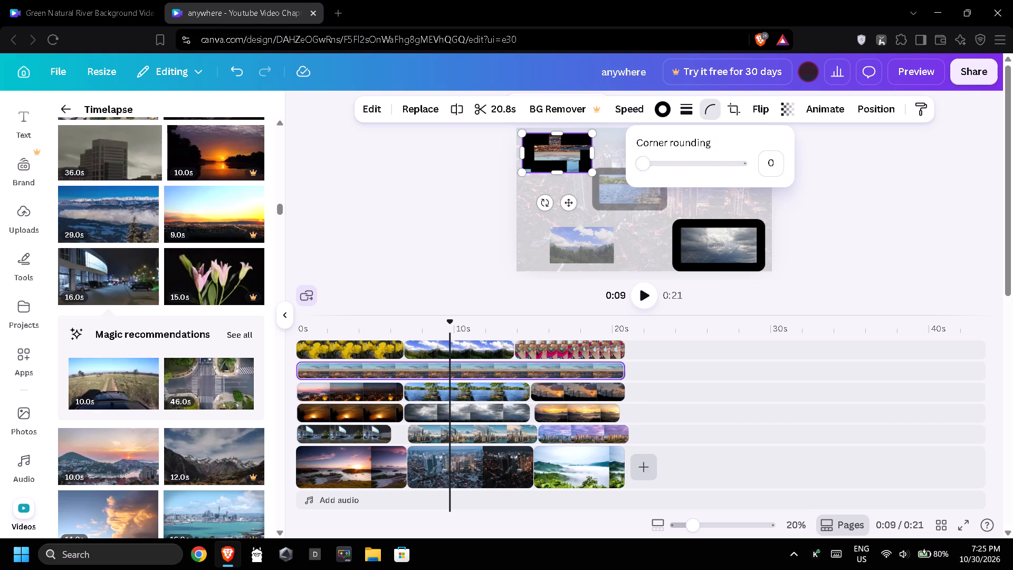
drag(722, 169, 756, 170)
click(819, 203)
click(819, 203)
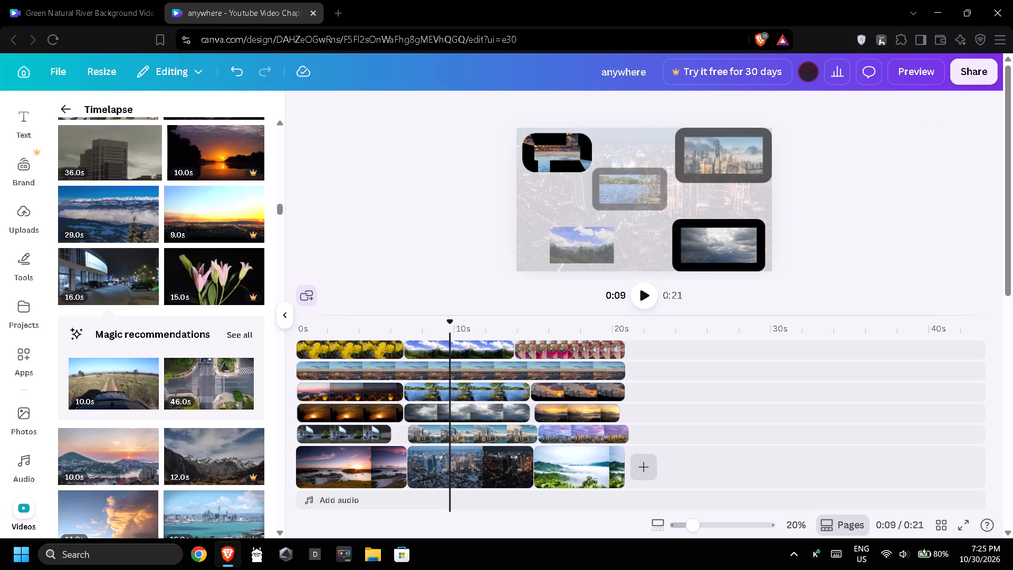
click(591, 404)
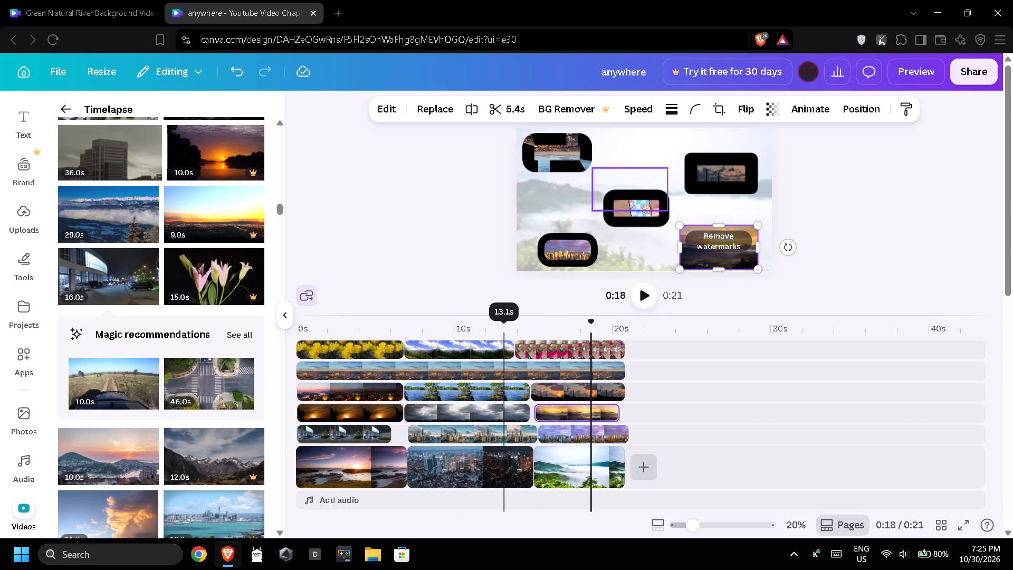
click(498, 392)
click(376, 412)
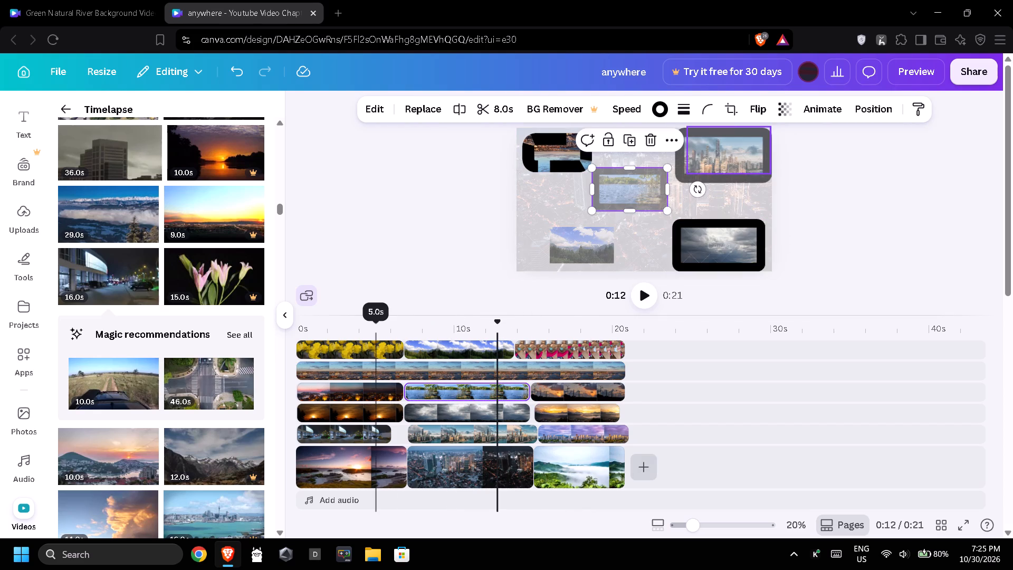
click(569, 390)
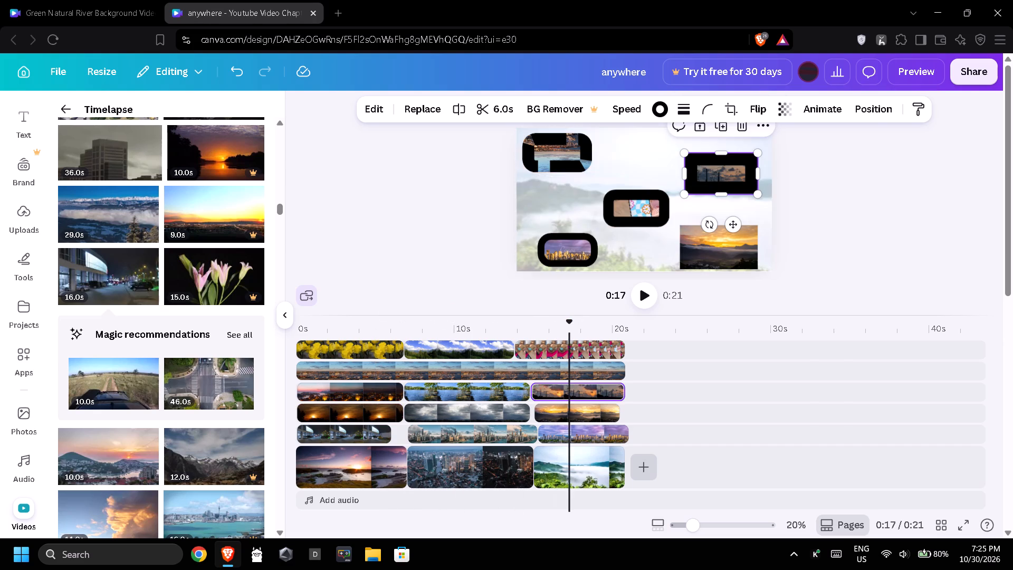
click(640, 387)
Replace the third scene's misty green hills background with the 9-second timelapse clip of a phone over a desk.
scroll(216, 389, down, 3)
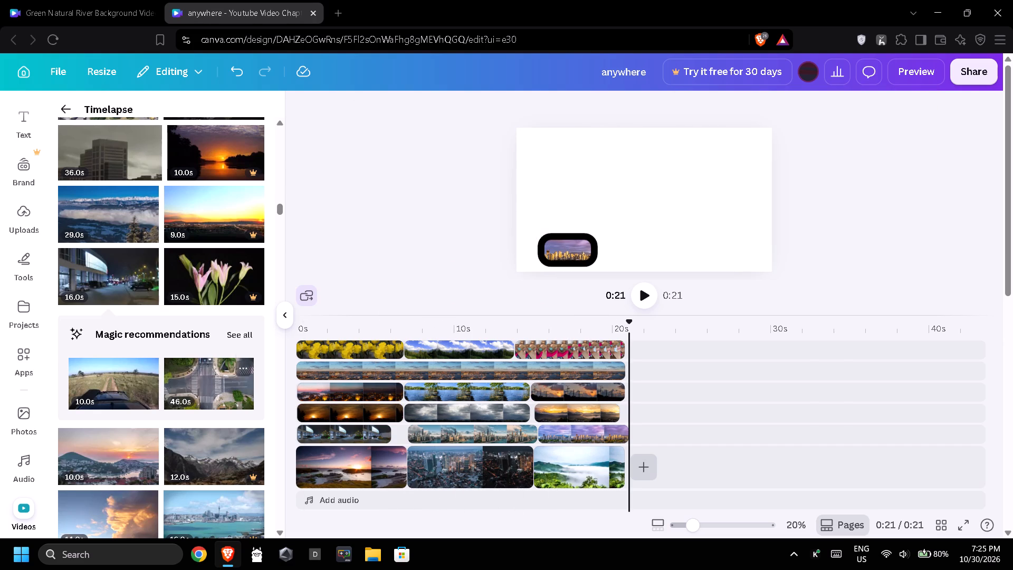
scroll(203, 486, down, 3)
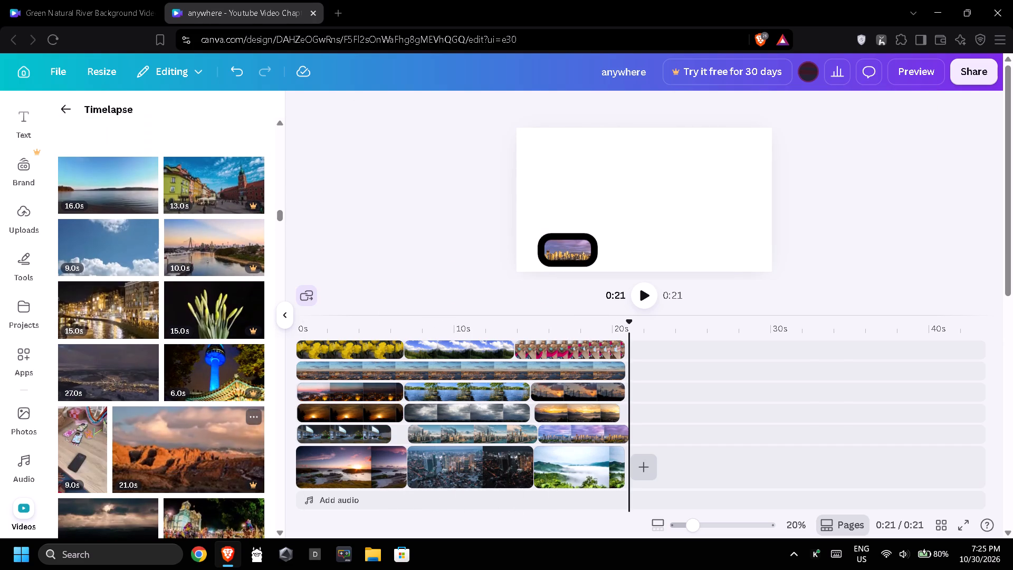
drag(72, 454, 582, 449)
drag(624, 449, 630, 450)
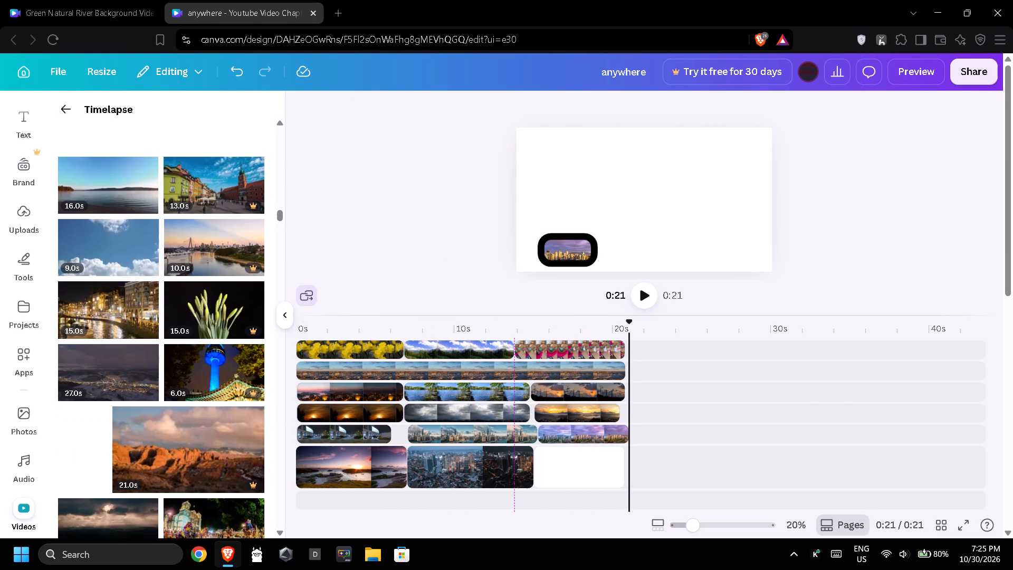
drag(630, 450, 654, 459)
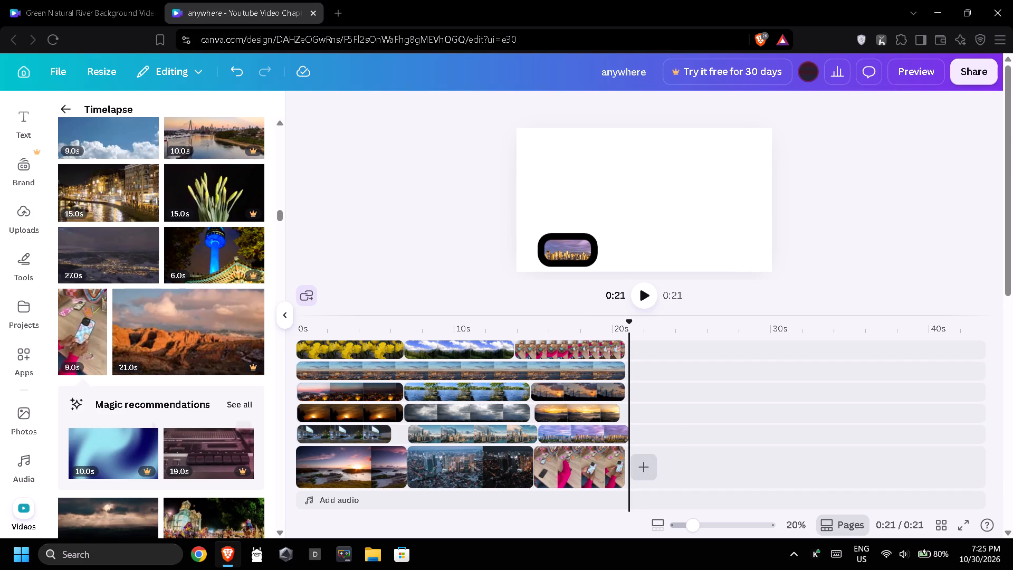
Append the same phone timelapse clip as a fourth scene and trim it to 4.8 seconds.
drag(90, 334, 702, 427)
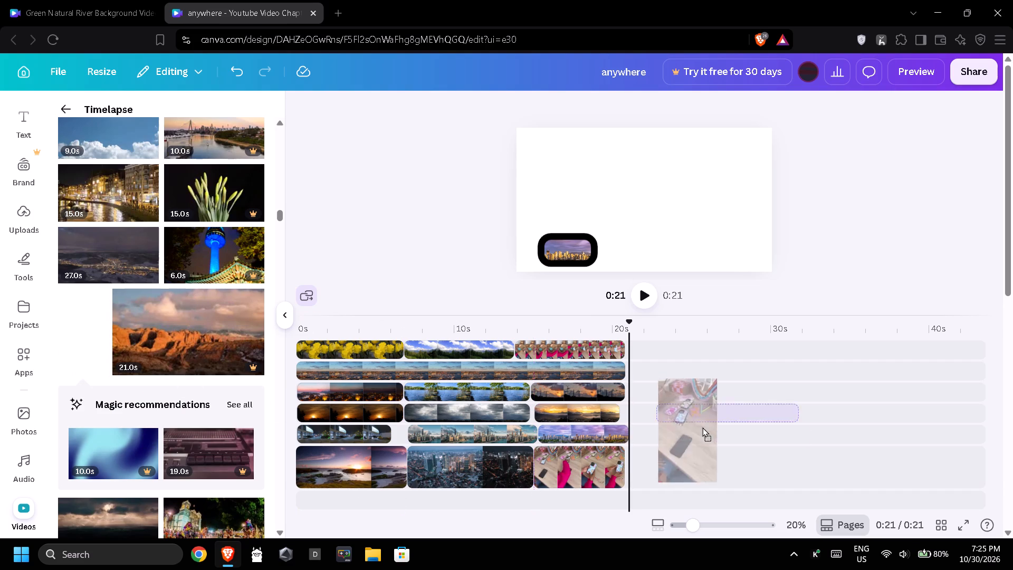
drag(702, 427, 675, 455)
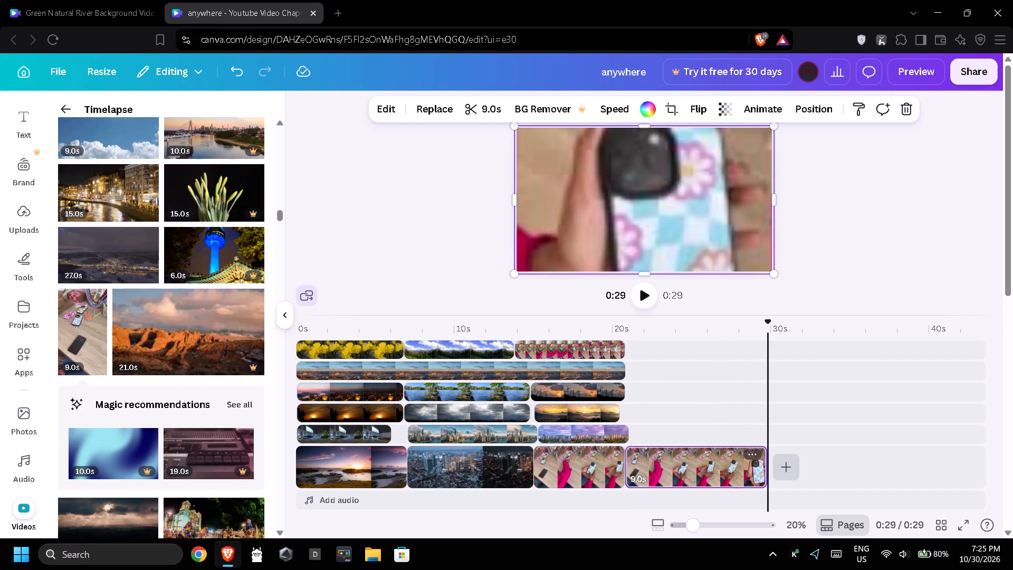
drag(761, 467, 695, 470)
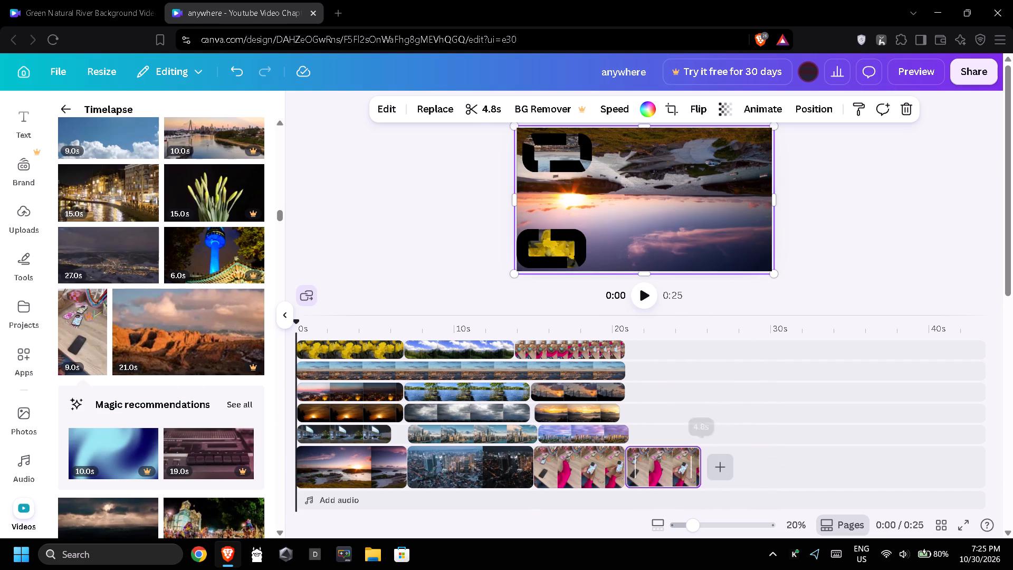
Replace the fourth scene's background with the blue-lit tower night clip and extend the scene to 5.6 seconds.
drag(218, 252, 658, 438)
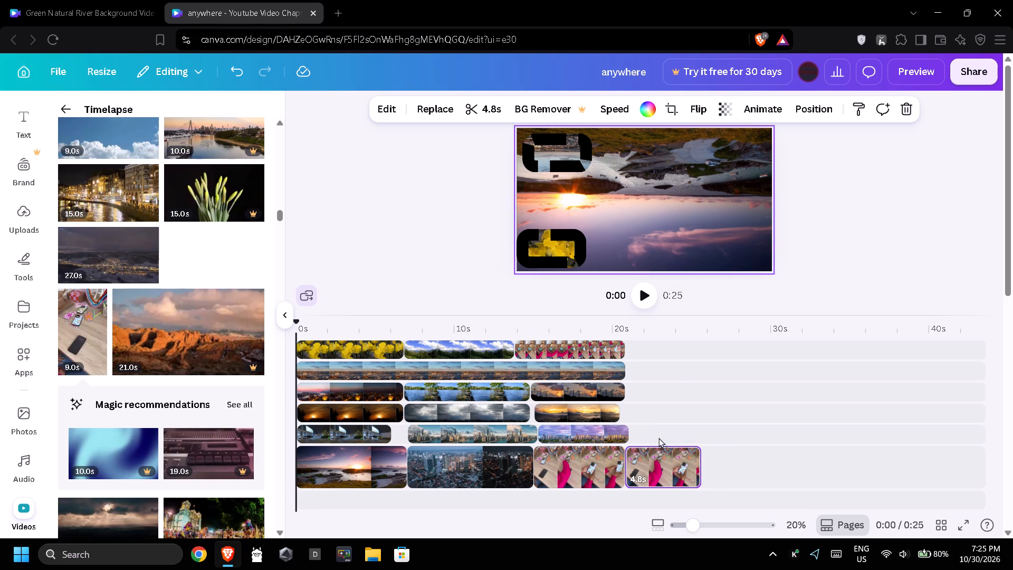
drag(658, 438, 669, 472)
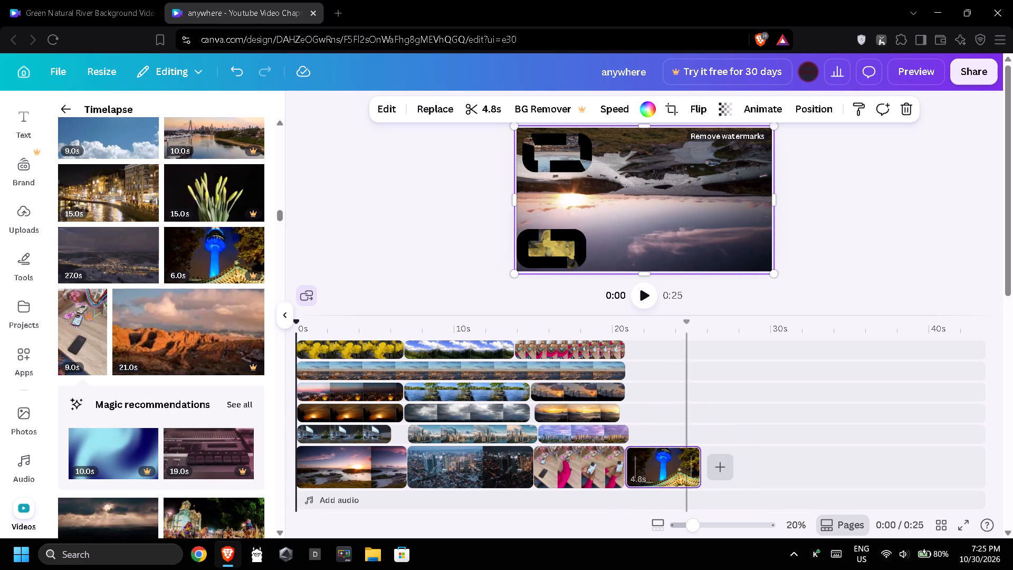
drag(697, 465, 710, 467)
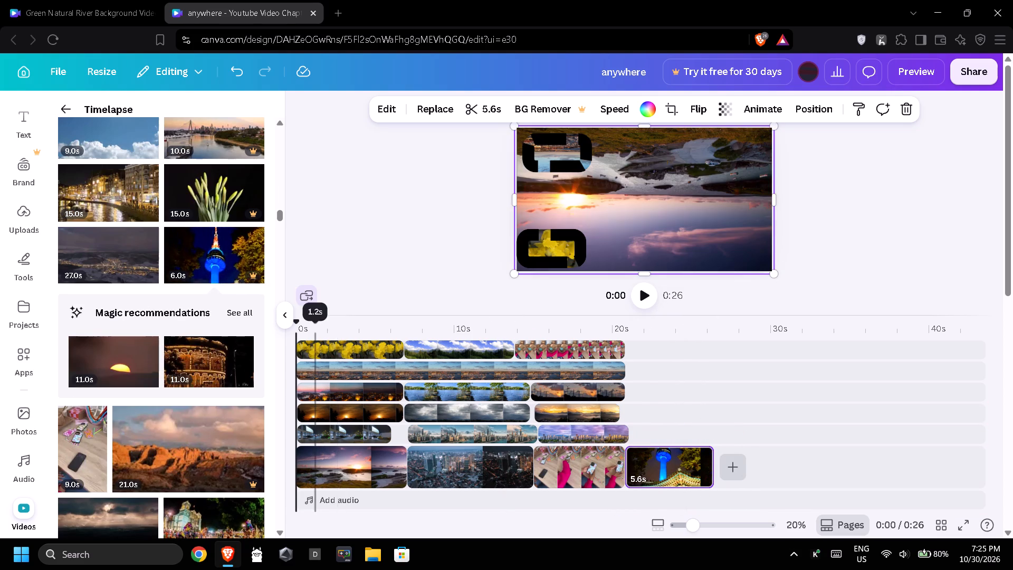
Add the night city clip with the Ferris wheel as an overlay above the fourth scene, trimmed to 5.3 seconds.
scroll(149, 373, down, 1)
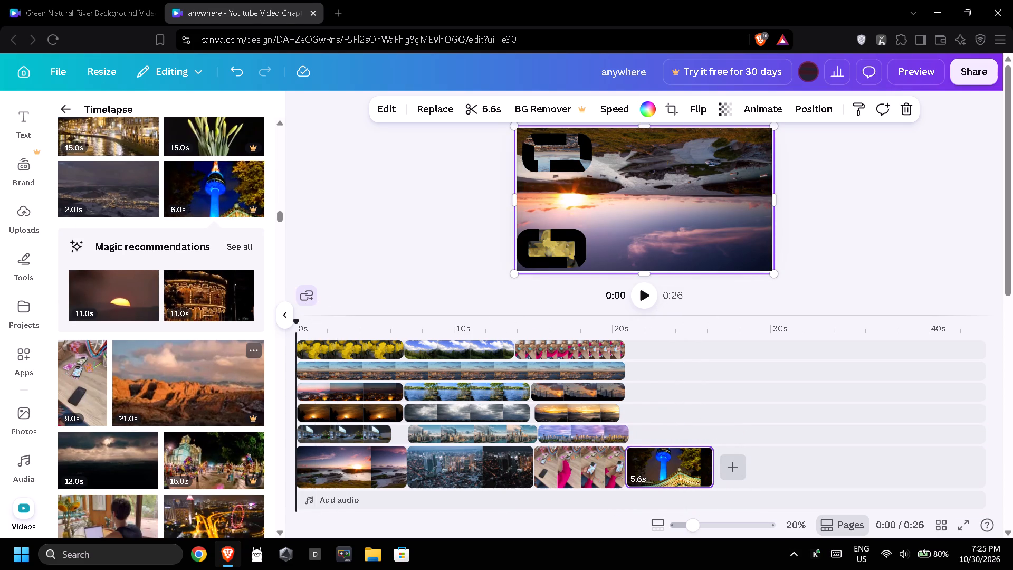
scroll(82, 411, down, 1)
drag(196, 453, 569, 400)
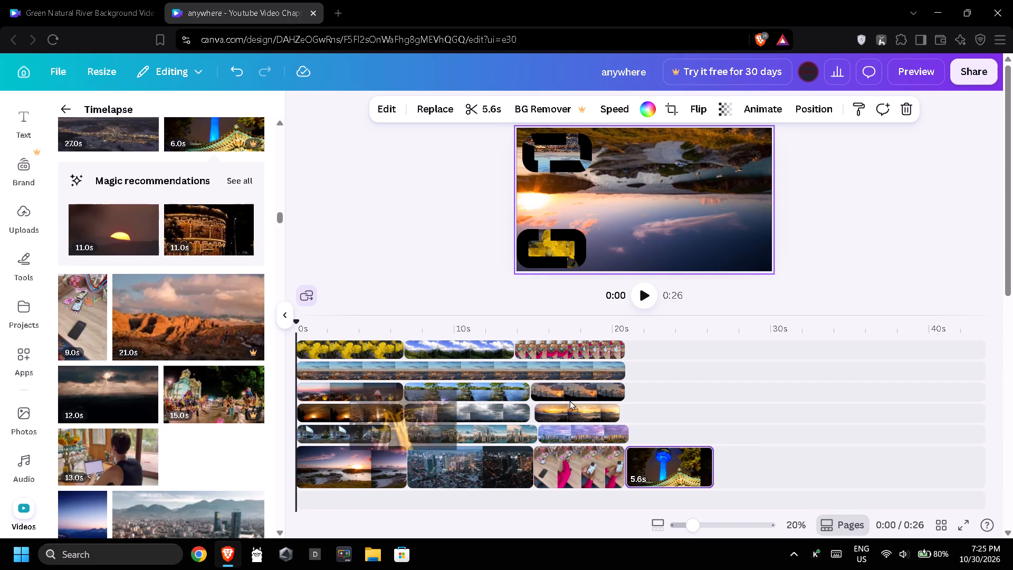
drag(569, 400, 666, 426)
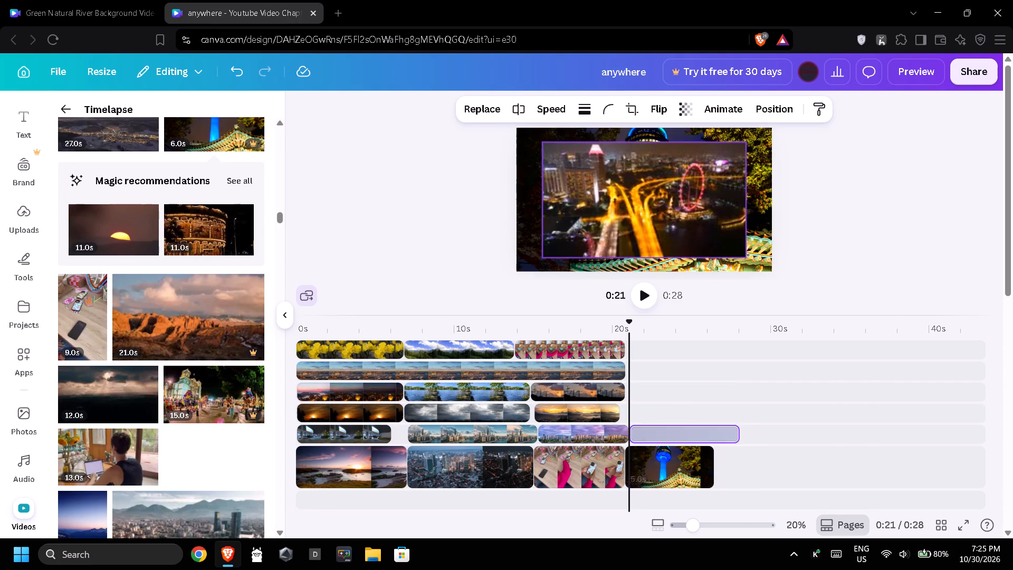
drag(736, 430, 717, 430)
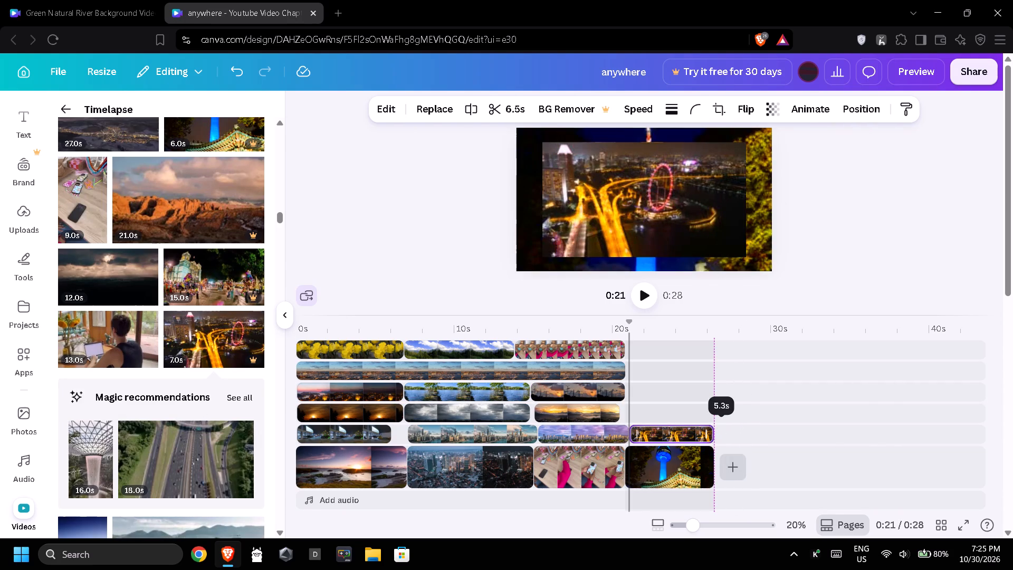
drag(717, 430, 716, 430)
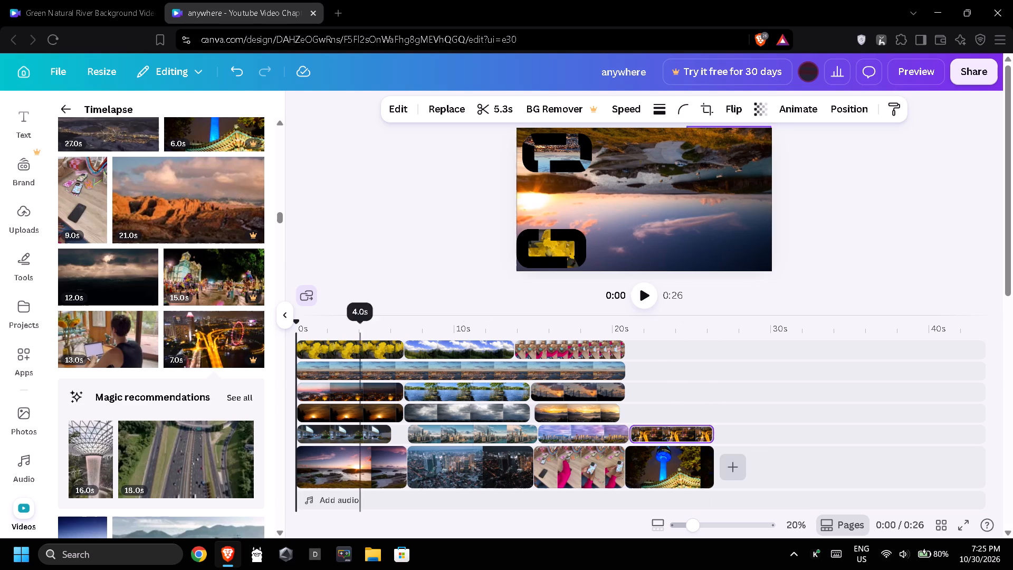
Add the vertical dark-blue dusk sky clip on the next overlay track near the fourth scene, trimmed to 5.9 seconds.
scroll(139, 432, down, 3)
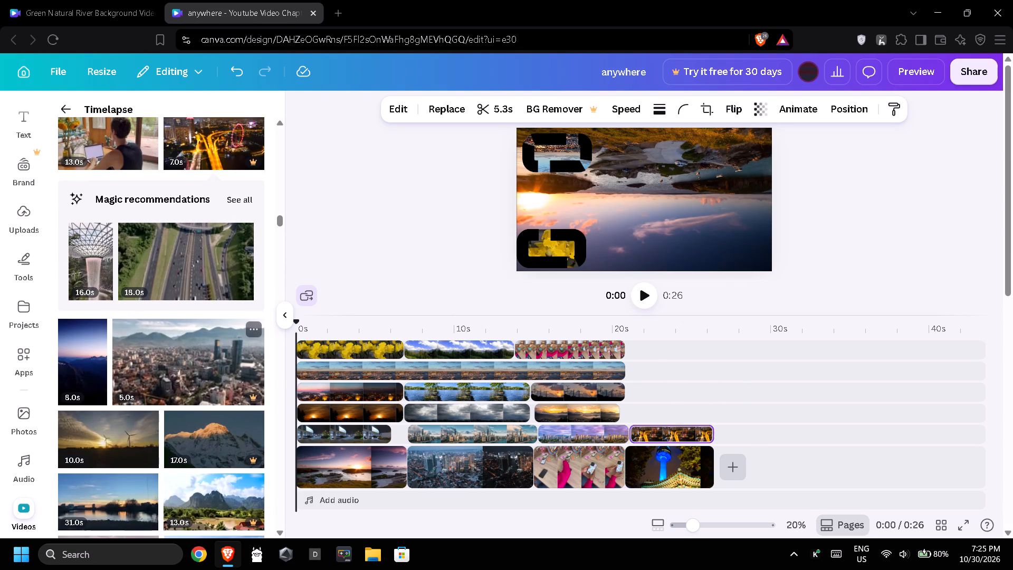
drag(93, 364, 651, 419)
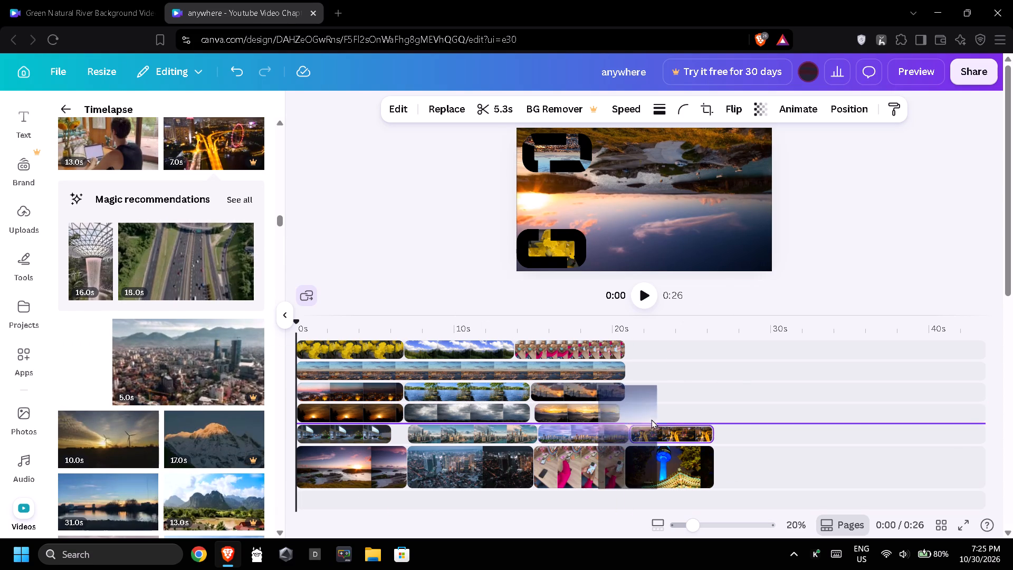
drag(651, 419, 654, 411)
drag(742, 411, 713, 412)
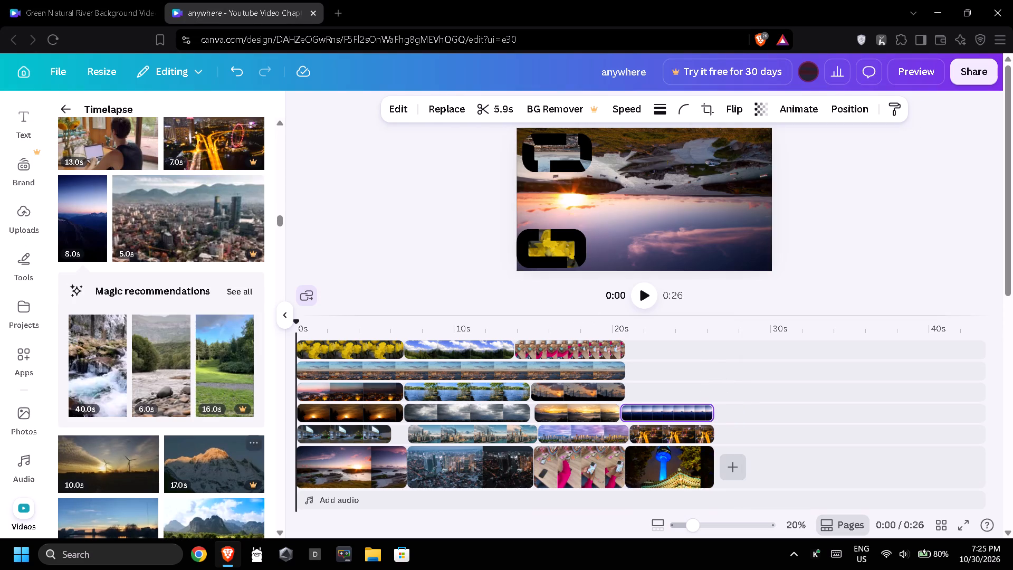
Add the recommended rocky riverbed clip as a fourth-scene overlay on the third track, trimmed to 5.6 seconds.
drag(168, 377, 683, 398)
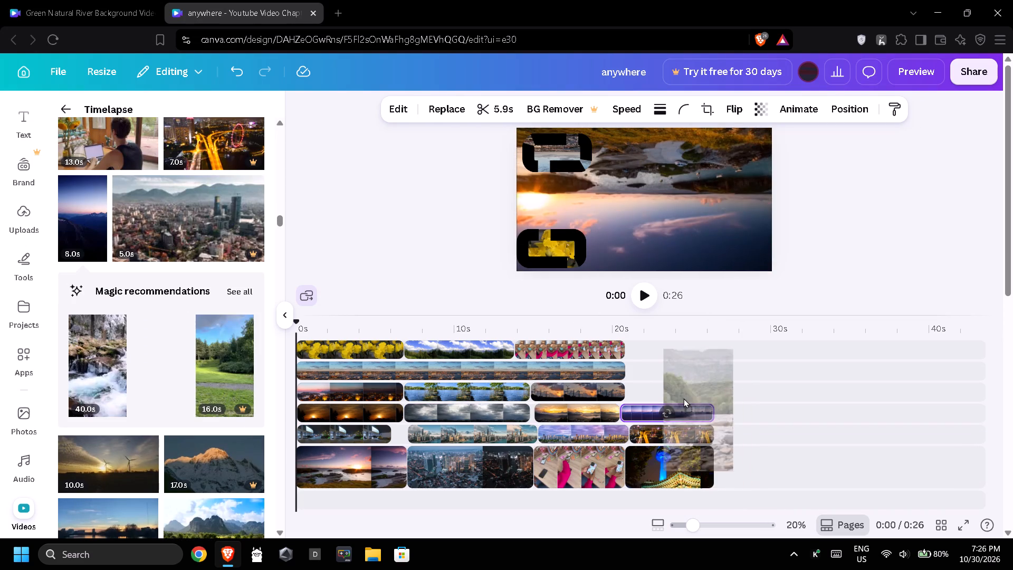
drag(683, 398, 665, 394)
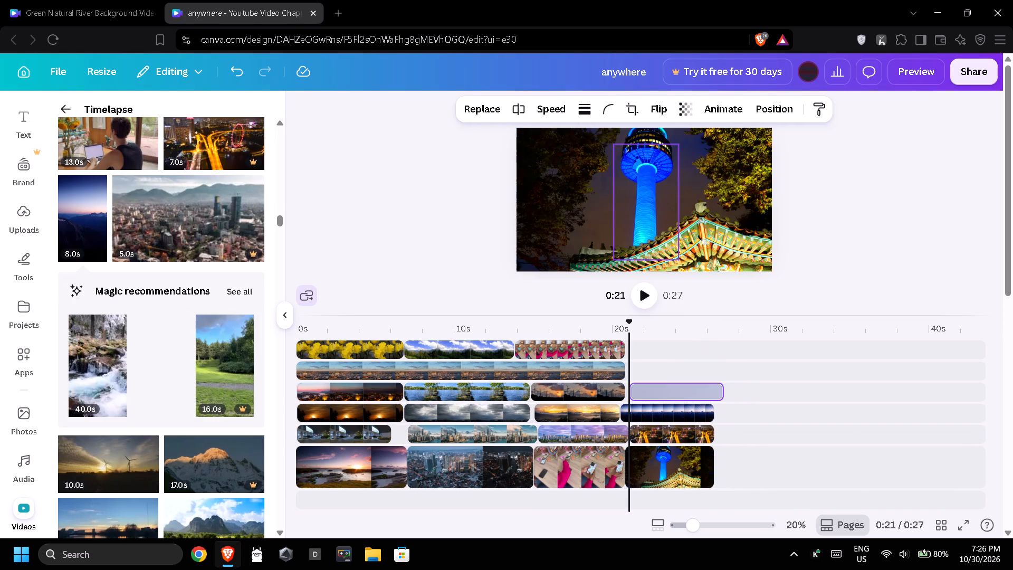
click(666, 394)
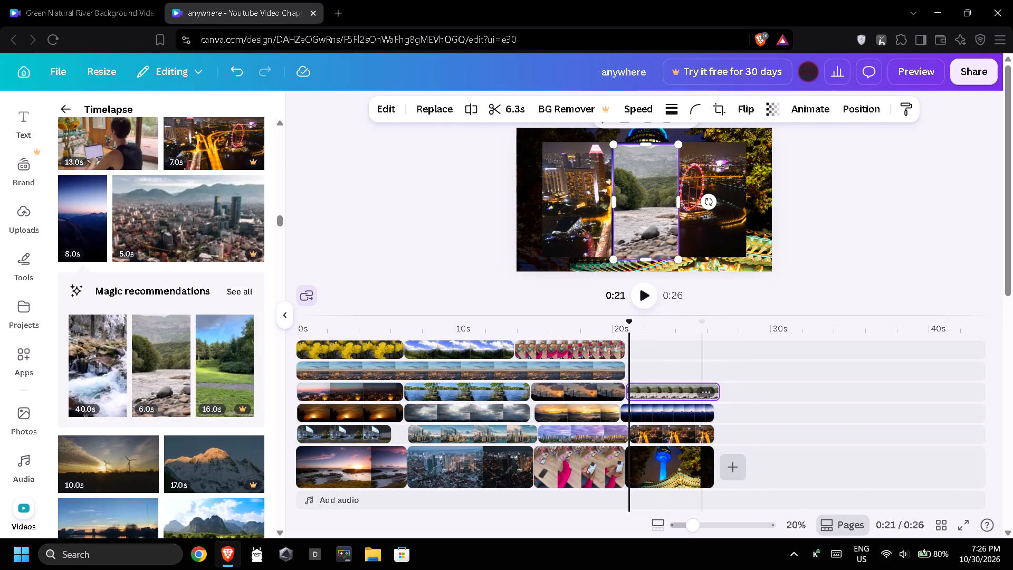
click(716, 391)
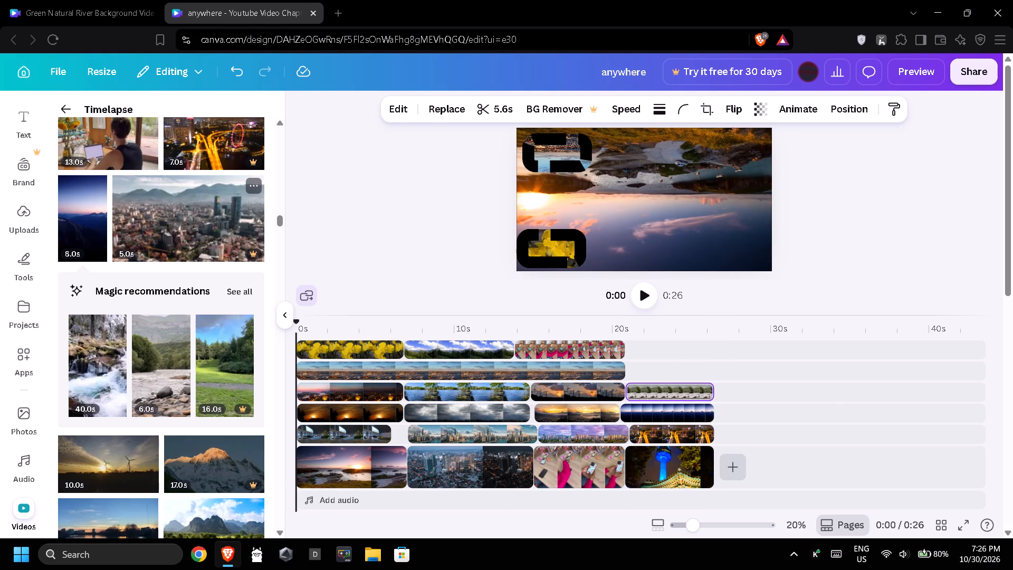
Add the aerial city-and-mountains clip over the fourth scene, on the same track directly after the long coastal overlay.
drag(203, 222, 661, 359)
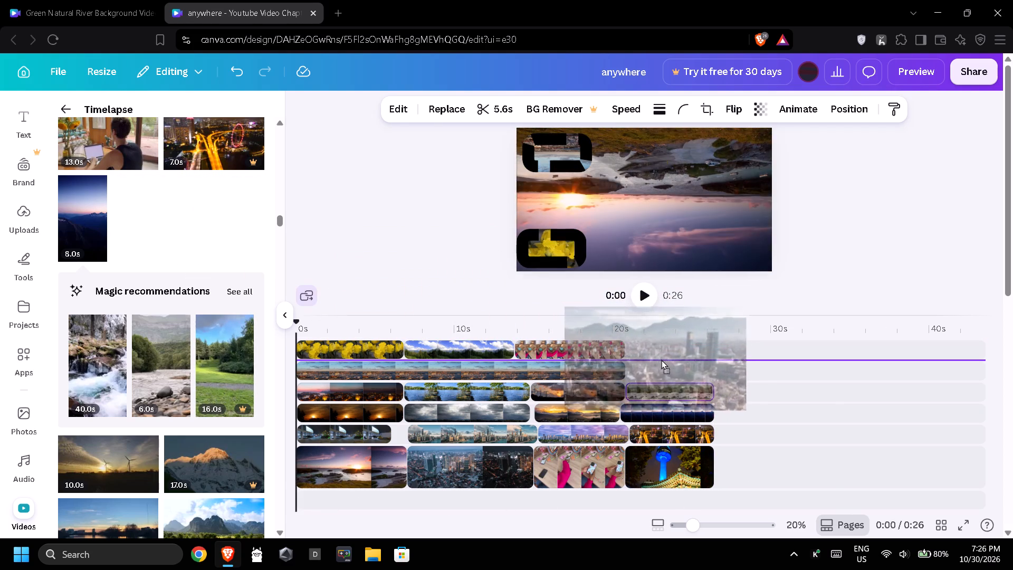
drag(661, 359, 699, 365)
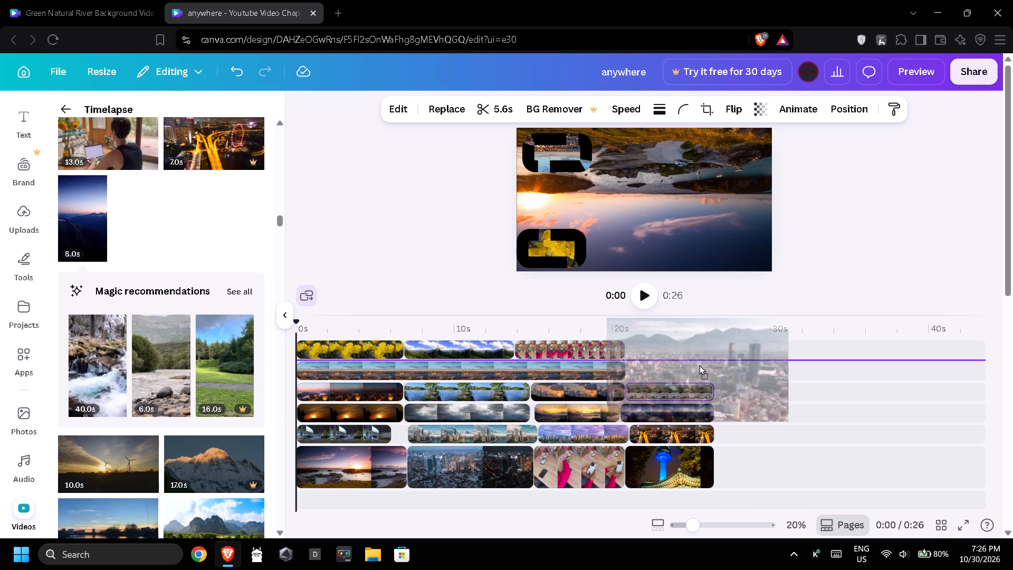
drag(699, 365, 706, 365)
drag(667, 359, 675, 364)
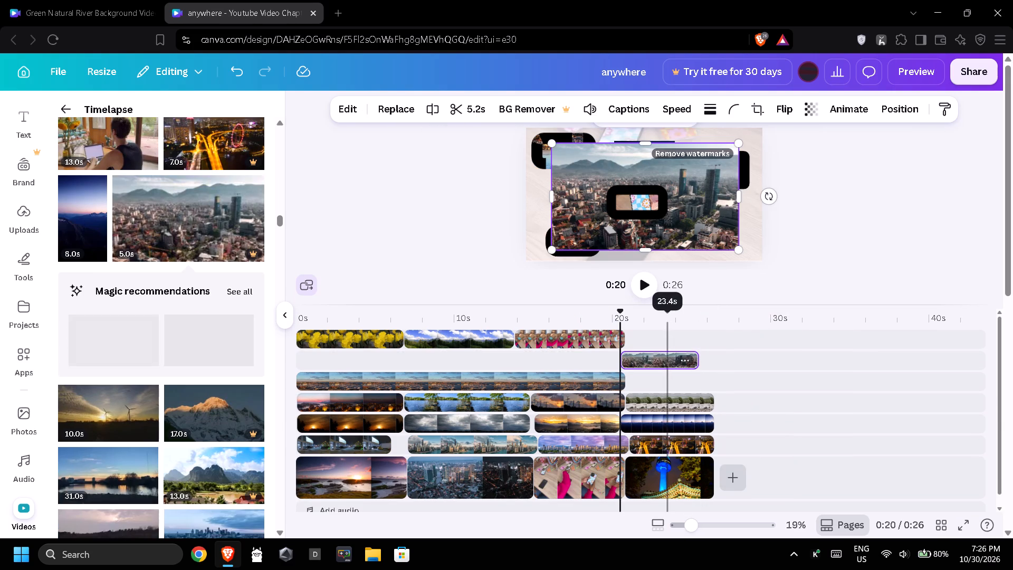
drag(675, 364, 674, 373)
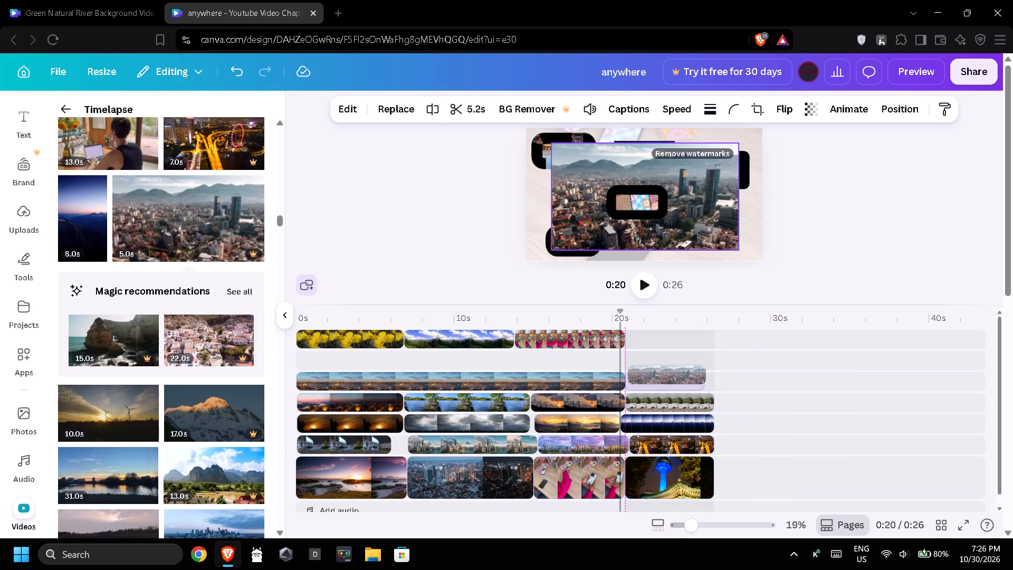
drag(701, 368, 707, 369)
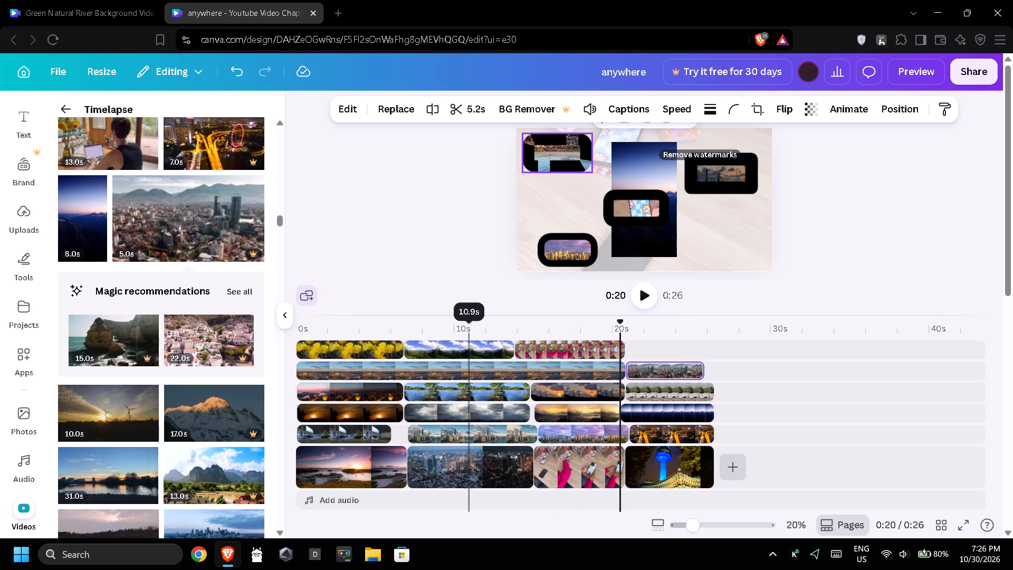
Add the vertical highway light-trails clip to the top overlay track above the fourth scene, trimmed to 5.6 seconds.
scroll(180, 365, down, 3)
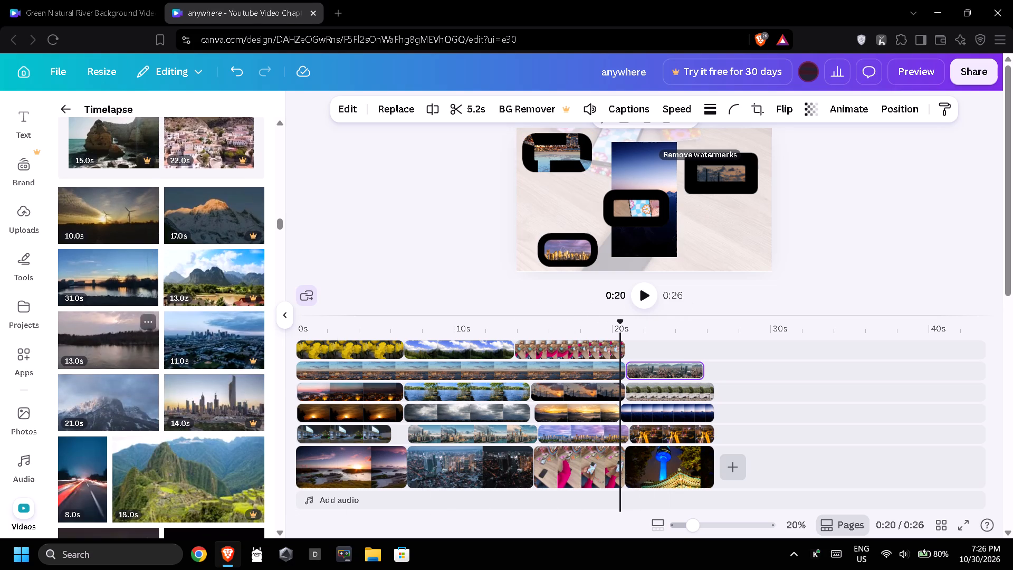
scroll(161, 394, down, 1)
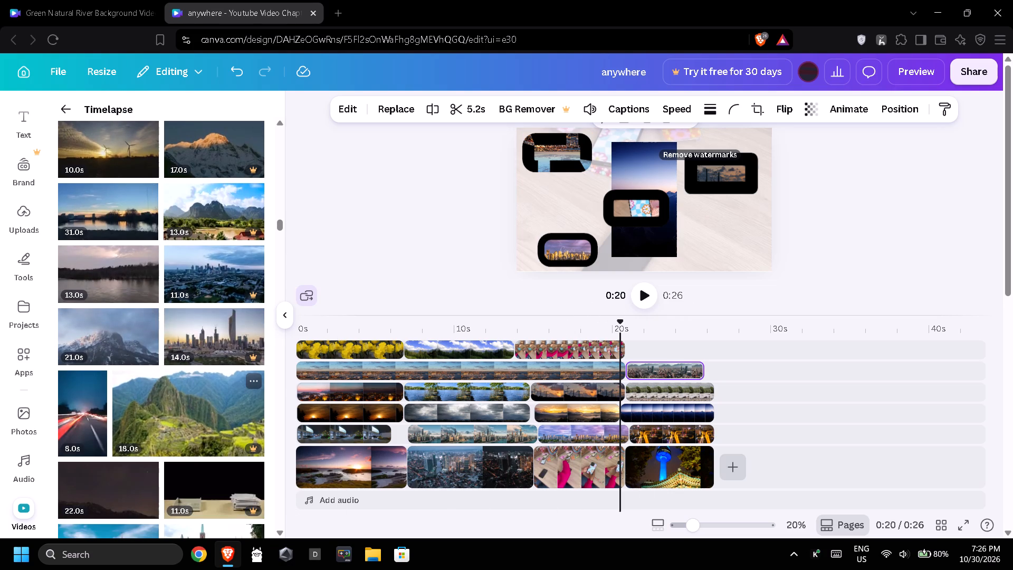
drag(87, 417, 675, 350)
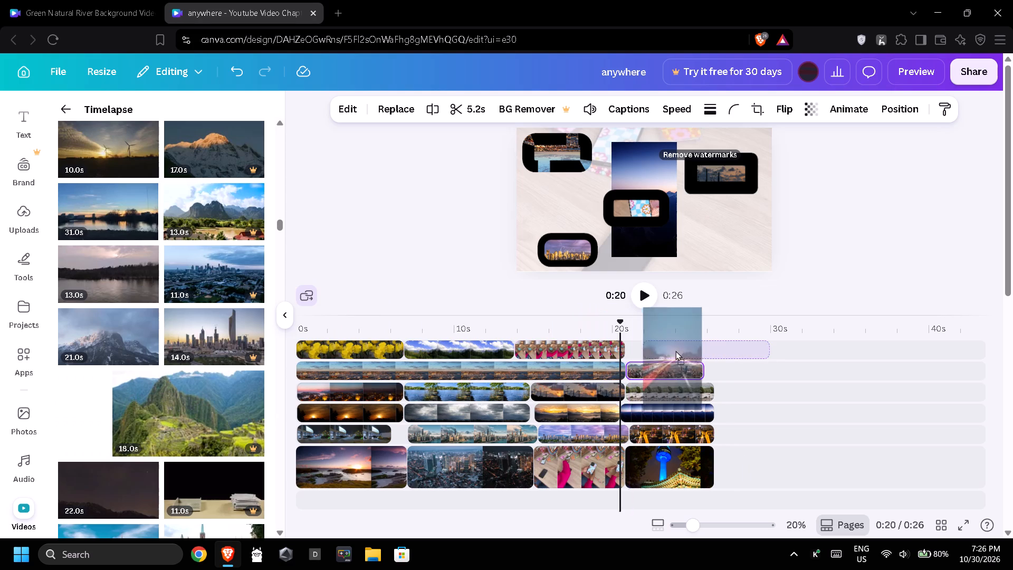
drag(675, 350, 659, 348)
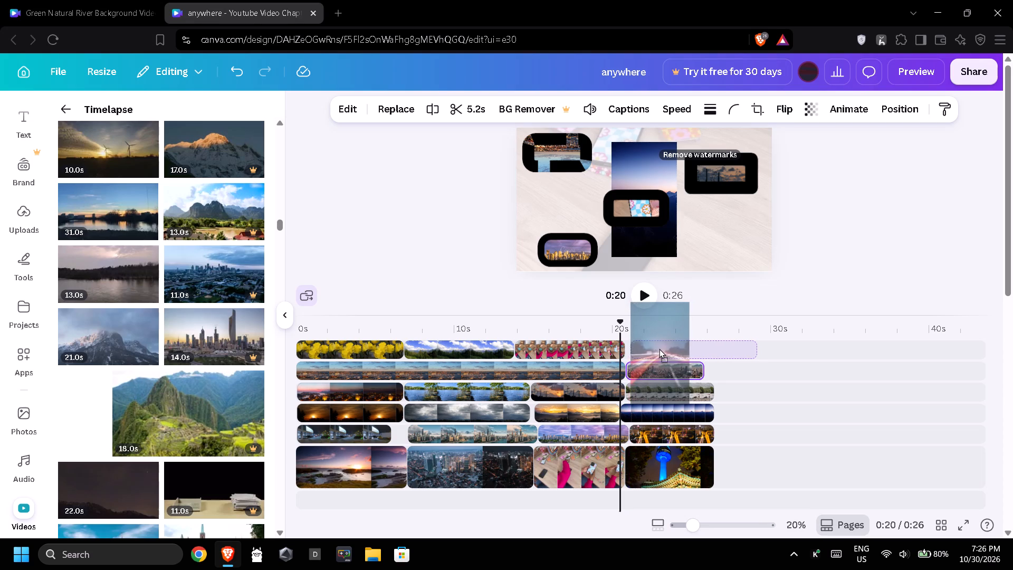
drag(659, 348, 655, 348)
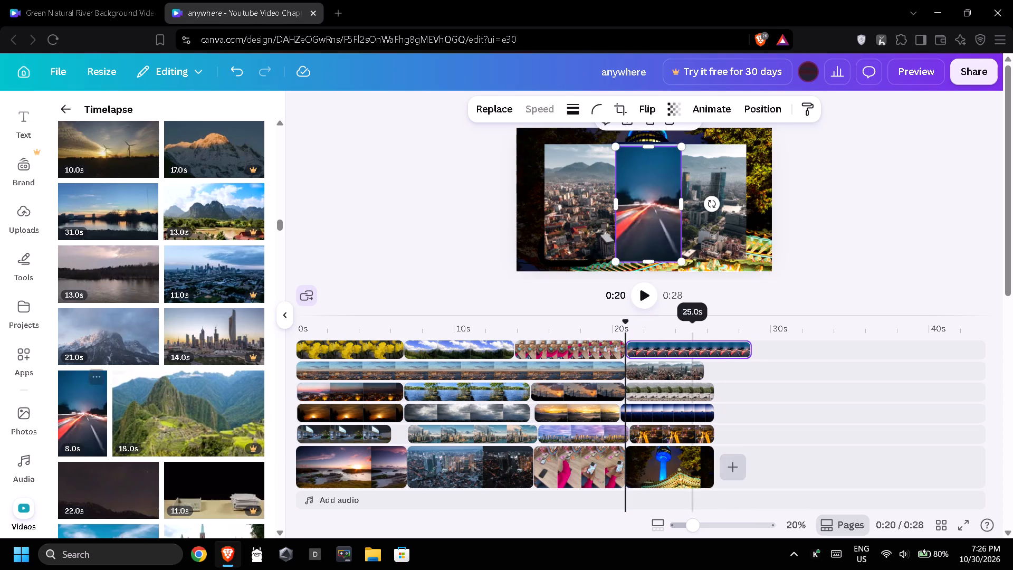
drag(749, 349, 718, 349)
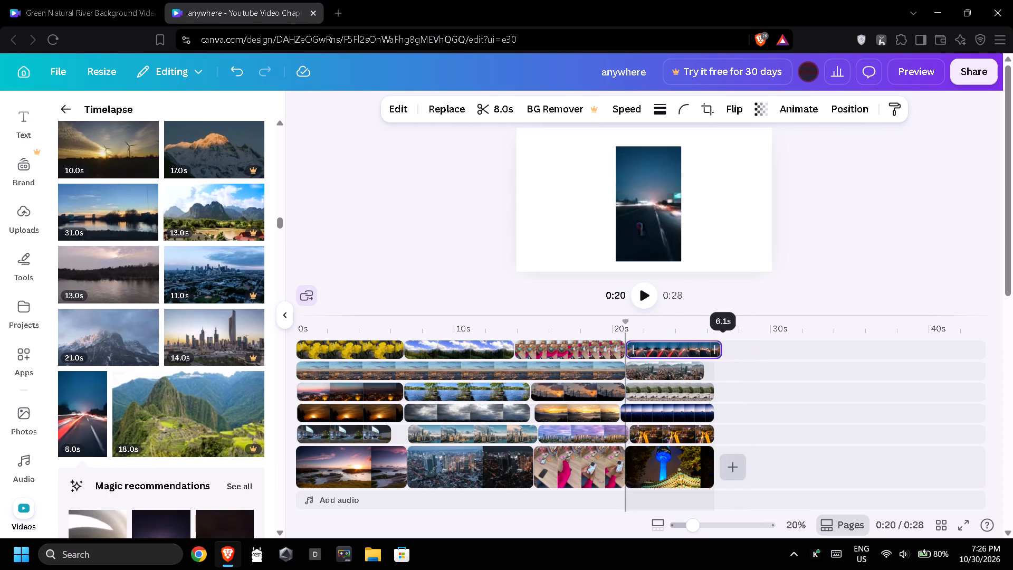
drag(718, 349, 717, 349)
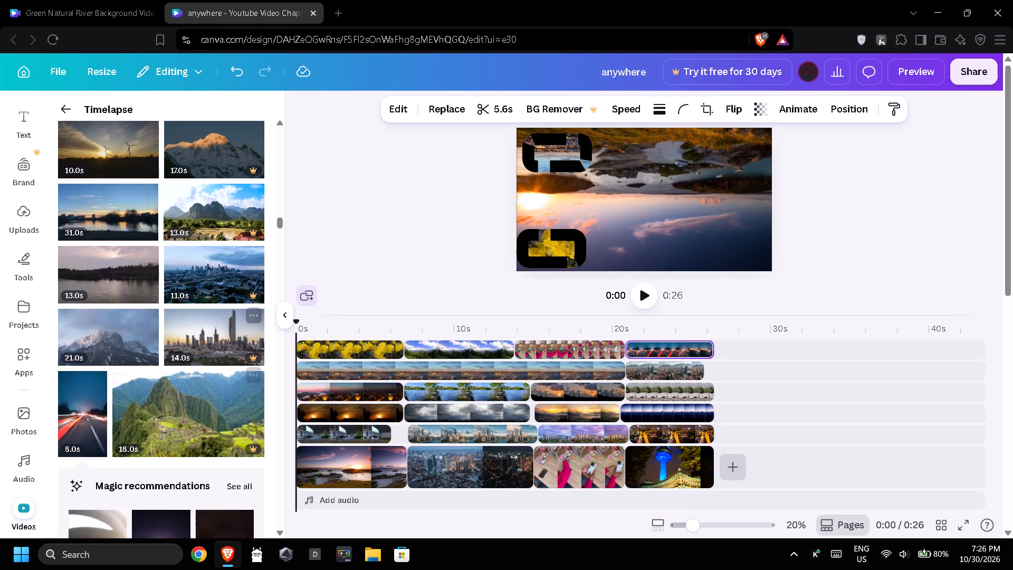
Replace the fourth scene's aerial city-and-mountains overlay with the 14-second dusk skyscraper skyline clip and extend it to the scene's end.
drag(190, 346, 652, 375)
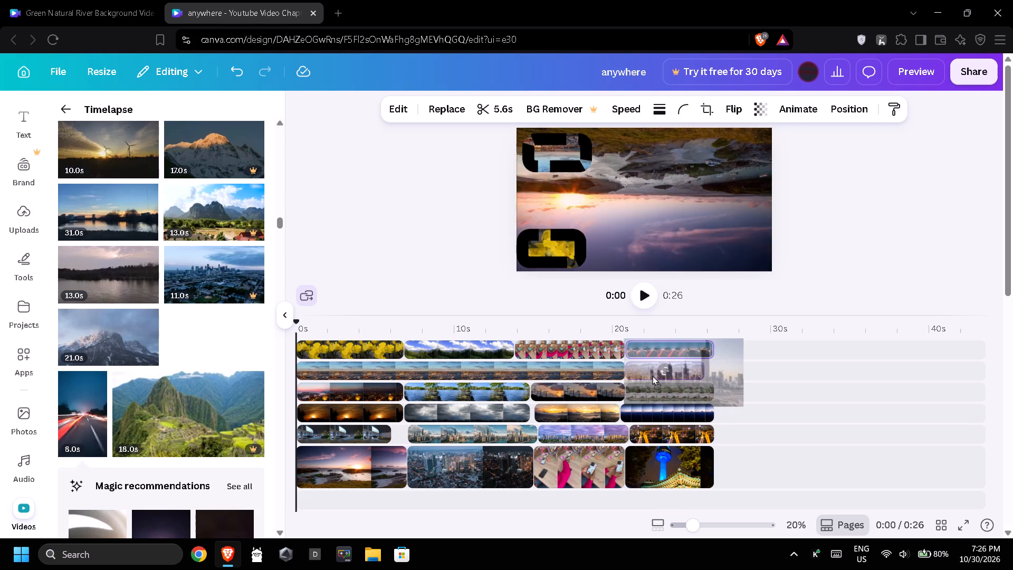
drag(652, 375, 659, 372)
drag(701, 372, 708, 372)
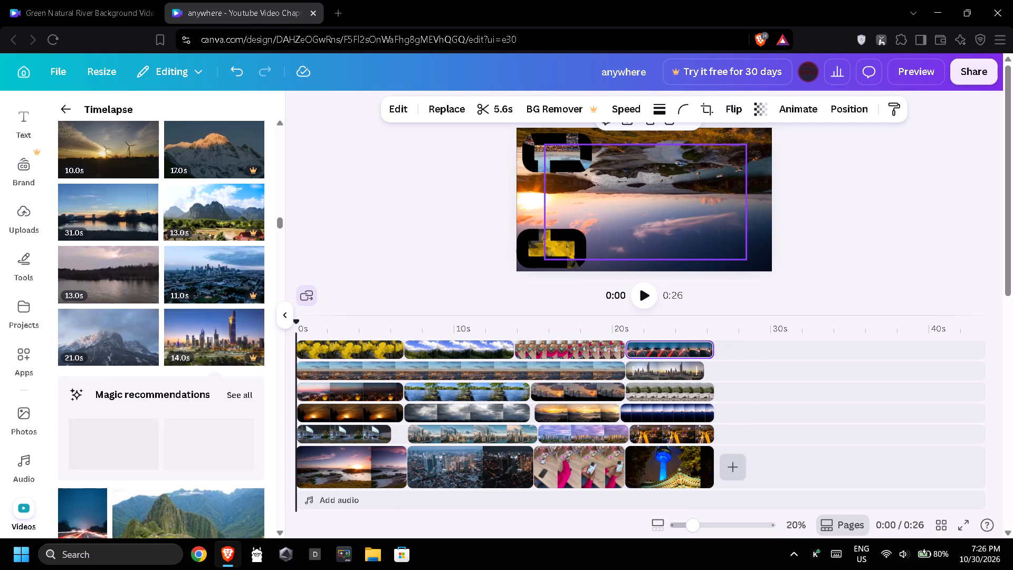
drag(708, 372, 710, 372)
click(734, 376)
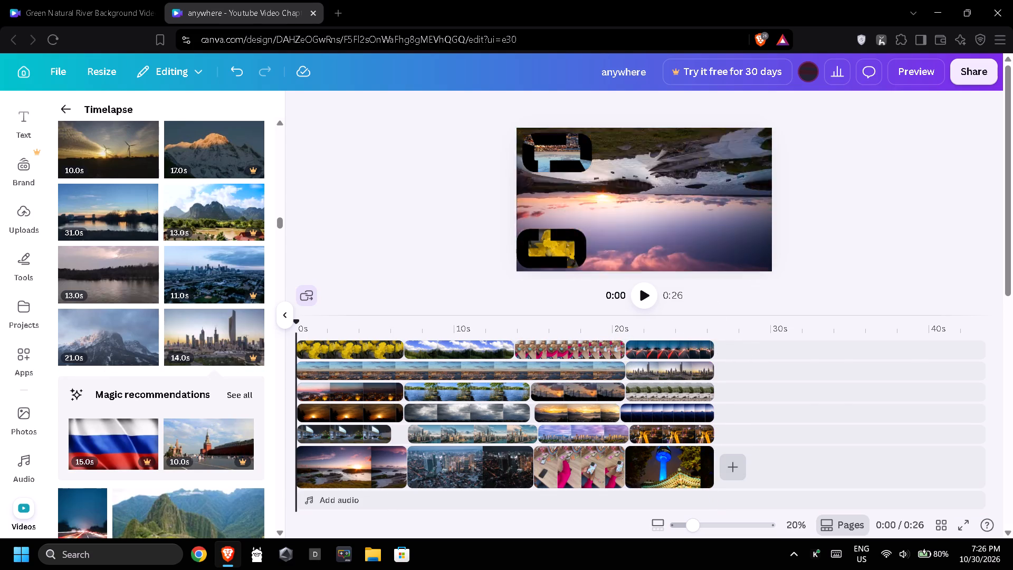
click(769, 372)
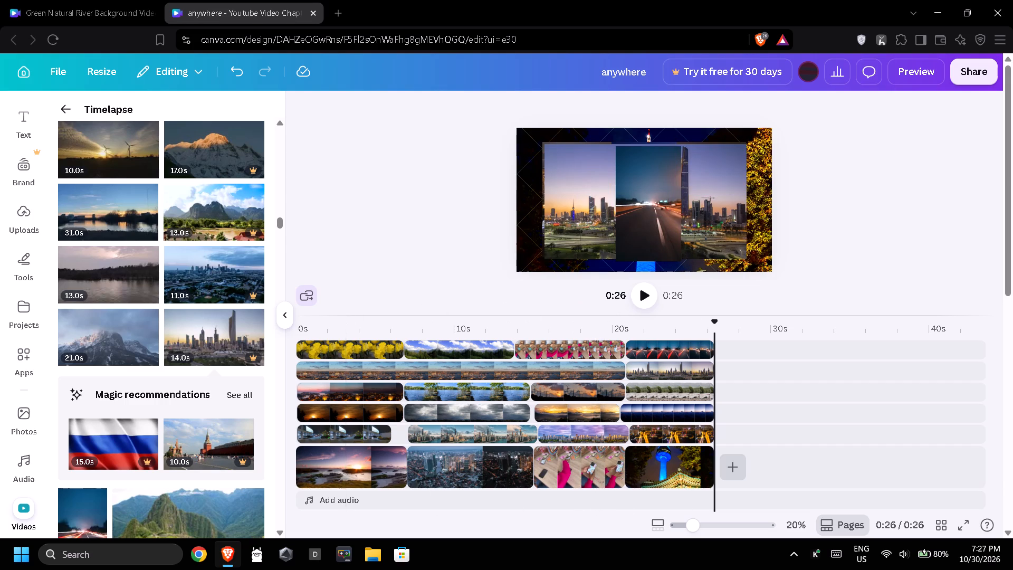
Replace the second scene's background with the recommended waving Russian flag clip and its grey cloud overlay with the recommended Kremlin clip.
drag(126, 444, 468, 460)
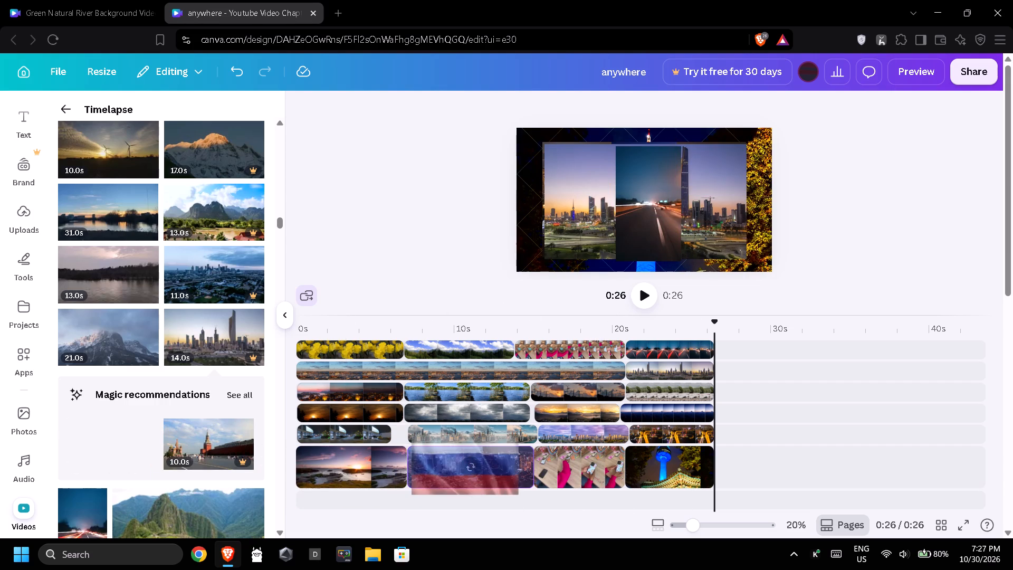
drag(204, 448, 464, 420)
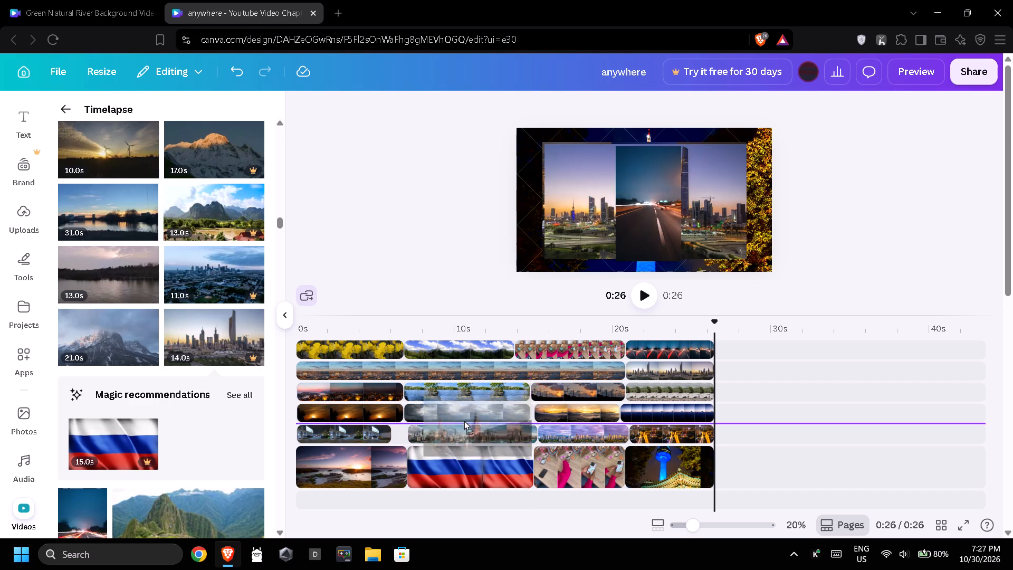
drag(464, 420, 465, 416)
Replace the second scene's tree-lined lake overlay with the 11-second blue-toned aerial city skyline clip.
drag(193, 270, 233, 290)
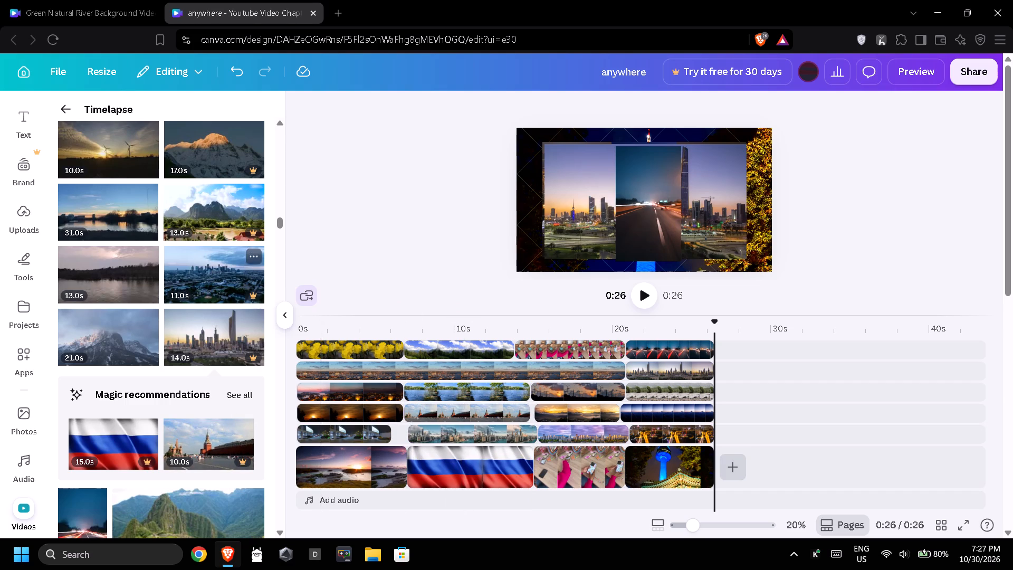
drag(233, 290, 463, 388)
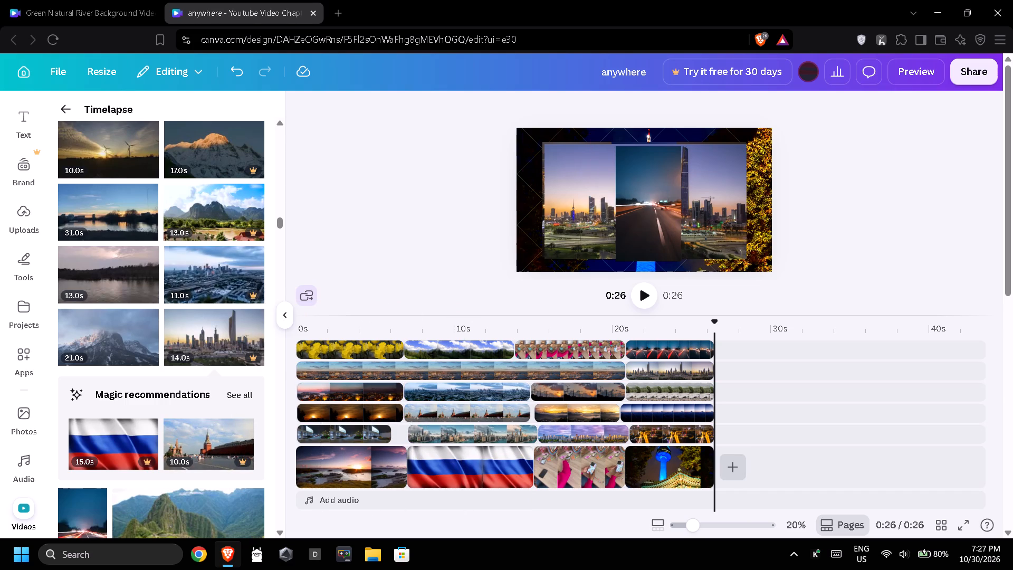
Replace the first scene's dark orange sunset overlay, on the Kremlin clip's track, with the 13-second green valley and mountains clip.
drag(210, 211, 358, 407)
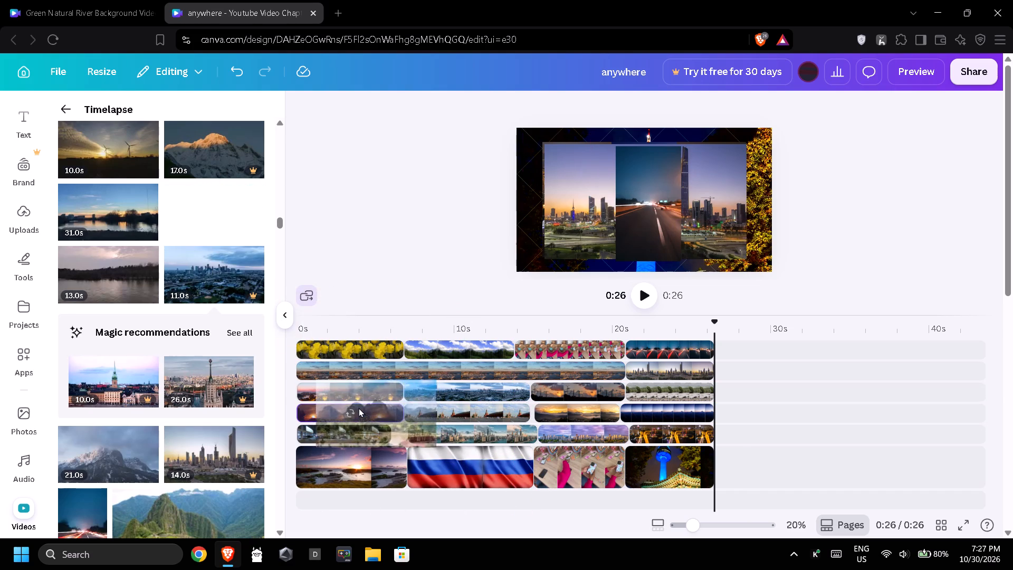
drag(358, 407, 355, 408)
Replace the third scene's golden sunset overlay, just before the dark-blue dusk sky clip, with the recommended 13-second misty green valley clip.
drag(100, 272, 285, 337)
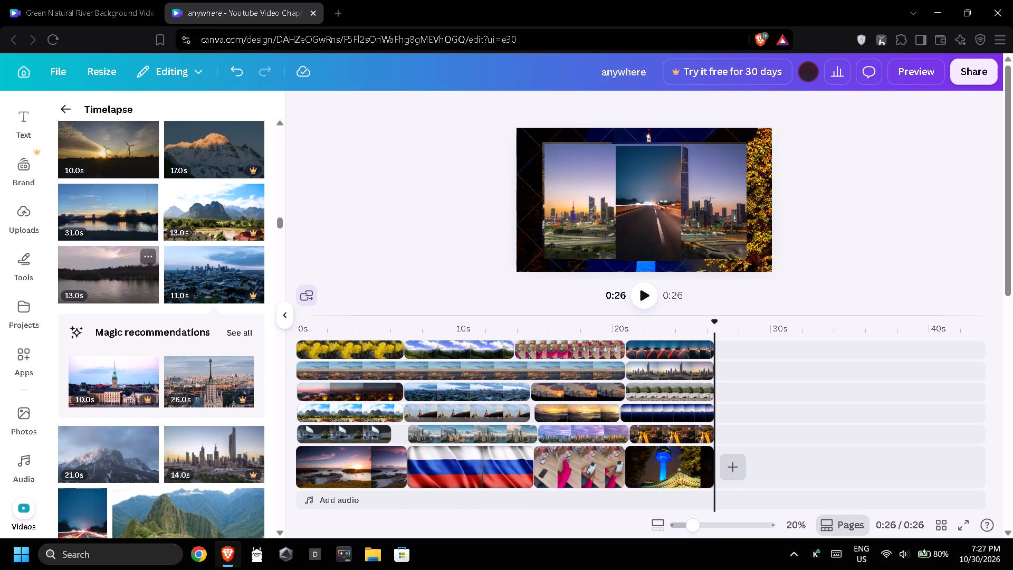
drag(285, 337, 578, 416)
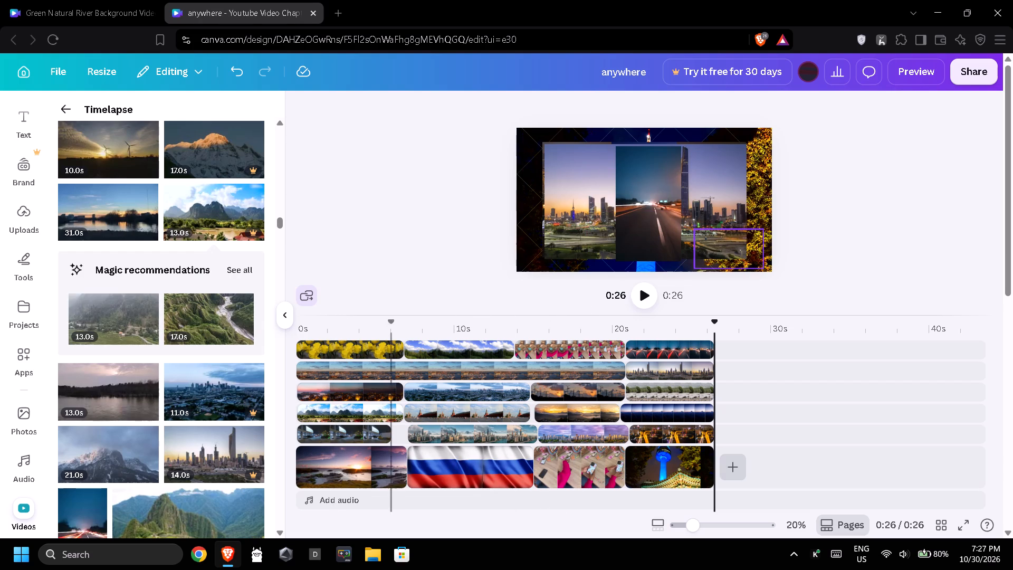
drag(130, 325, 628, 411)
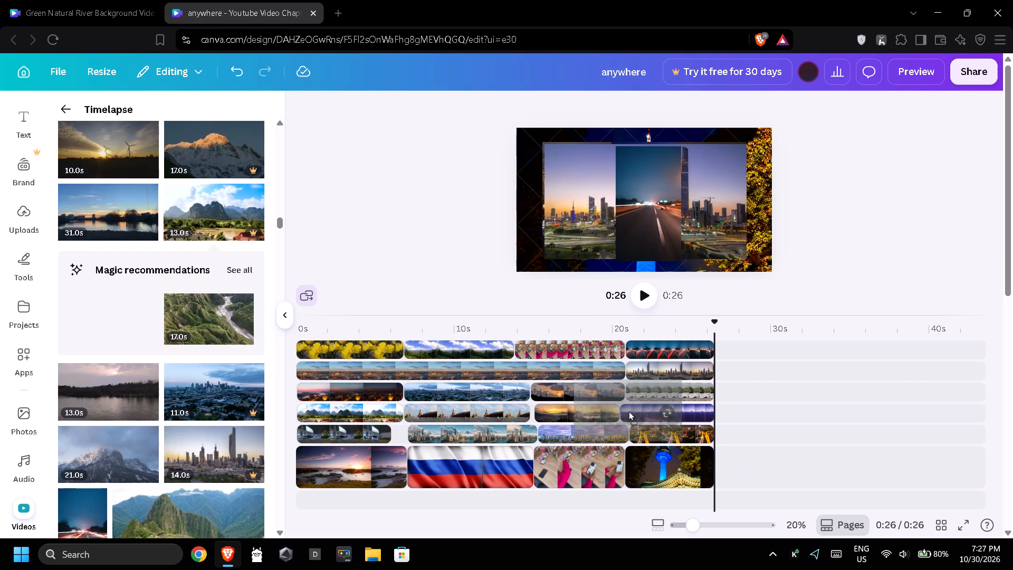
drag(628, 411, 593, 411)
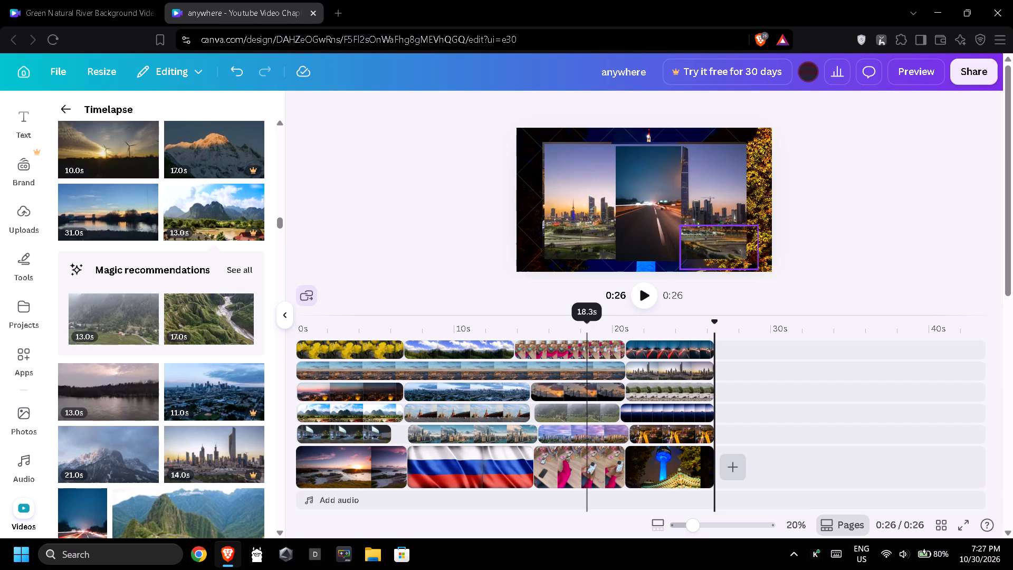
Replace the top-track overlays: the third scene's with the Machu Picchu clip and the first scene's yellow flowers with the paper-stacks desk clip.
scroll(232, 410, down, 3)
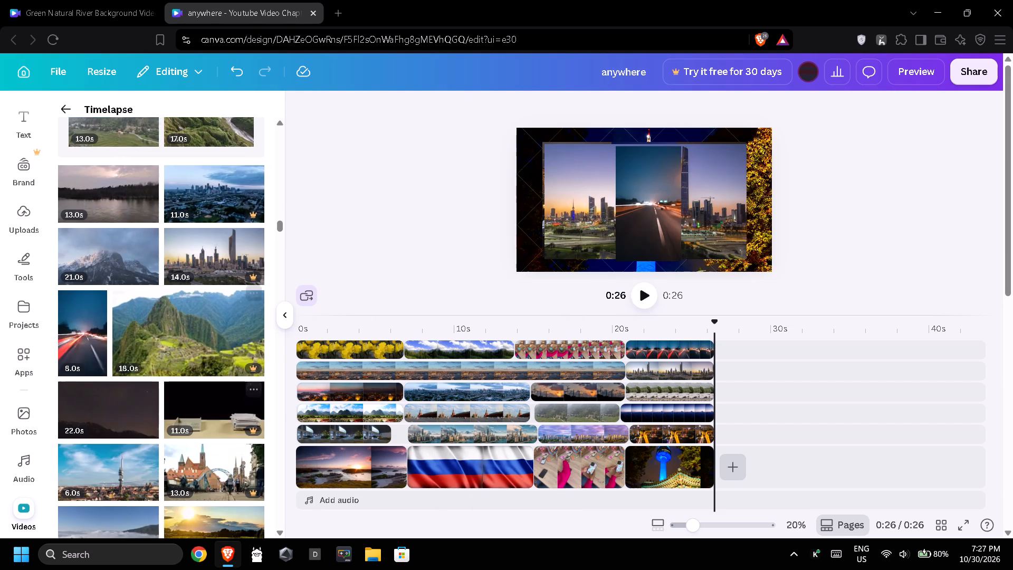
drag(175, 334, 570, 354)
drag(209, 413, 357, 351)
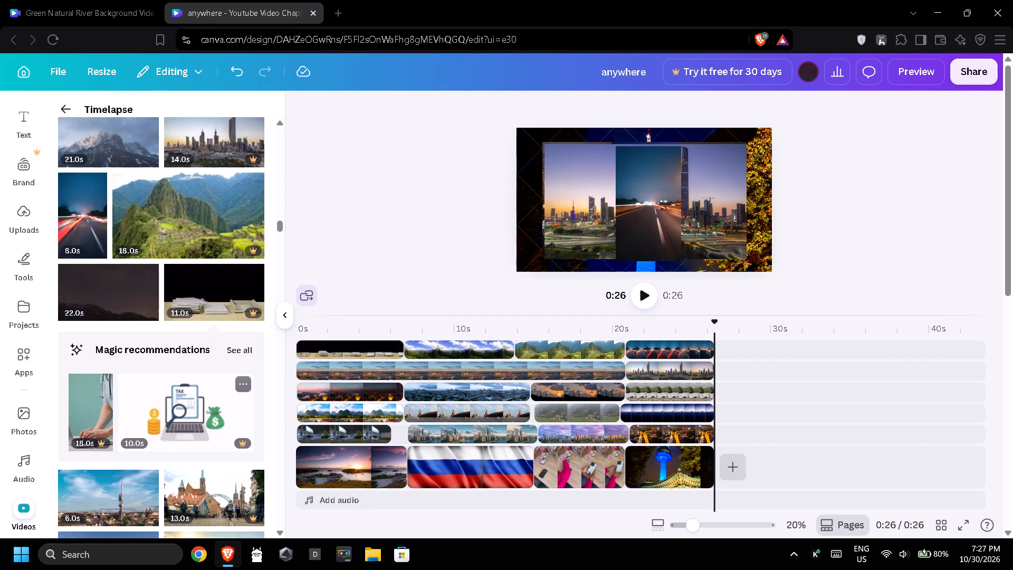
Replace the fourth scene's highway light-trails overlay with the 13-second brick church and blue bridge clip.
scroll(187, 435, down, 2)
drag(192, 380, 576, 358)
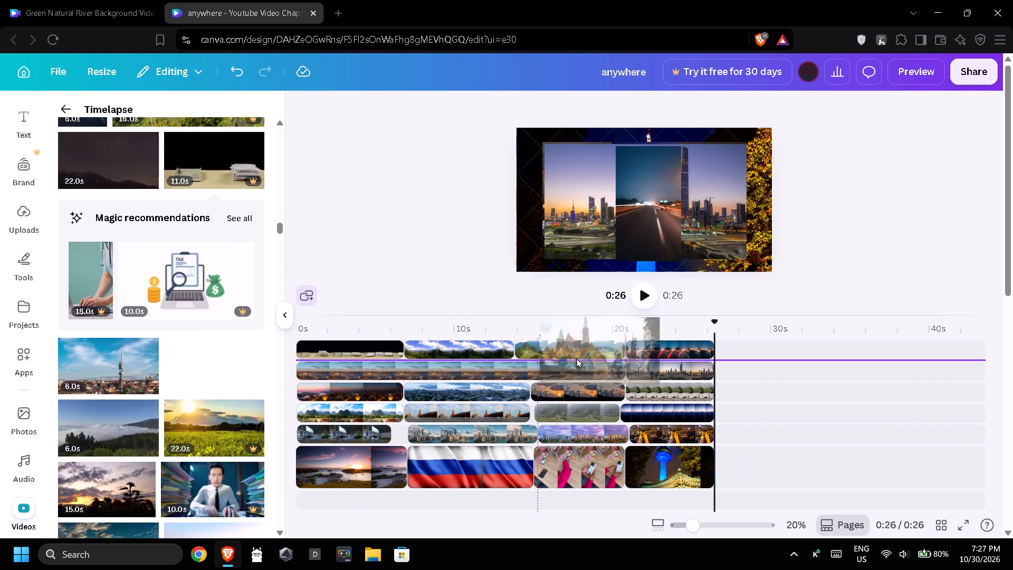
drag(576, 358, 662, 352)
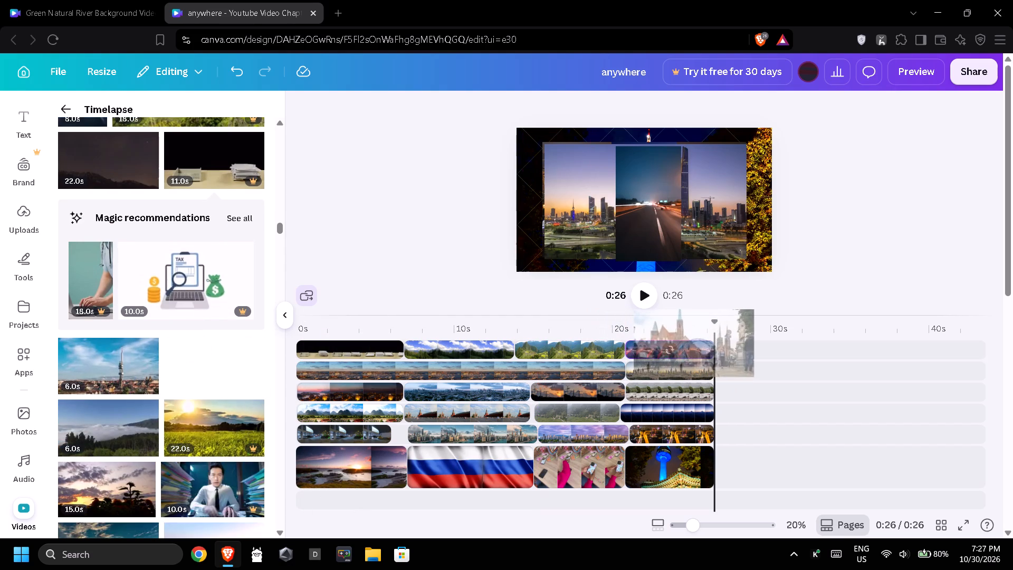
Replace the fourth scene's lit blue tower background with the 22-second sunny yellow flower field clip.
drag(181, 435, 668, 400)
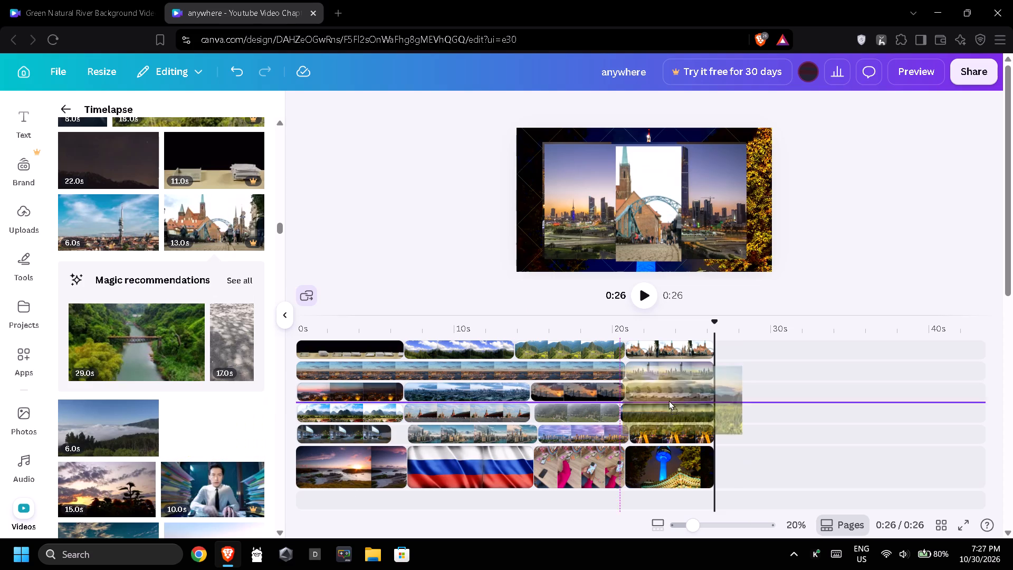
drag(668, 400, 657, 453)
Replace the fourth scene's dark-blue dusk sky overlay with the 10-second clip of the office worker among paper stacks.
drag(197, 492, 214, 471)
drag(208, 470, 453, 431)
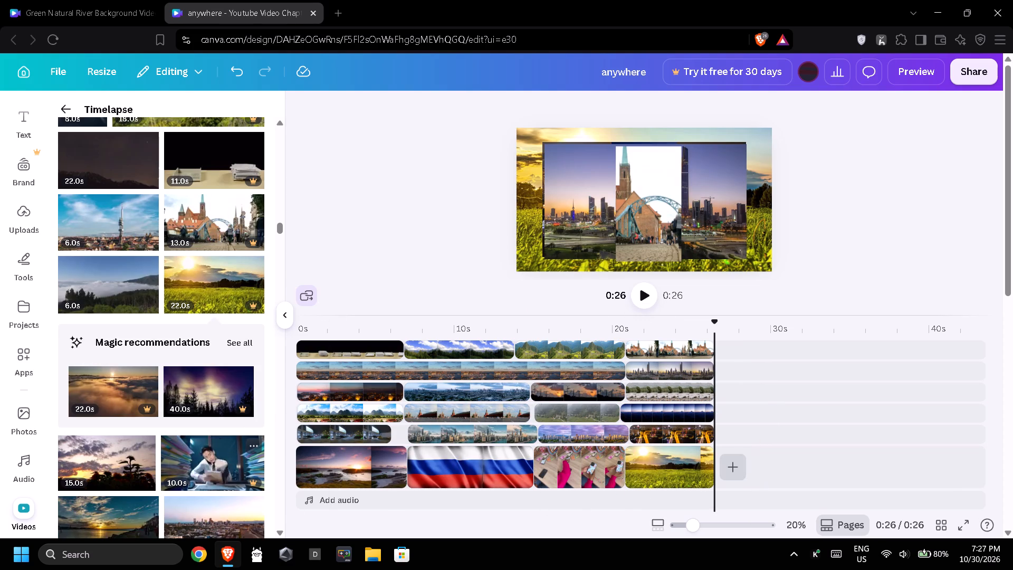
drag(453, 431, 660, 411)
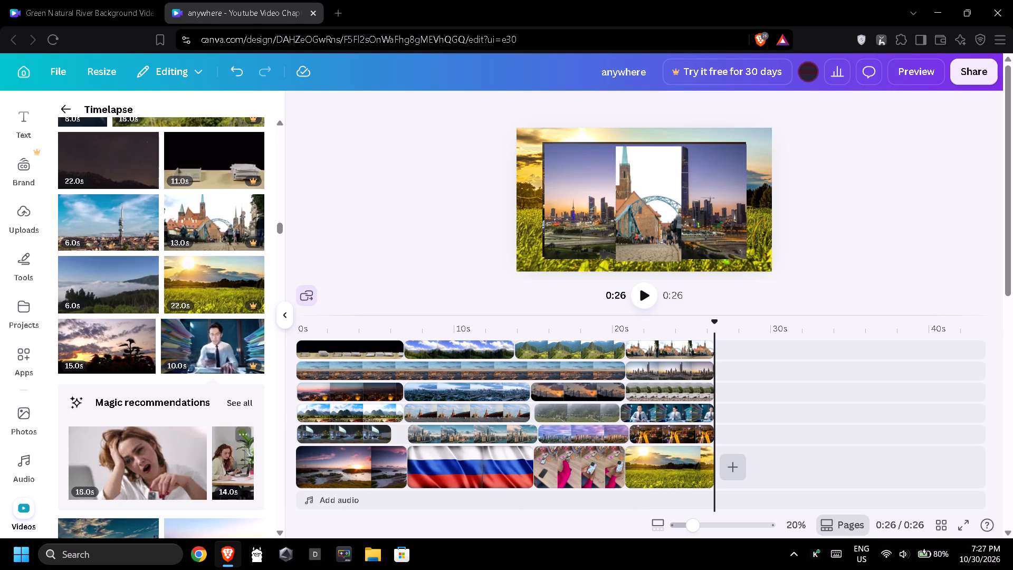
Replace the third scene's dusk skyline overlay on the third track with the recommended 18-second yawning woman clip.
drag(146, 440, 580, 374)
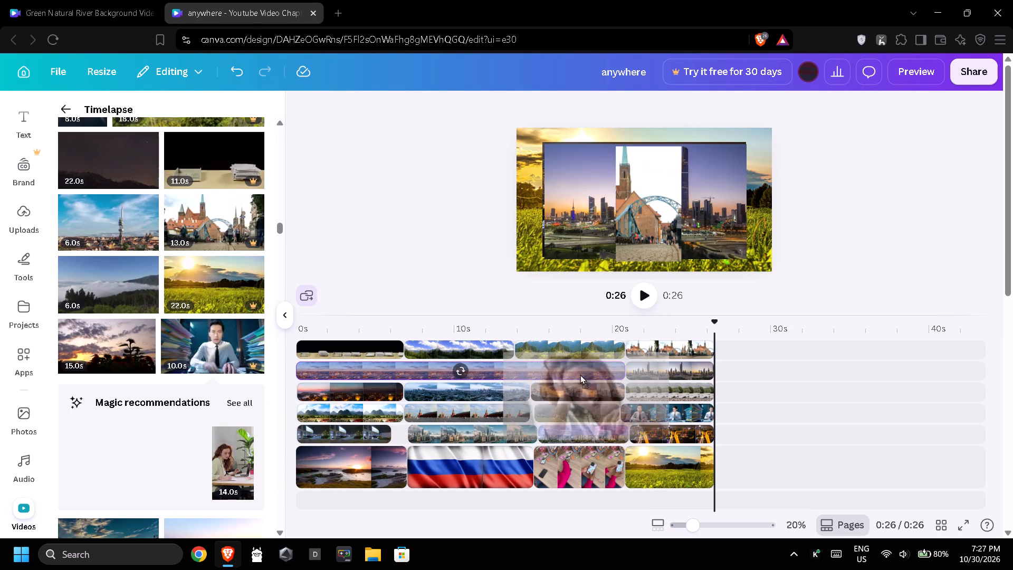
drag(580, 374, 583, 387)
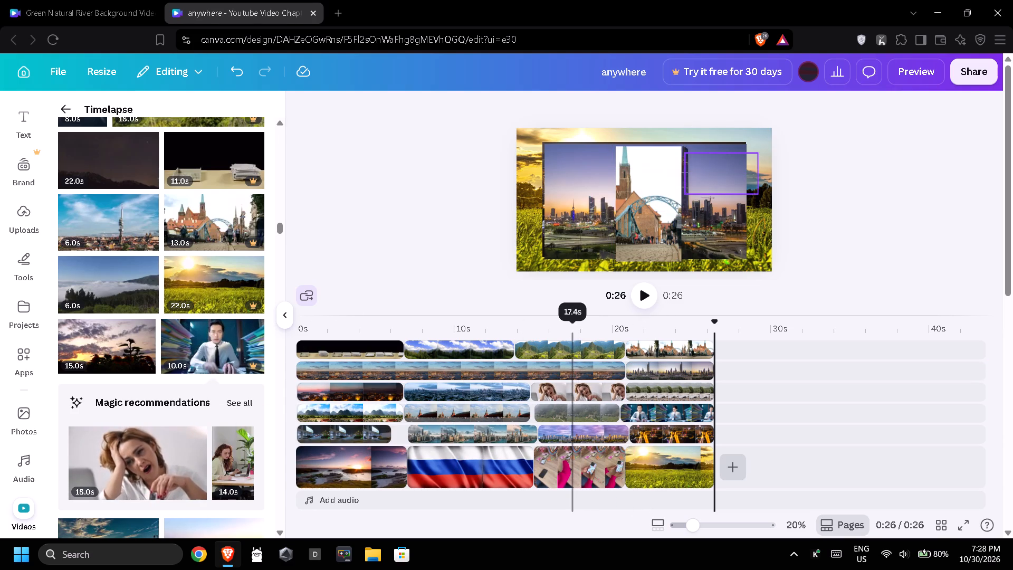
Replace the second scene's blue-toned city skyline overlay with the 13-second palm-lined city lagoon clip.
scroll(161, 439, down, 3)
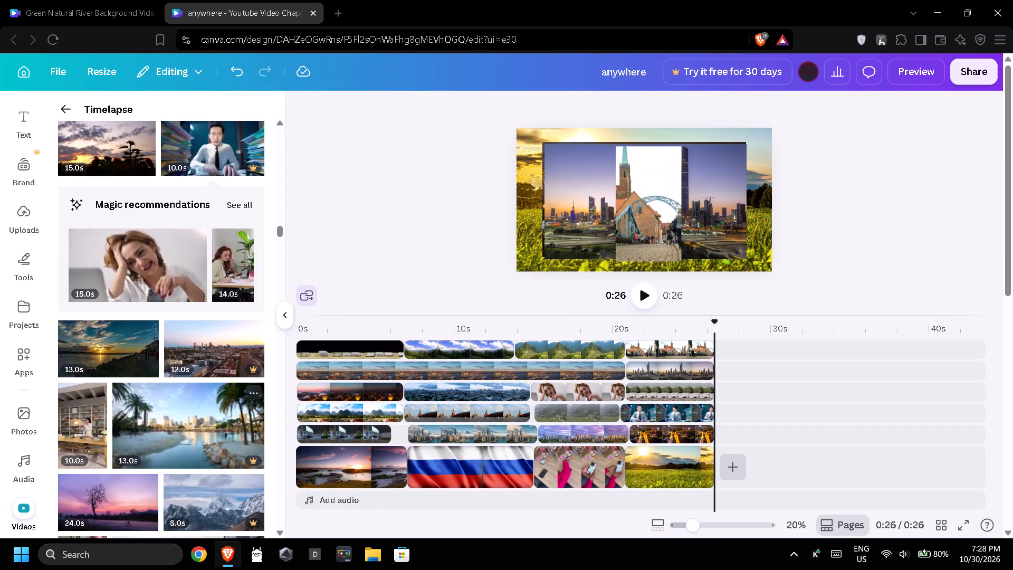
drag(171, 422, 458, 387)
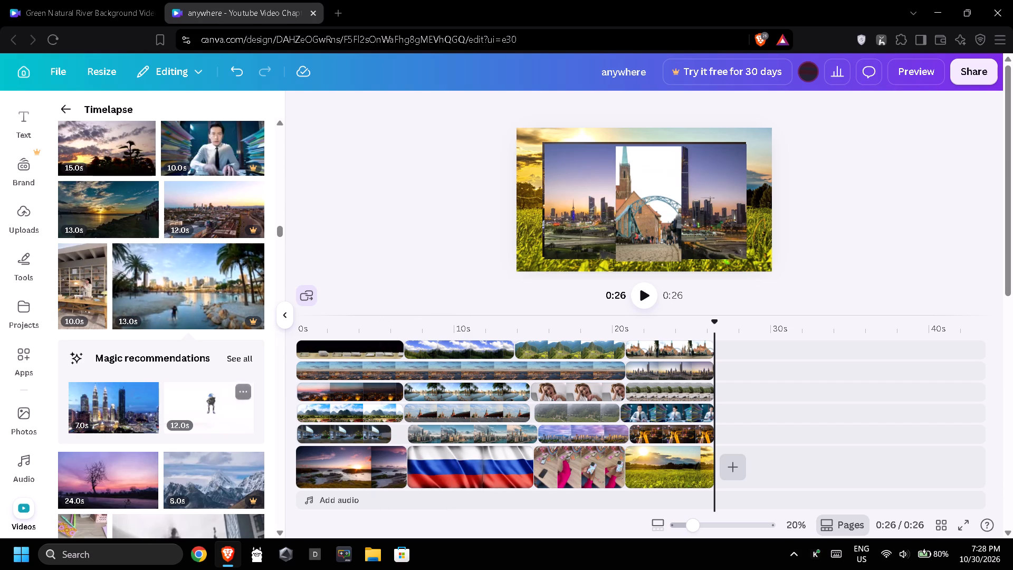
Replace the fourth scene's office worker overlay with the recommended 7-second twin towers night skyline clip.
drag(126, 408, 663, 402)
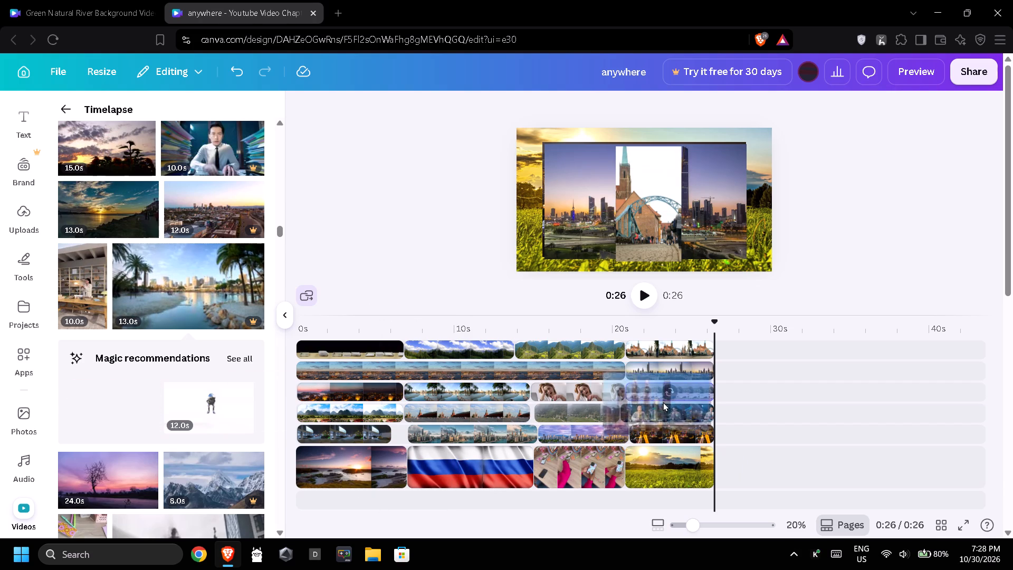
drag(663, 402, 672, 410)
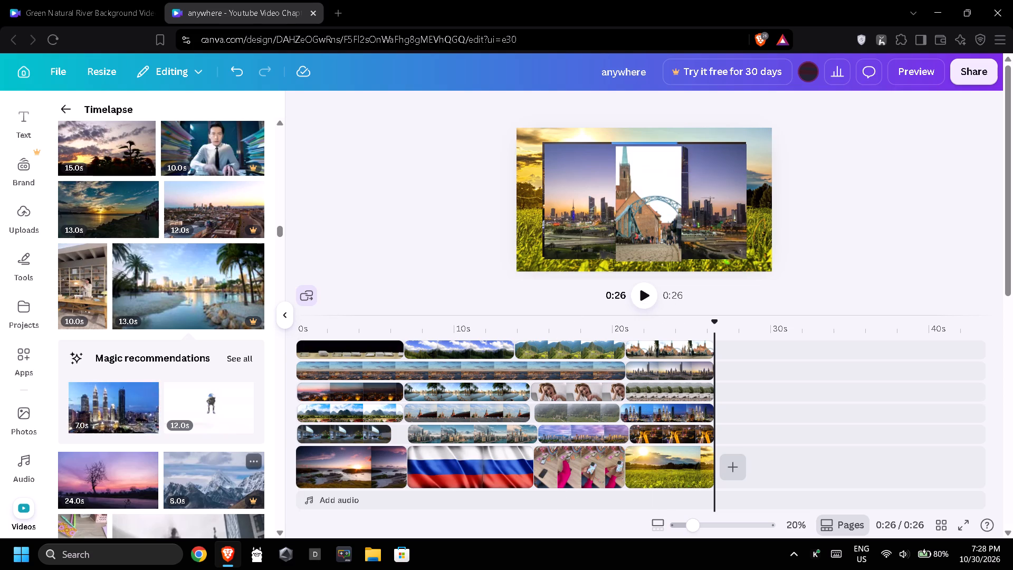
Replace the fourth scene's twin towers overlay with the 8-second snowy mountain range clip.
drag(221, 479, 673, 411)
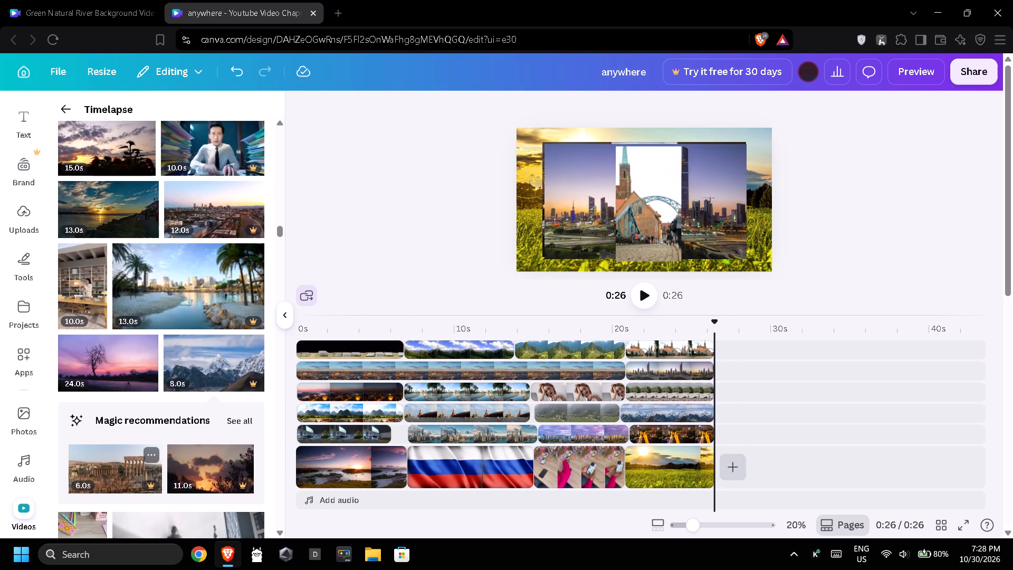
Replace the fourth scene's overlay on the third track with the recommended 6-second ancient stone columns clip.
drag(117, 473, 665, 395)
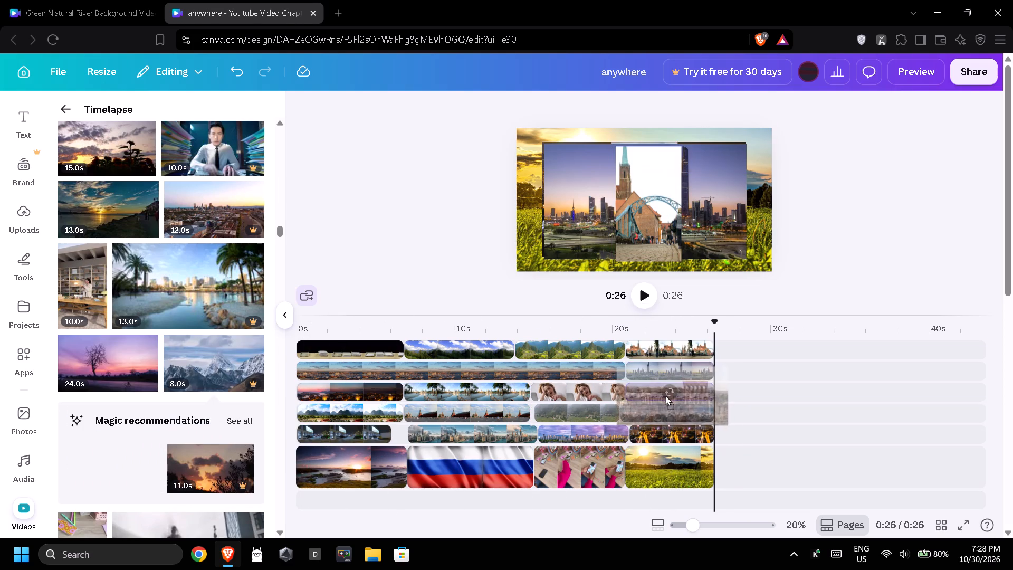
drag(665, 395, 668, 391)
Replace the third scene's yawning woman overlay with the 10-second domed church clip.
scroll(173, 417, down, 3)
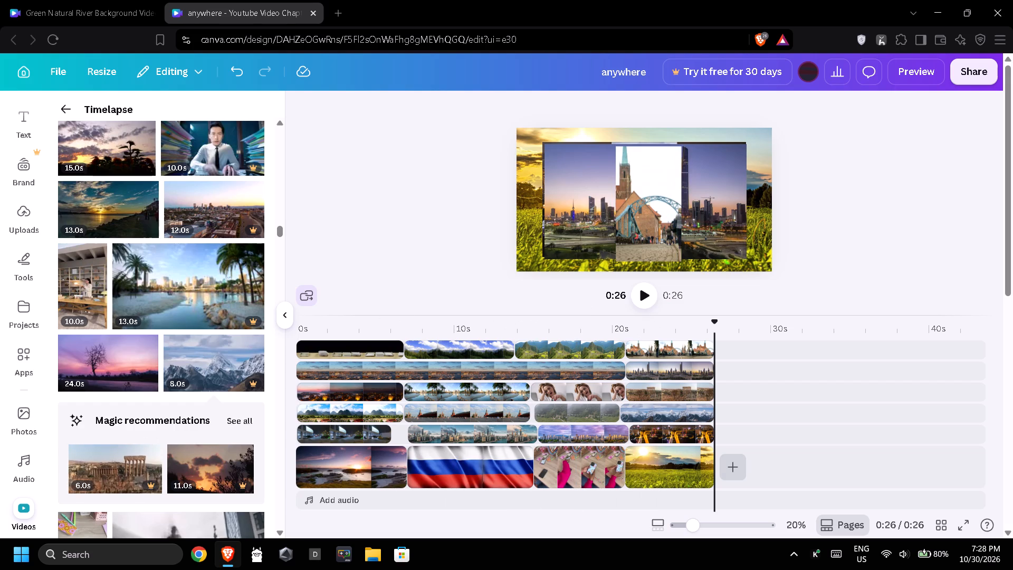
drag(195, 428, 581, 367)
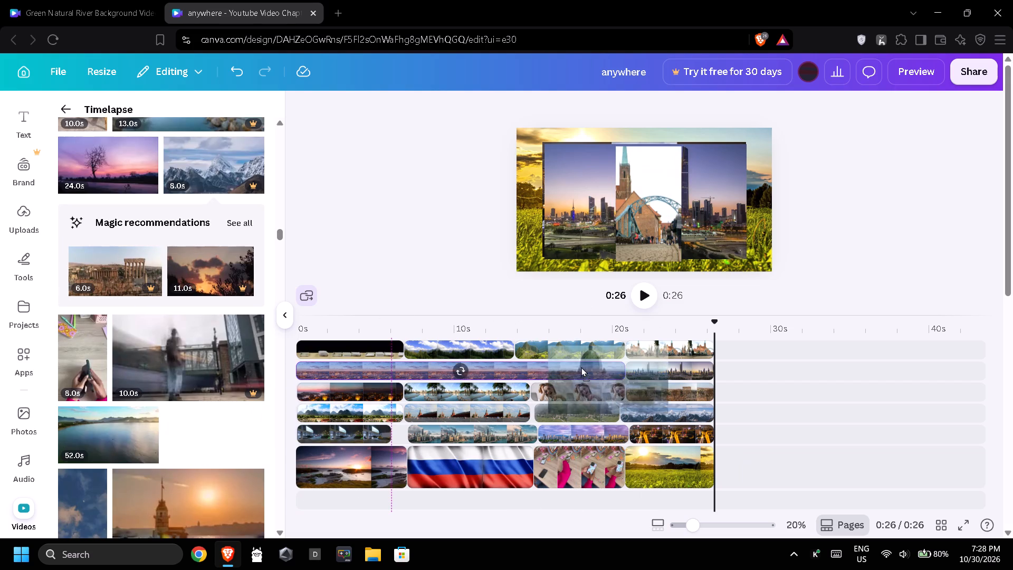
drag(581, 367, 577, 392)
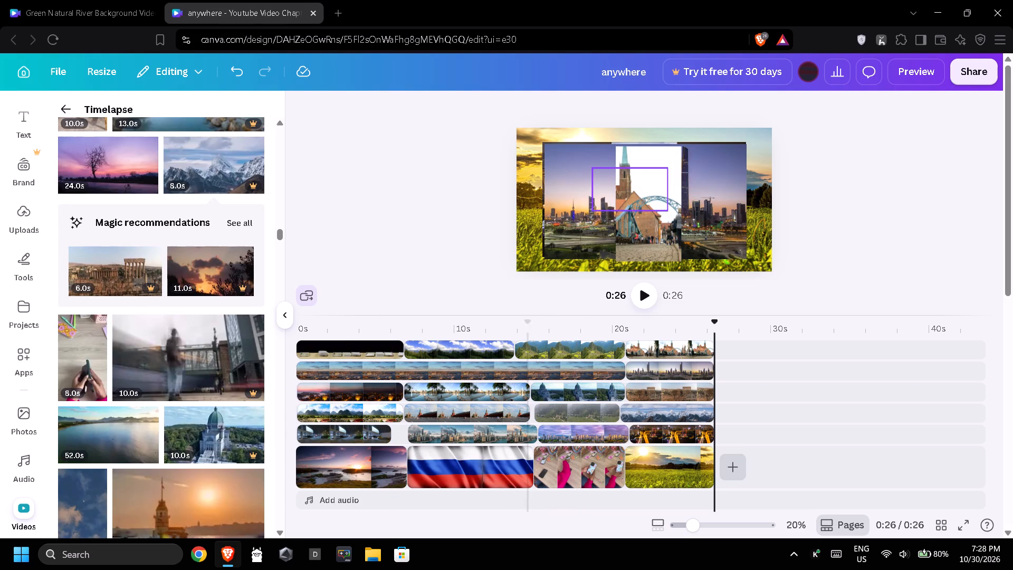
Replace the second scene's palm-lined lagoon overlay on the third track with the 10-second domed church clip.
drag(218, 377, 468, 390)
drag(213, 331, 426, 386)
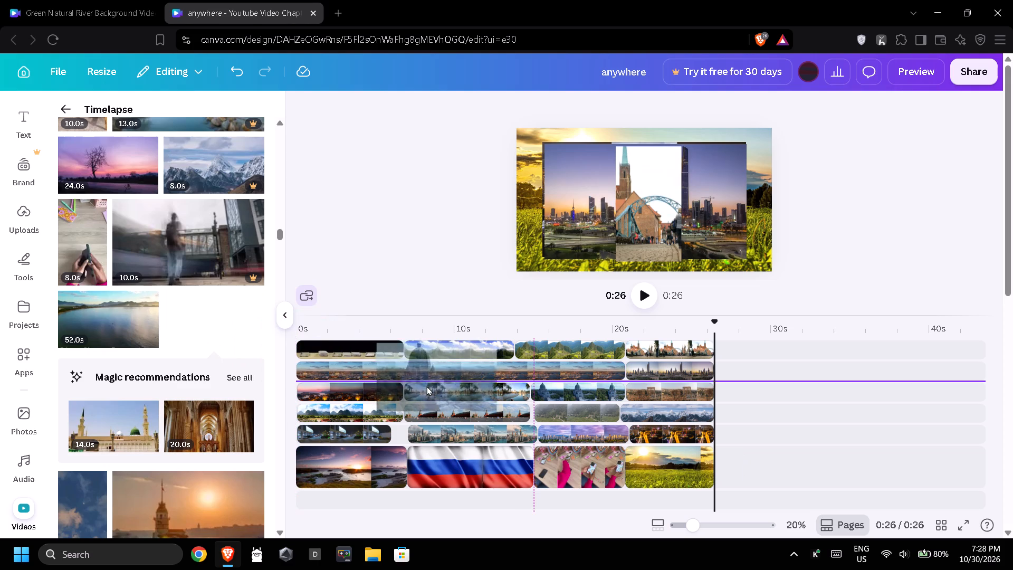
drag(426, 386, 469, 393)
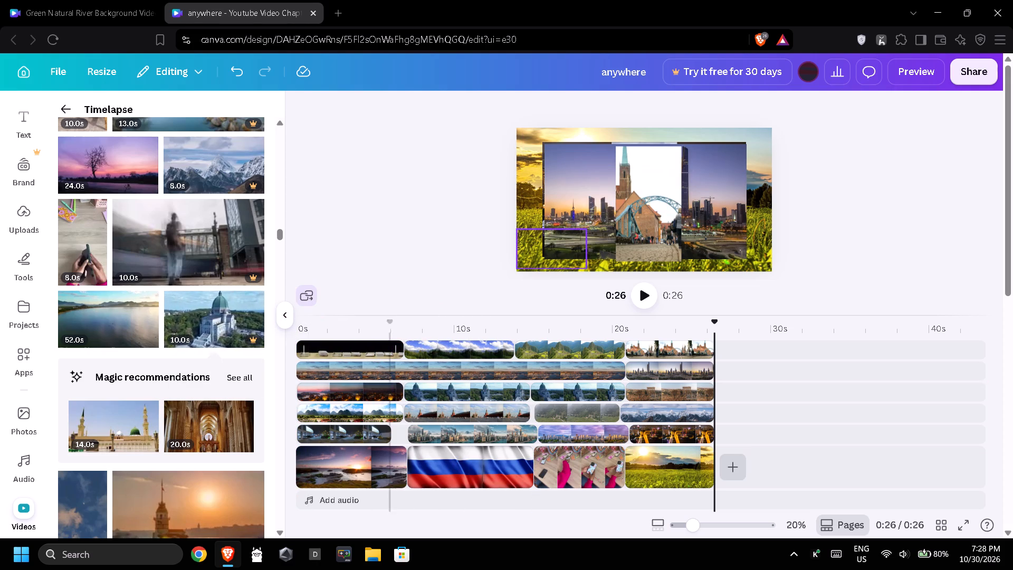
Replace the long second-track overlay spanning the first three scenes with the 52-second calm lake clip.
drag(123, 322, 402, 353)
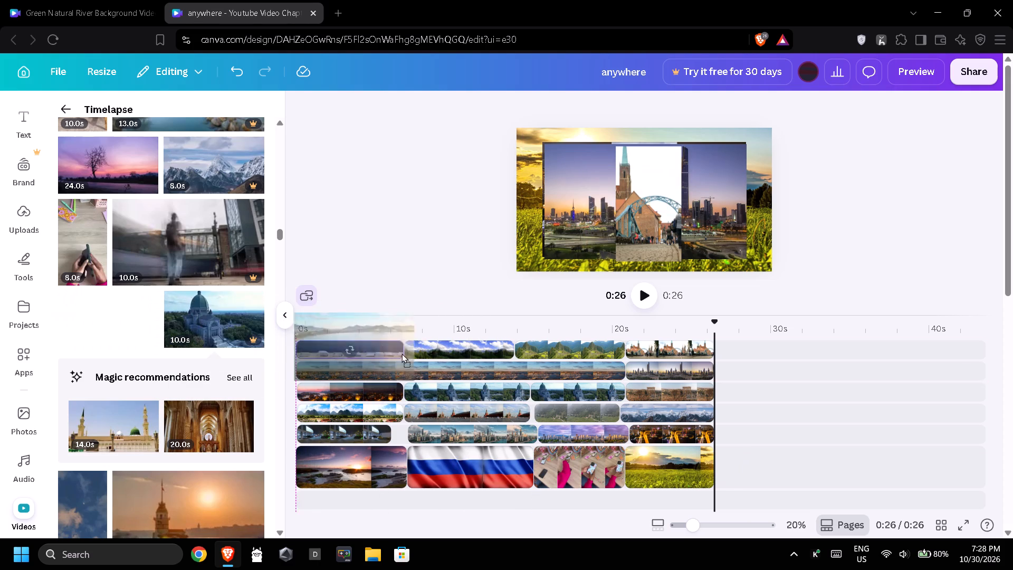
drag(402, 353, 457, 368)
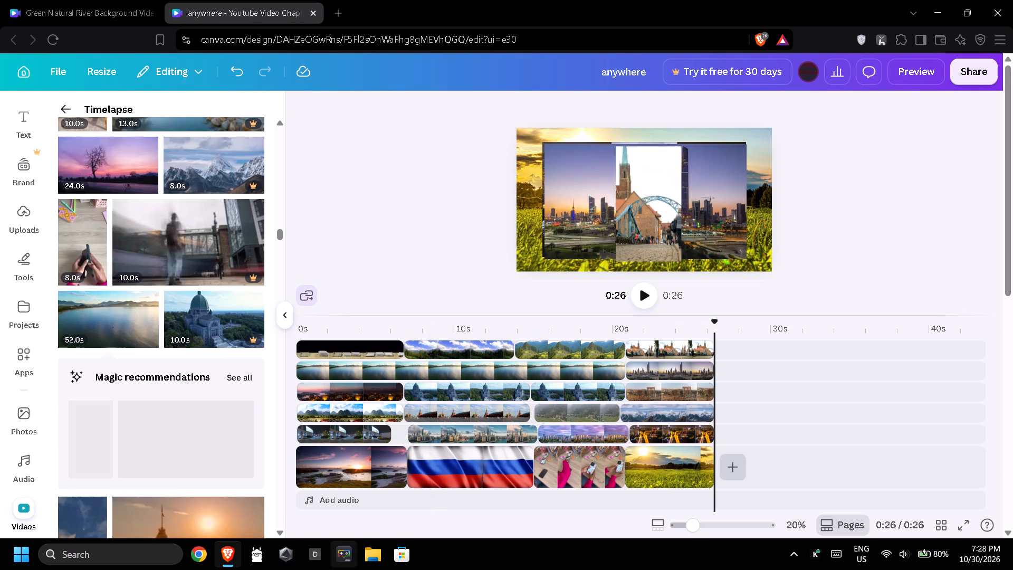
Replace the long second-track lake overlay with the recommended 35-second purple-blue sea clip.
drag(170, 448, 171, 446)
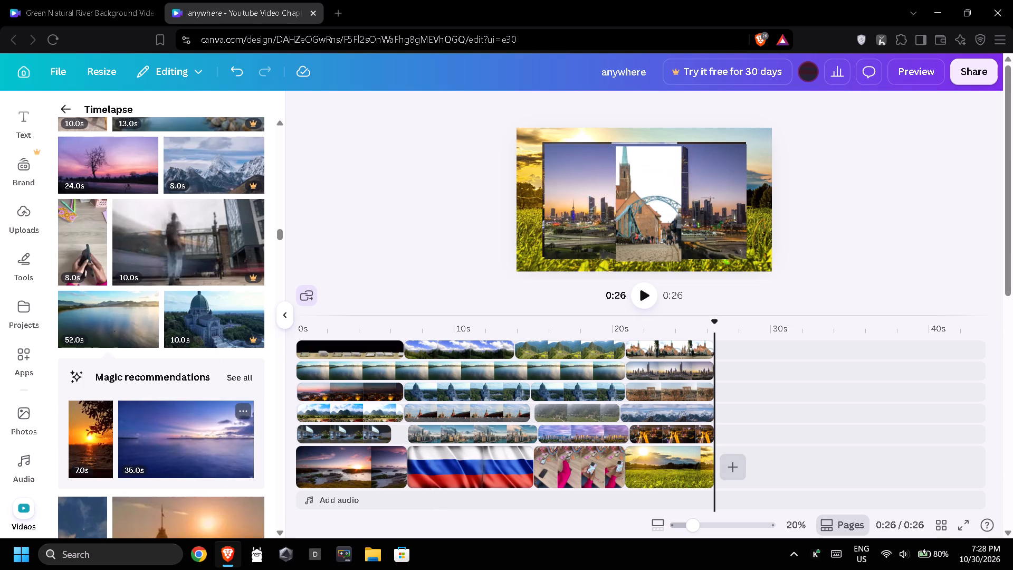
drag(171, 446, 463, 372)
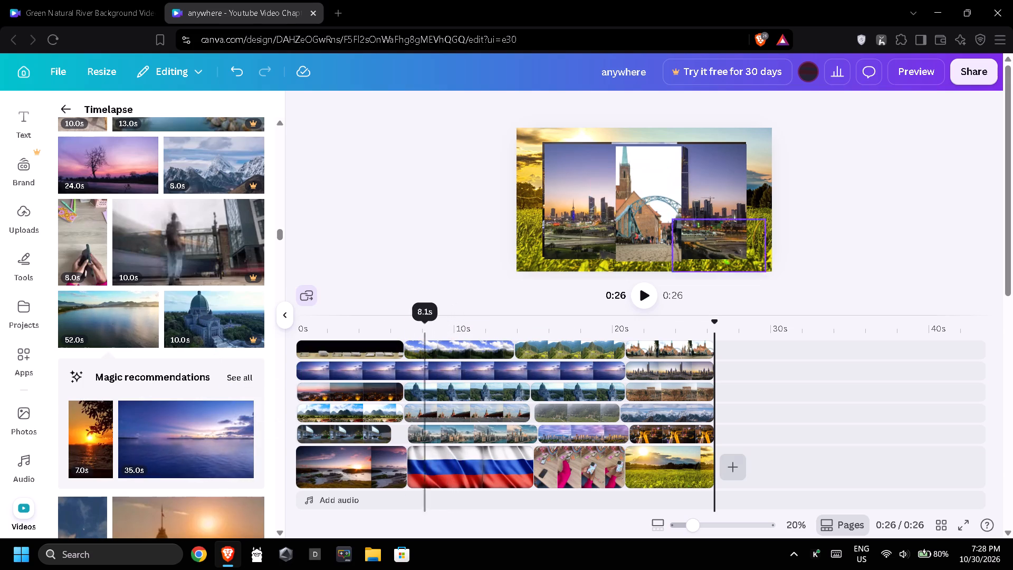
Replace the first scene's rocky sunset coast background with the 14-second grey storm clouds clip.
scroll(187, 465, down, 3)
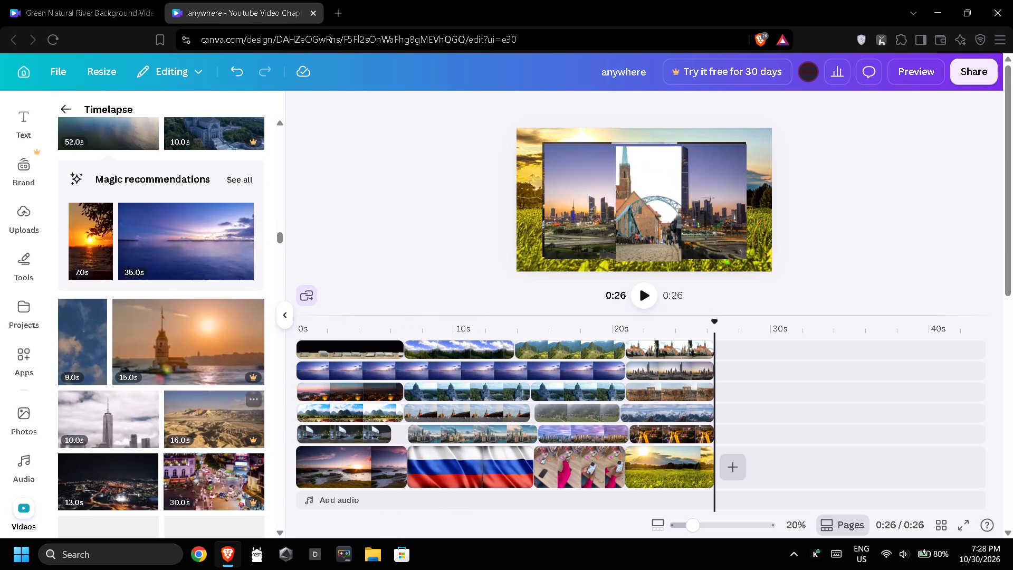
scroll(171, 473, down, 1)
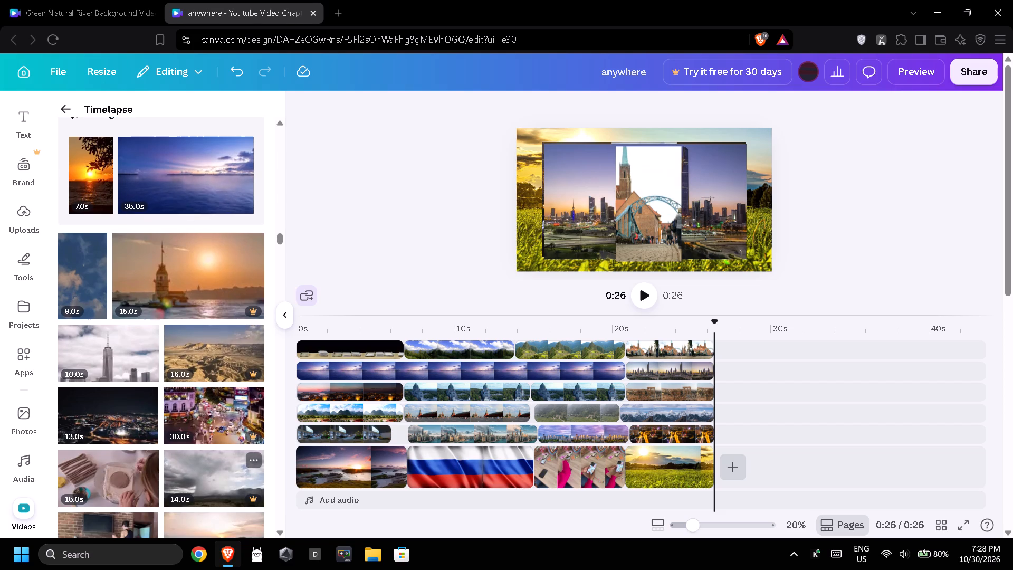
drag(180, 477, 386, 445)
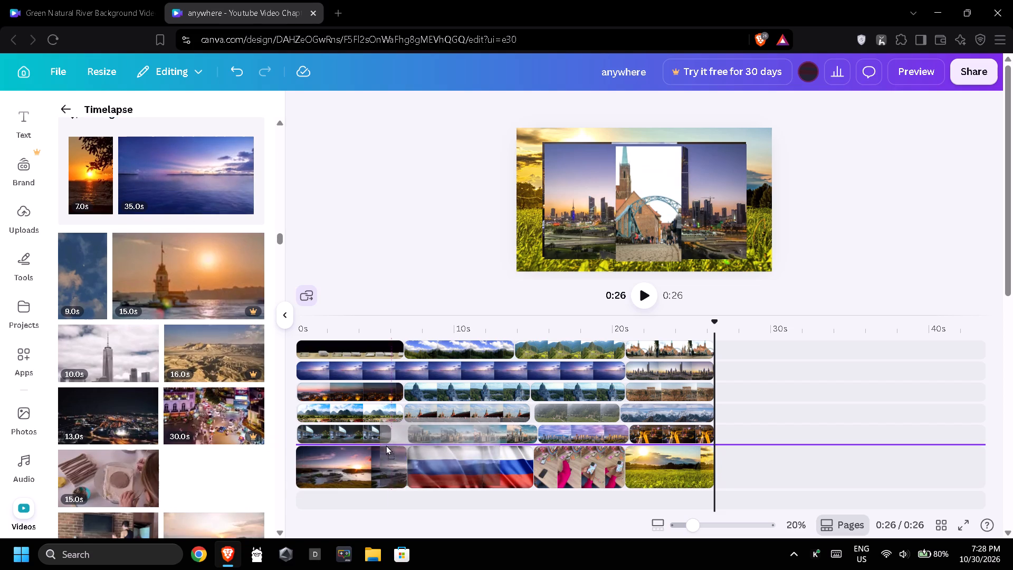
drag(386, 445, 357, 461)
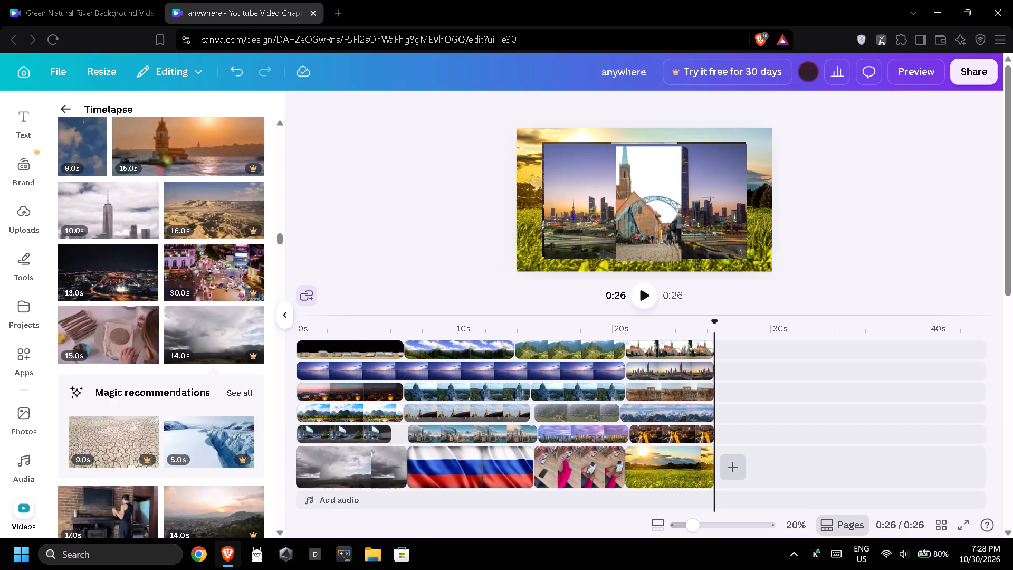
Replace the fourth scene's sunny flower field background with the recommended blue glacier clip.
drag(181, 448, 591, 441)
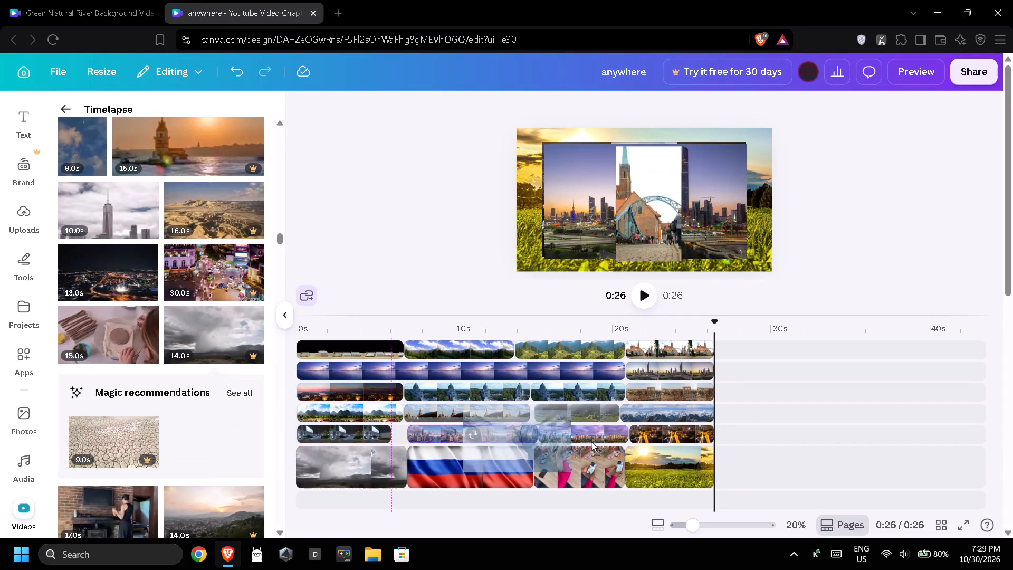
drag(591, 441, 644, 457)
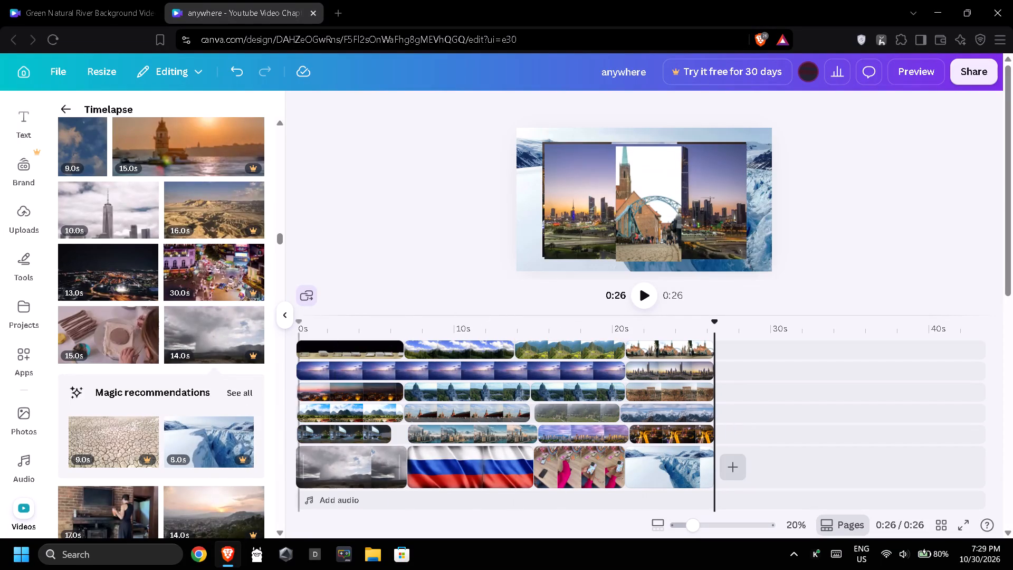
Replace the third scene's background with the 8-second turquoise beach resort coastline clip.
scroll(214, 446, down, 3)
drag(196, 439, 537, 426)
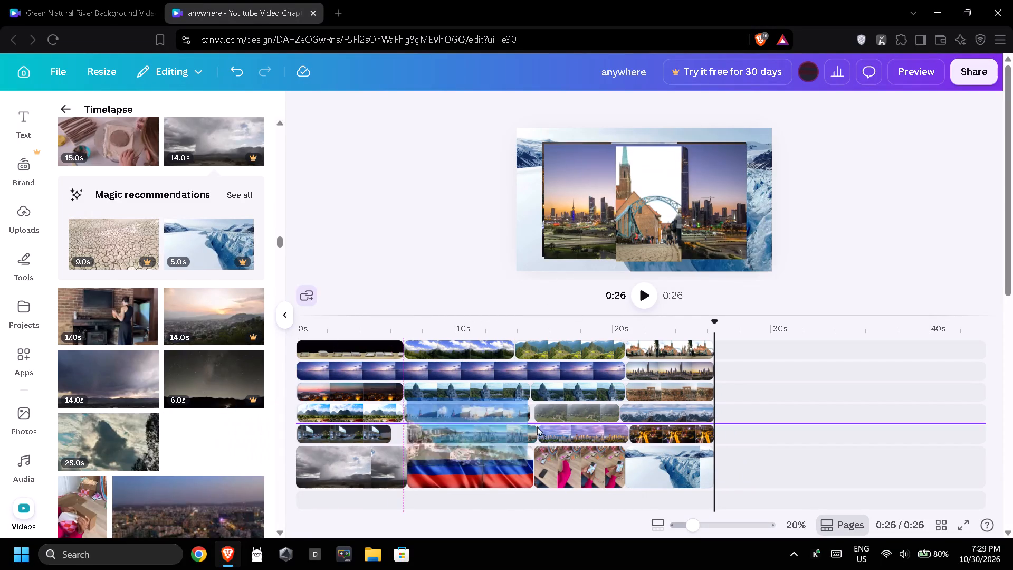
drag(537, 426, 576, 464)
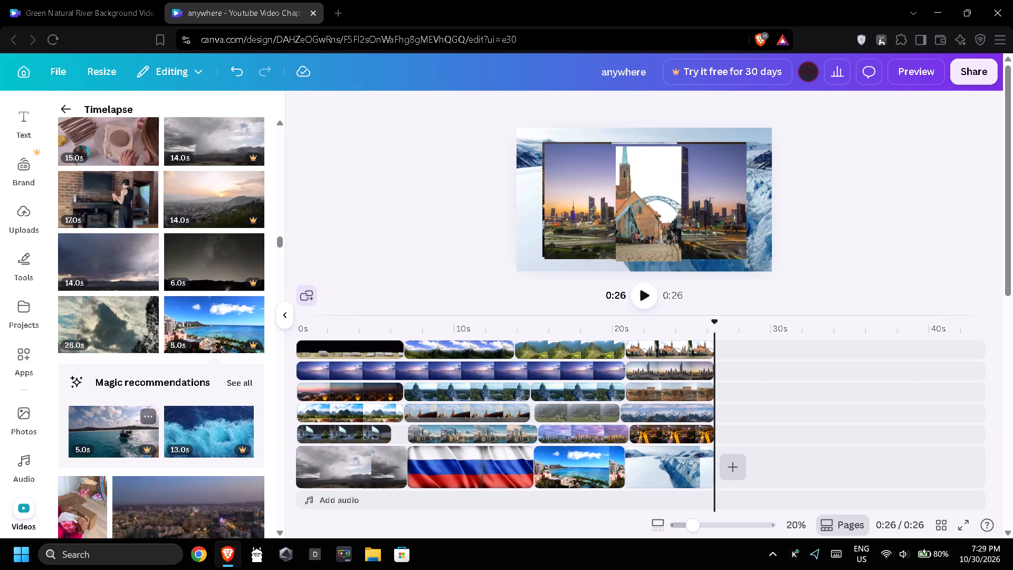
Replace the third scene's purple skyline overlay on the fifth track with the 7-second aerial city at dusk clip.
drag(138, 508, 577, 433)
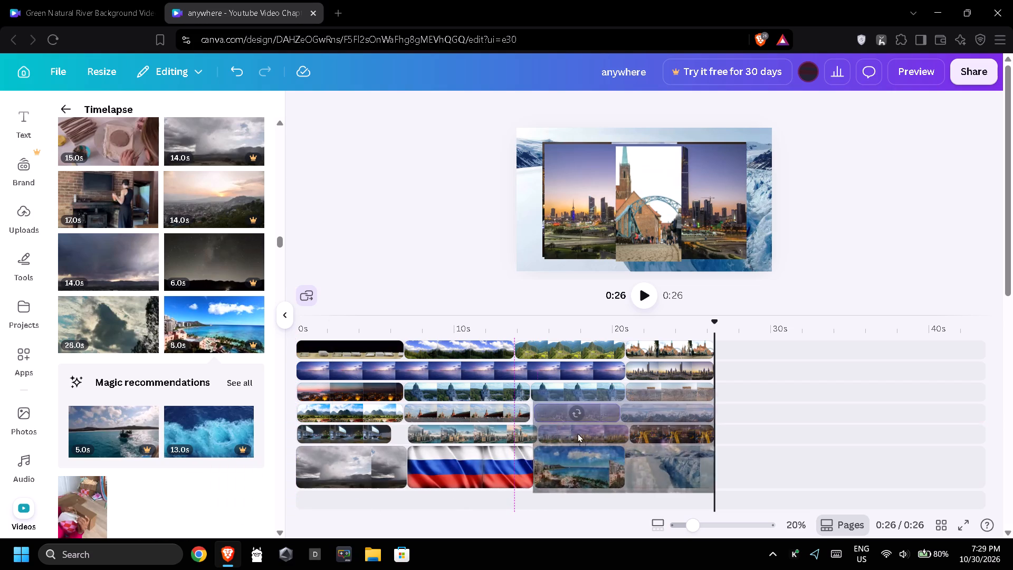
drag(577, 433, 592, 434)
Replace the fourth scene's snowy mountain overlay on the fourth track with the 29-second city avenue and skyscrapers clip.
scroll(215, 463, down, 3)
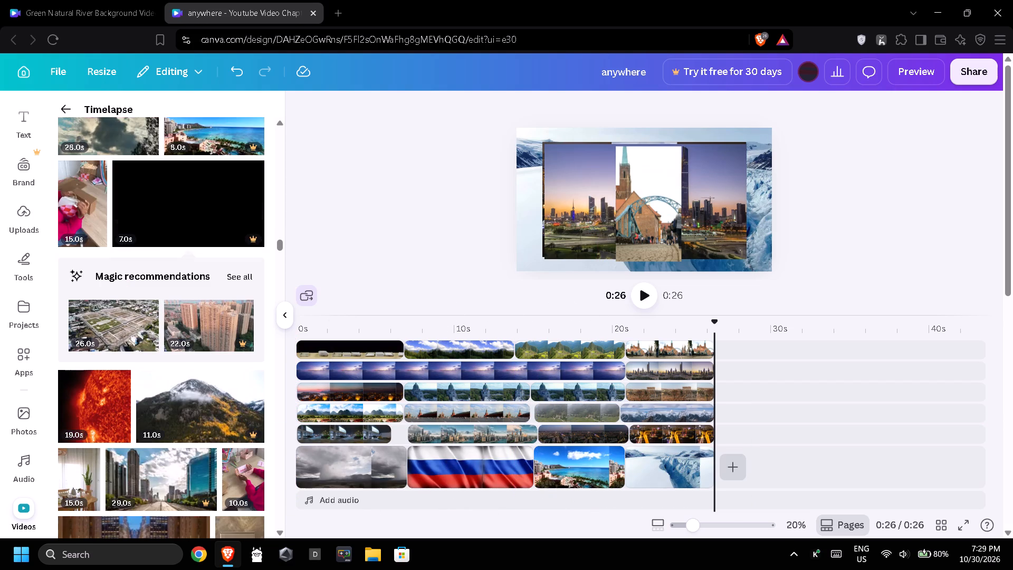
drag(166, 477, 643, 411)
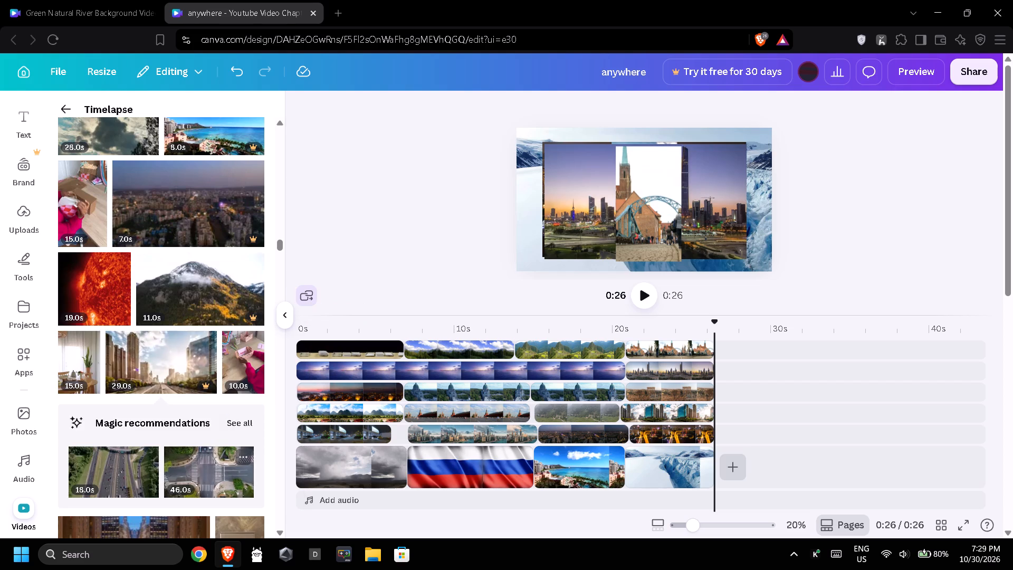
Replace the third scene's overlay on the fourth track with the recommended 46-second aerial road intersection clip.
drag(239, 474, 585, 411)
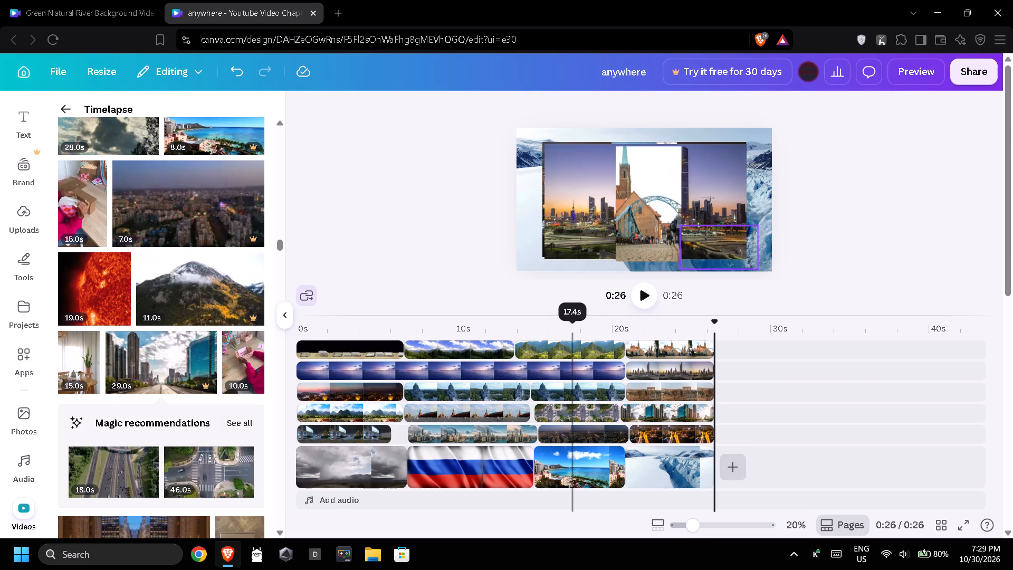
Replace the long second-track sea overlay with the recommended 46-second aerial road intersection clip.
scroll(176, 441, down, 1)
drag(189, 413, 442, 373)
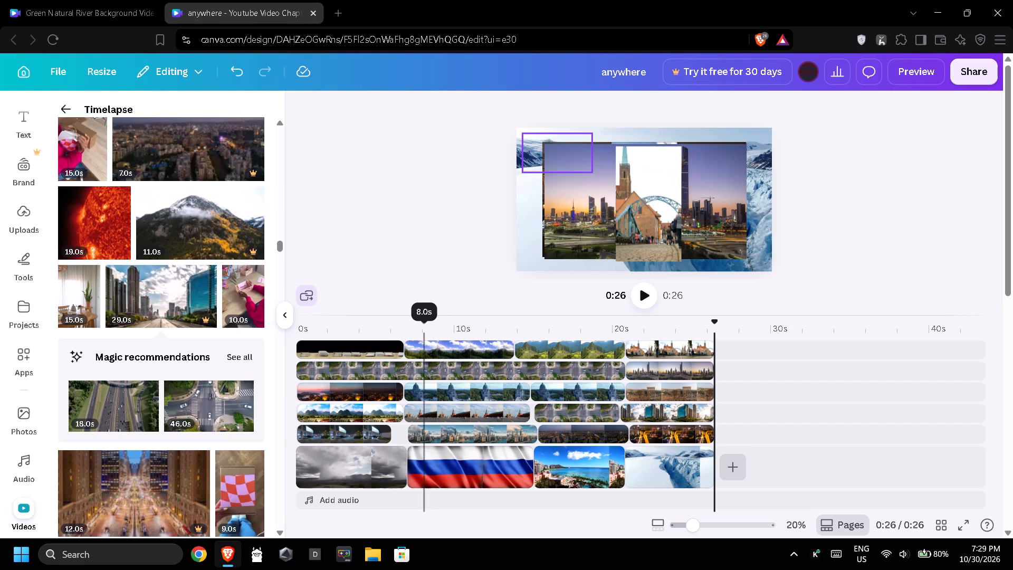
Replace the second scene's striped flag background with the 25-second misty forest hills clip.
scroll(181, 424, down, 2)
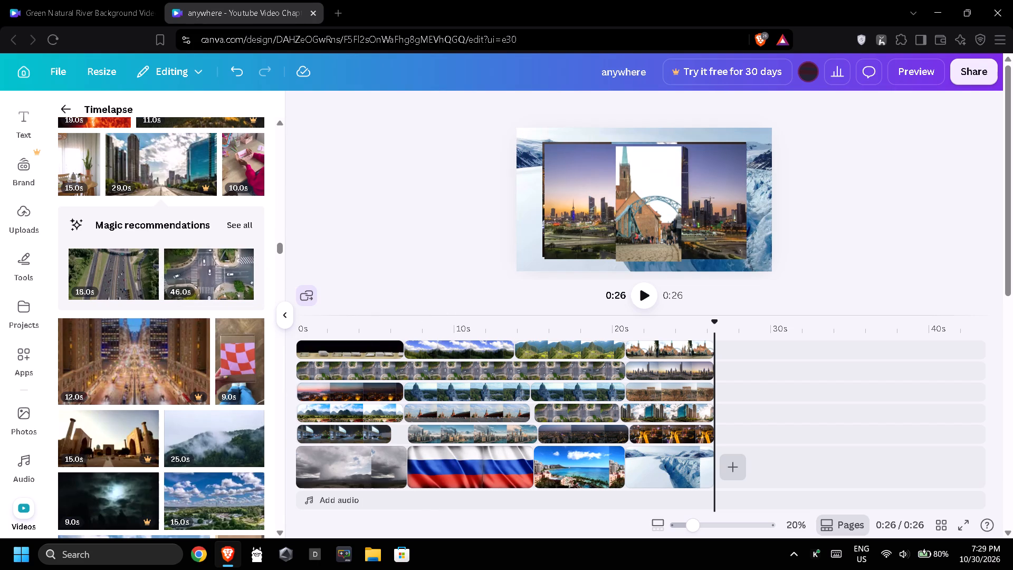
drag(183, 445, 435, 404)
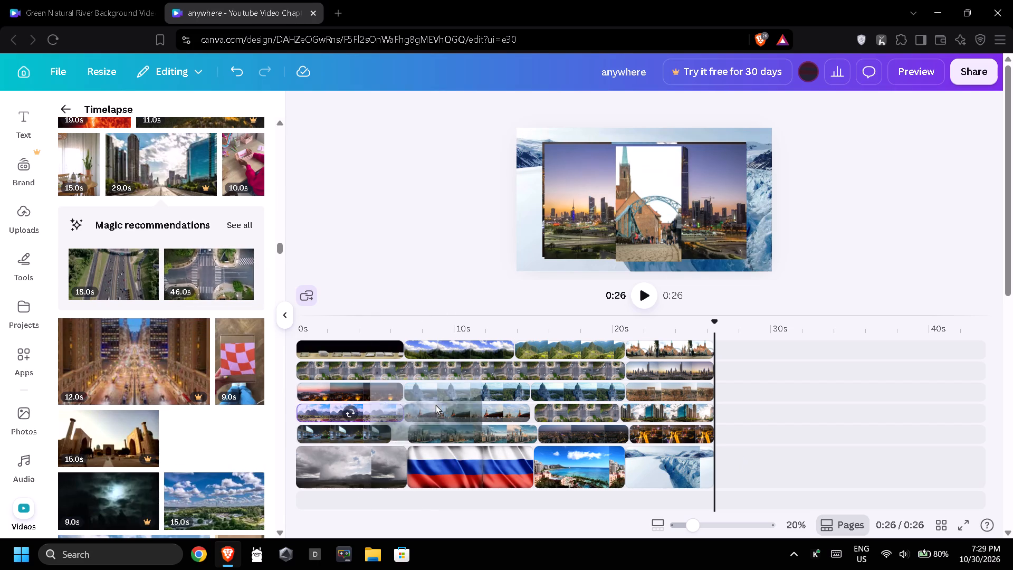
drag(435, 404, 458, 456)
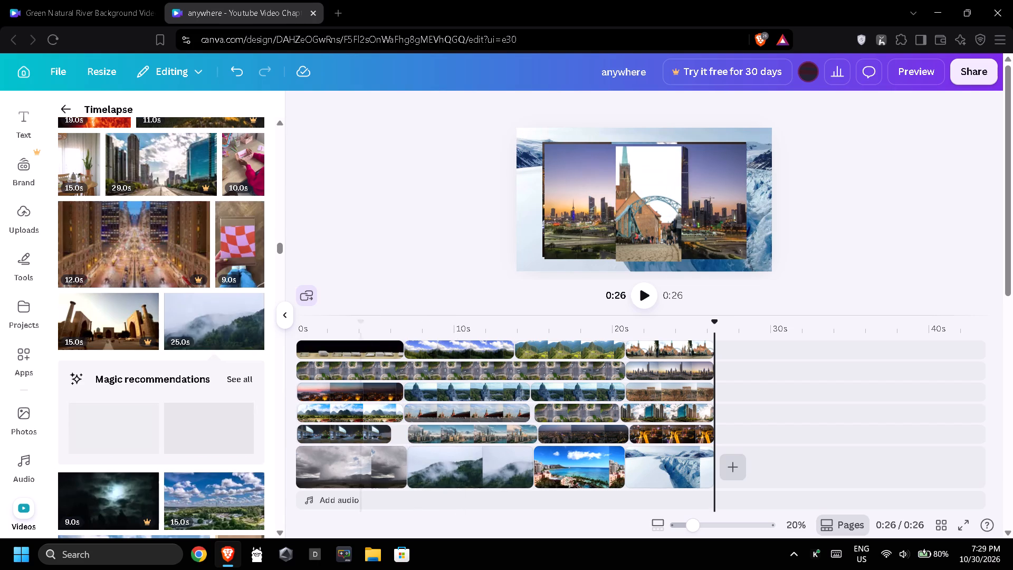
Replace the first scene's storm clouds background with the recommended 11-second evergreen forest clip.
drag(114, 435, 345, 472)
Replace the long second-track intersection overlay with the recommended 20-second golden glowing field clip.
drag(223, 440, 436, 406)
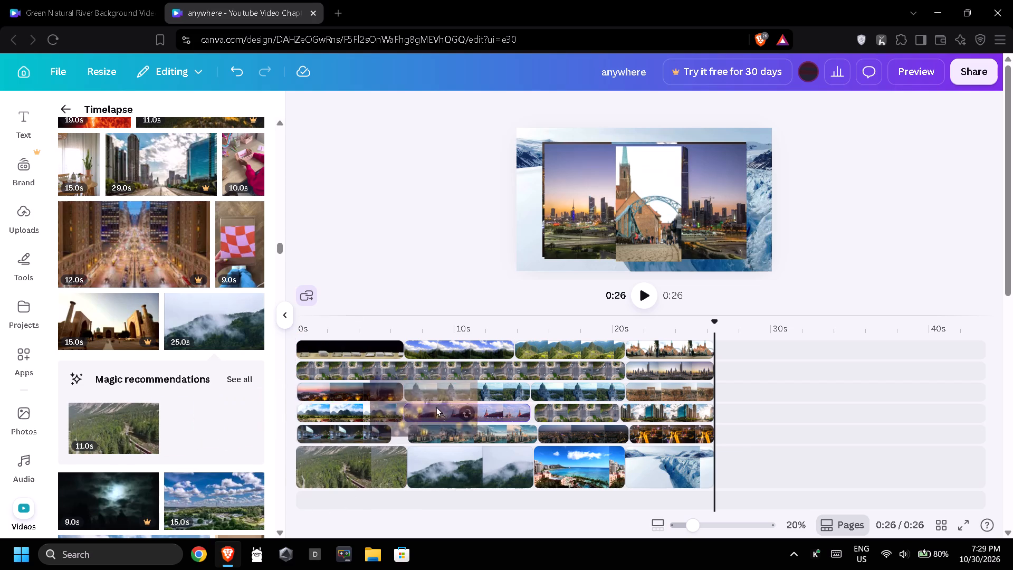
drag(436, 406, 481, 374)
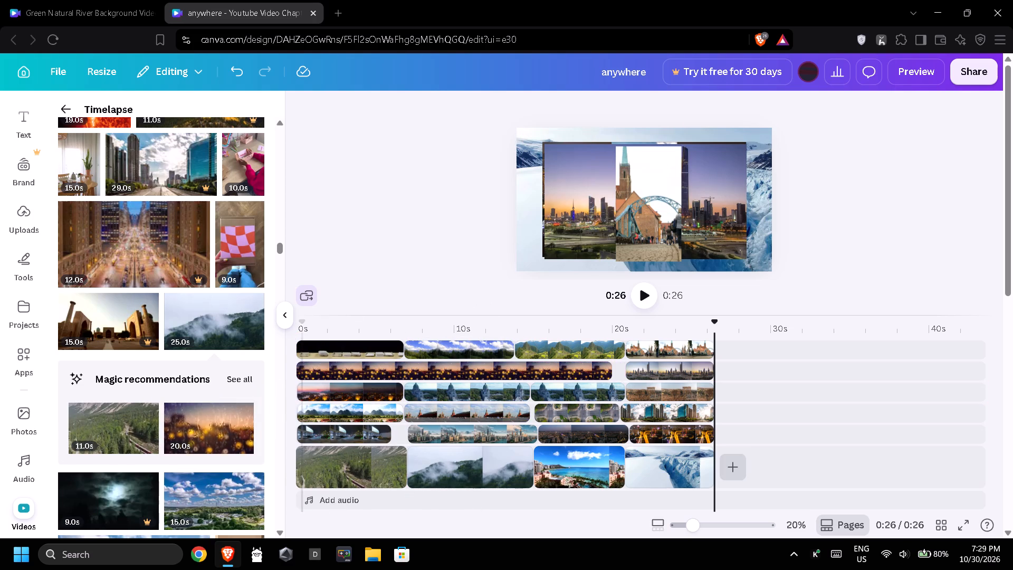
Replace the second scene's domed church overlay on the third track with the 20-second skyscraper skyline clip.
scroll(175, 430, down, 3)
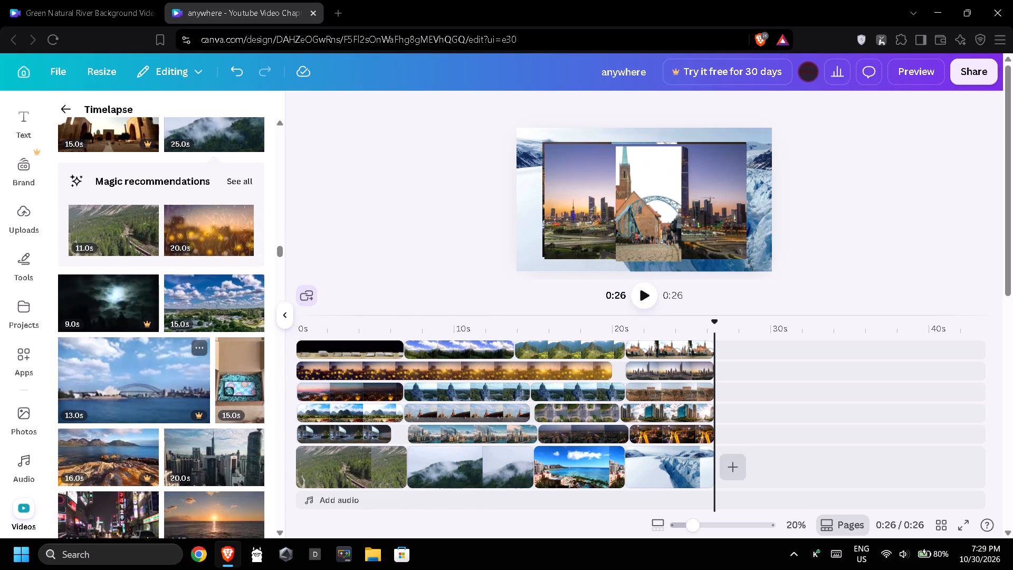
drag(203, 457, 338, 399)
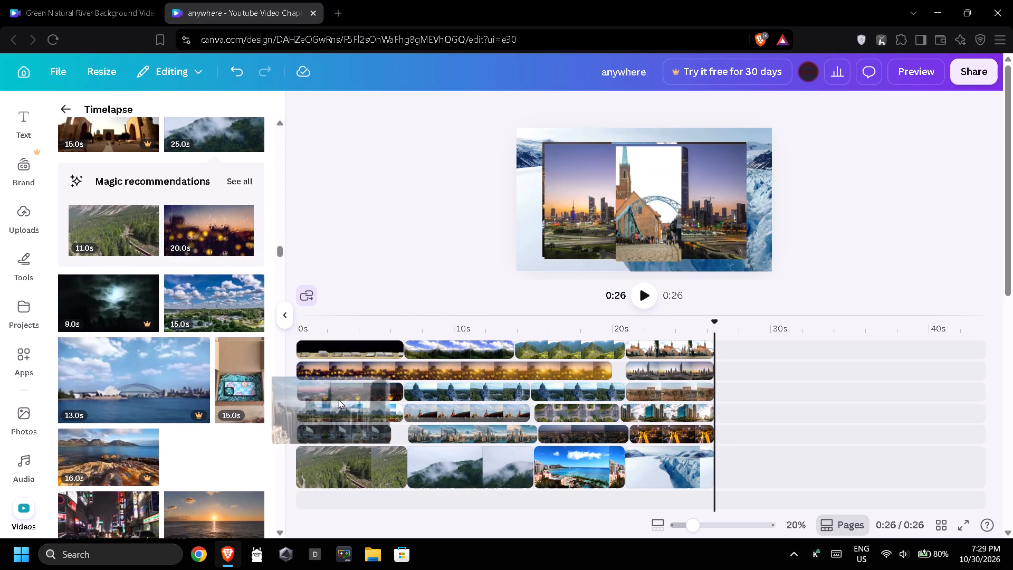
drag(338, 399, 487, 390)
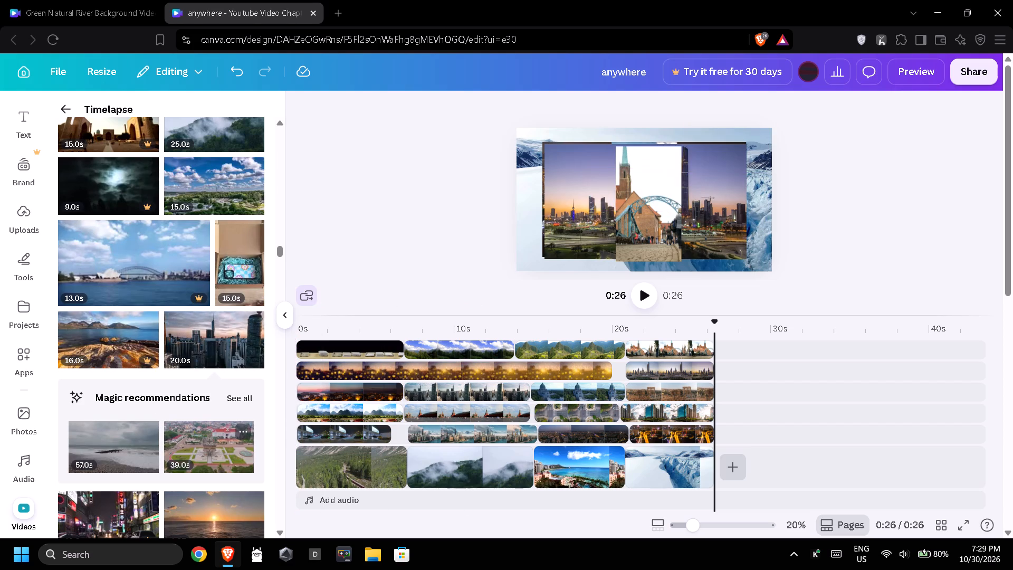
Replace the long second-track golden field overlay with the recommended 57-second grey beach waves clip.
drag(116, 450, 442, 372)
Replace the second scene's misty forest background with the recommended 39-second aerial city plaza clip.
drag(214, 439, 277, 411)
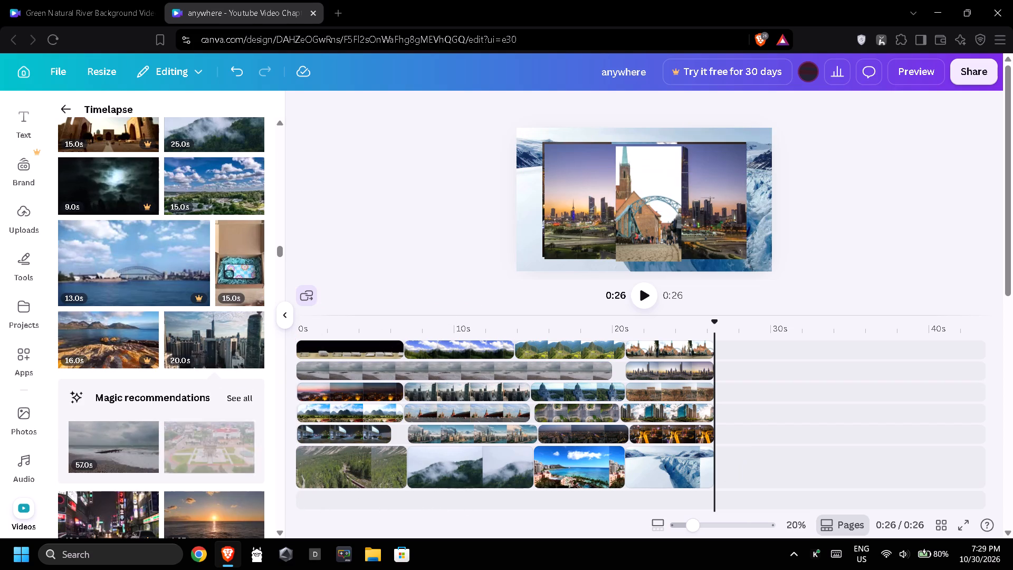
drag(277, 411, 467, 457)
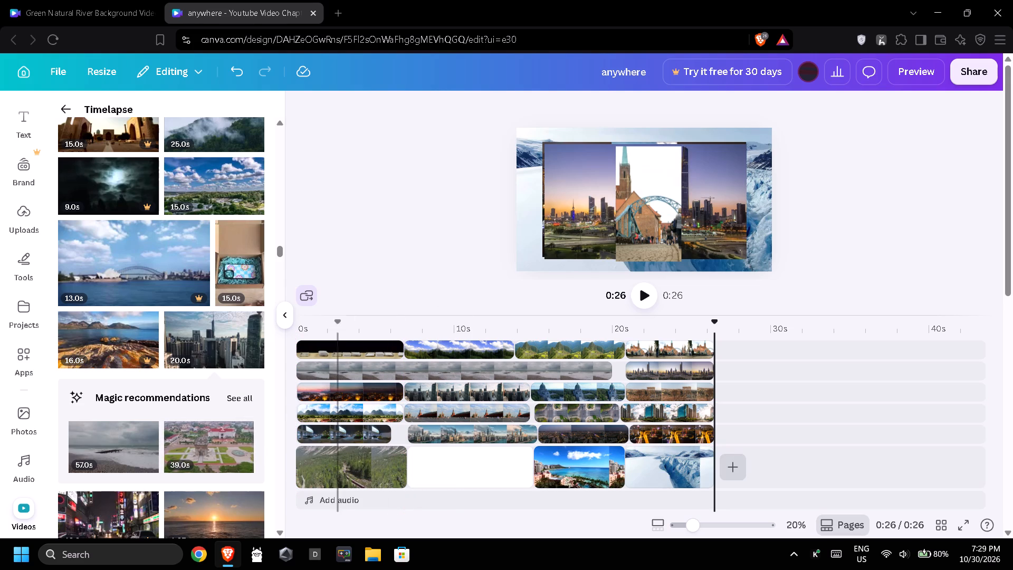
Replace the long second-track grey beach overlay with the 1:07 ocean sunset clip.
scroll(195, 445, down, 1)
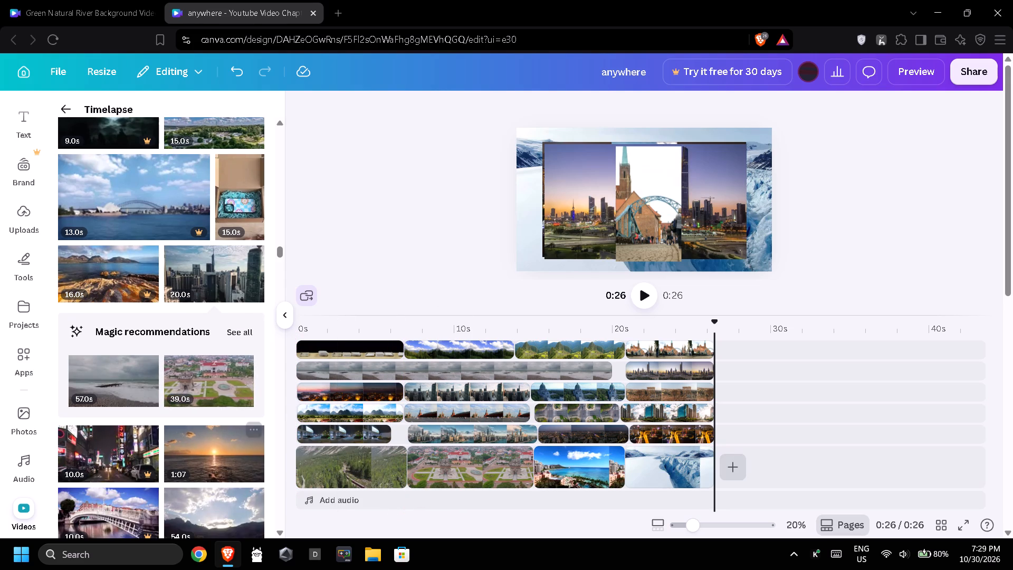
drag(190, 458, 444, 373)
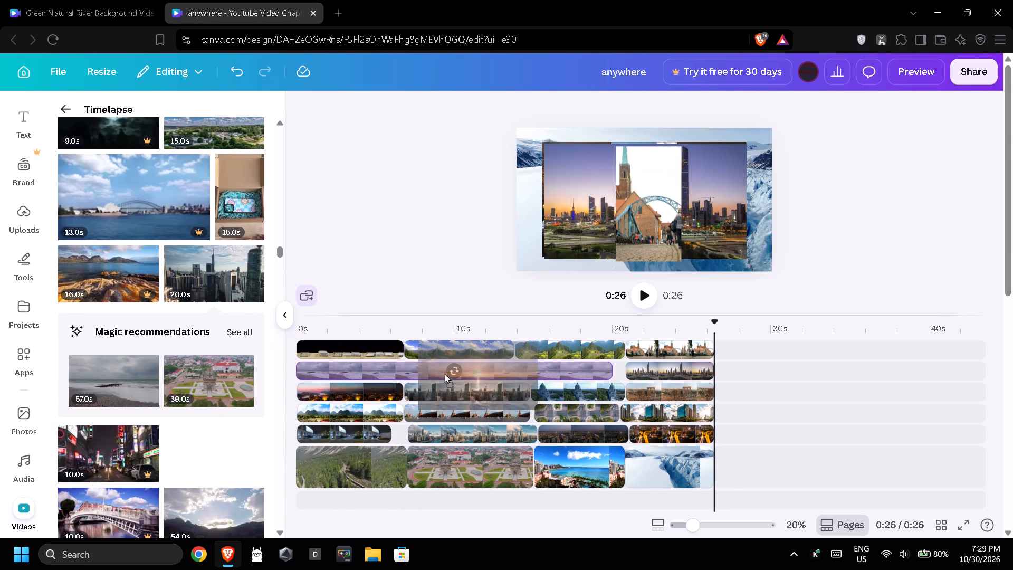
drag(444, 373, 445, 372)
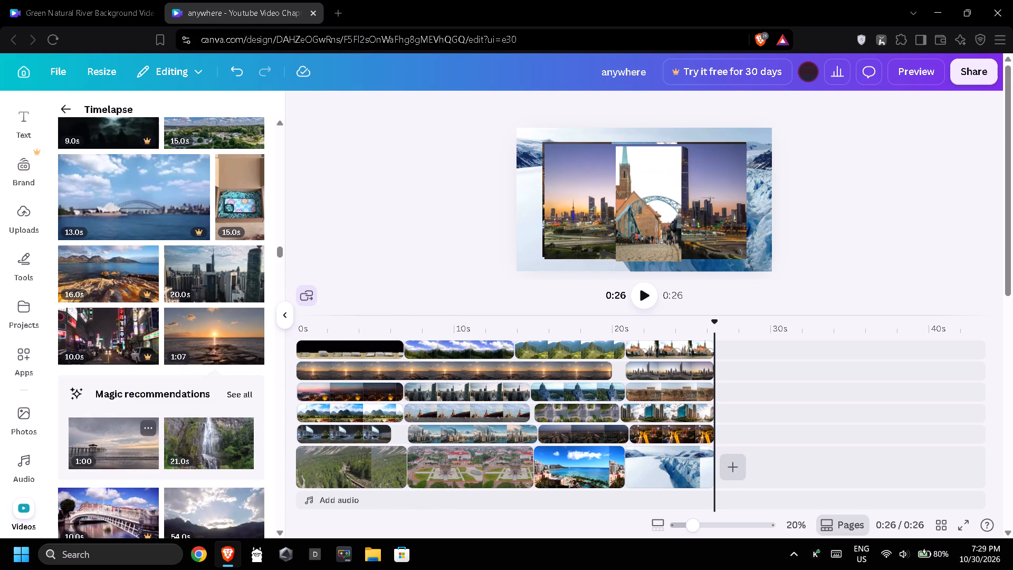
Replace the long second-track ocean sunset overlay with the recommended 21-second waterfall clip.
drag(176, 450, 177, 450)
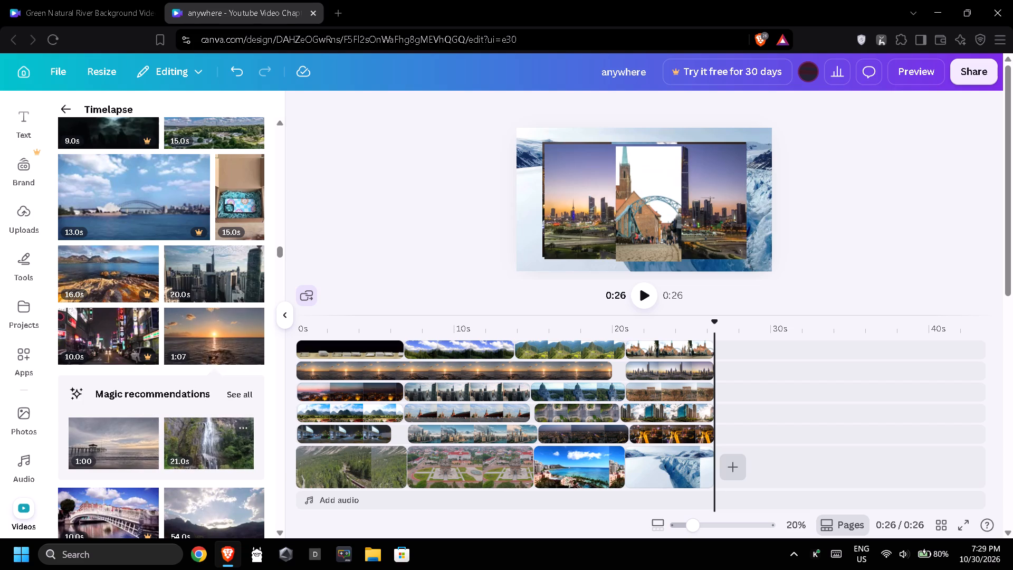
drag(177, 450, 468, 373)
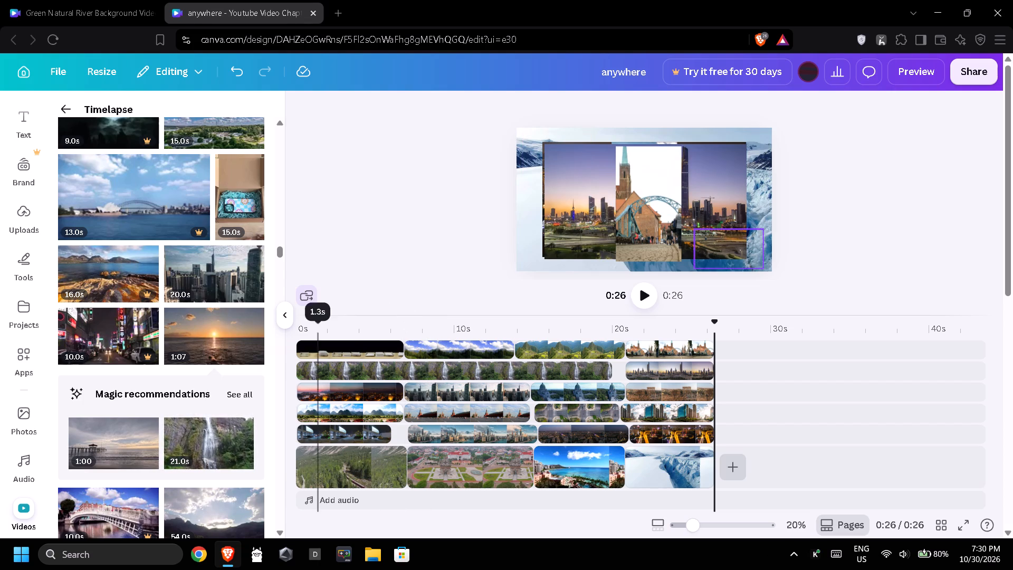
Replace the first scene's fifth-track overlay with the 10-second evening canal clip and extend its end to 7.1 s.
scroll(180, 430, down, 3)
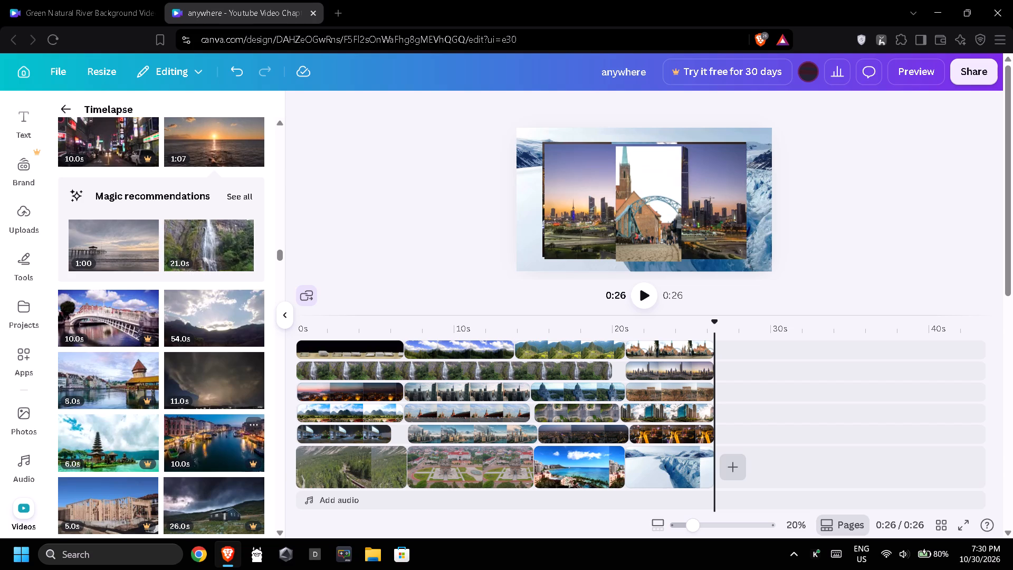
drag(189, 446, 342, 433)
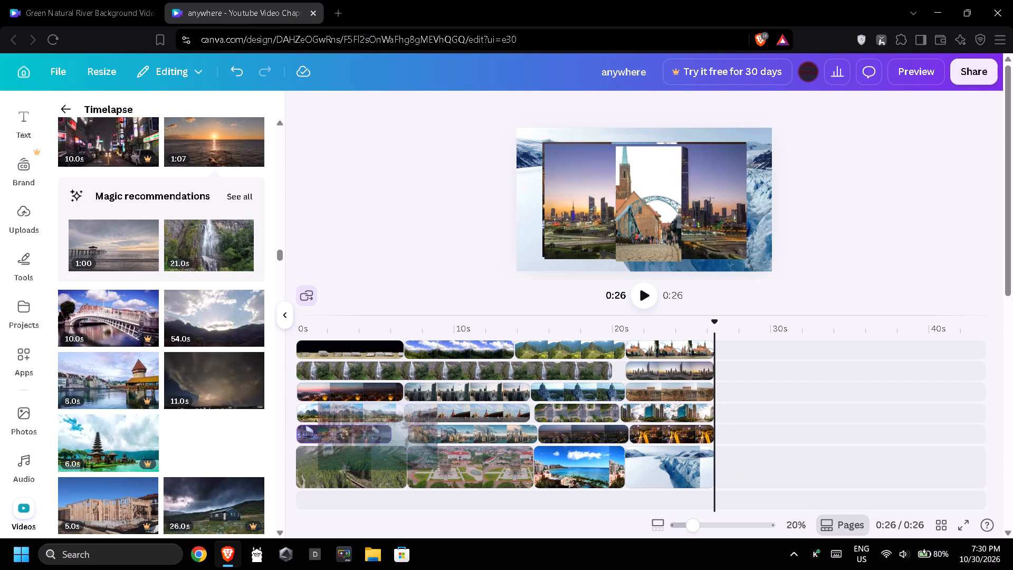
drag(390, 434, 406, 437)
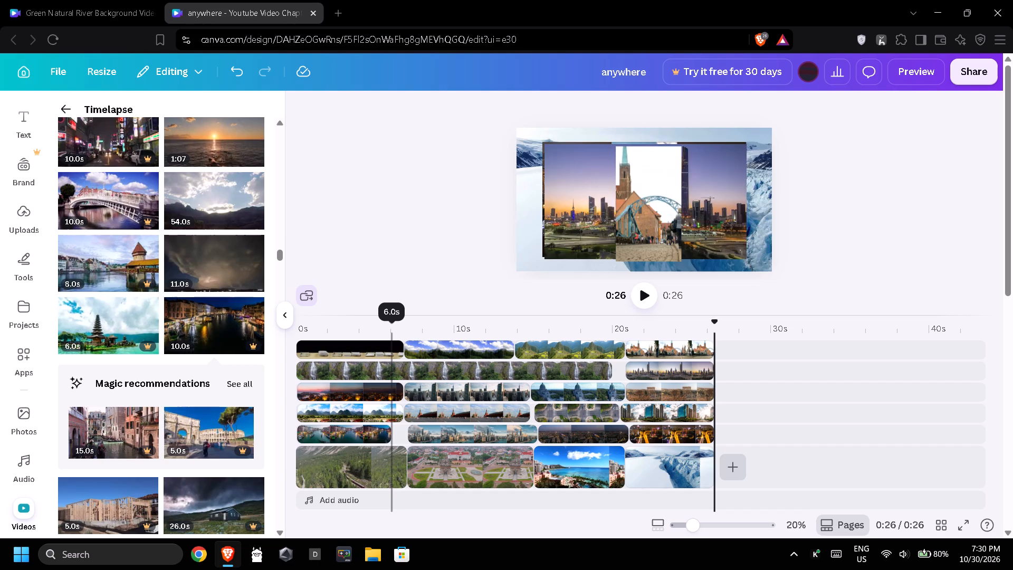
drag(406, 437, 408, 437)
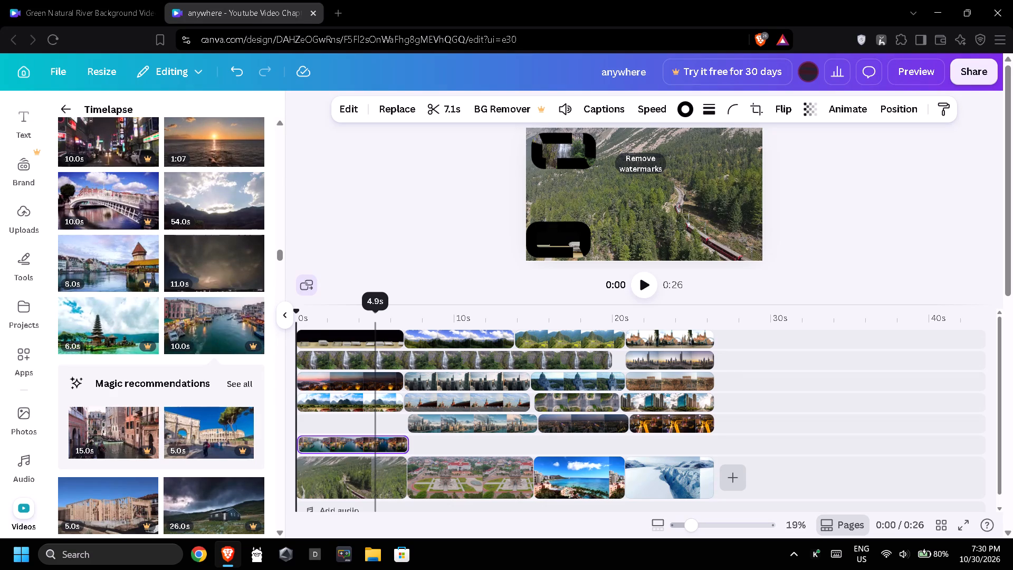
Replace the second scene's fifth-track skyline overlay with the 12-second overhead desk clip.
scroll(195, 463, down, 4)
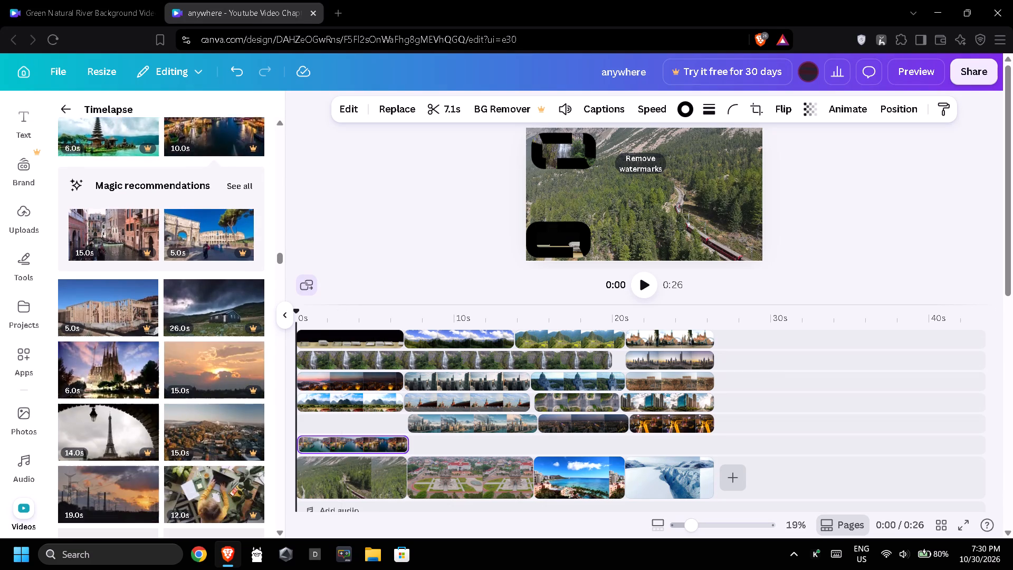
drag(219, 430, 426, 412)
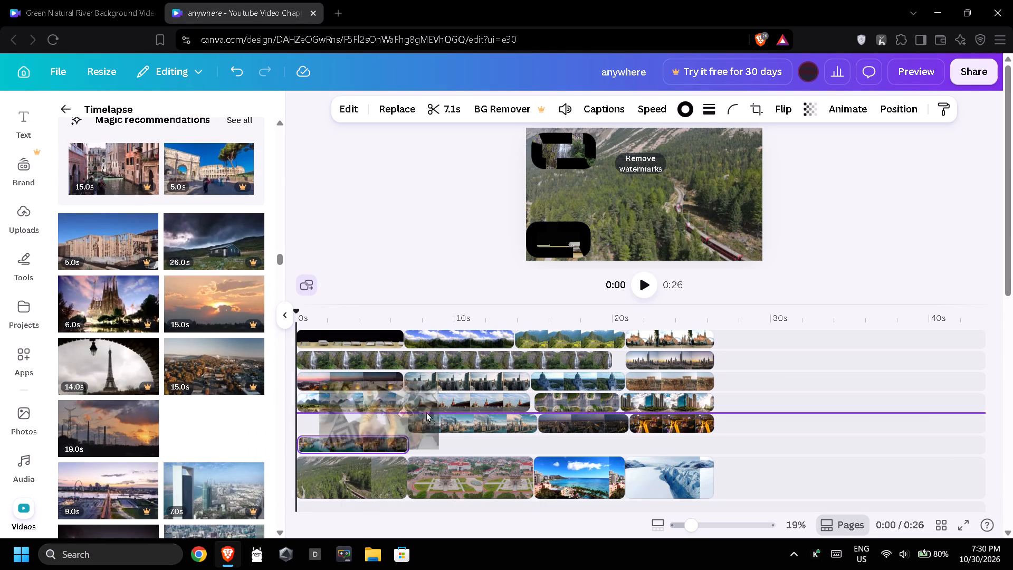
drag(426, 412, 476, 420)
Trim the first scene's canal clip to 6.8 s and move it onto the fifth track, directly before the overhead desk clip.
drag(376, 443, 374, 426)
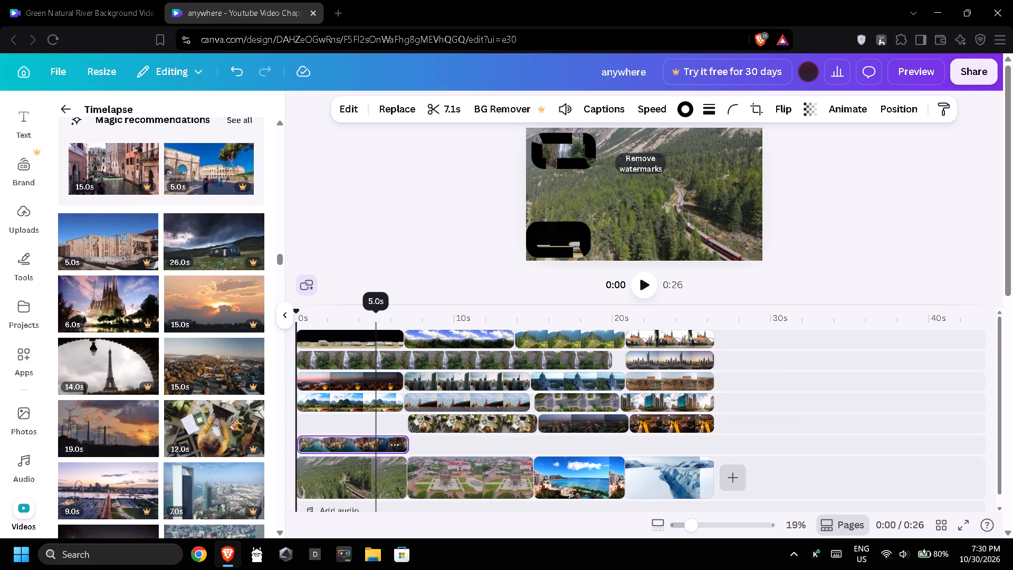
drag(374, 426, 374, 423)
click(408, 424)
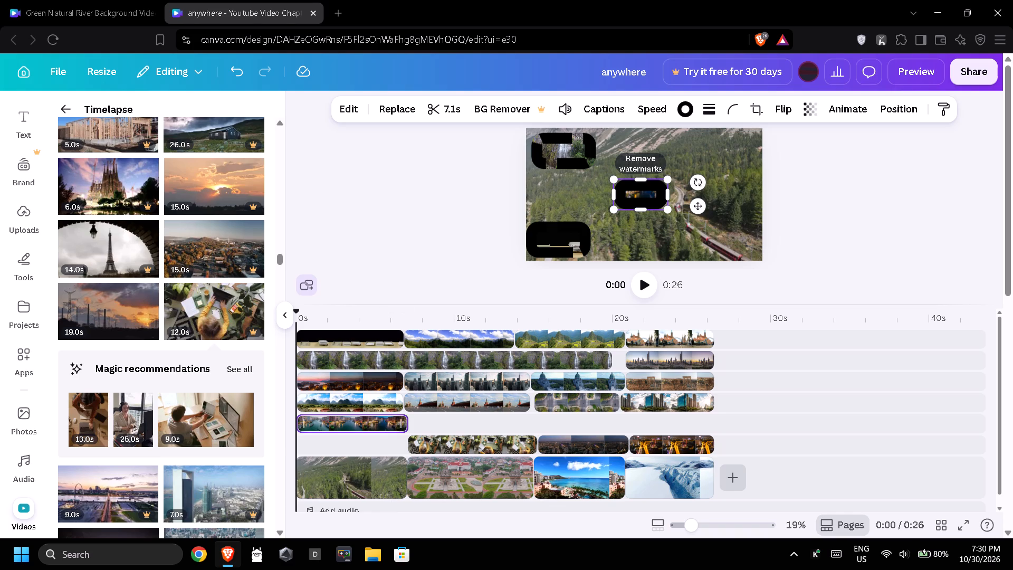
drag(380, 422, 387, 434)
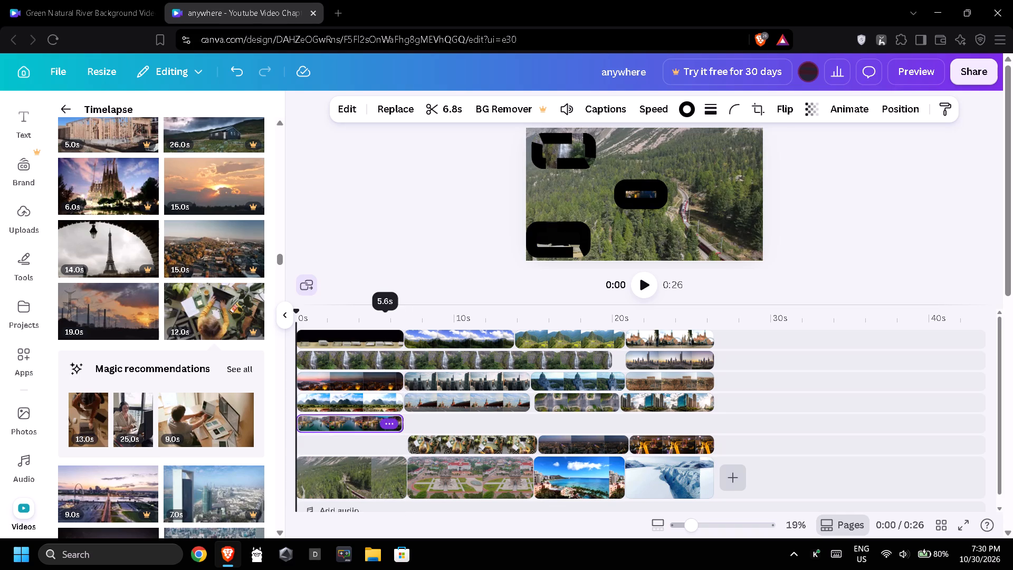
drag(387, 434, 387, 439)
drag(362, 424, 369, 434)
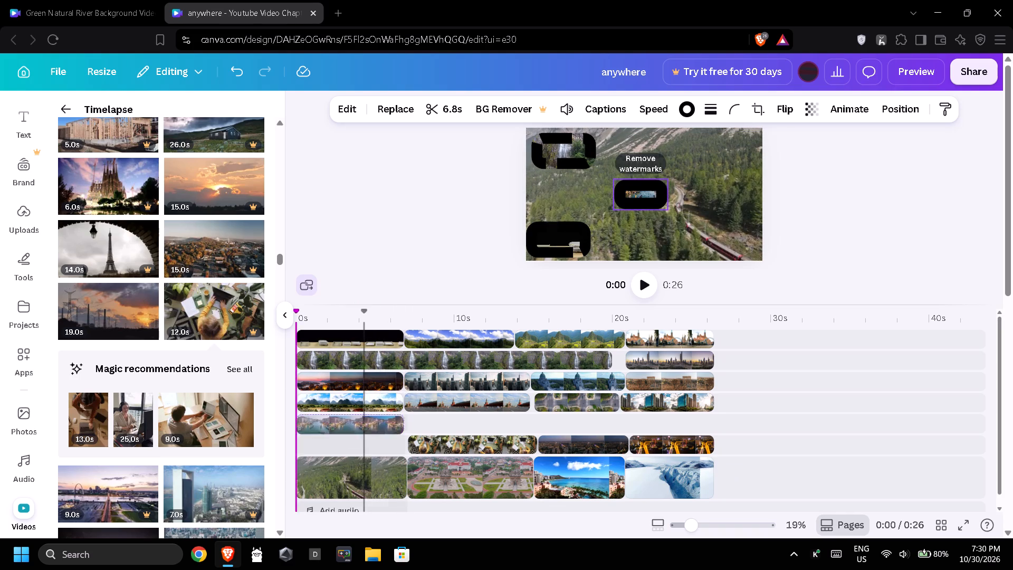
drag(369, 434, 365, 440)
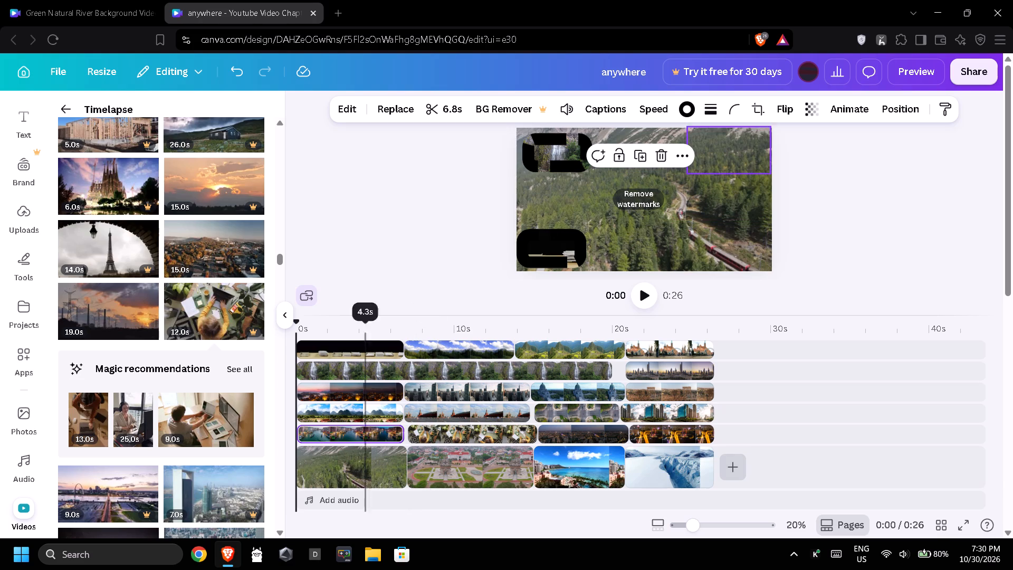
Replace the second scene's fourth-track overlay with the recommended 25-second clip of a person seated by a window.
drag(132, 426, 133, 426)
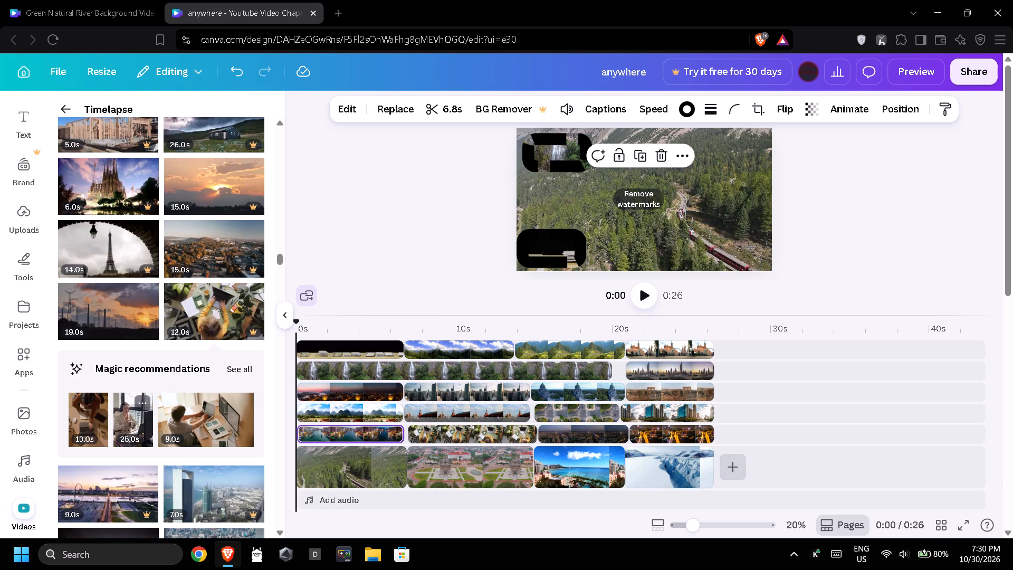
drag(133, 426, 495, 407)
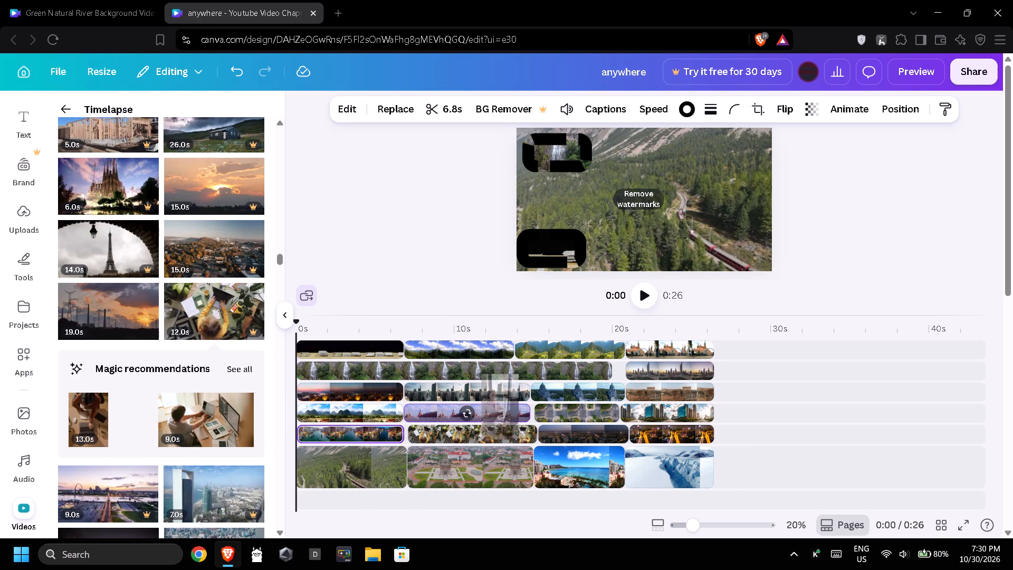
Replace the fourth scene's second-track skyline overlay with the 7-second daytime skyscraper clip.
scroll(182, 400, down, 2)
drag(188, 377, 309, 382)
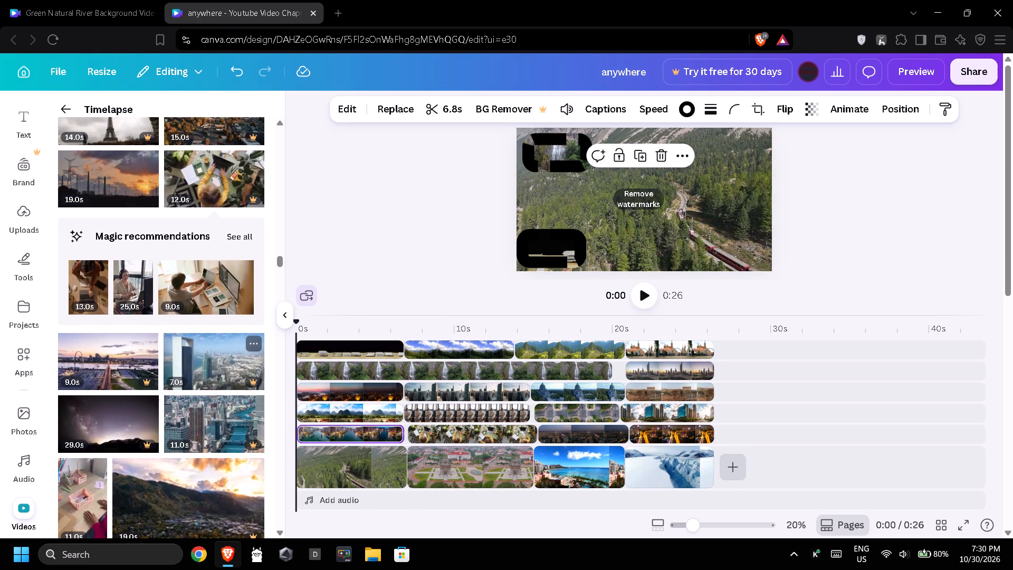
drag(309, 382, 655, 374)
Close the second-track gap by shifting the skyscraper clip slightly earlier and extending the long waterfall clip to 20.4 s.
drag(632, 369, 618, 368)
click(651, 371)
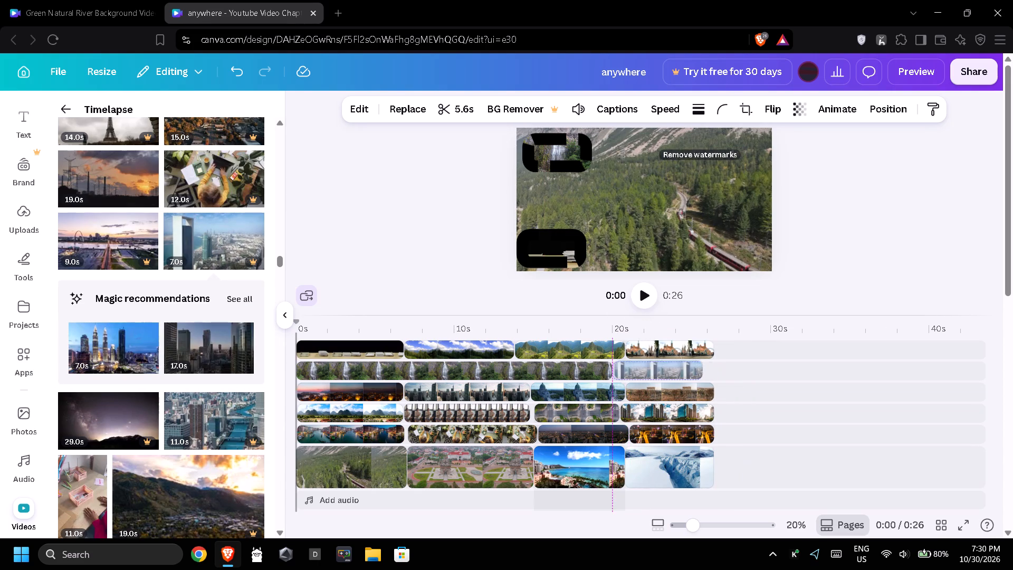
drag(609, 371, 613, 370)
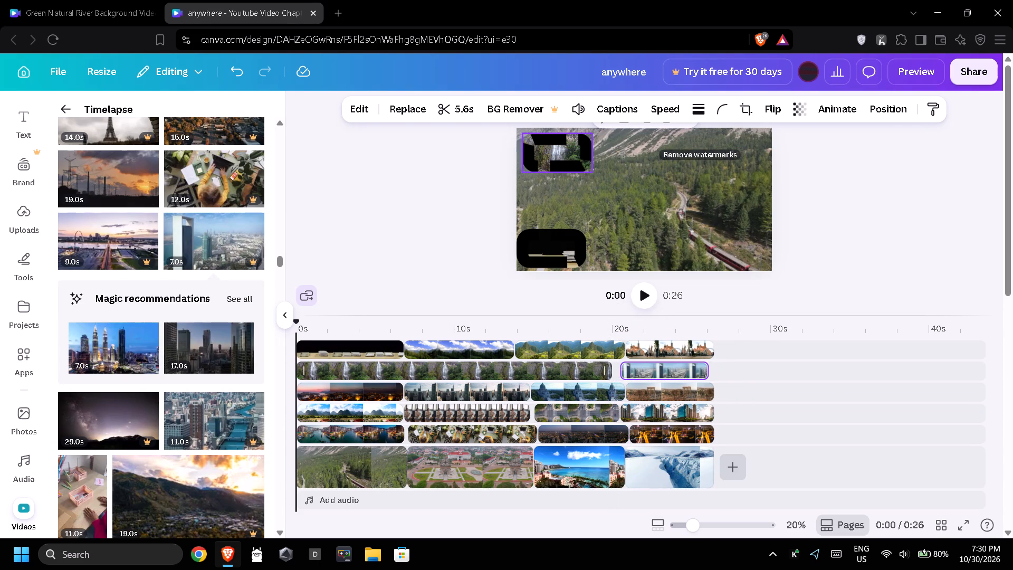
drag(613, 370, 616, 370)
Replace the third scene's coastal background with the 31-second Colosseum clip.
scroll(178, 407, down, 2)
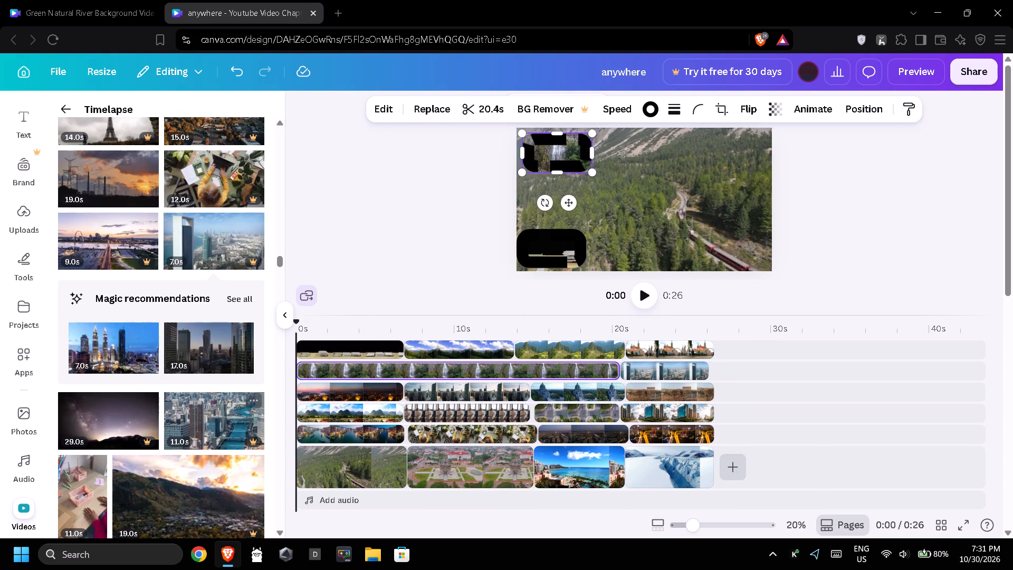
scroll(178, 407, down, 3)
drag(182, 338, 428, 392)
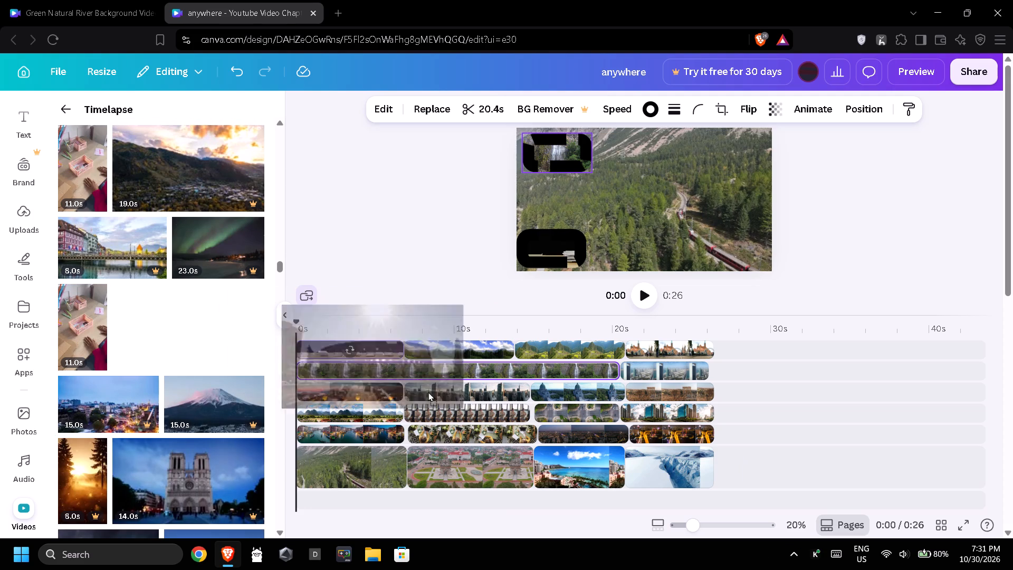
drag(428, 392, 574, 468)
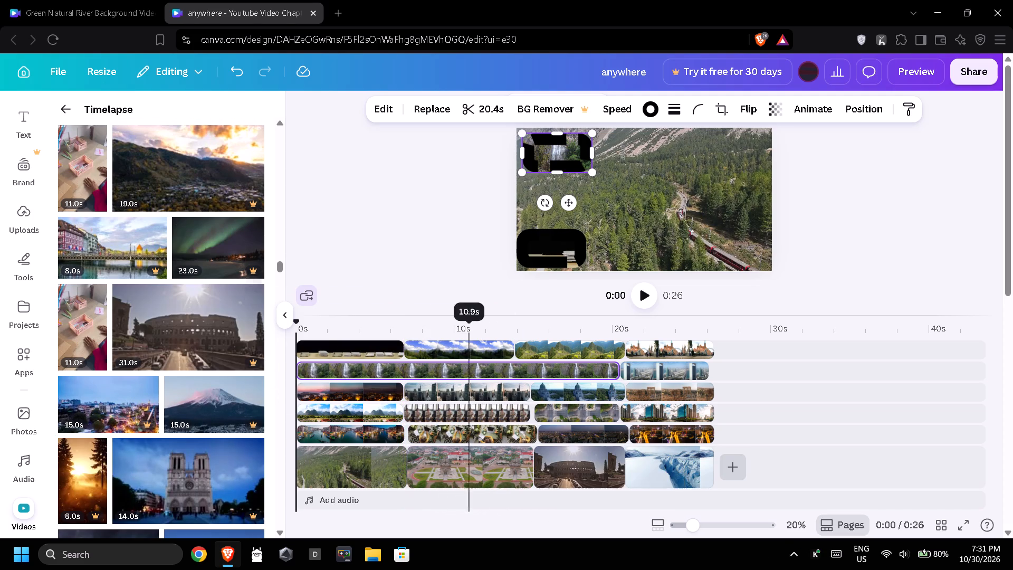
Replace the third scene's fifth-track overlay with the 15-second snow-capped volcano clip.
drag(223, 406, 614, 427)
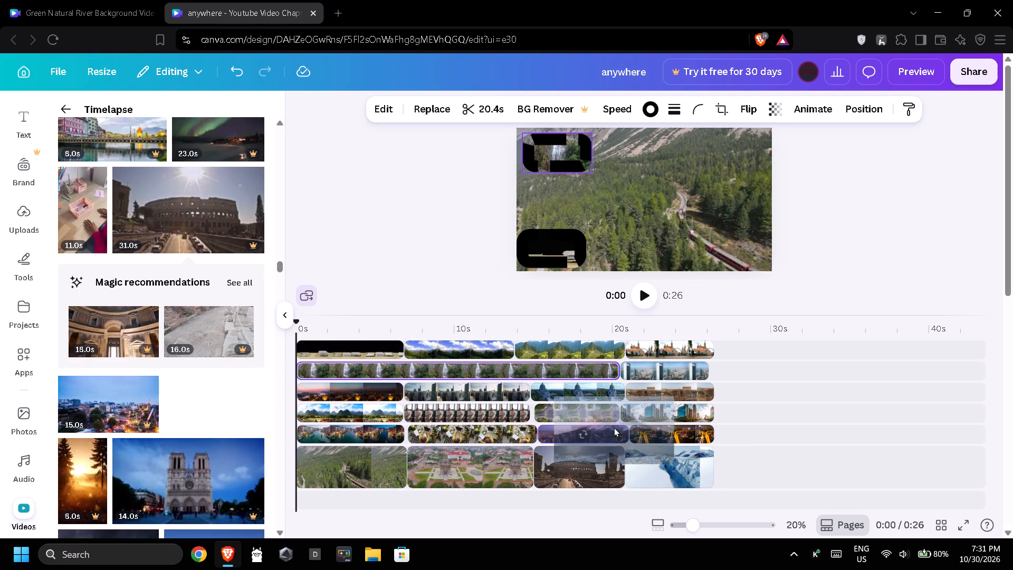
drag(614, 427, 593, 428)
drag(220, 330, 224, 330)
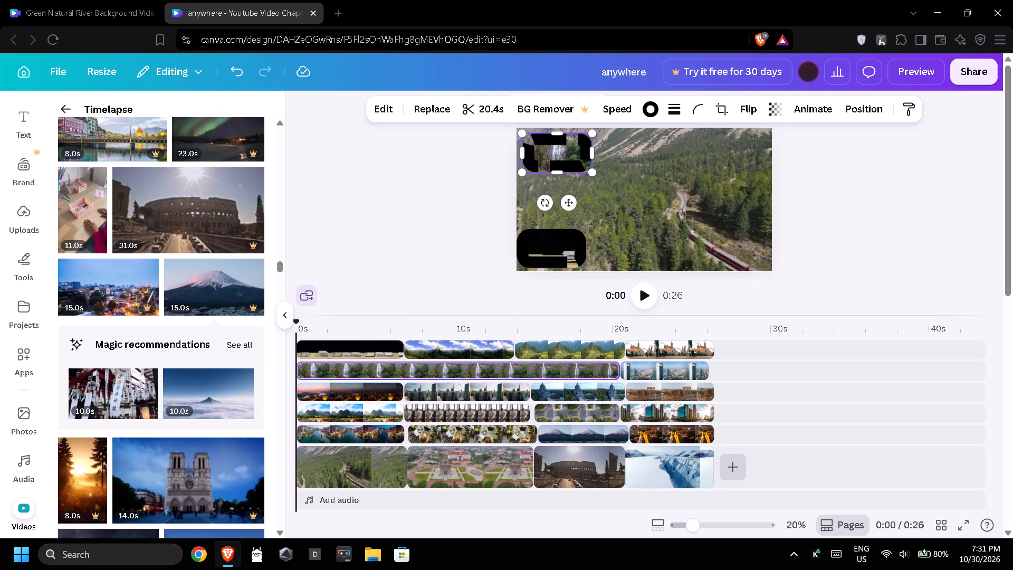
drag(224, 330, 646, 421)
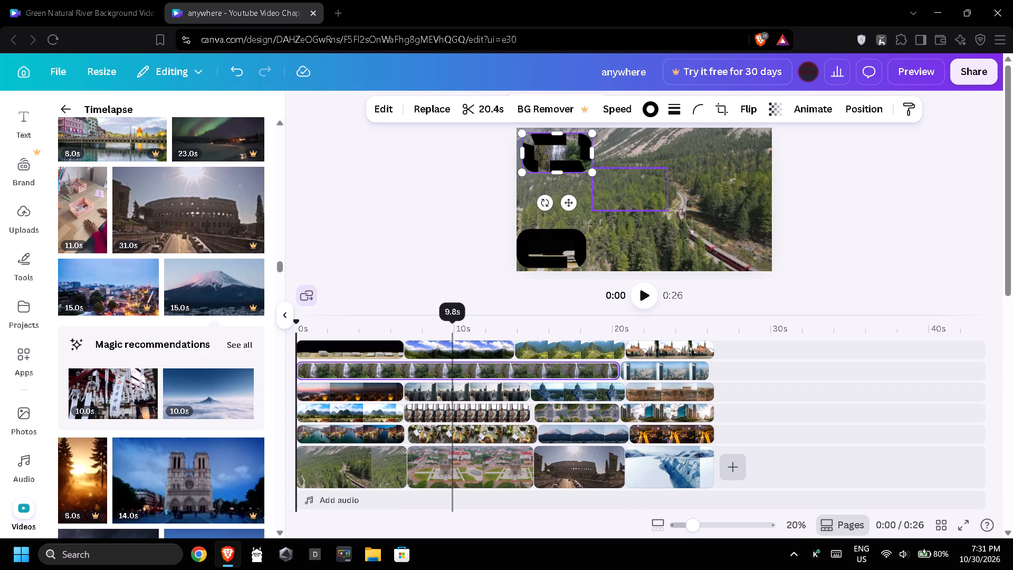
Replace the fourth scene's glacier background with the recommended 10-second clip of a peak above the clouds.
drag(182, 399, 658, 473)
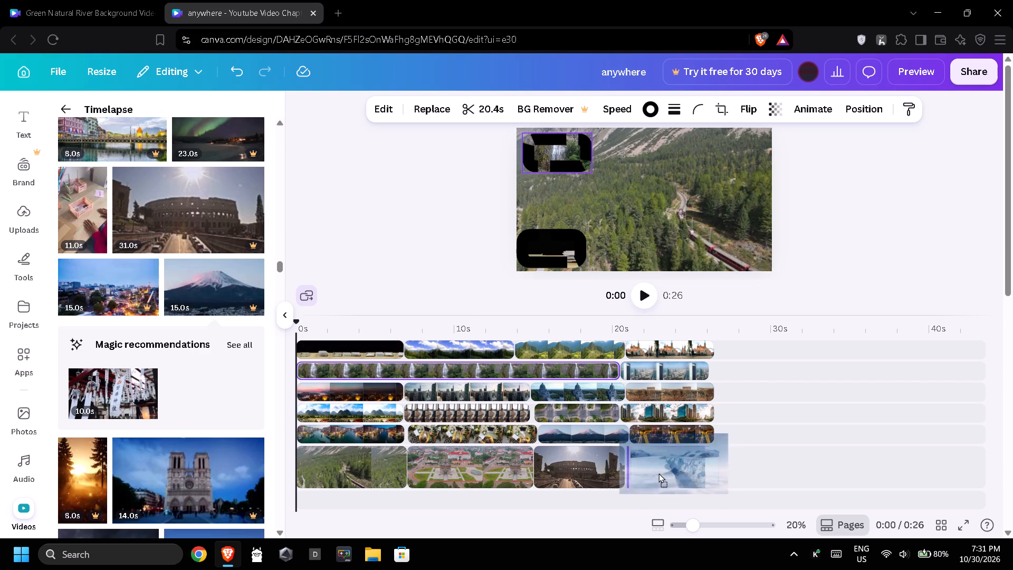
drag(658, 473, 674, 478)
Replace the fourth scene's fourth-track overlay with the 14-second twin-towered cathedral clip.
drag(144, 474, 268, 416)
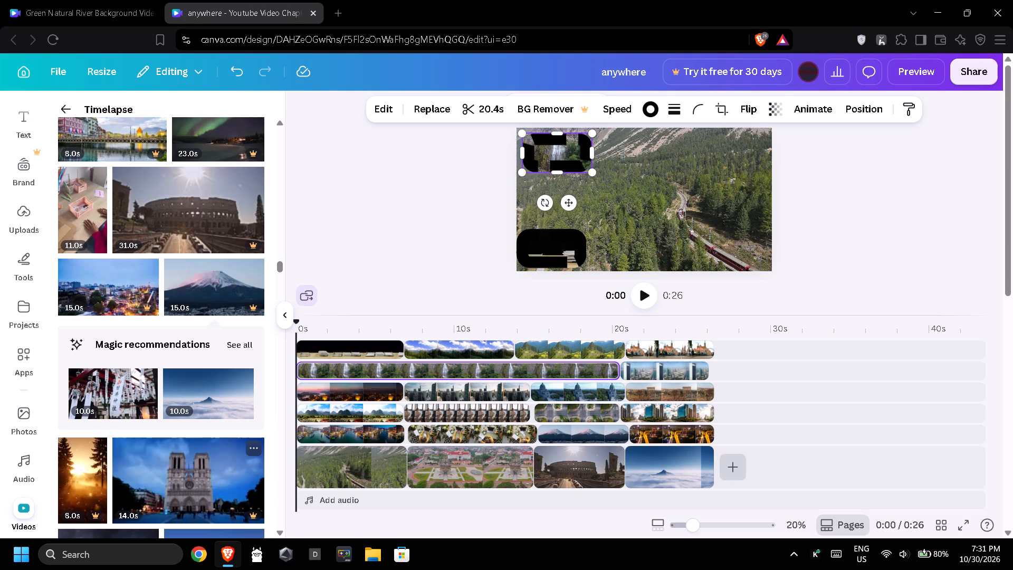
drag(268, 416, 651, 411)
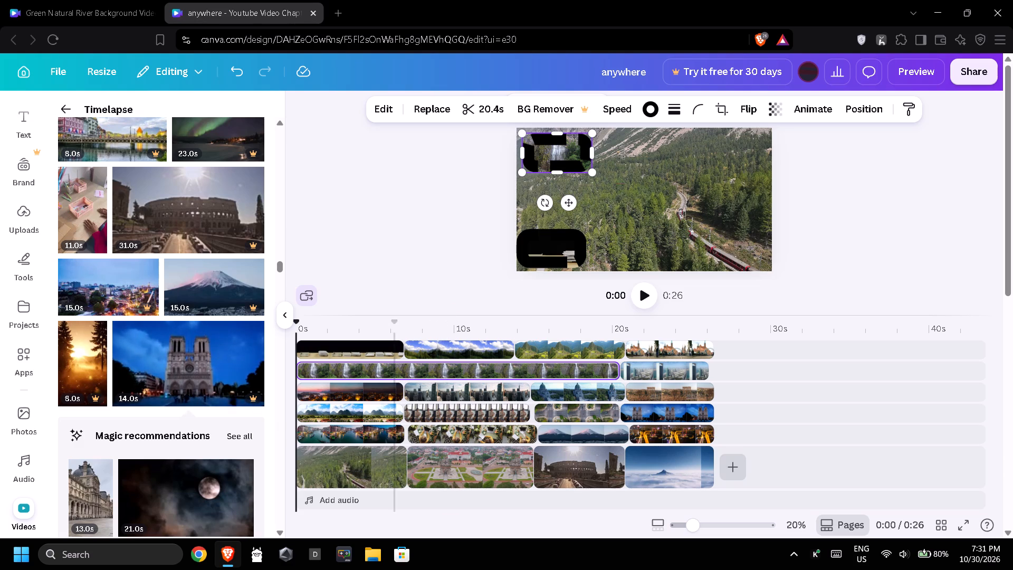
Replace the long second-track waterfall overlay with the recommended 21-second full moon clip.
scroll(164, 376, down, 1)
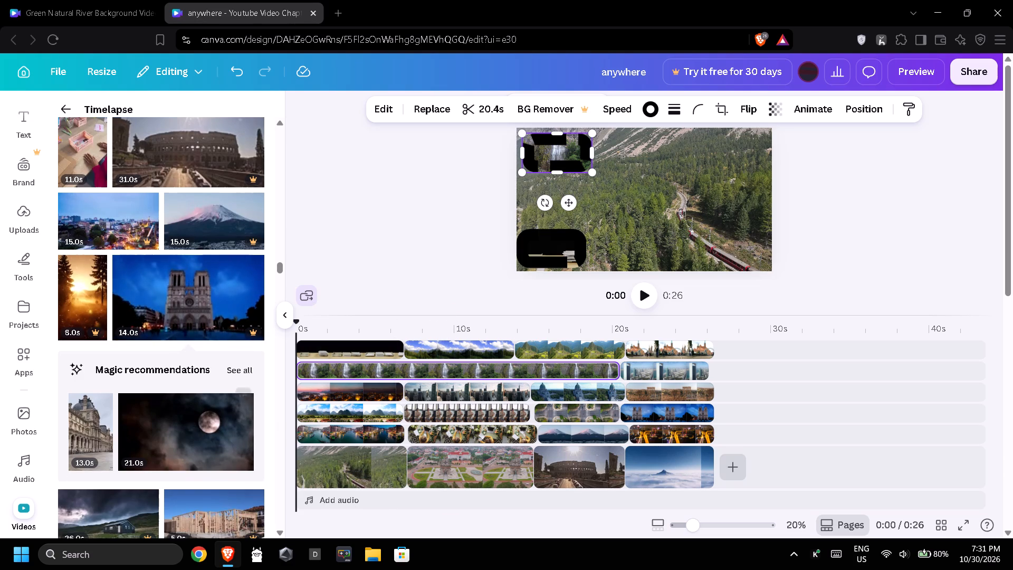
drag(194, 434, 456, 377)
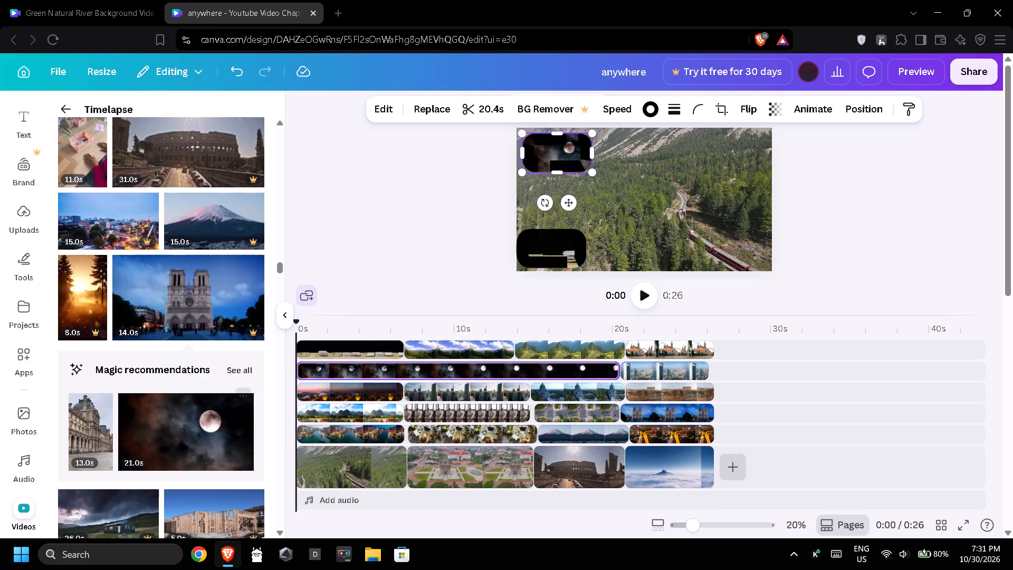
Replace the second scene's third-track skyscraper overlay with the recommended 13-second palace and glass pyramid clip.
drag(98, 448, 446, 398)
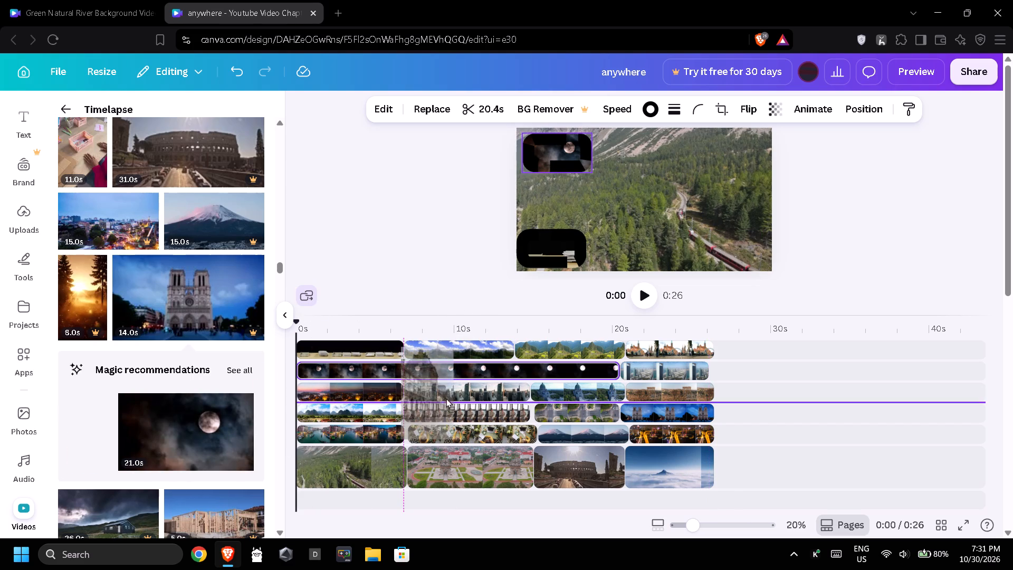
drag(446, 398, 476, 393)
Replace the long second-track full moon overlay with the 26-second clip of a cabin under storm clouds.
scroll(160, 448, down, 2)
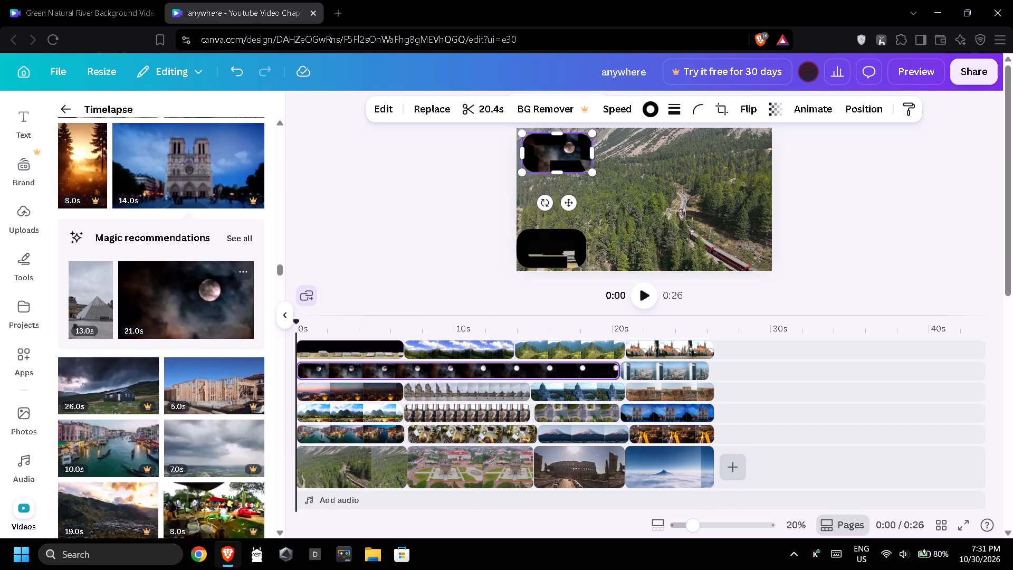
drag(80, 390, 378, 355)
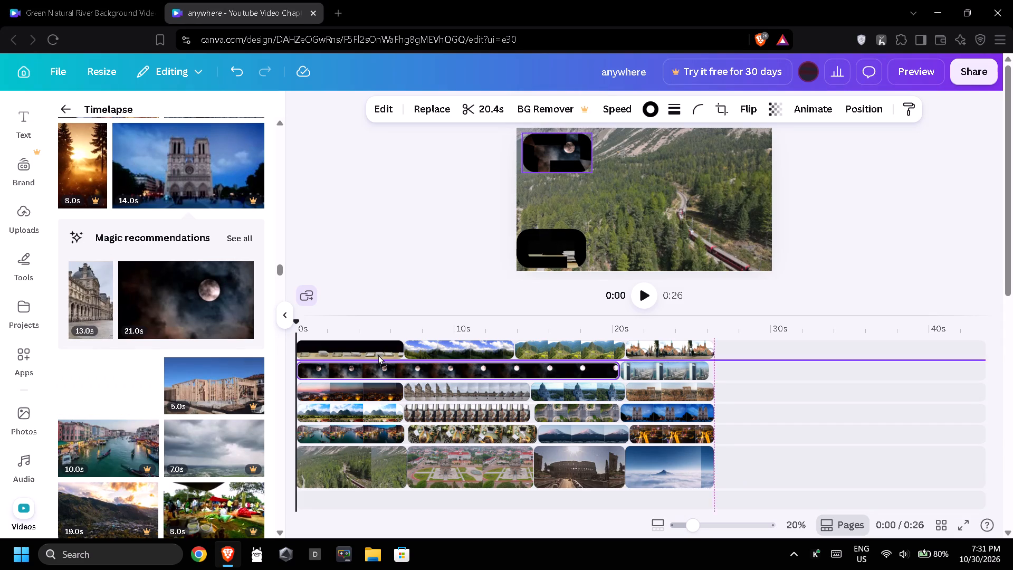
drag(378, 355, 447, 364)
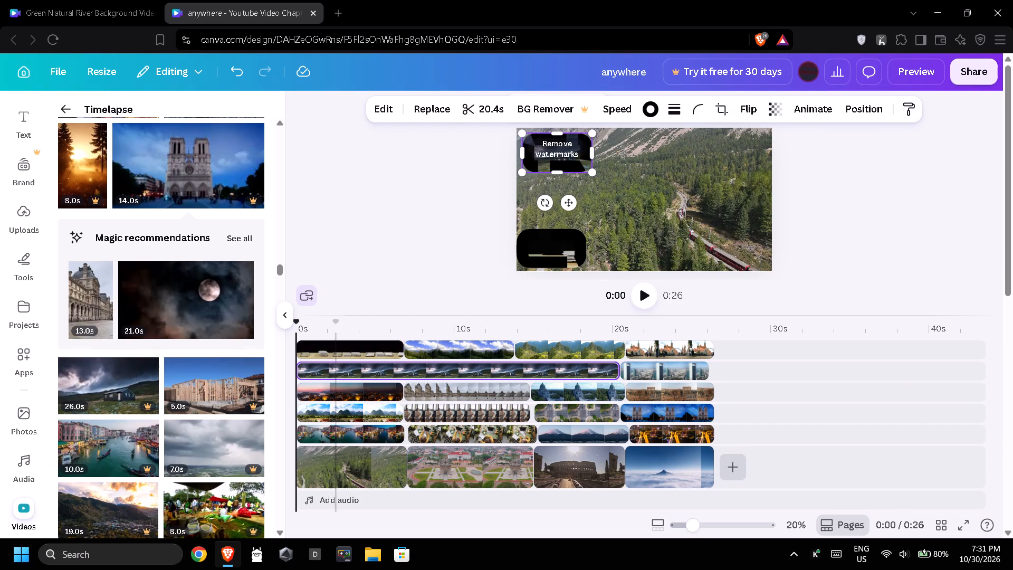
Replace the first scene's fourth-track mountain overlay with the 10-second clip of a canal lined with buildings.
drag(107, 443, 339, 411)
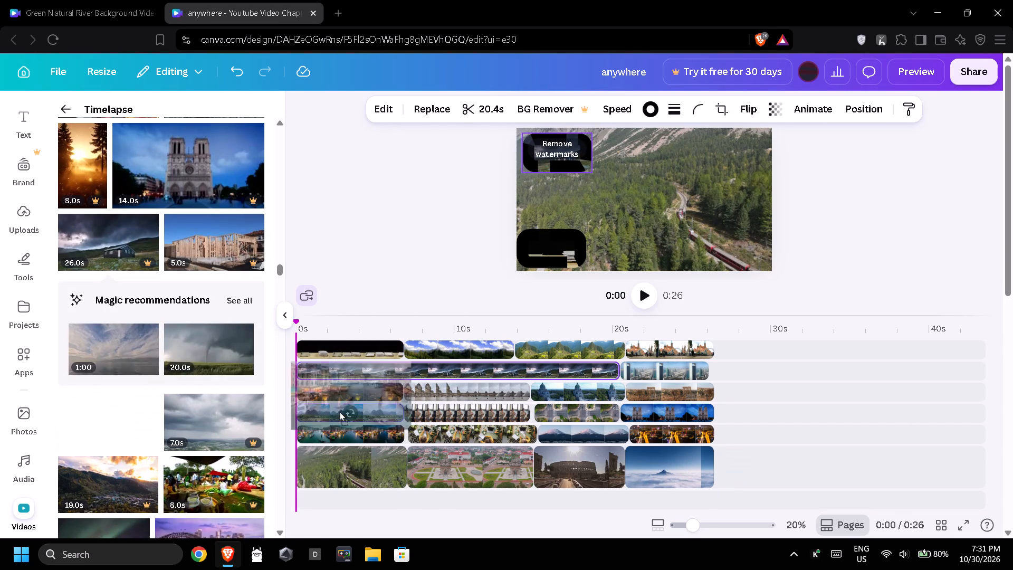
drag(339, 411, 360, 420)
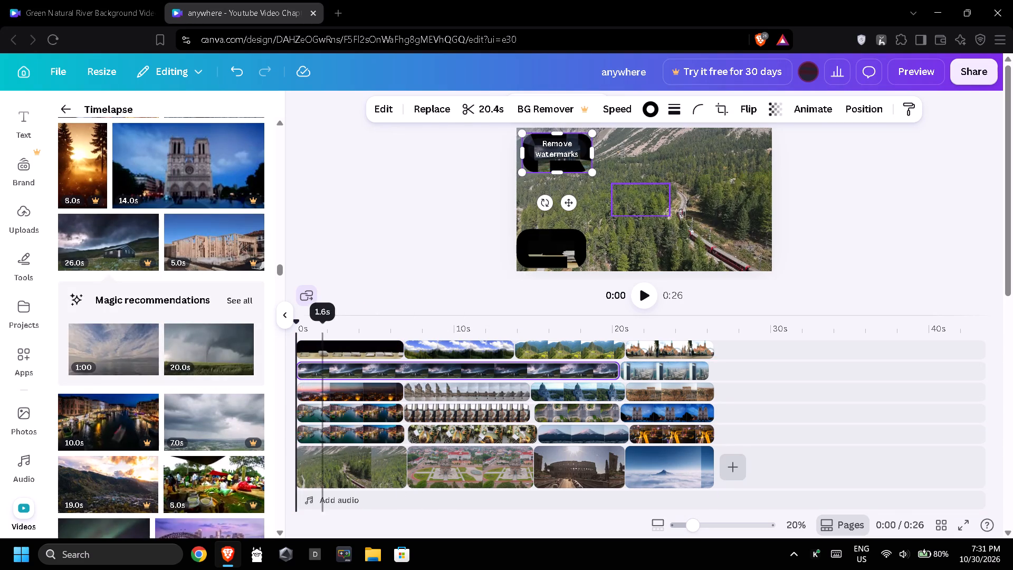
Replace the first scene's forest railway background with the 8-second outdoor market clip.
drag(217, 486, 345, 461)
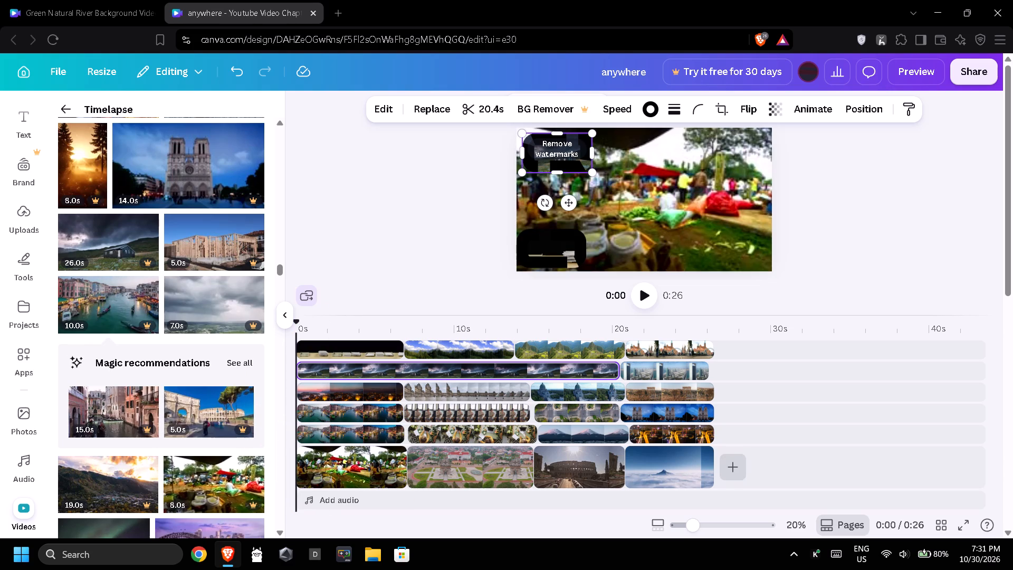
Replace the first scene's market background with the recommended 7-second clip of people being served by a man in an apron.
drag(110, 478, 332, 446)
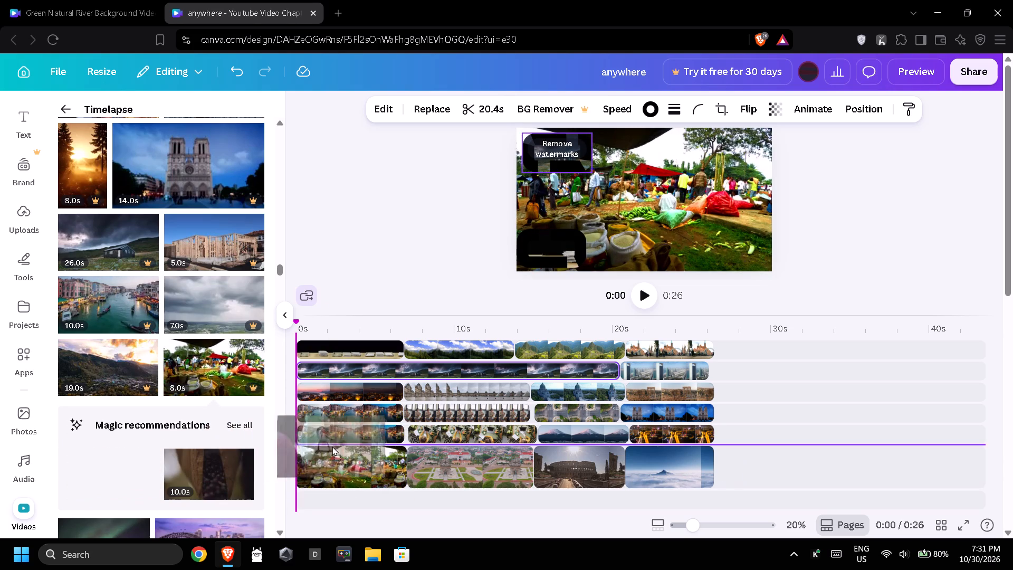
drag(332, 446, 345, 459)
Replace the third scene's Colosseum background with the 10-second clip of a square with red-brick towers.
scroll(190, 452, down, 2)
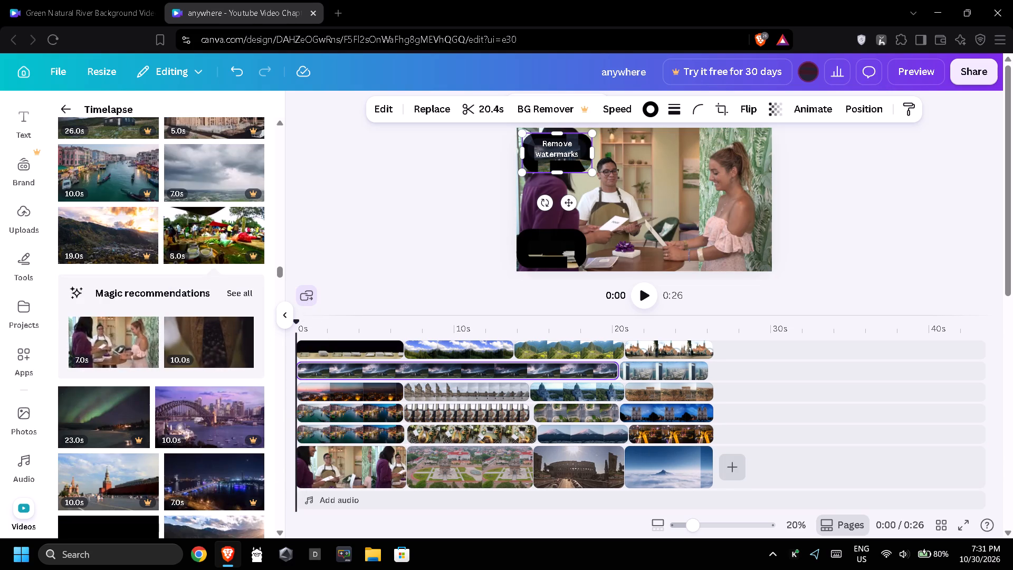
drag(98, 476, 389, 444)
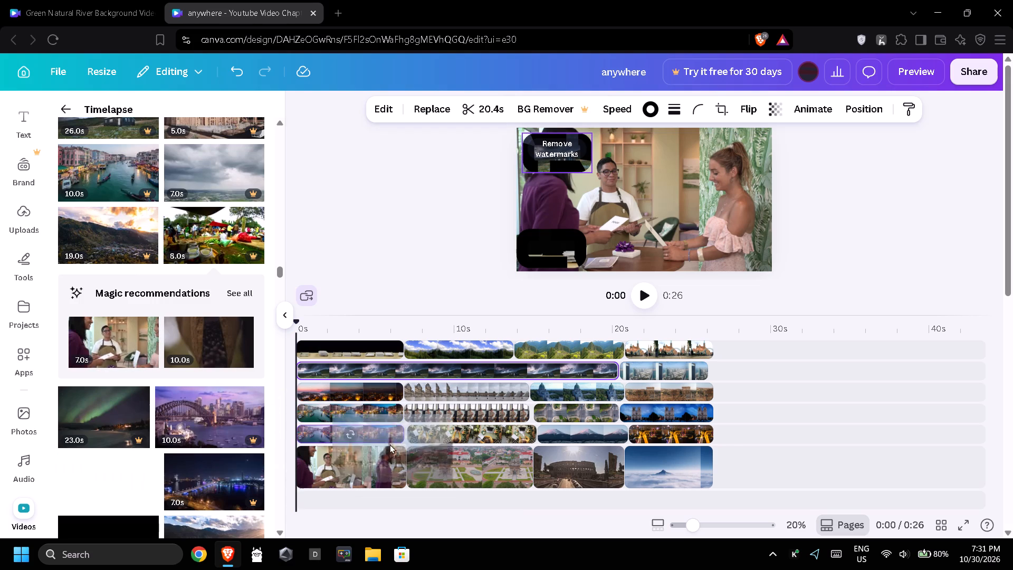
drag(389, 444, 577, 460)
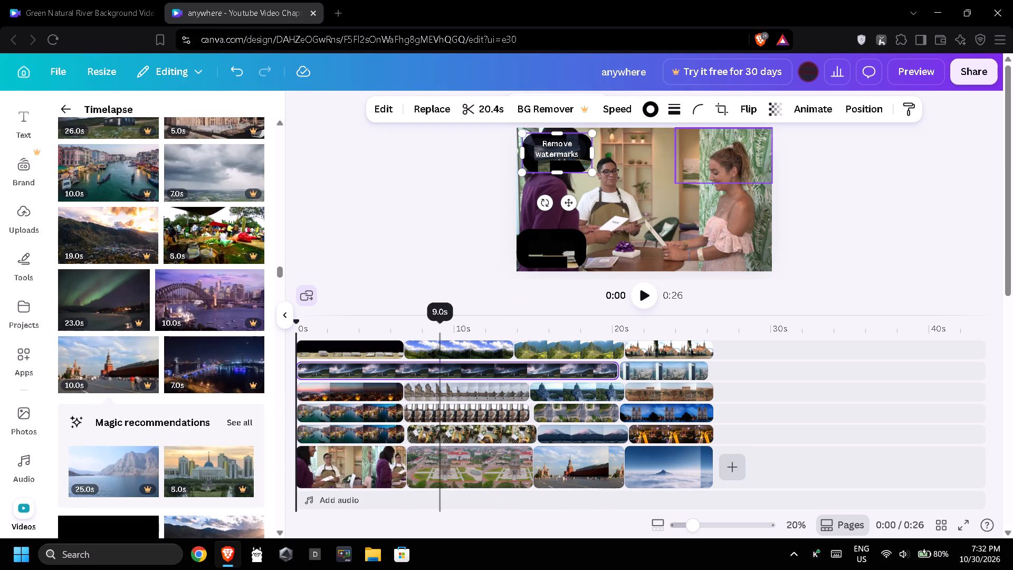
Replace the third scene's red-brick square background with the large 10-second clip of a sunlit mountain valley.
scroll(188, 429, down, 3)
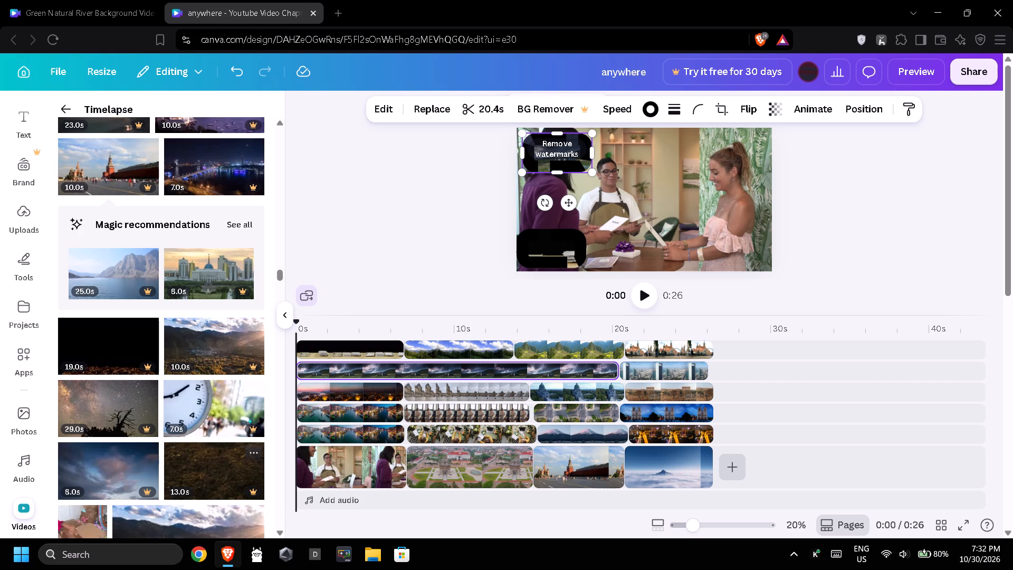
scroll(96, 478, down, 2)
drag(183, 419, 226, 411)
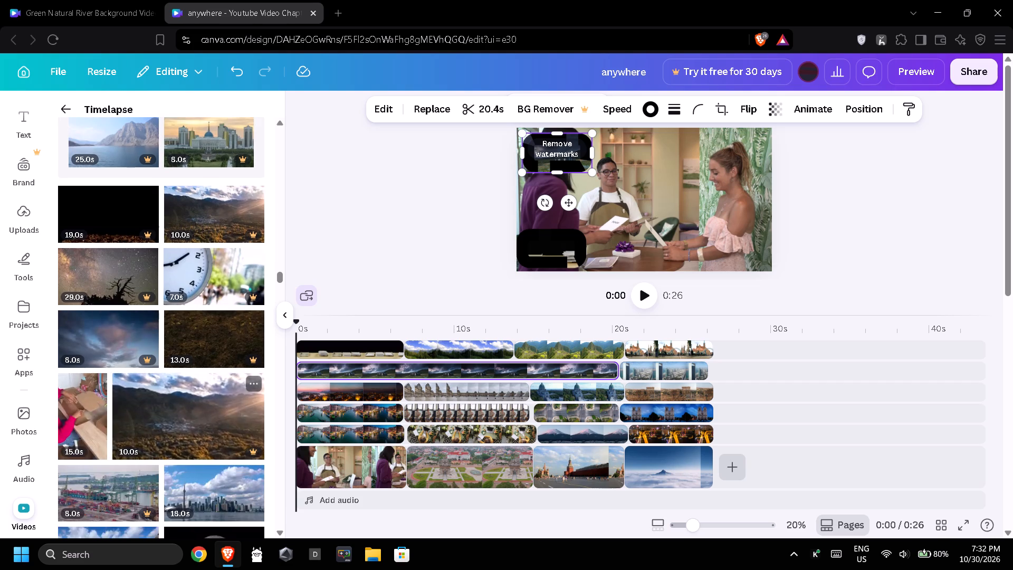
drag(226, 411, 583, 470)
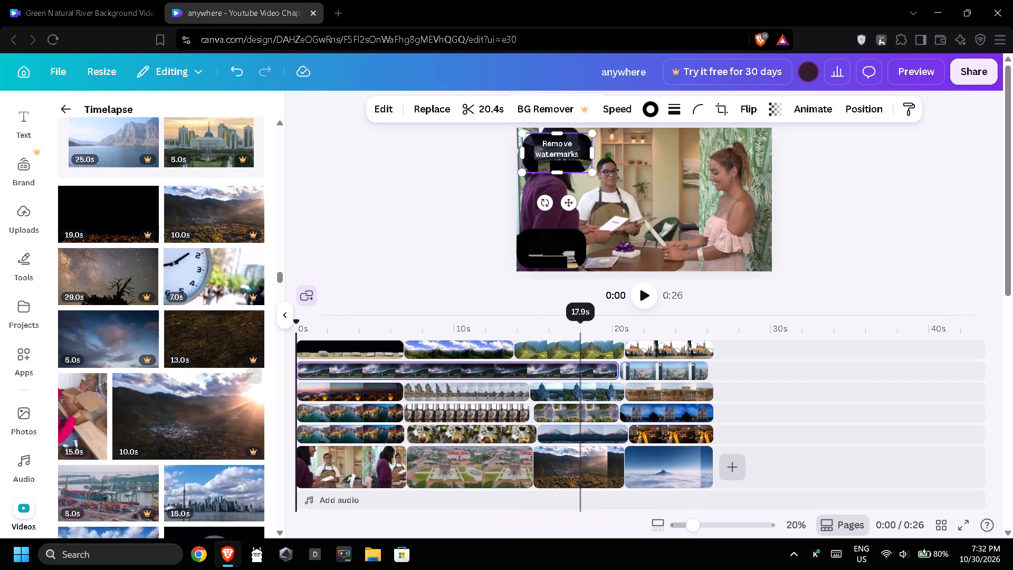
Replace the fourth scene's cloud-peak background with the 18-second clip of a waterfront city skyline.
drag(217, 482, 623, 441)
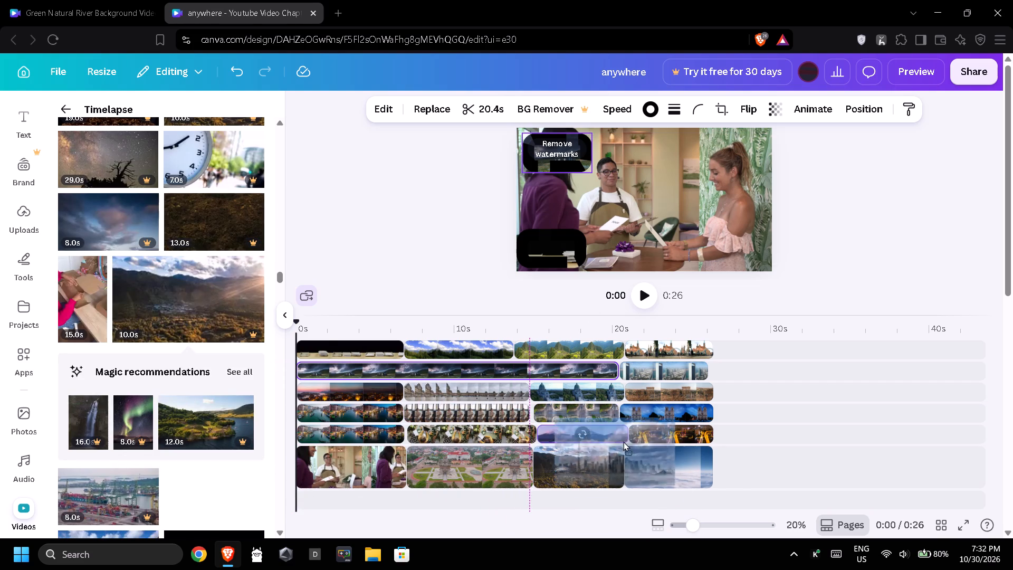
drag(623, 441, 650, 456)
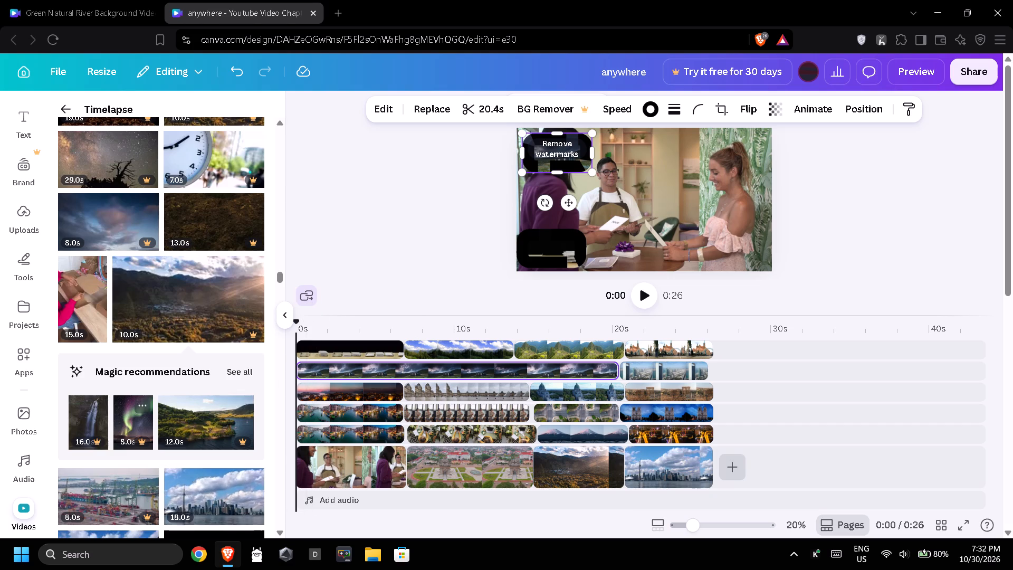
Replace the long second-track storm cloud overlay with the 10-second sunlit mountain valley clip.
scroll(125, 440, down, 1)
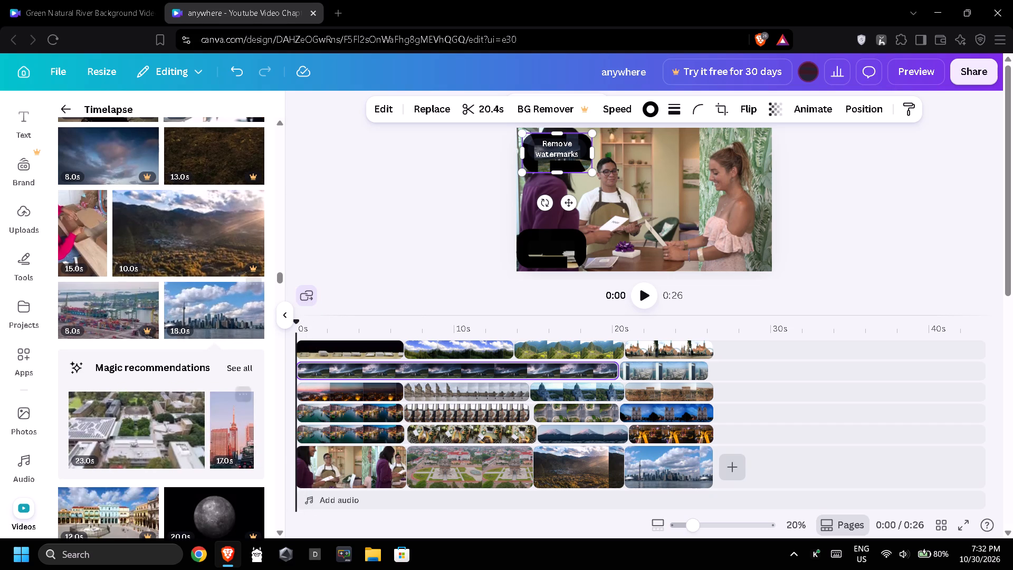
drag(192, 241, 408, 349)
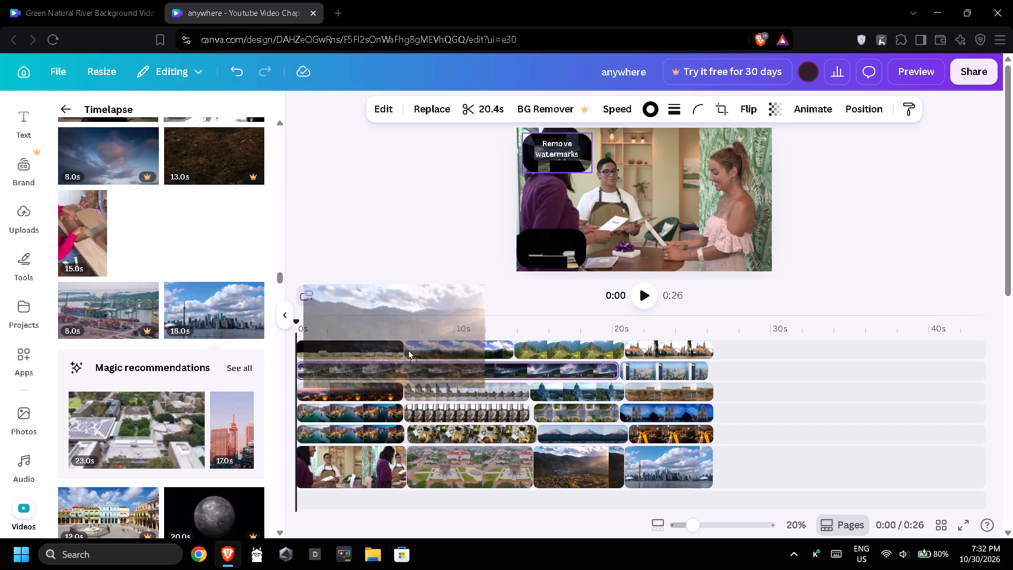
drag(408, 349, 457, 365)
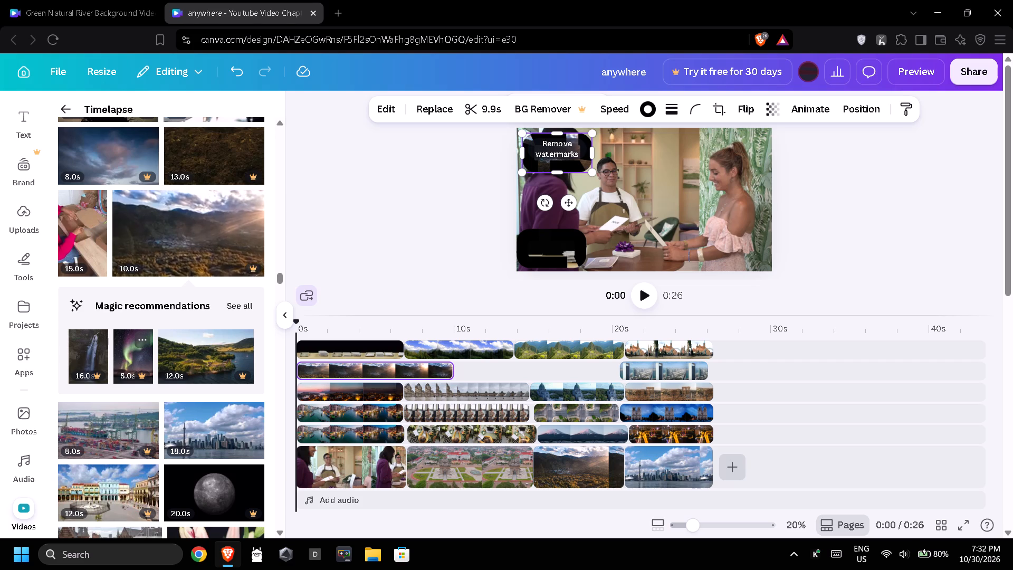
Replace the second-track mountain valley overlay with the 37-second purple crocus clip.
scroll(185, 424, down, 1)
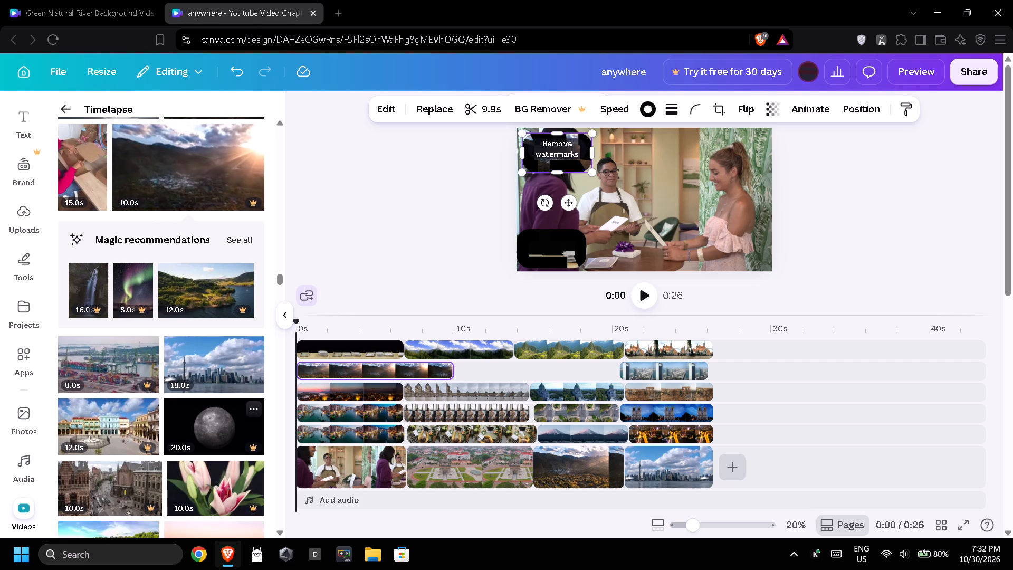
scroll(185, 424, down, 3)
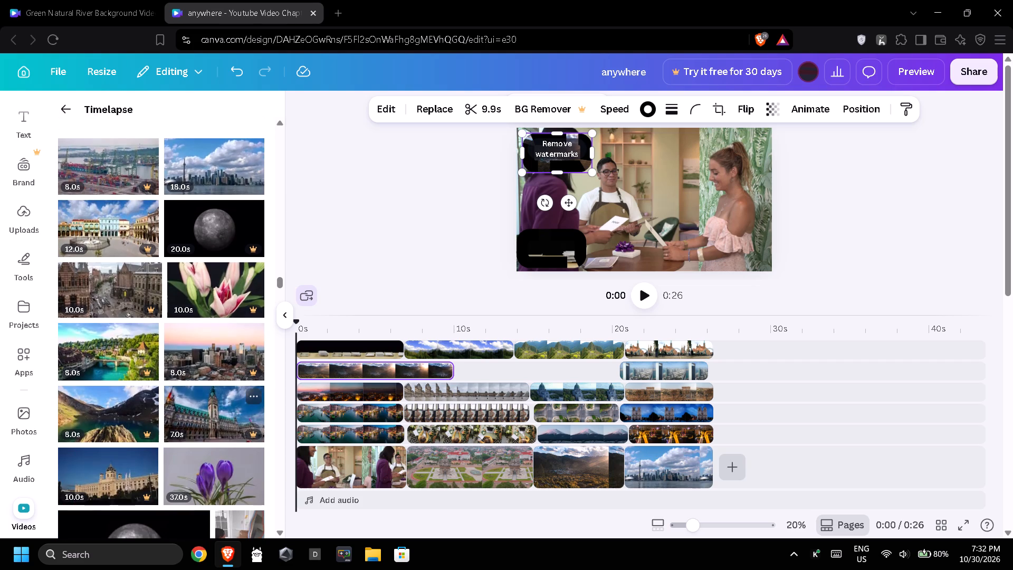
scroll(183, 423, down, 1)
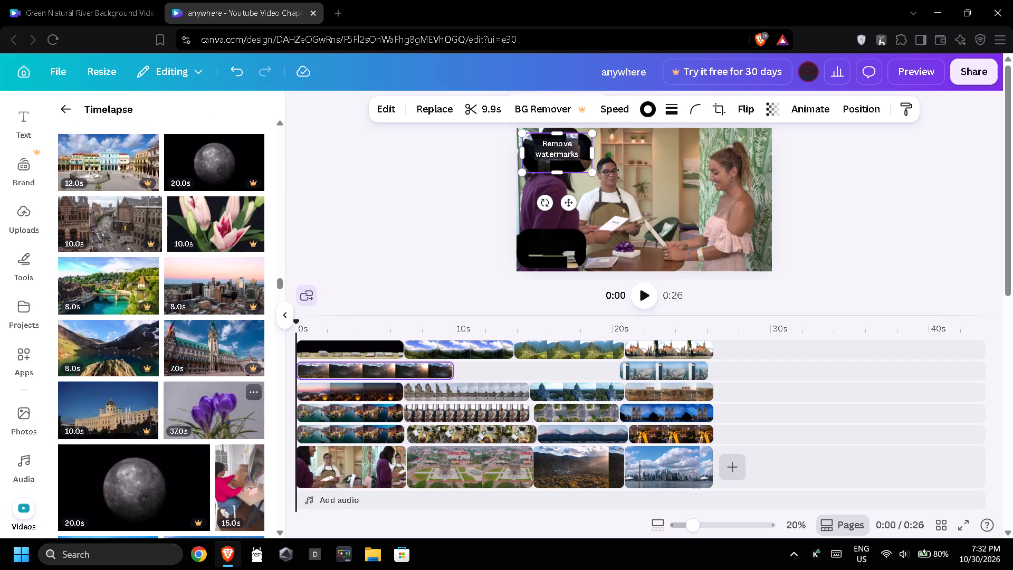
drag(195, 409, 370, 369)
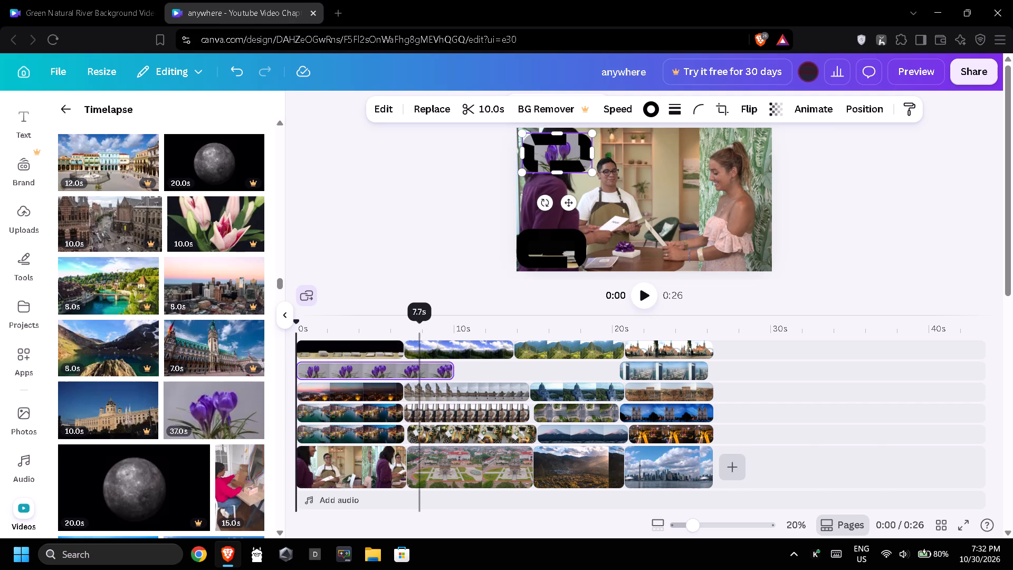
Extend the second-track crocus overlay to 20.4 s so it meets the skyscraper overlay on the same track.
drag(450, 370, 530, 372)
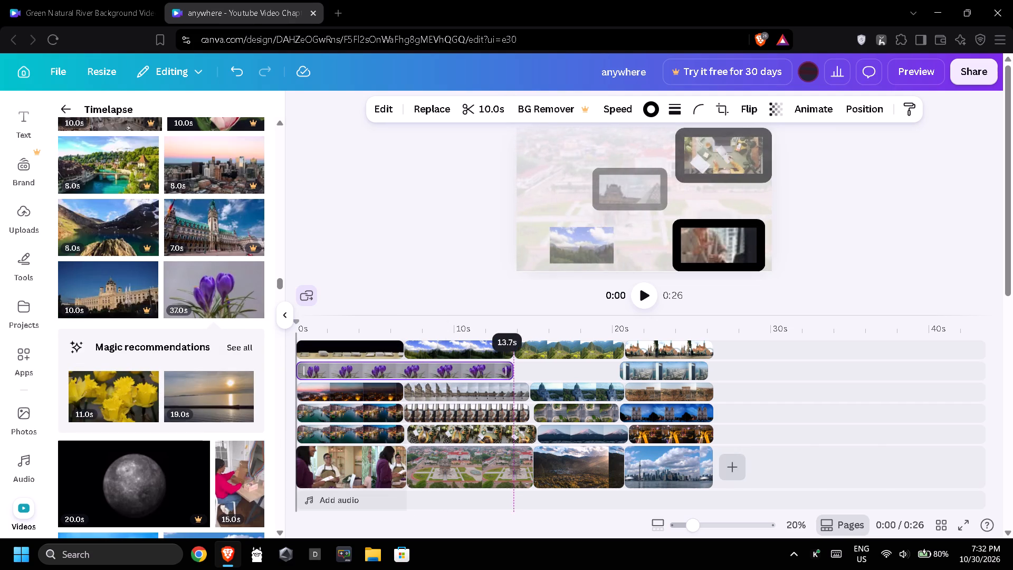
drag(530, 372, 614, 375)
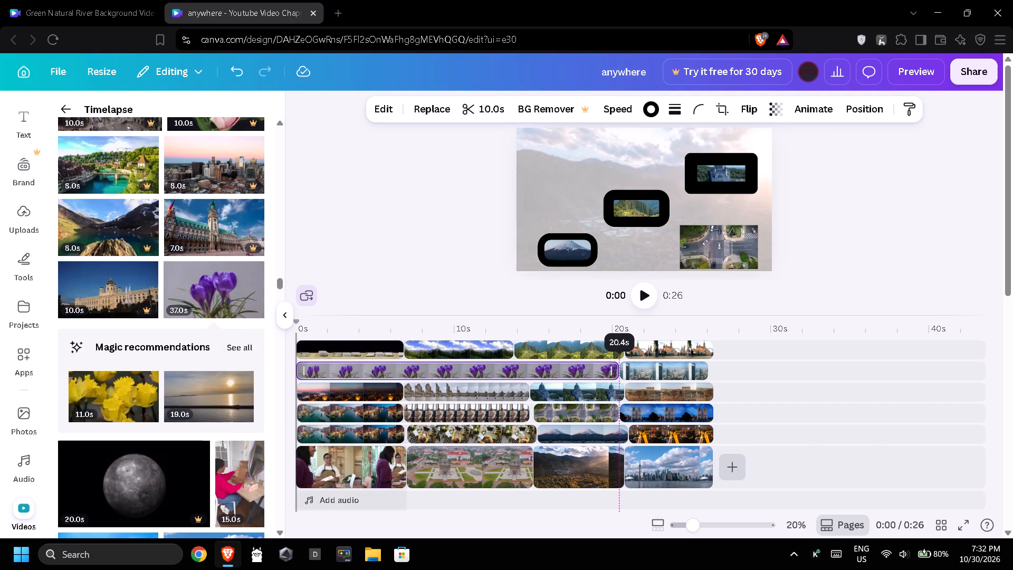
Replace the third scene's mountain valley background with the 12-second clip of a plaza with colourful colonial buildings.
scroll(218, 396, down, 5)
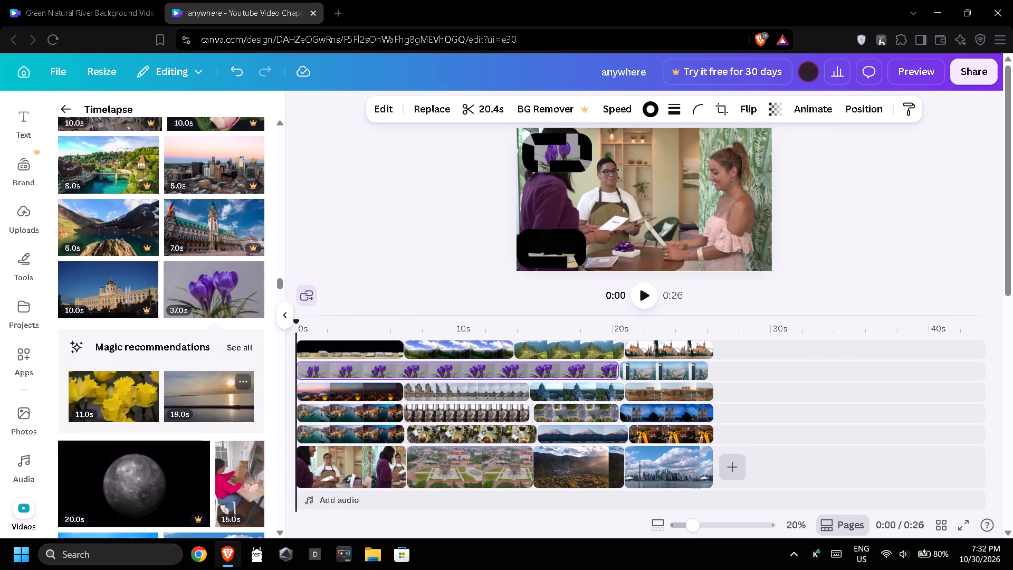
drag(170, 397, 567, 419)
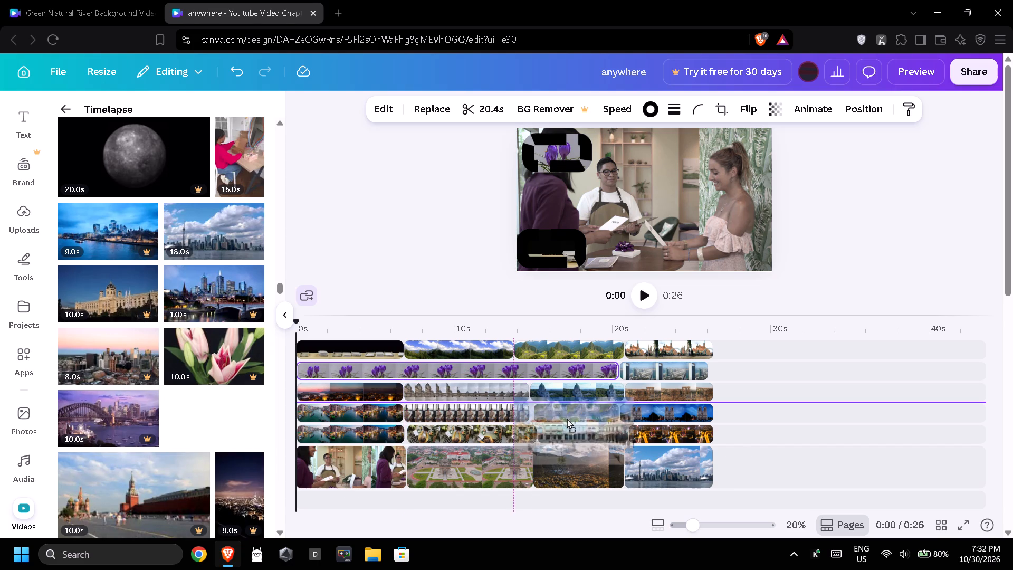
drag(567, 419, 575, 461)
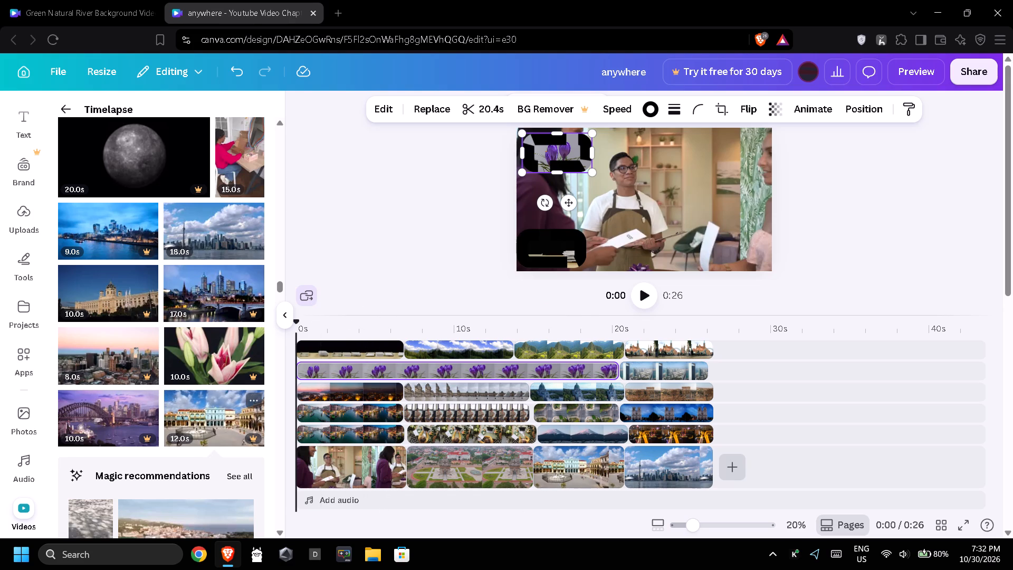
Replace the first scene's background with the same 12-second colonial plaza clip.
drag(196, 416, 354, 467)
Add the recommended 20-second aerial clip of a coastal city as a fifth scene after the city skyline scene.
scroll(119, 346, down, 3)
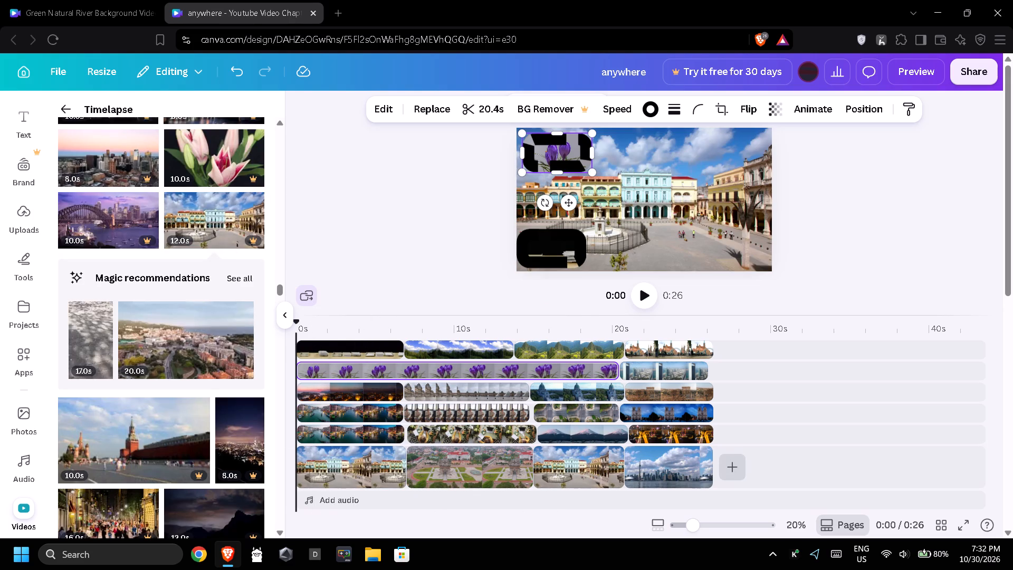
drag(183, 335, 751, 420)
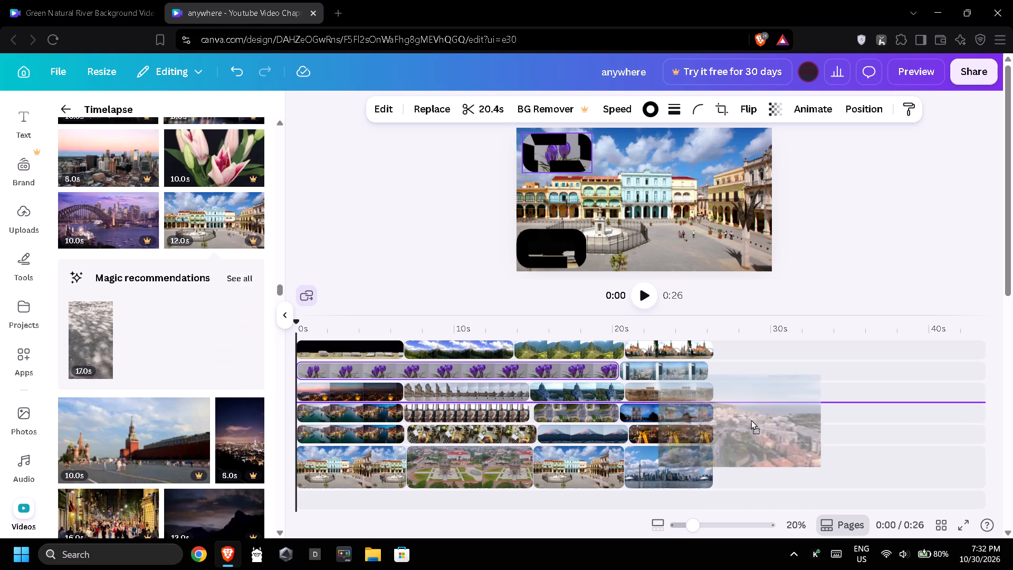
drag(751, 420, 767, 448)
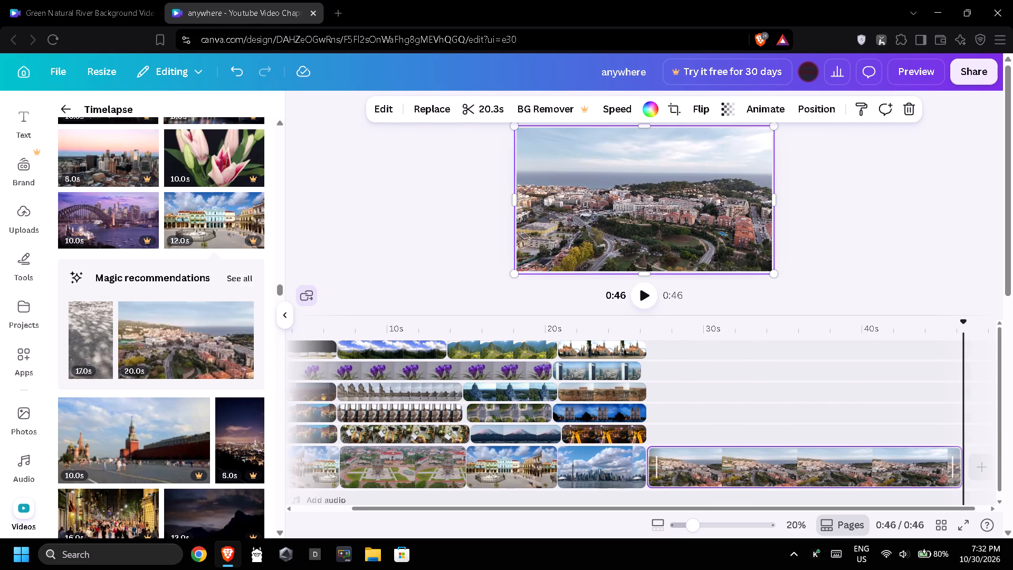
Trim the fifth scene's coastal city clip to 9.3 s, using the later portion of its footage.
drag(953, 463, 741, 476)
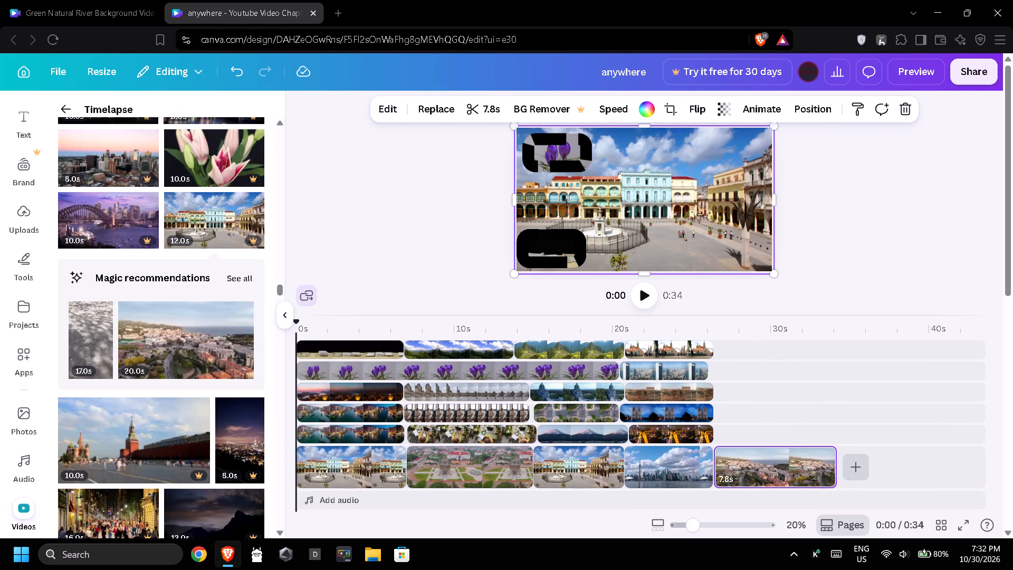
click(484, 114)
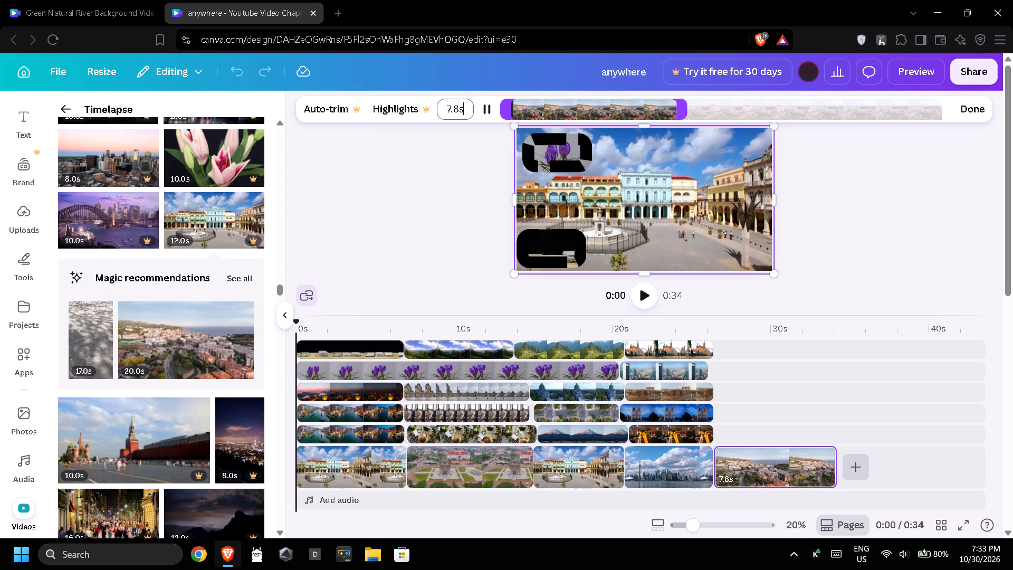
drag(681, 106, 713, 110)
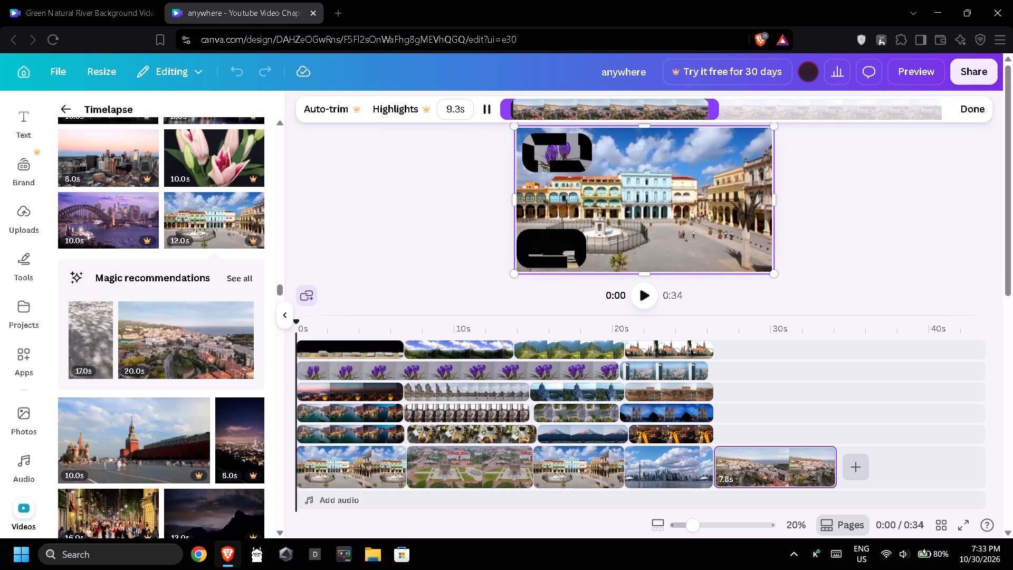
drag(625, 108, 854, 115)
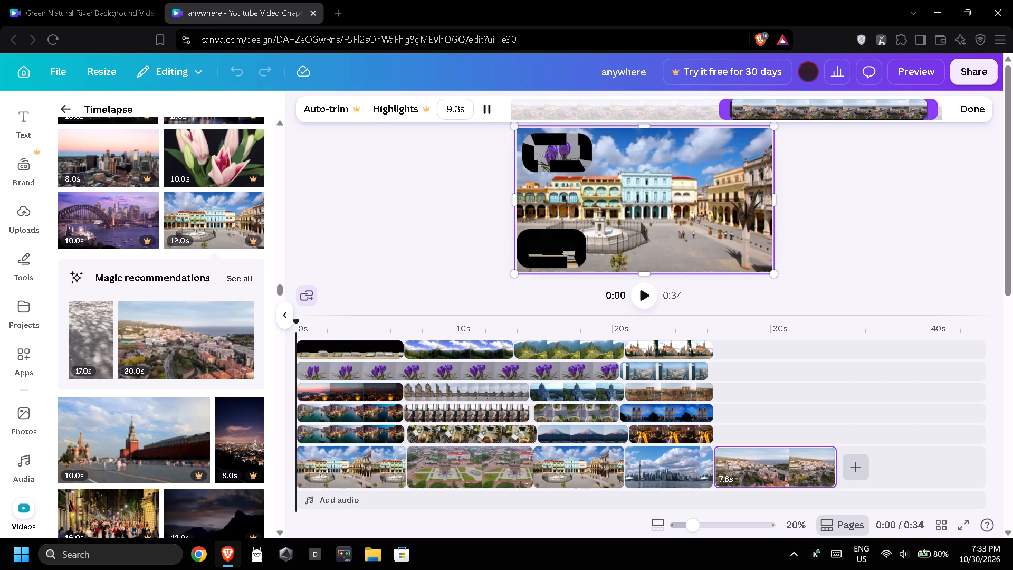
click(974, 110)
Set the transparency of the fifth scene's coastal city clip to 54.
click(731, 107)
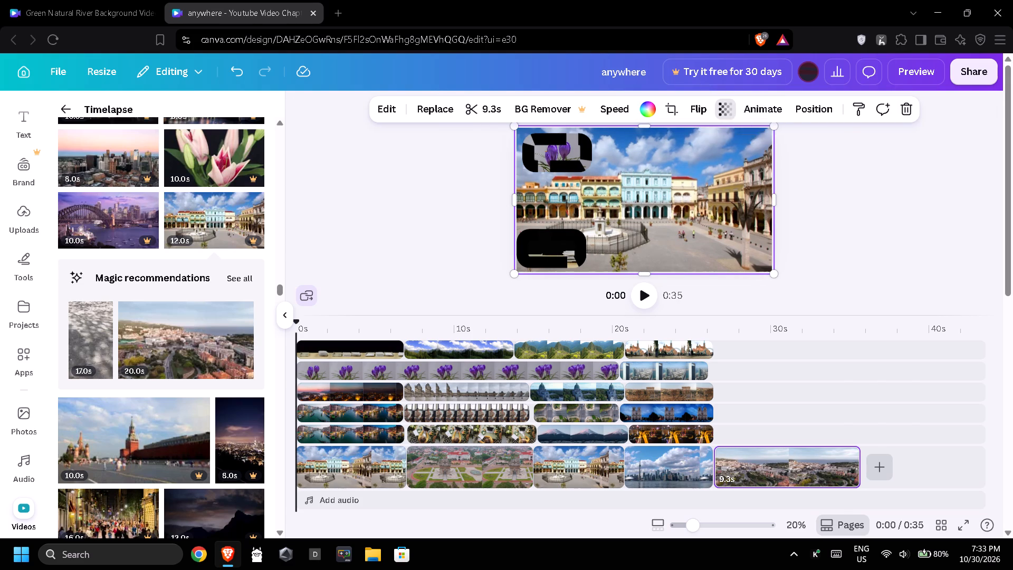
click(710, 160)
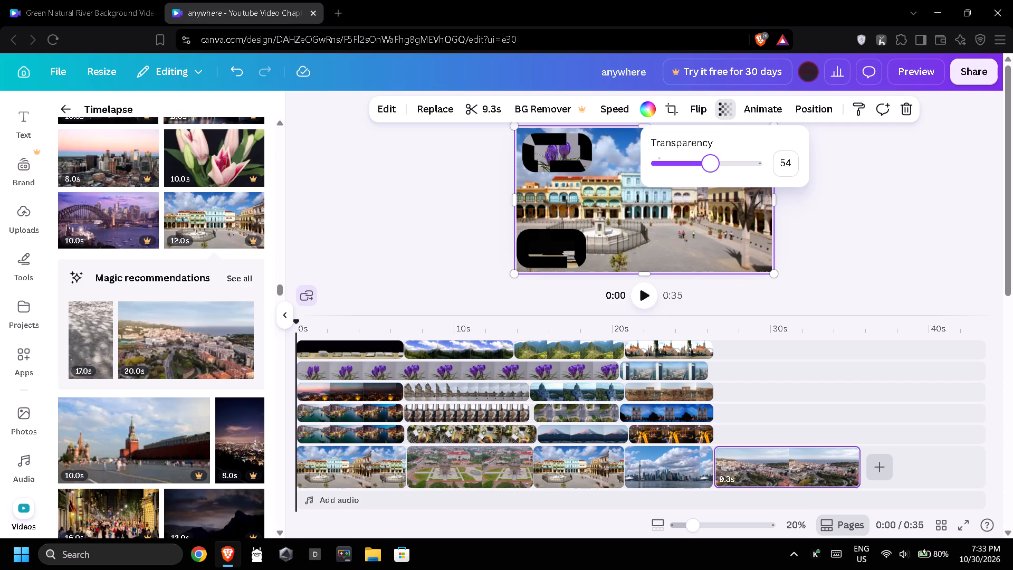
Flip the fifth scene's coastal city clip vertically.
click(702, 106)
click(709, 165)
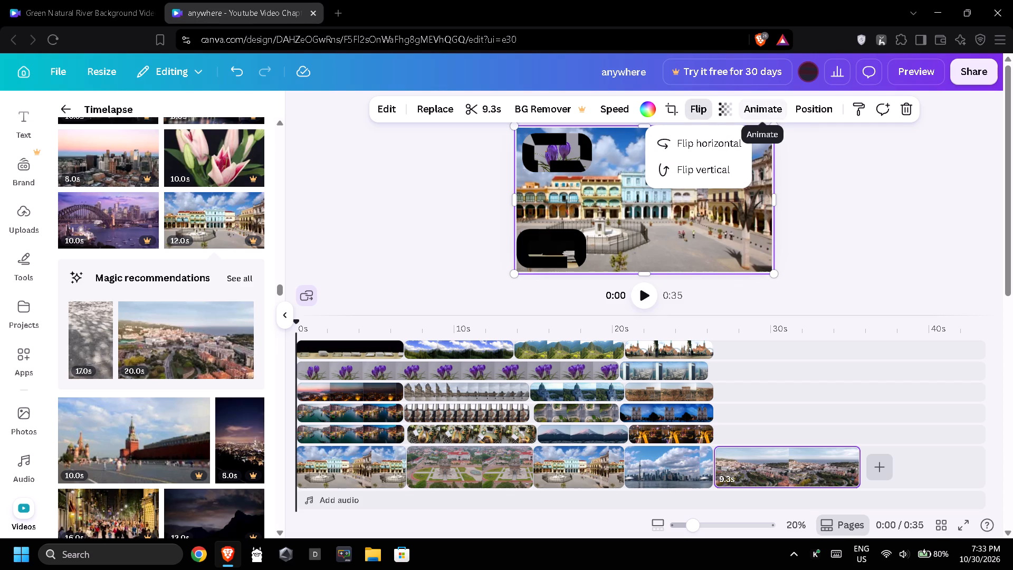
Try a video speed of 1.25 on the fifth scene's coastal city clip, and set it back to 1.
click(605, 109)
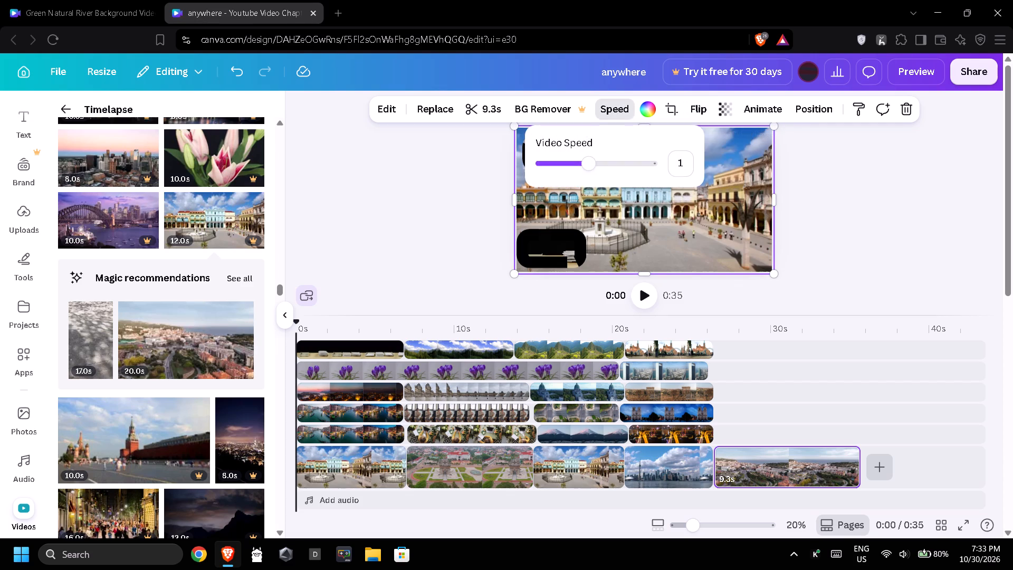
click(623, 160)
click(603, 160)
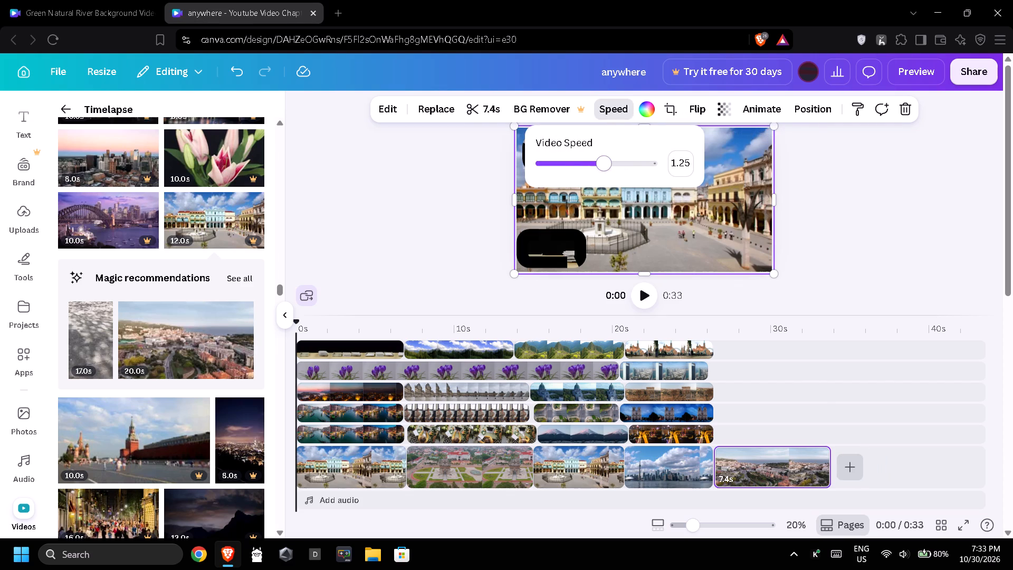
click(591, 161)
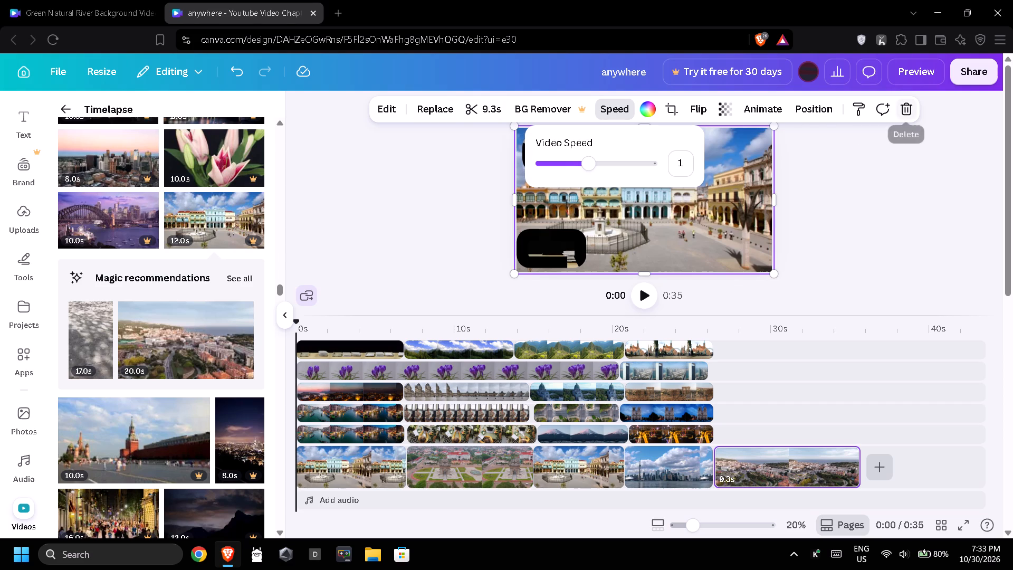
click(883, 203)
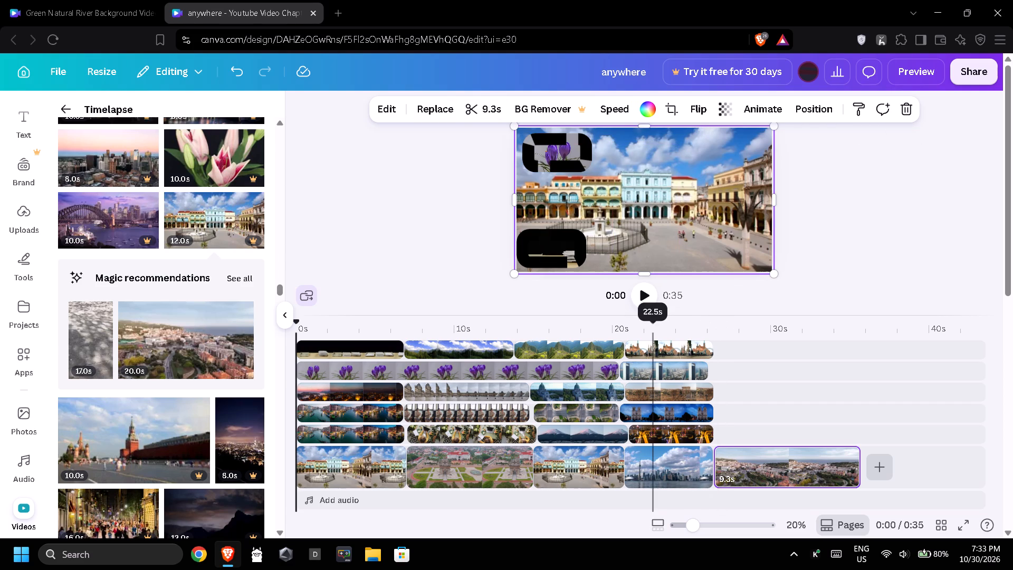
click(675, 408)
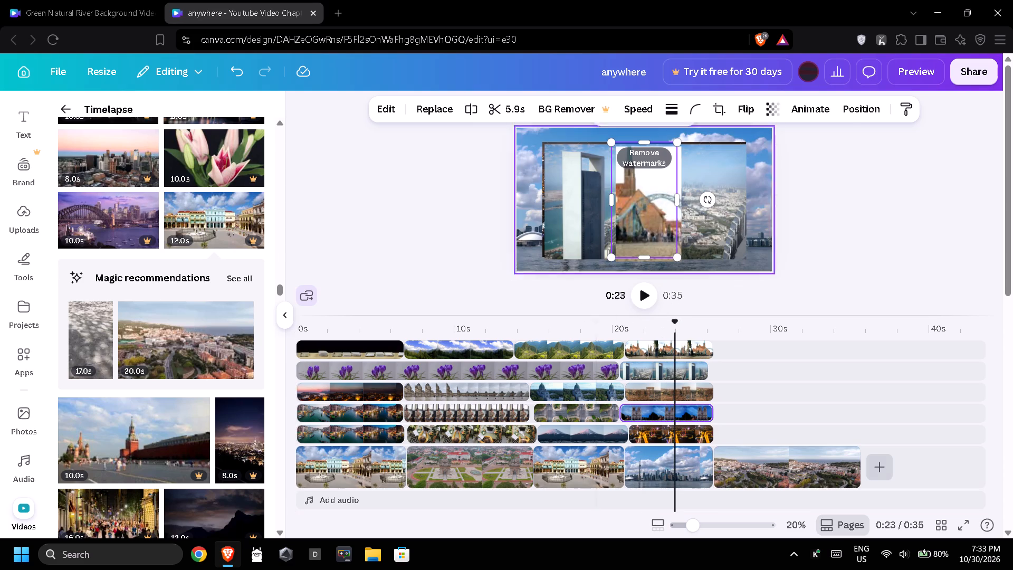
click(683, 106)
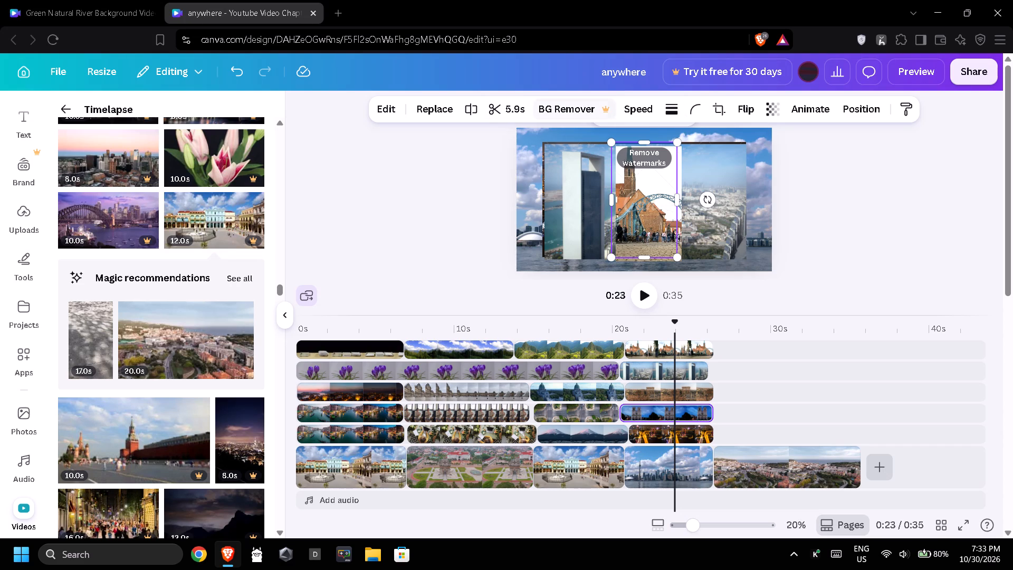
Add the recommended stock photo of a Venice canal with a gondola as an overlay at the start of the fifth scene.
click(754, 478)
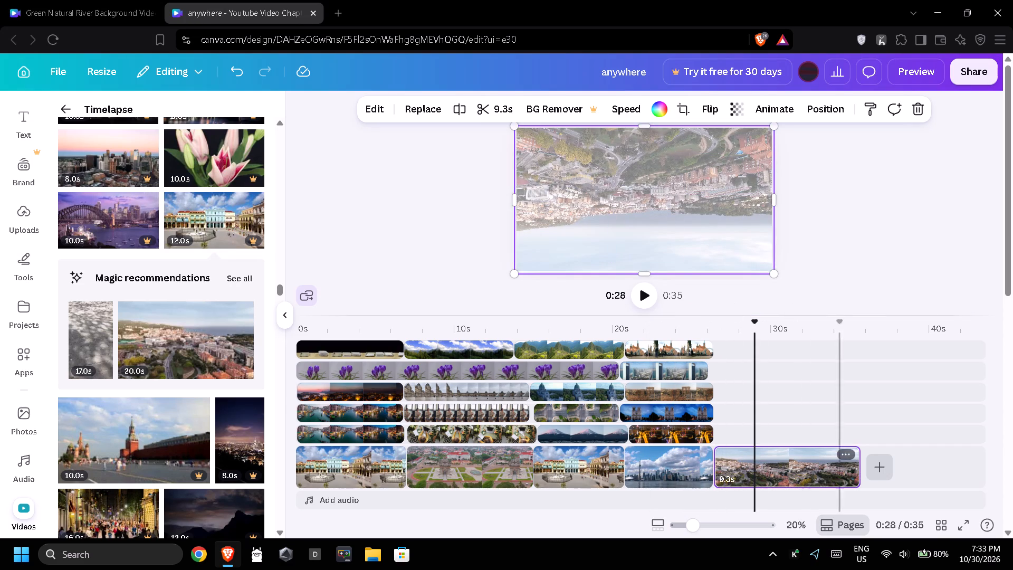
click(881, 463)
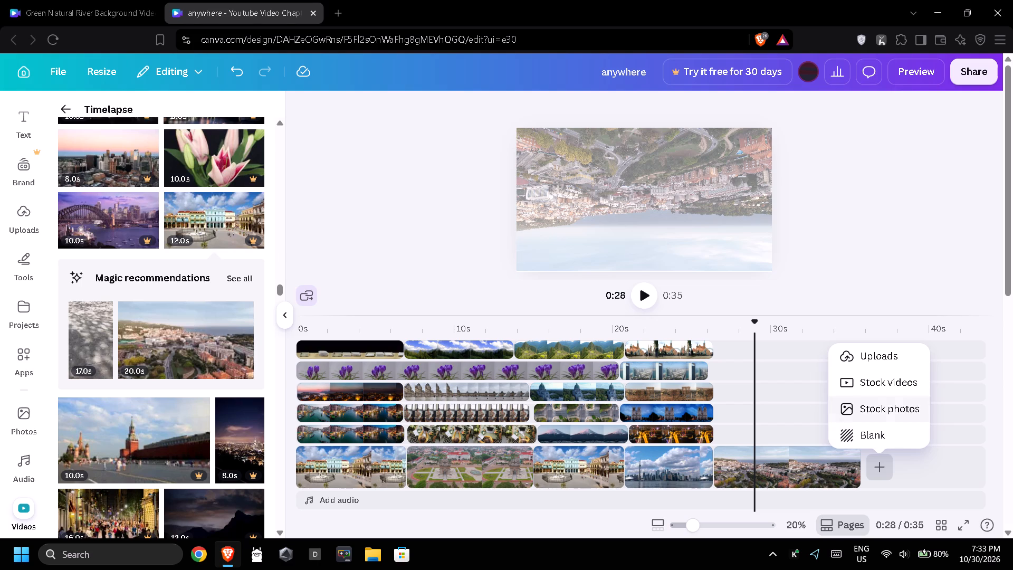
click(876, 408)
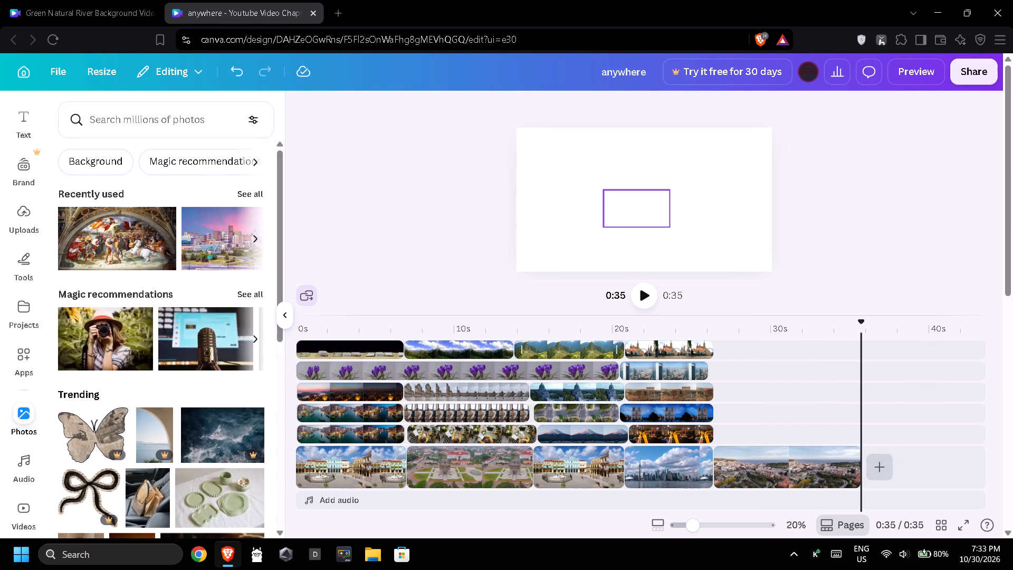
drag(184, 346, 544, 368)
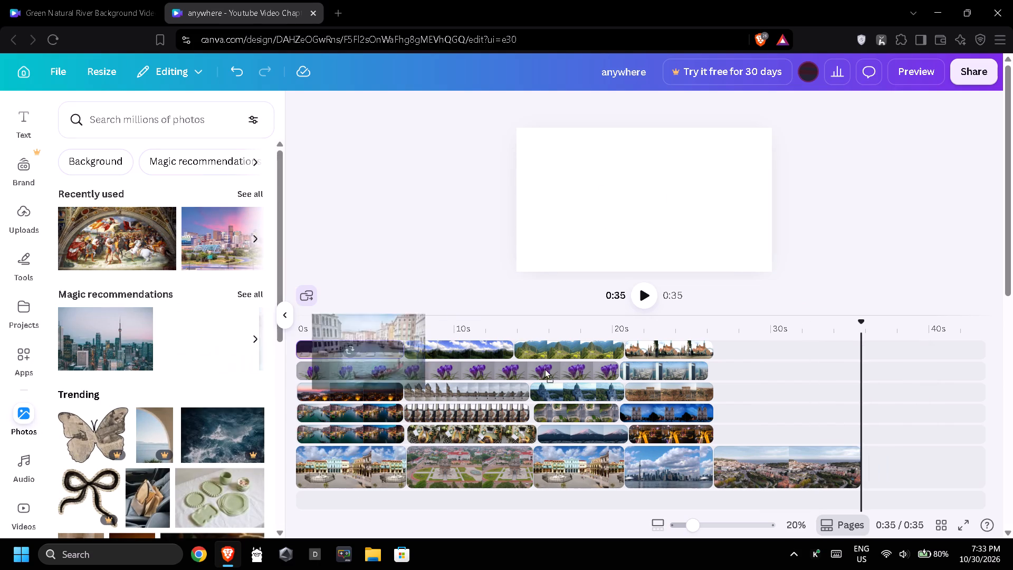
drag(544, 368, 751, 432)
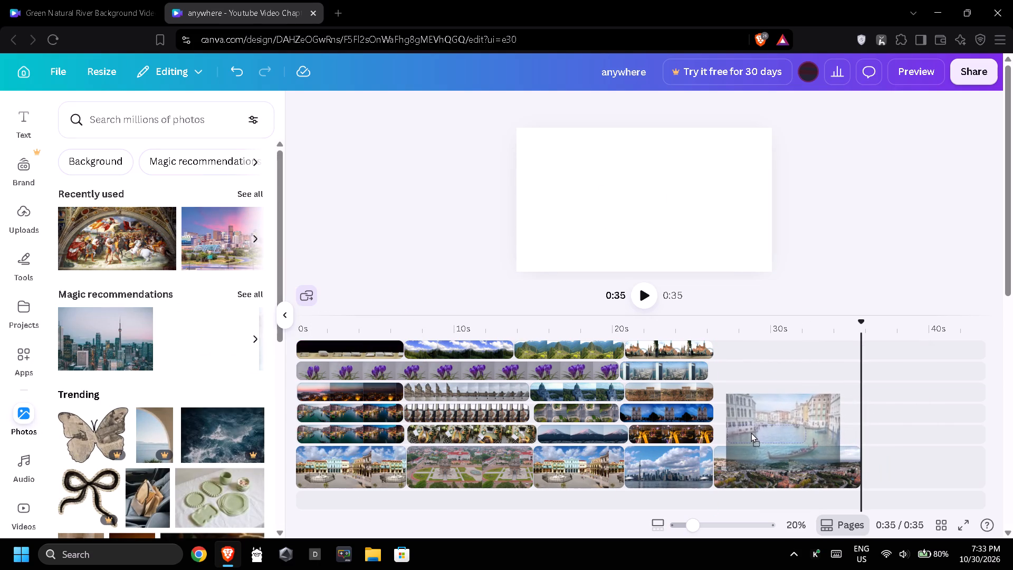
drag(751, 432, 749, 431)
drag(776, 430, 765, 430)
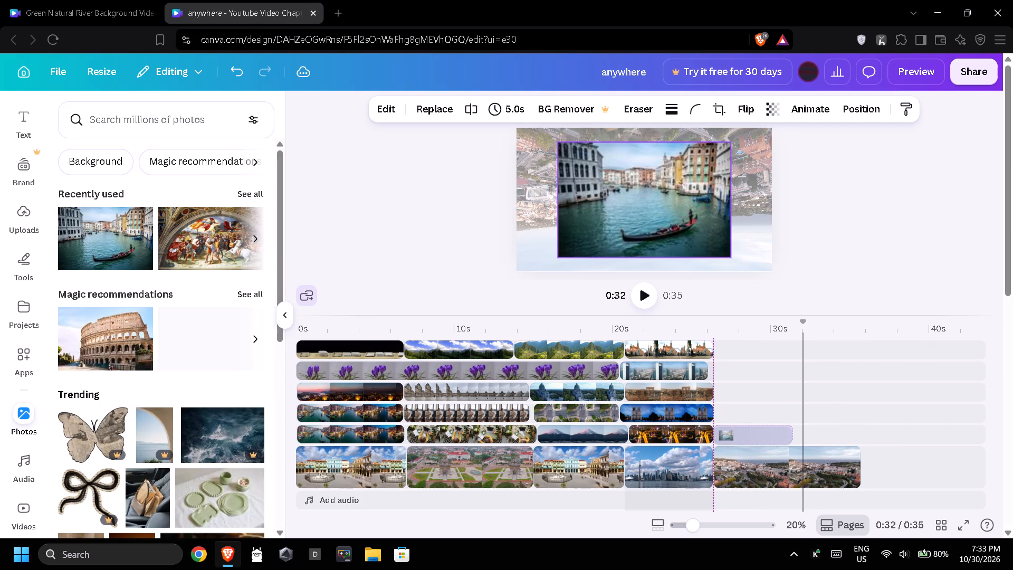
Extend the Venice canal photo overlay to 9.3 s so it spans the whole fifth scene.
drag(789, 431, 855, 437)
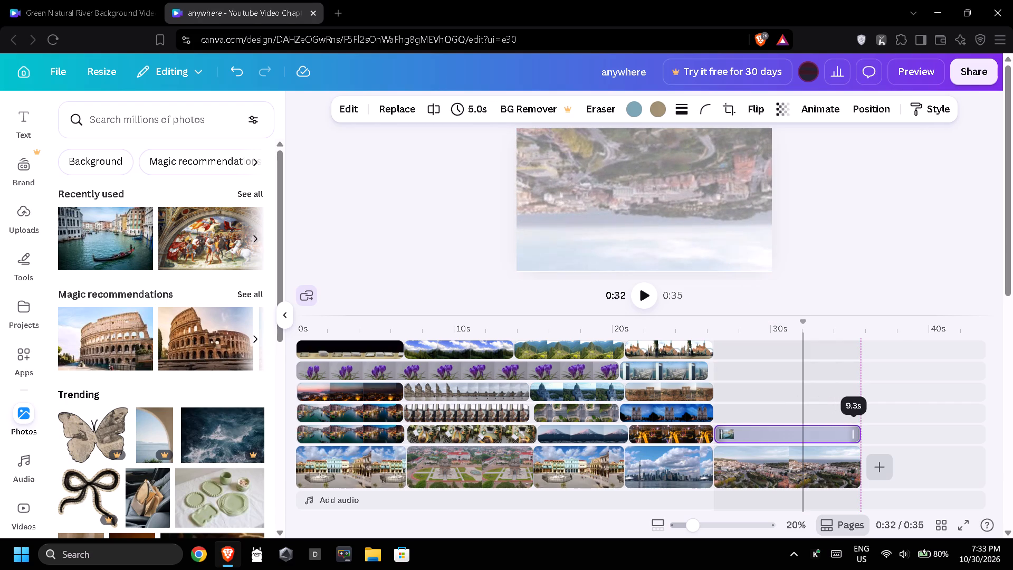
drag(855, 437, 855, 437)
Erase the large foreground gondola and its gondolier from the Venice canal photo with the Pixel Eraser.
click(785, 437)
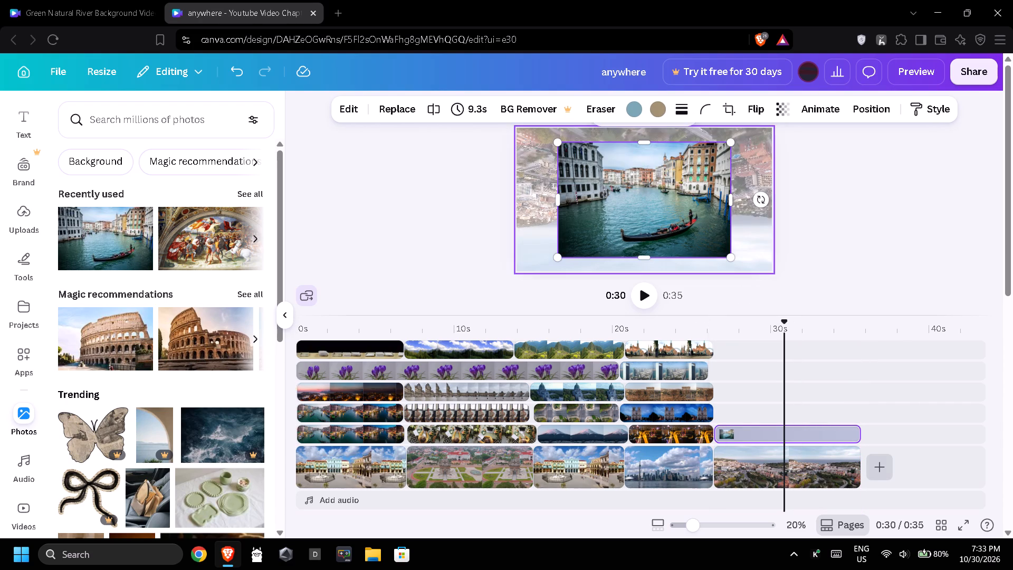
click(594, 103)
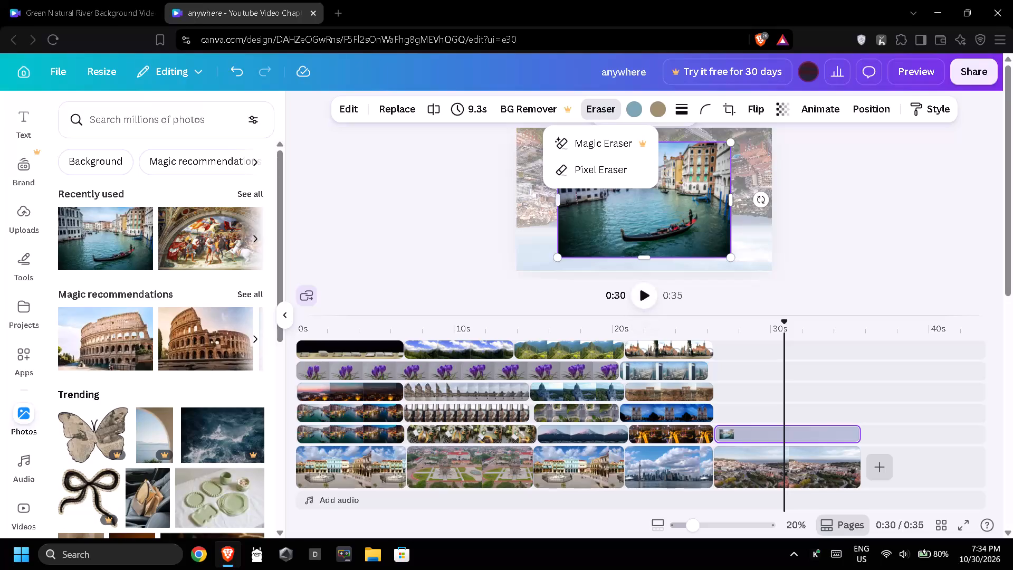
click(611, 172)
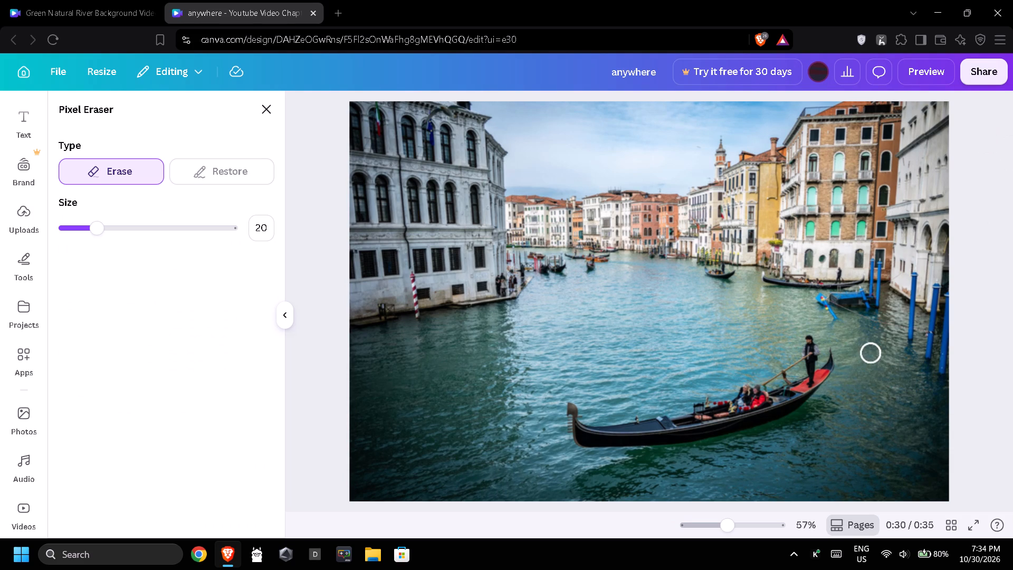
drag(813, 341, 827, 365)
drag(827, 363, 756, 388)
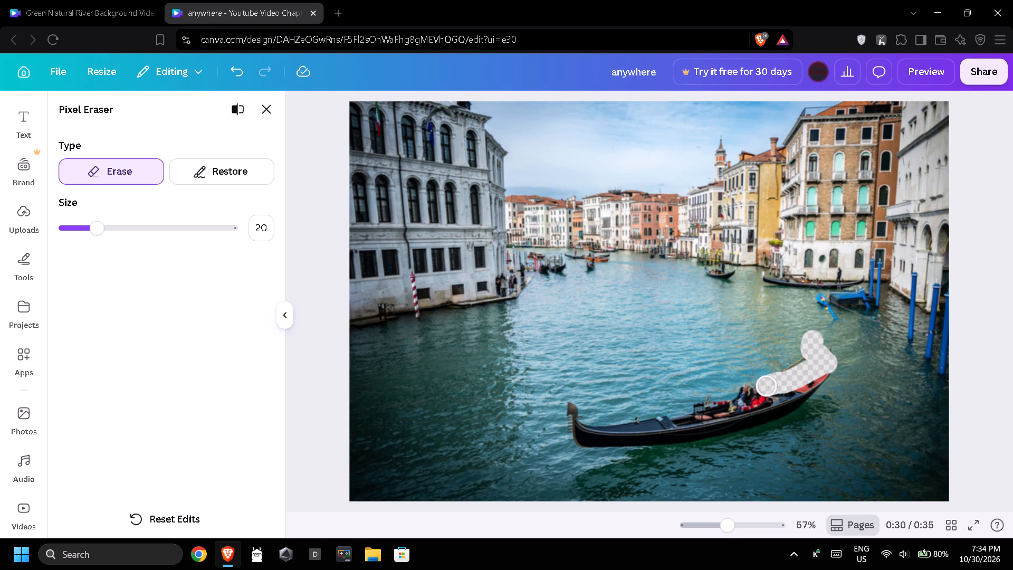
drag(756, 388, 559, 417)
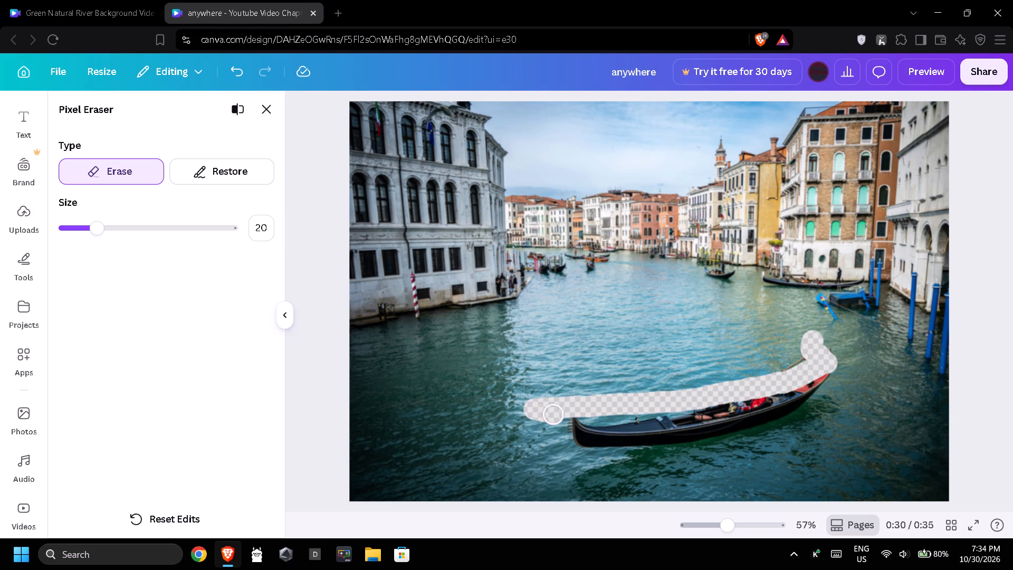
drag(559, 417, 770, 405)
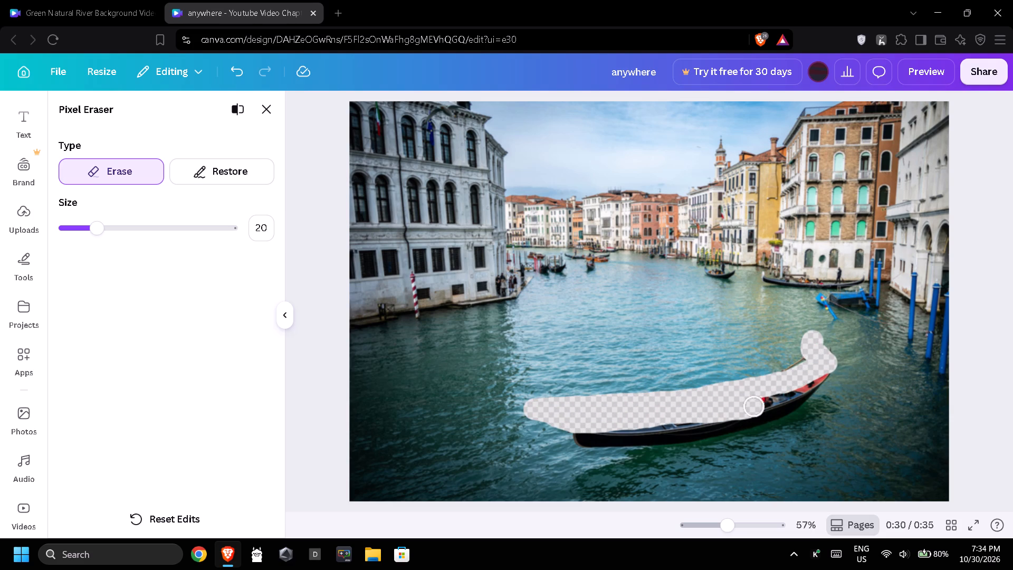
drag(770, 405, 794, 393)
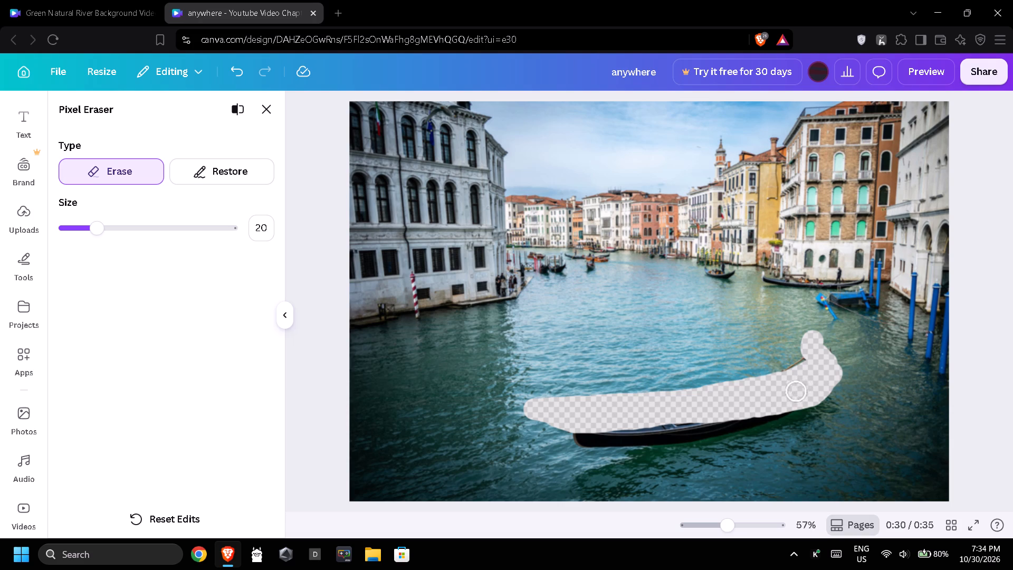
drag(794, 393, 634, 427)
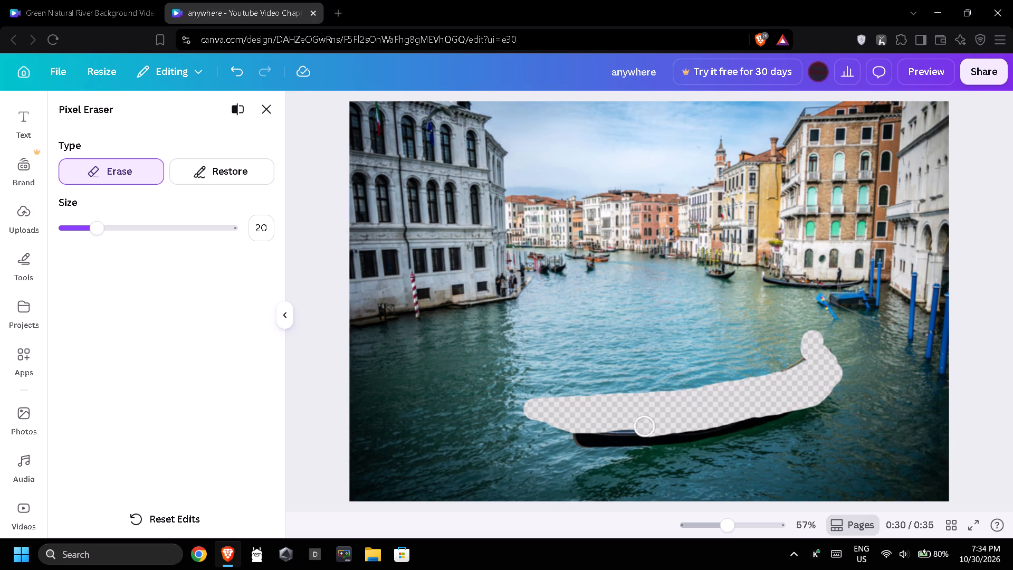
drag(634, 427, 605, 435)
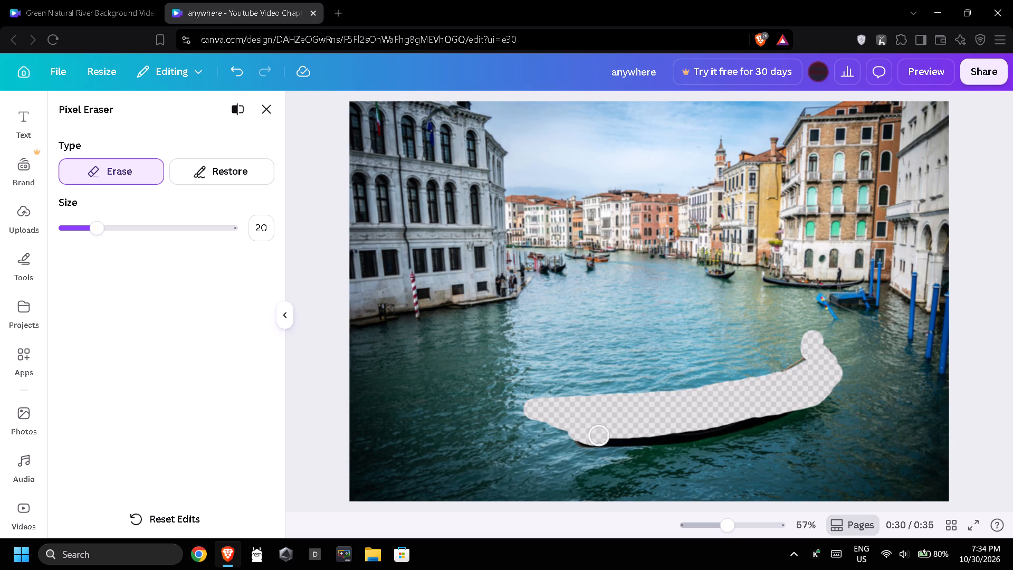
drag(605, 435, 596, 436)
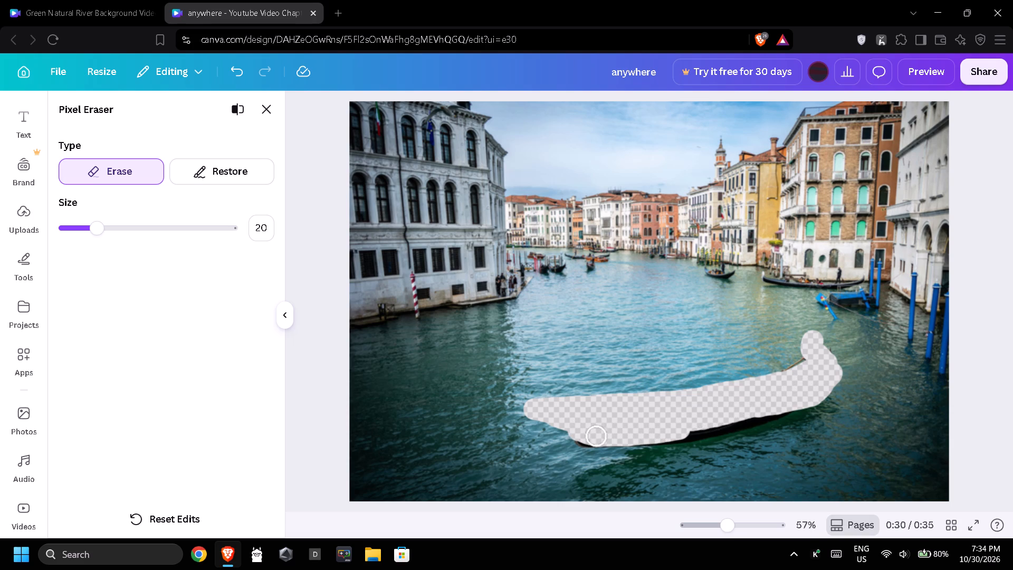
drag(596, 436, 665, 438)
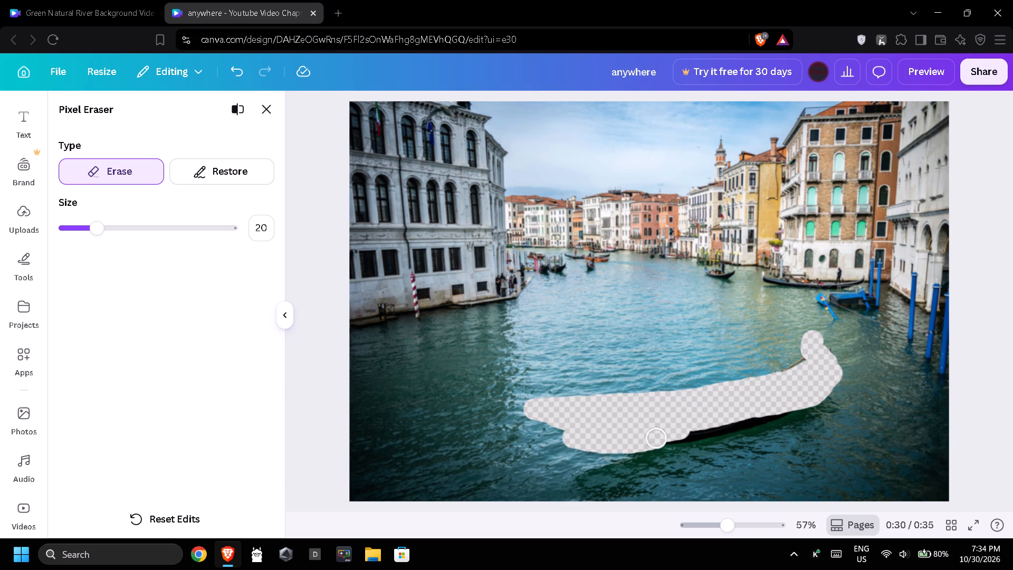
drag(665, 438, 835, 389)
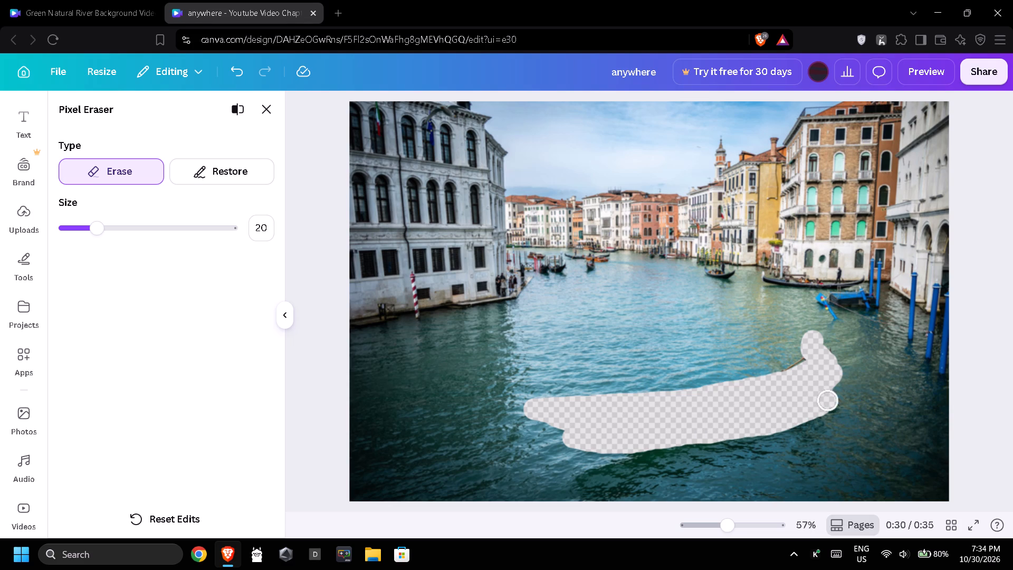
drag(835, 389, 794, 370)
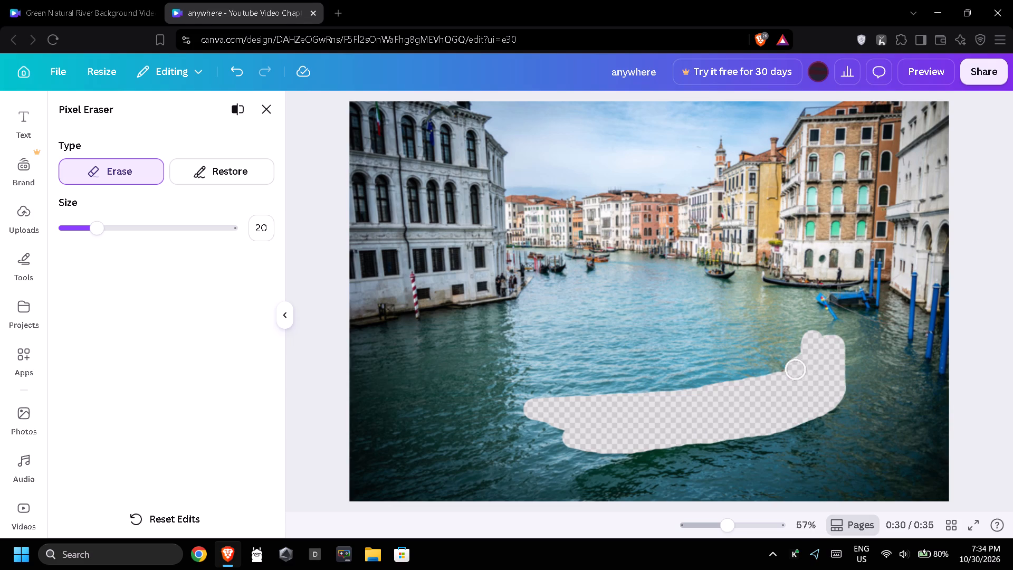
drag(794, 370, 810, 354)
Erase the smaller gondolas and boats along the far part of the canal from the Venice photo with the Pixel Eraser at size 20.
drag(769, 275, 816, 281)
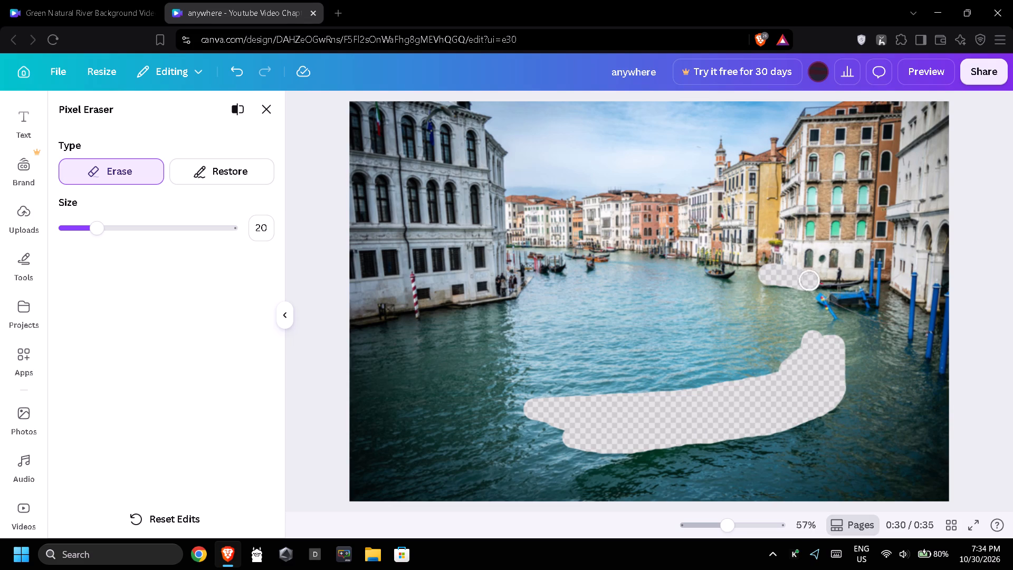
drag(816, 281, 858, 286)
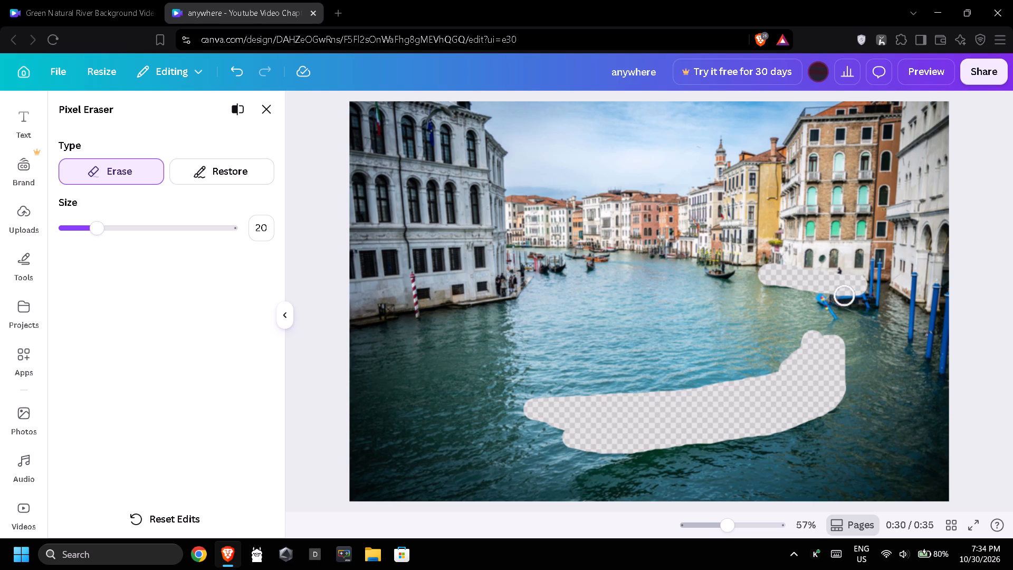
drag(820, 304, 861, 304)
drag(731, 269, 719, 266)
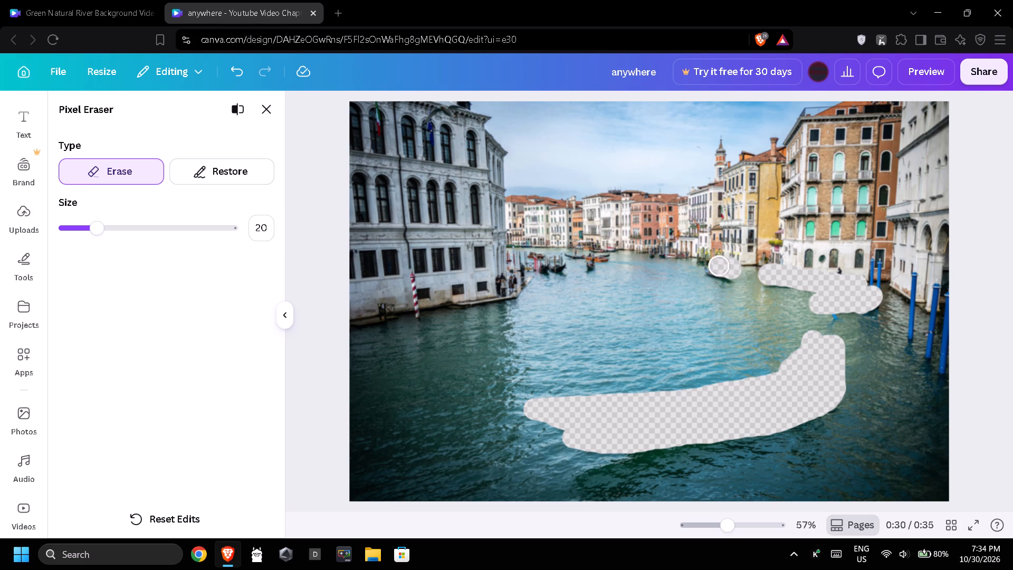
drag(719, 266, 711, 271)
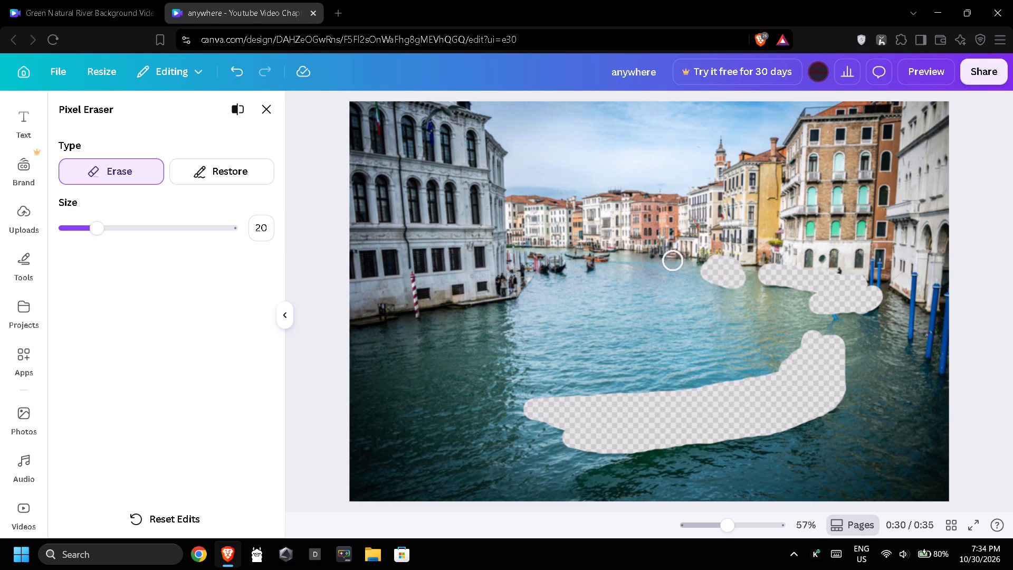
drag(662, 256, 653, 254)
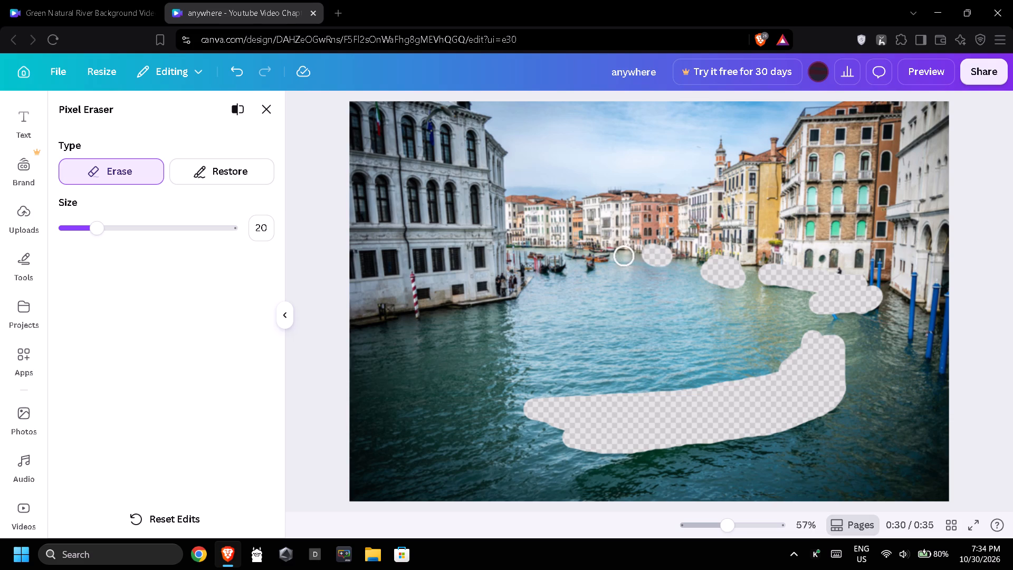
drag(616, 256, 581, 255)
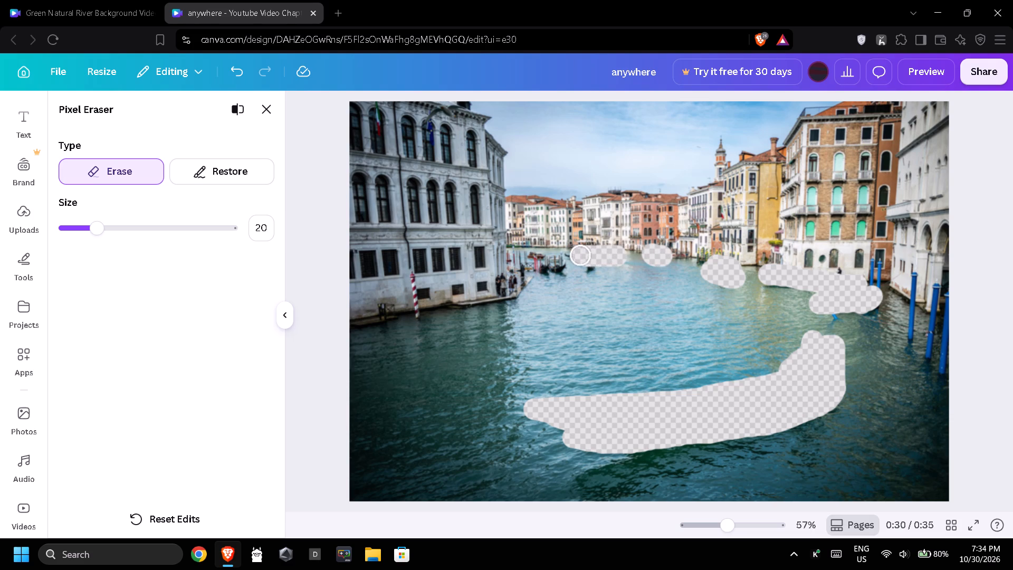
drag(581, 255, 593, 269)
drag(561, 270, 539, 259)
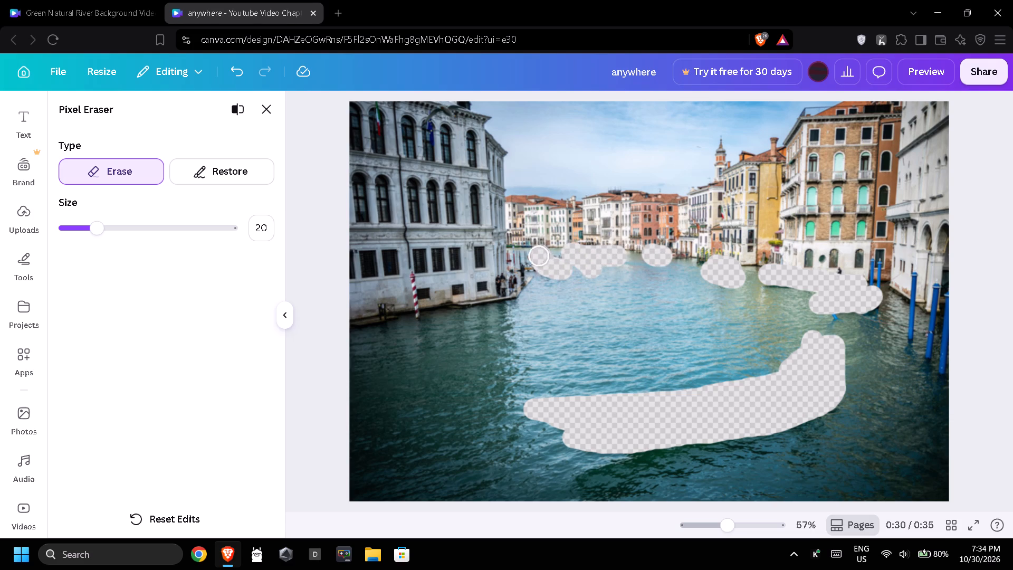
drag(539, 259, 554, 256)
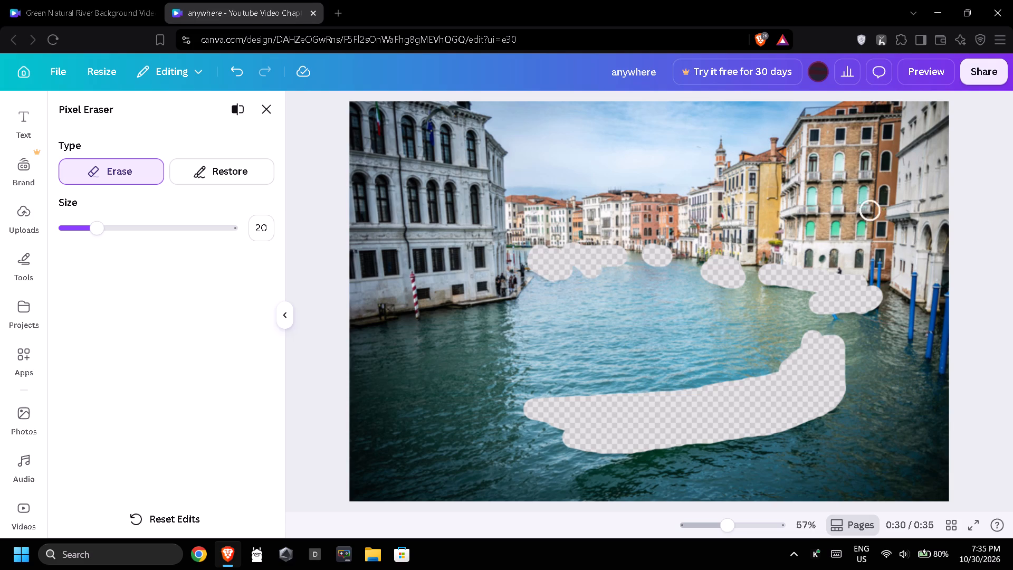
click(262, 110)
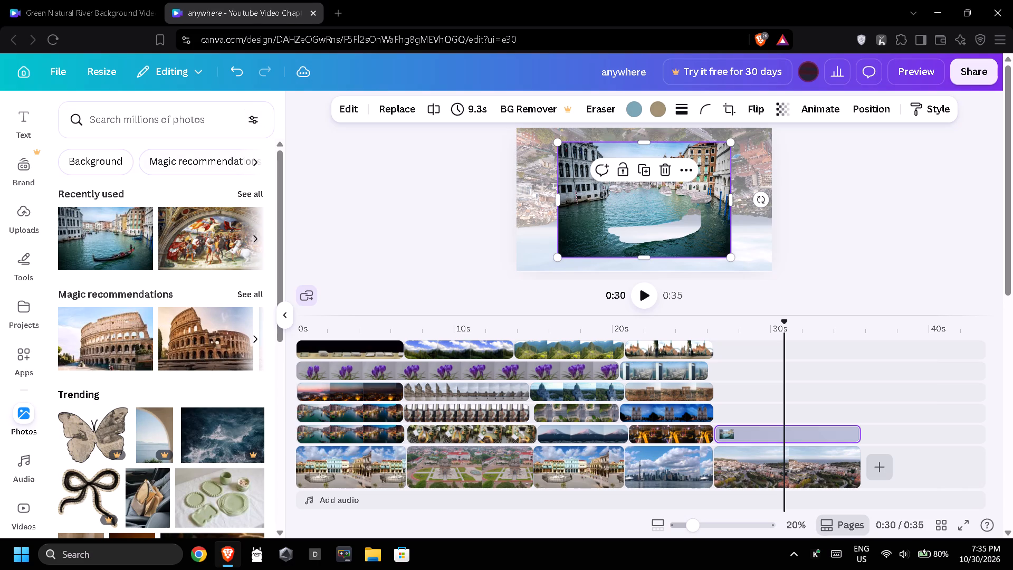
Shrink the Venice canal photo to about a quarter of the scene's width and place it near the scene's lower-right corner.
drag(557, 257, 634, 207)
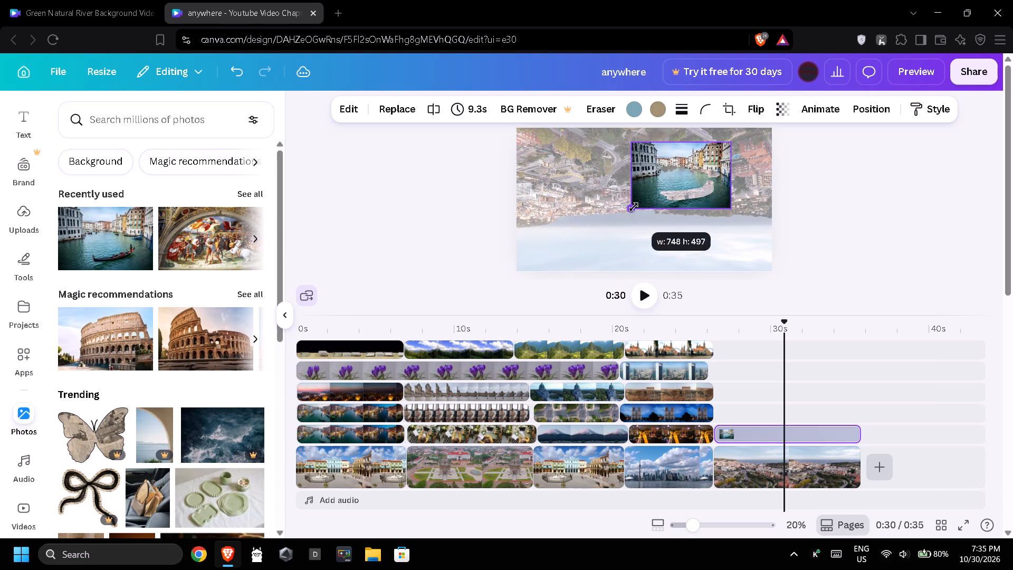
drag(634, 207, 660, 187)
drag(690, 165, 723, 193)
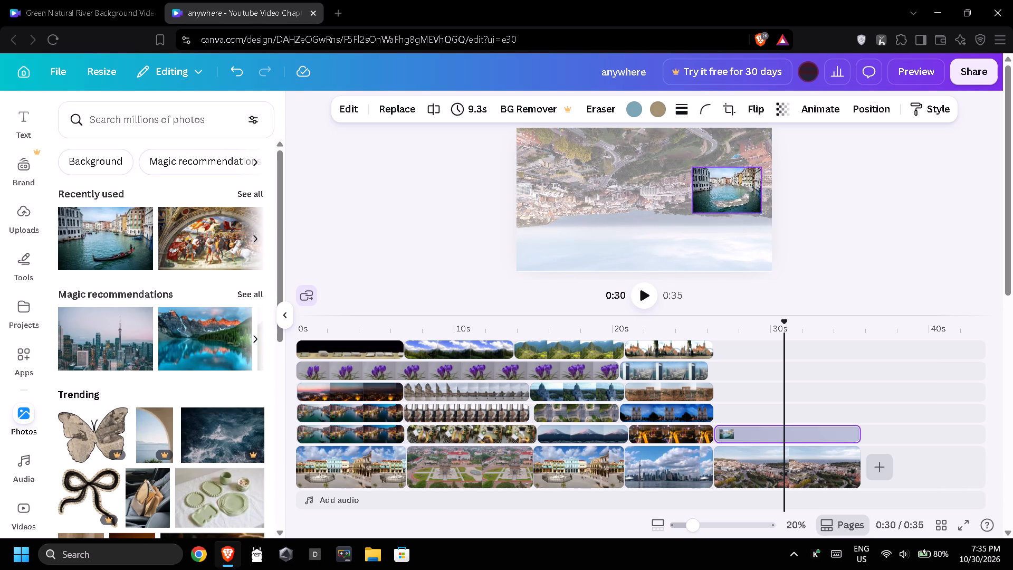
drag(723, 193, 728, 229)
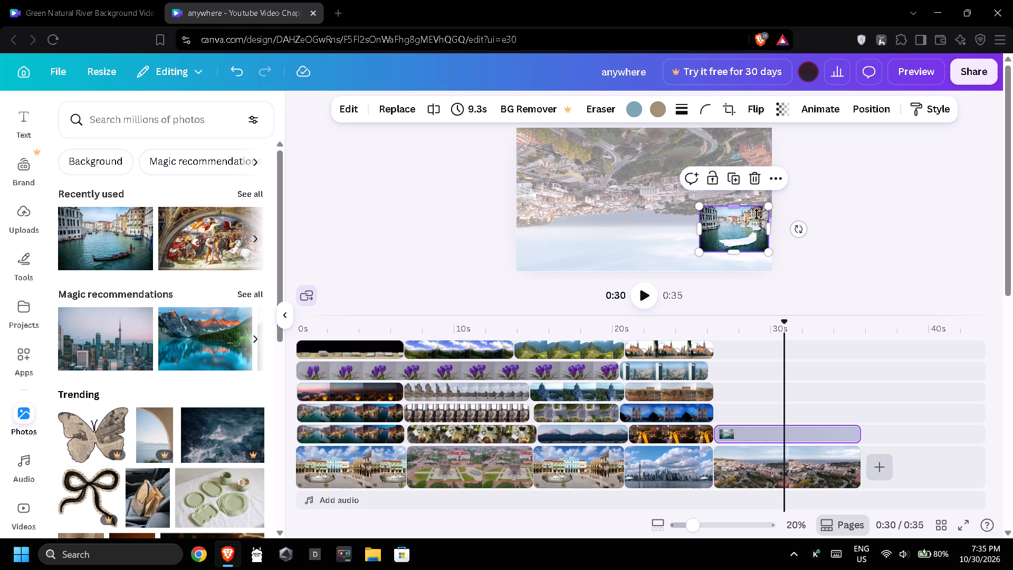
Apply strong corner rounding to the Venice canal photo overlay.
click(708, 110)
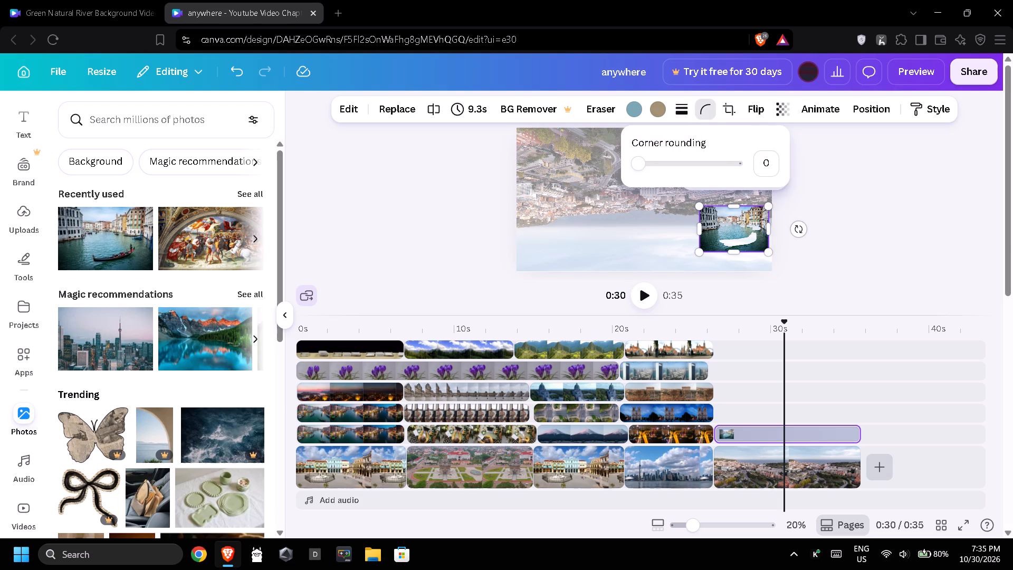
drag(720, 164, 758, 167)
click(838, 178)
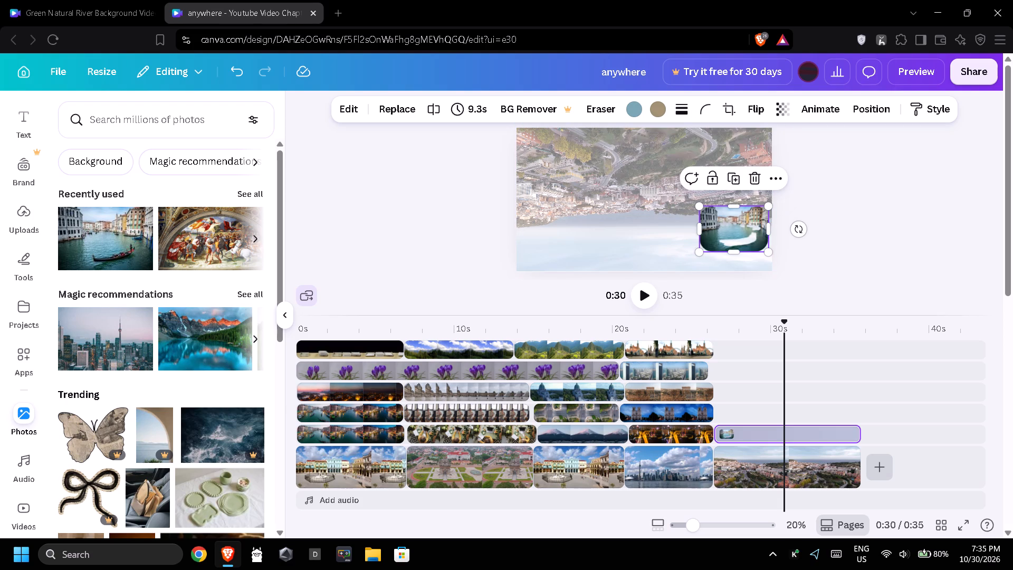
Crop about a quarter off the top of the Venice canal photo overlay.
drag(746, 211, 742, 213)
drag(742, 213, 716, 224)
Try the Venice canal photo in the scene's bottom-left corner, and settle it near the bottom centre, along the lower margin.
drag(737, 233, 560, 236)
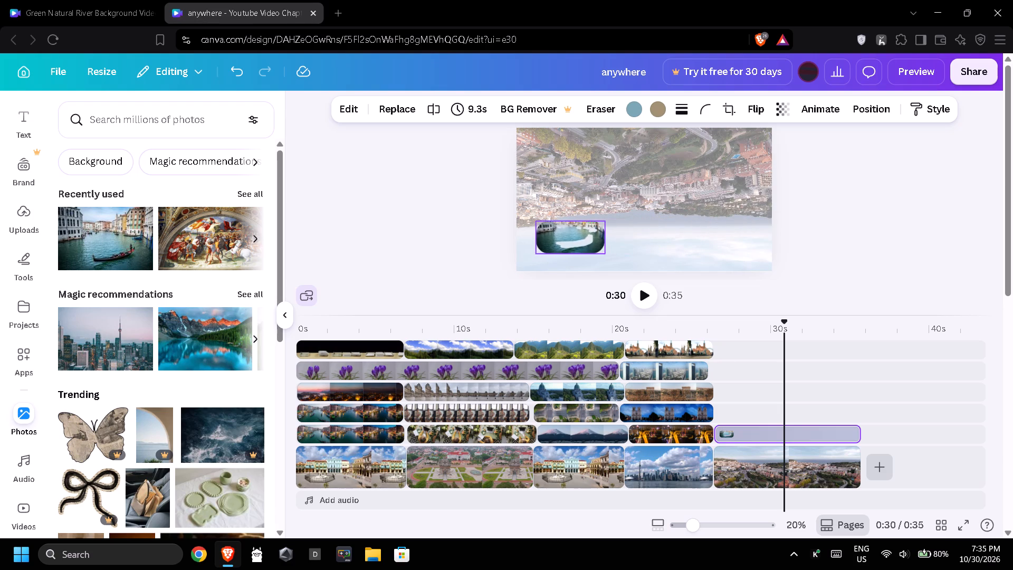
drag(560, 236, 559, 250)
click(865, 217)
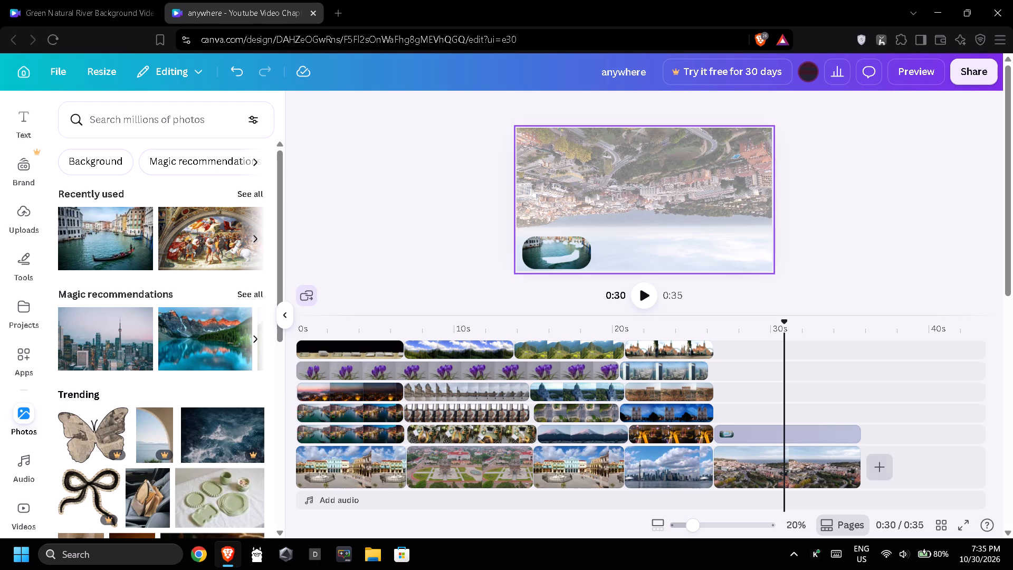
drag(560, 251, 633, 238)
drag(634, 238, 642, 238)
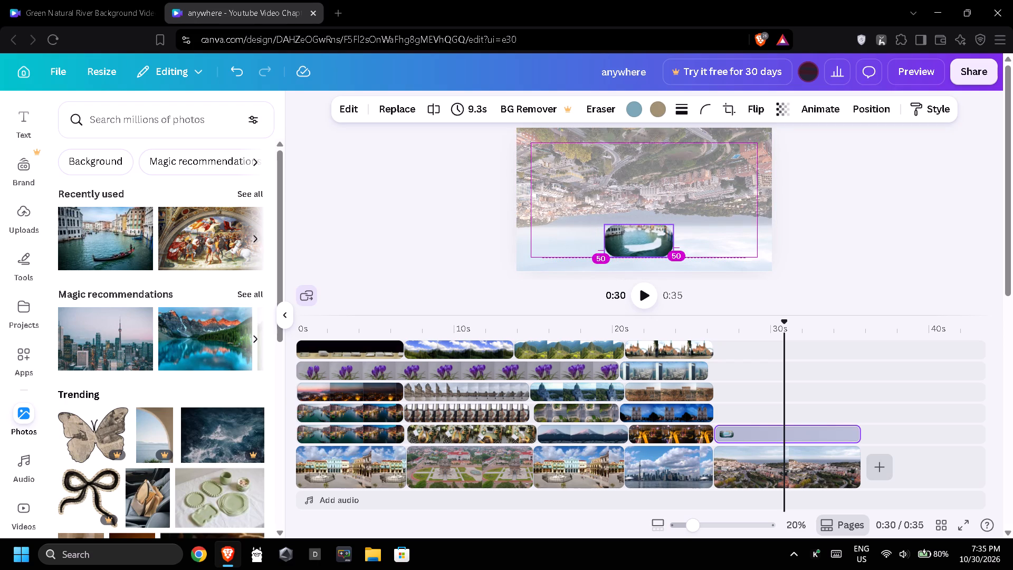
drag(642, 238, 639, 238)
click(639, 238)
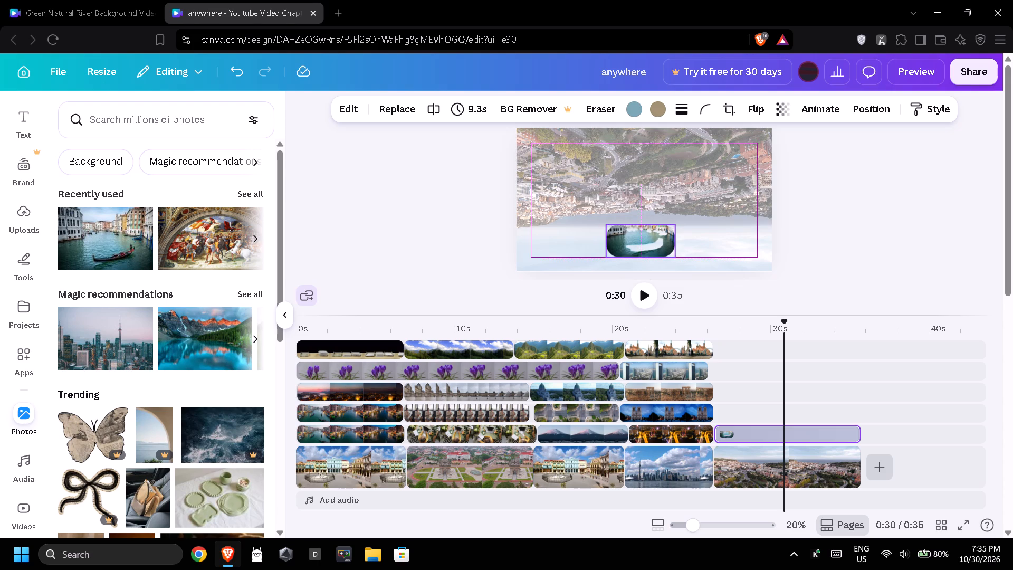
click(707, 236)
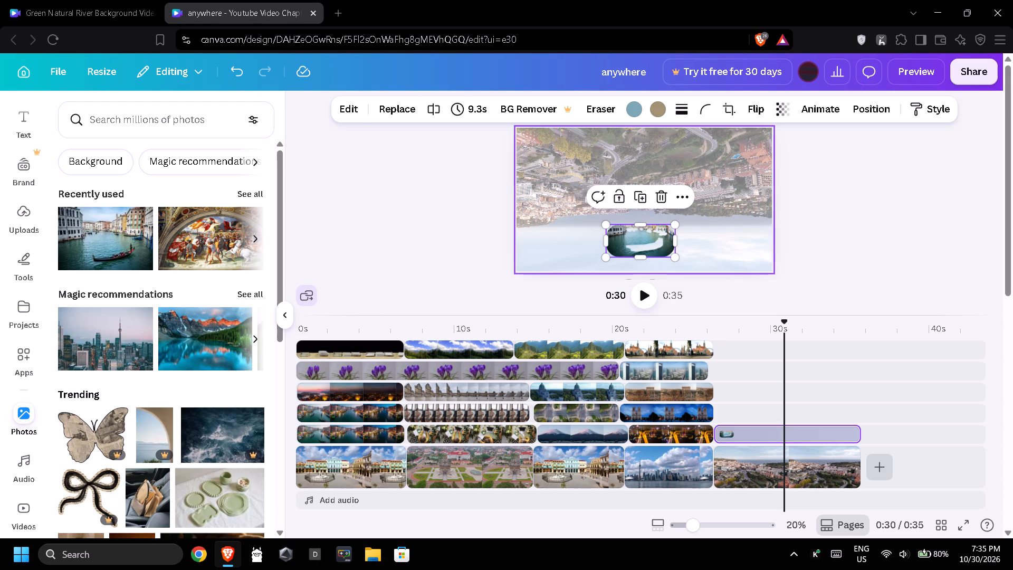
click(819, 246)
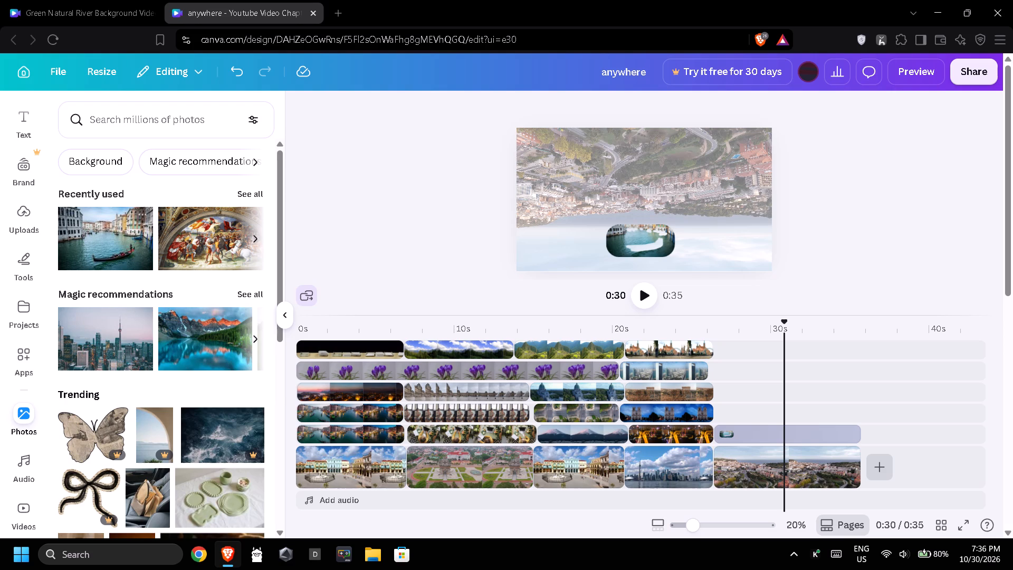
Add the recently used arched fresco photo as a second overlay at the start of the fifth scene, and extend it to 9.3 s.
drag(214, 234, 775, 409)
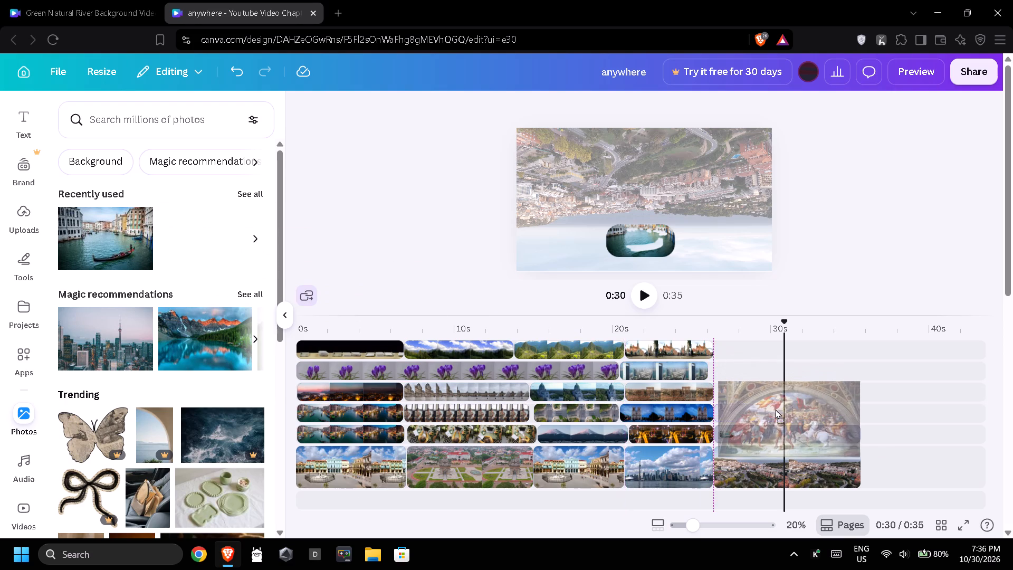
drag(775, 409, 769, 409)
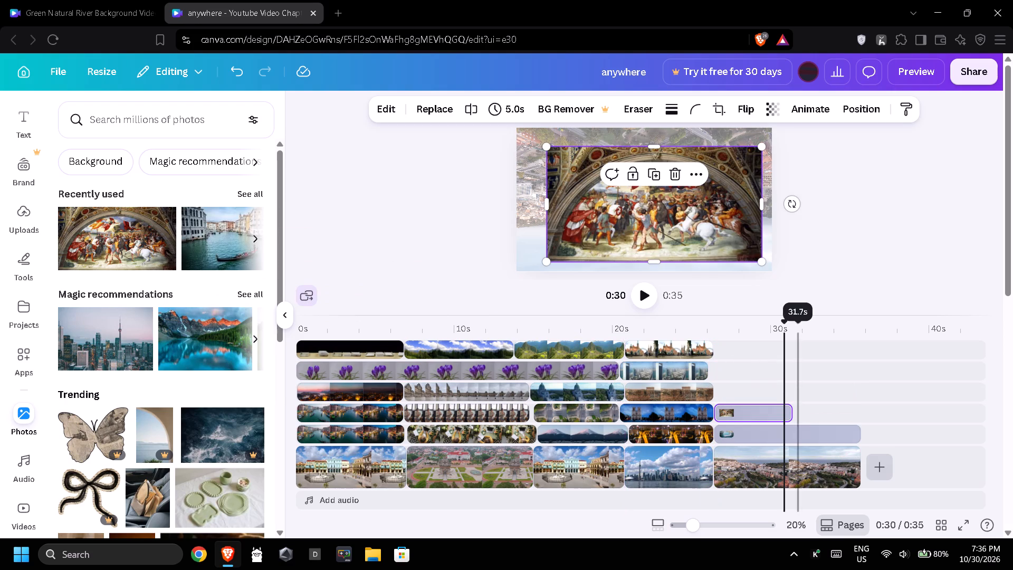
drag(790, 411, 856, 417)
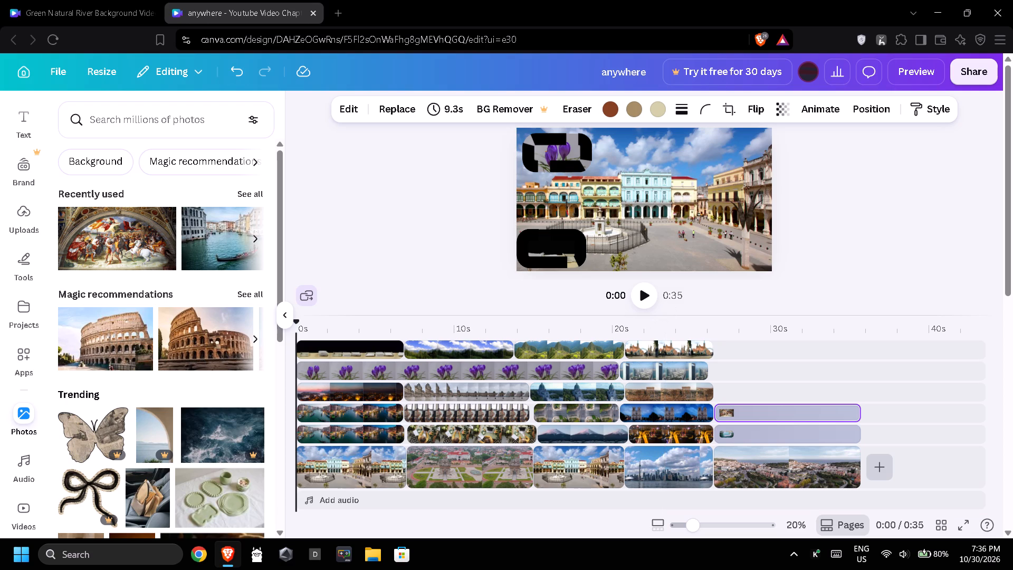
Open the fresco overlay in the Pixel Eraser and erase the rearing white horse's head, forelegs and back, out to its tail.
click(580, 108)
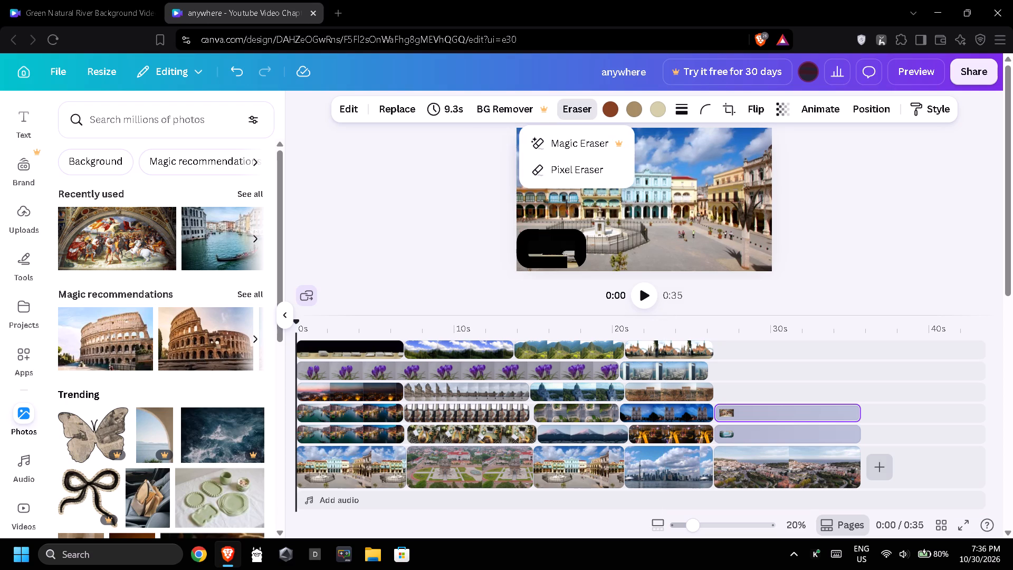
click(571, 166)
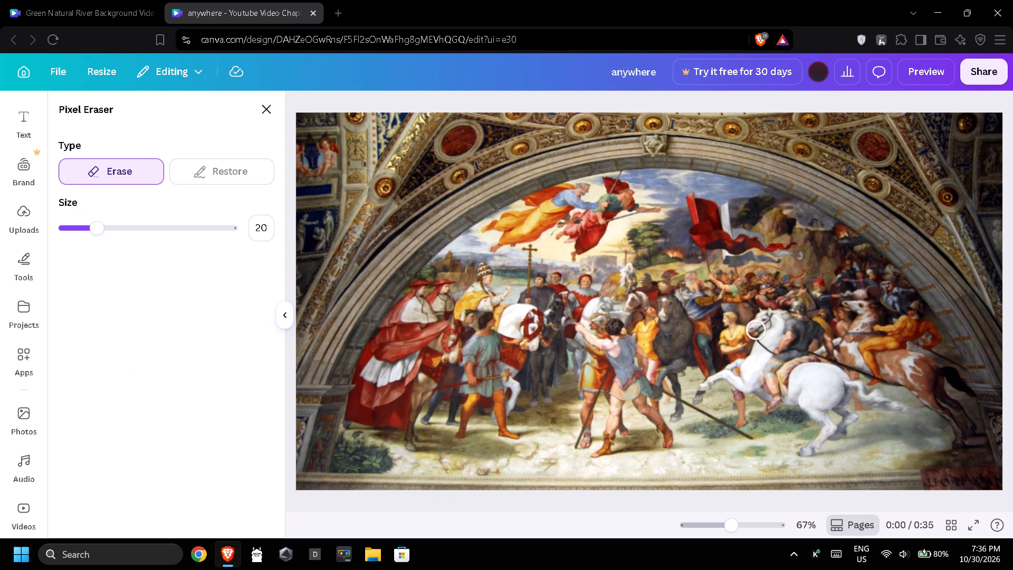
drag(756, 330, 768, 336)
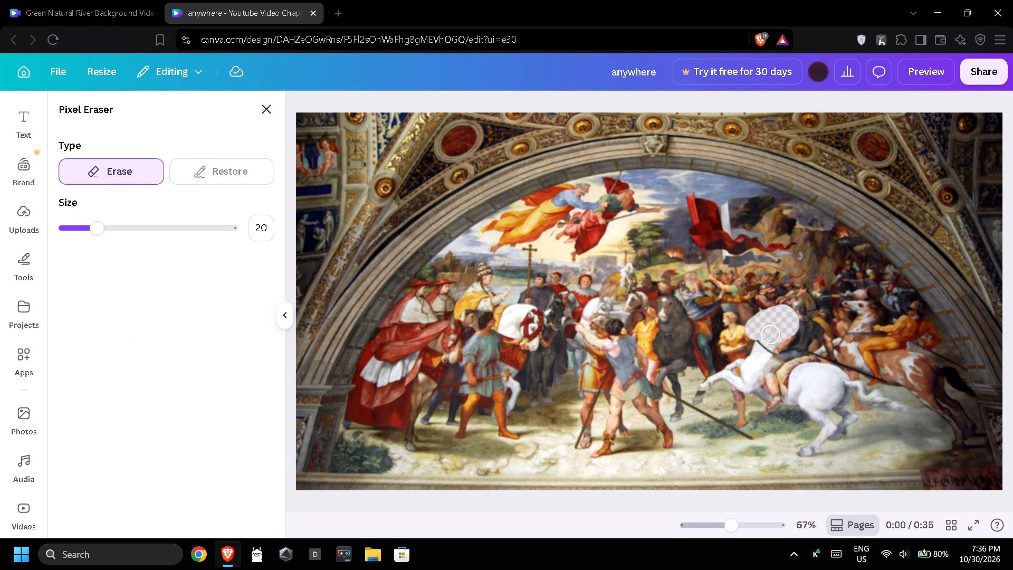
drag(768, 336, 748, 368)
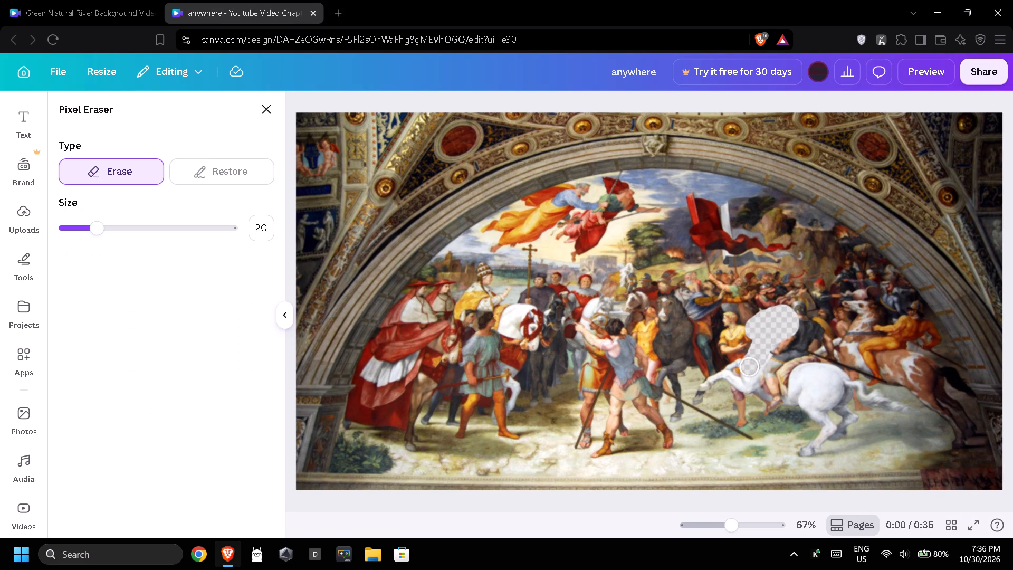
drag(748, 368, 709, 384)
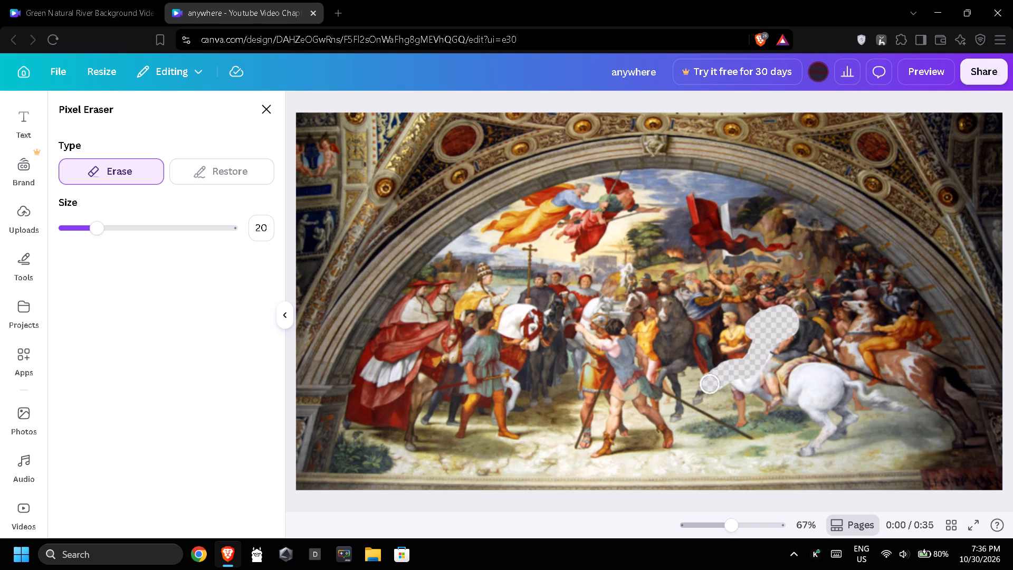
drag(709, 384, 701, 394)
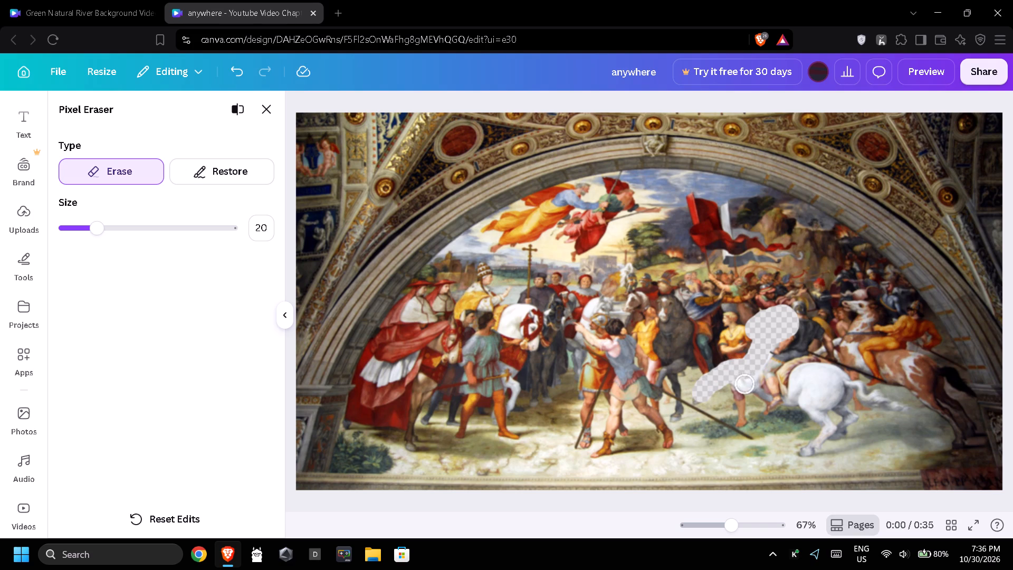
drag(739, 383, 792, 358)
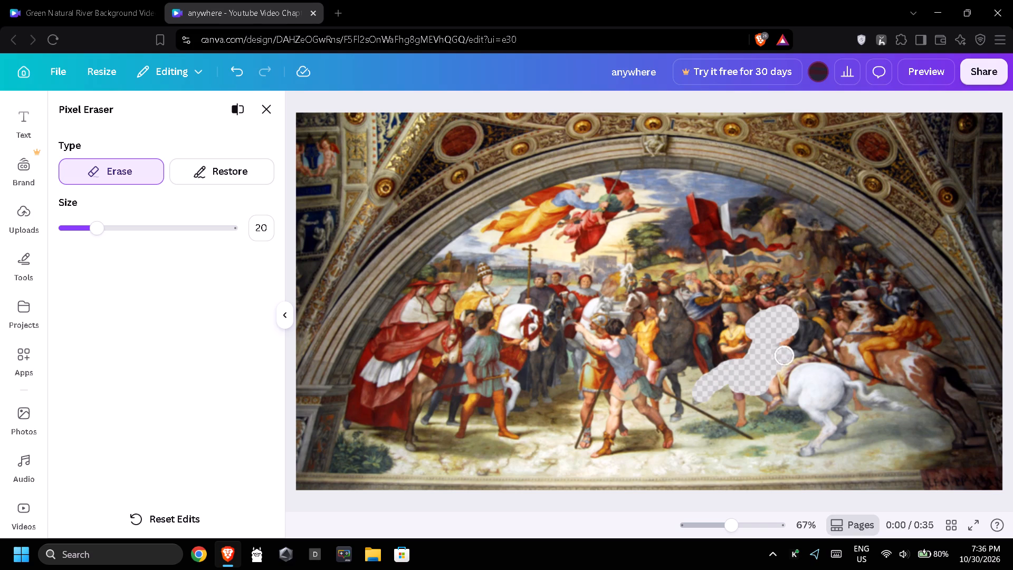
drag(792, 358, 867, 393)
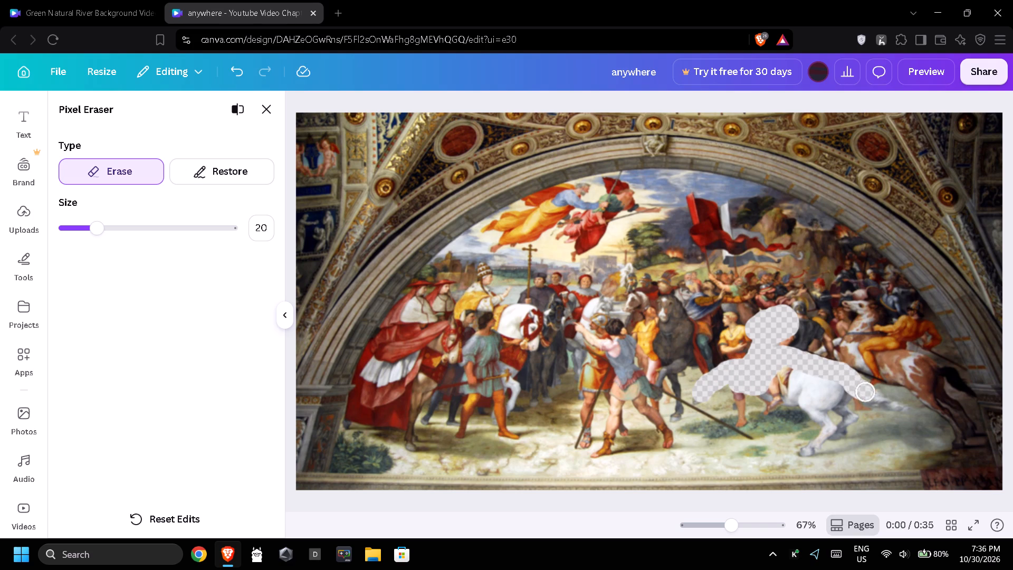
drag(867, 393, 884, 400)
Erase the rest of the rearing white horse, covering its hindquarters, hind legs and belly.
drag(832, 379, 837, 393)
drag(837, 393, 842, 395)
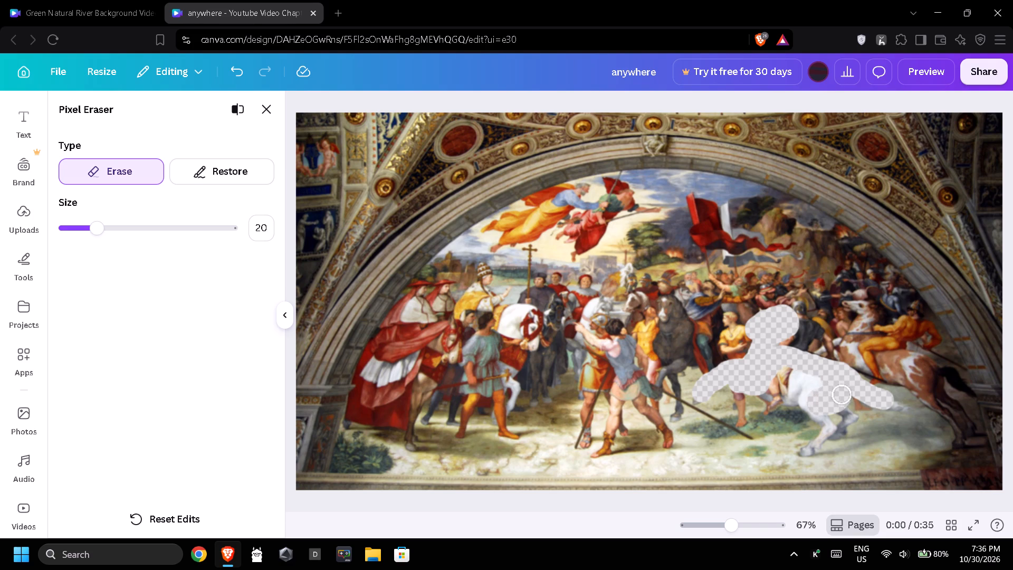
drag(842, 395, 821, 432)
drag(821, 432, 806, 448)
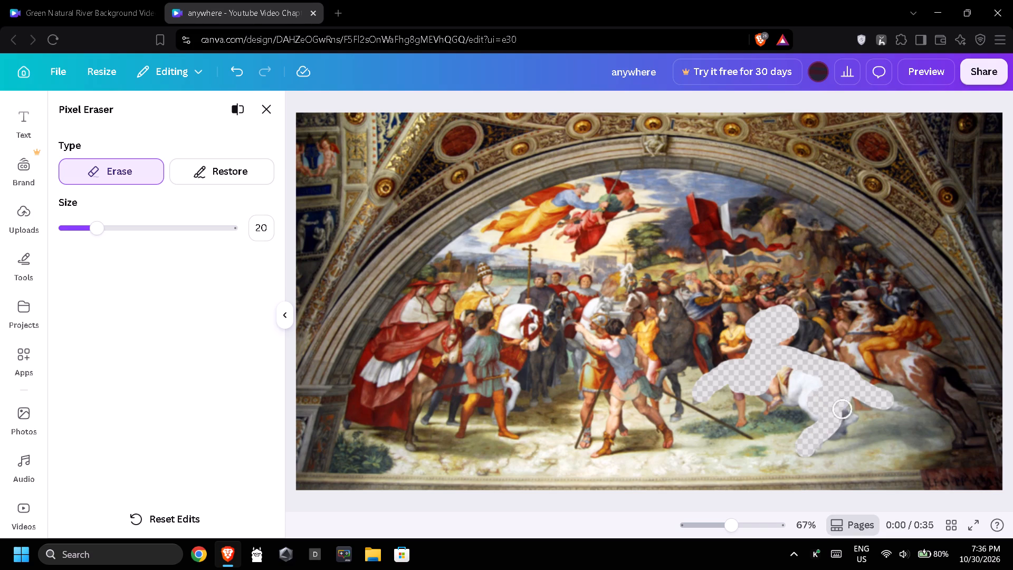
drag(843, 408, 842, 432)
click(810, 401)
drag(808, 402, 802, 379)
drag(802, 379, 786, 372)
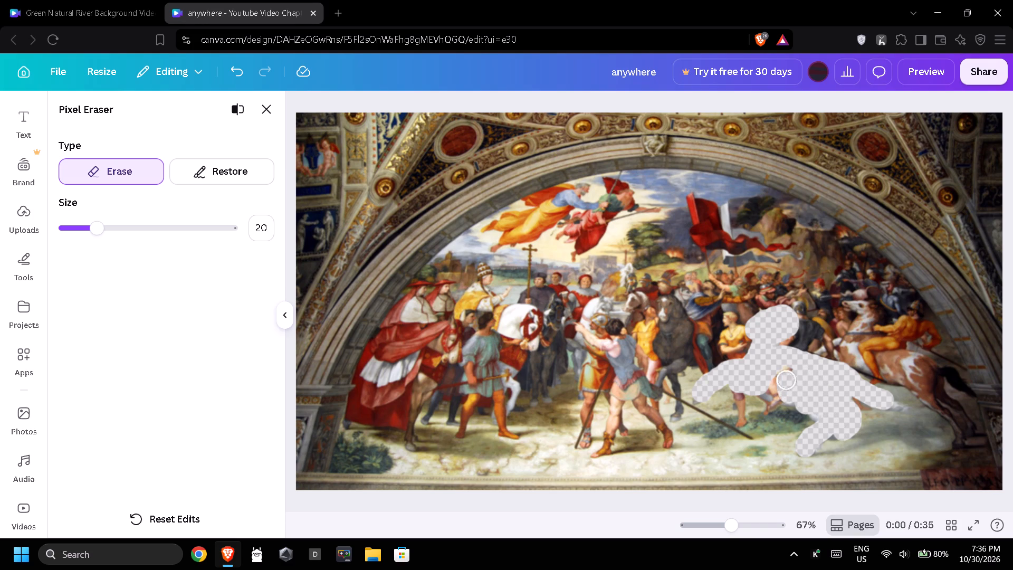
drag(786, 372, 776, 373)
Erase the white horse's head and chest beside the crowned rider, continuing down through the area below it to the ground.
drag(539, 349, 524, 312)
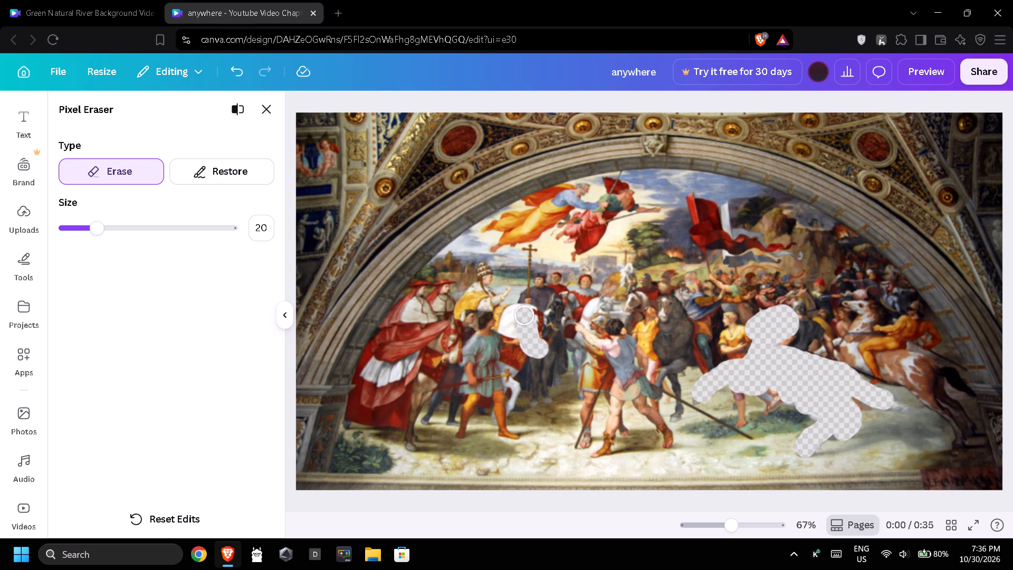
drag(524, 312, 516, 309)
drag(516, 309, 508, 312)
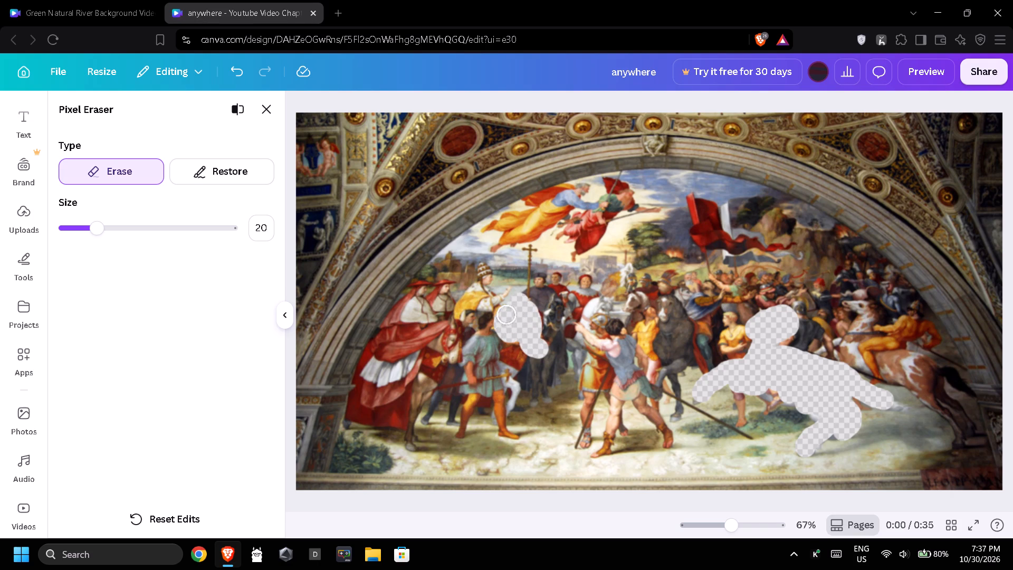
drag(508, 312, 521, 366)
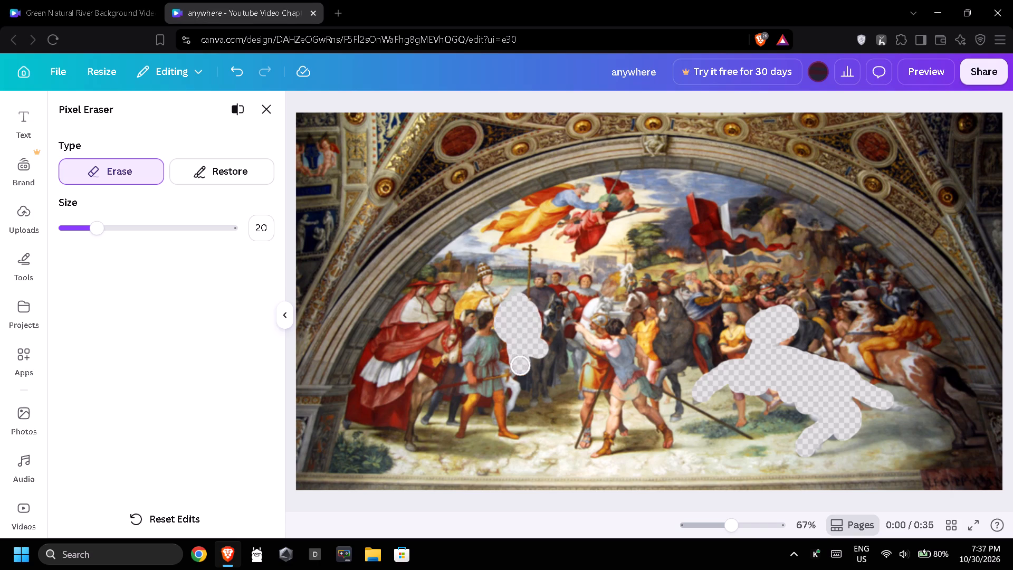
drag(521, 366, 501, 386)
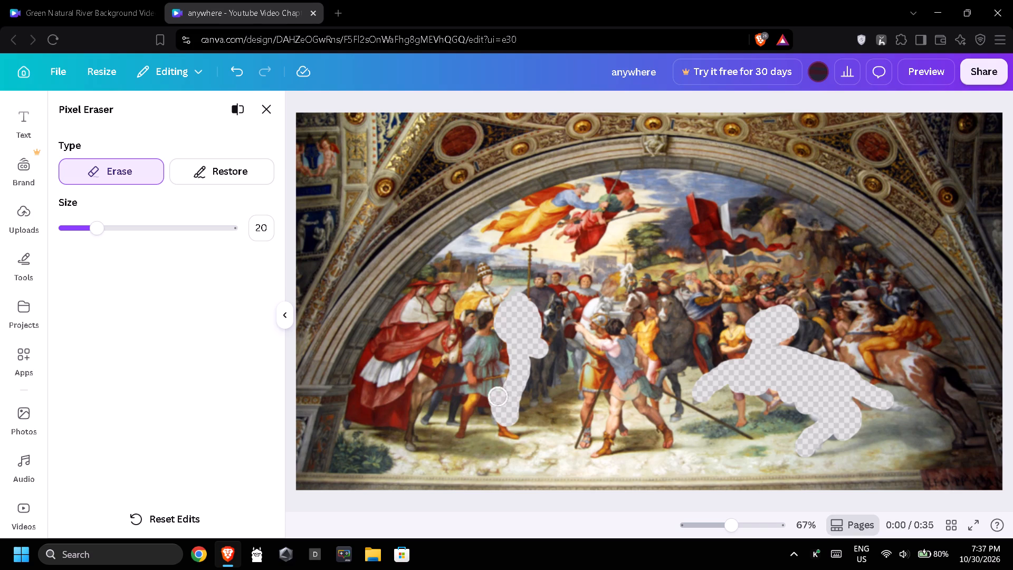
drag(501, 386, 509, 341)
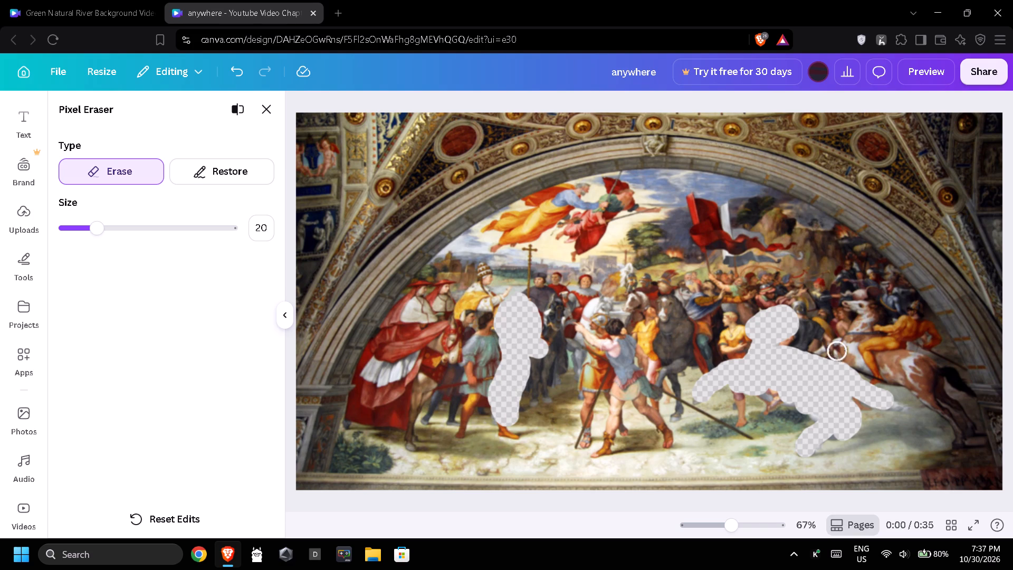
Erase the brown-and-white galloping horse at the fresco's far right, from its head through its body to its hind legs.
drag(850, 301, 867, 307)
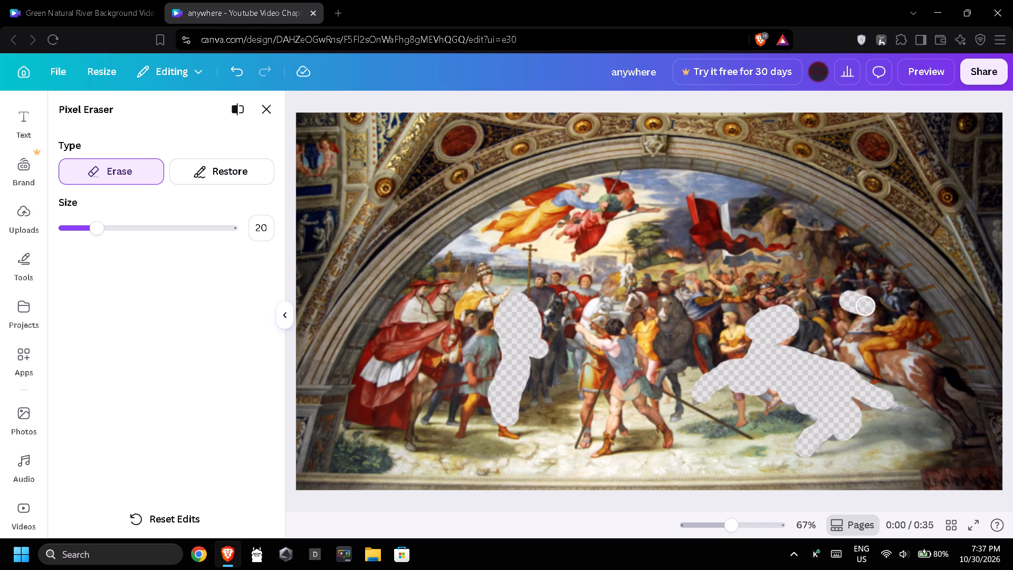
drag(867, 307, 867, 314)
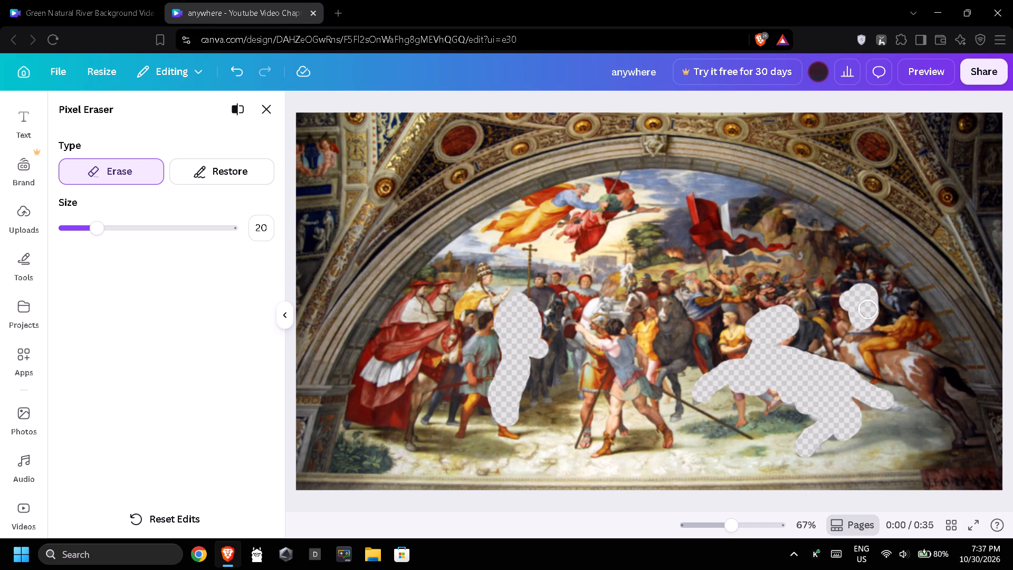
drag(867, 314, 848, 345)
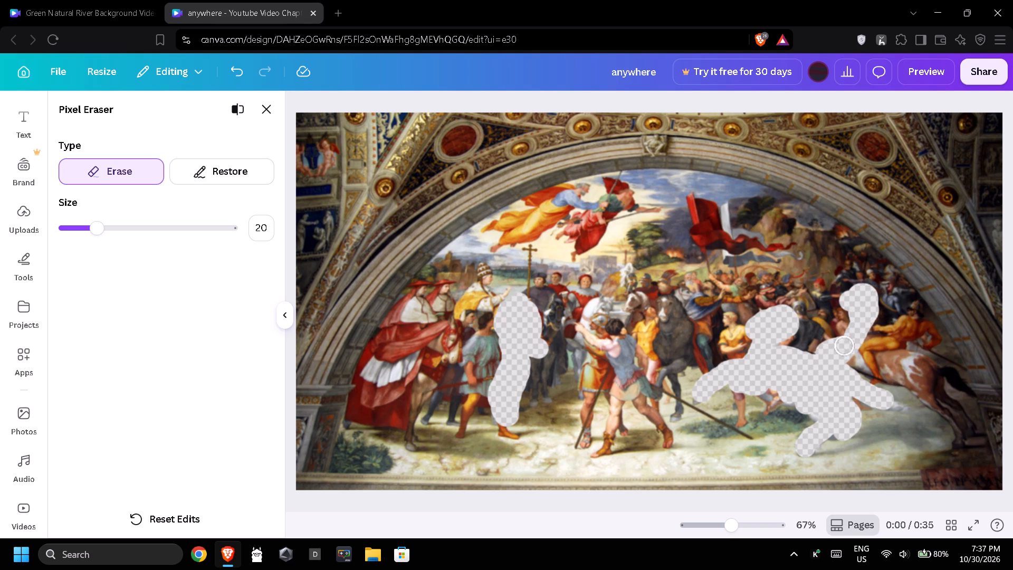
drag(848, 345, 901, 376)
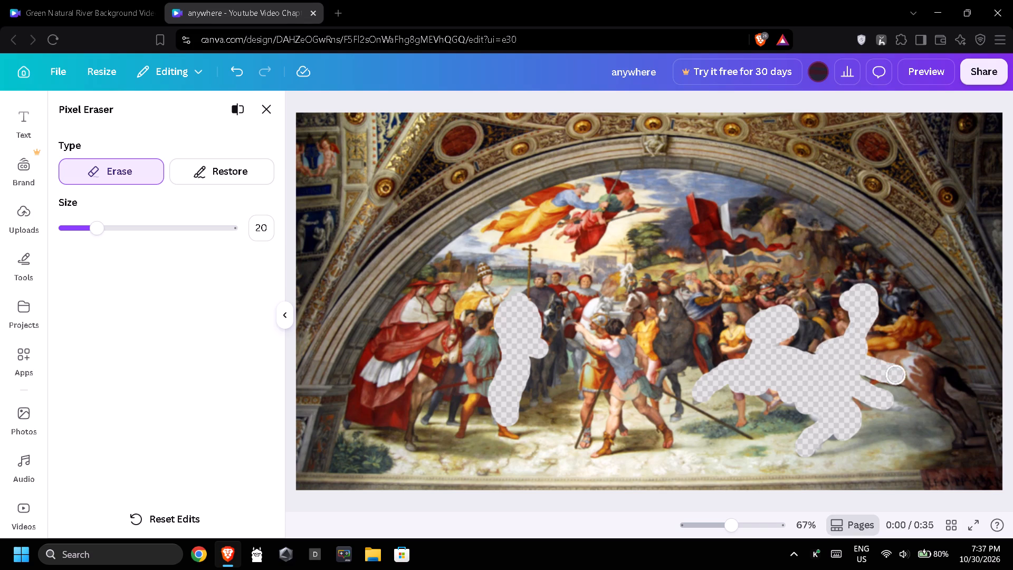
drag(901, 376, 910, 388)
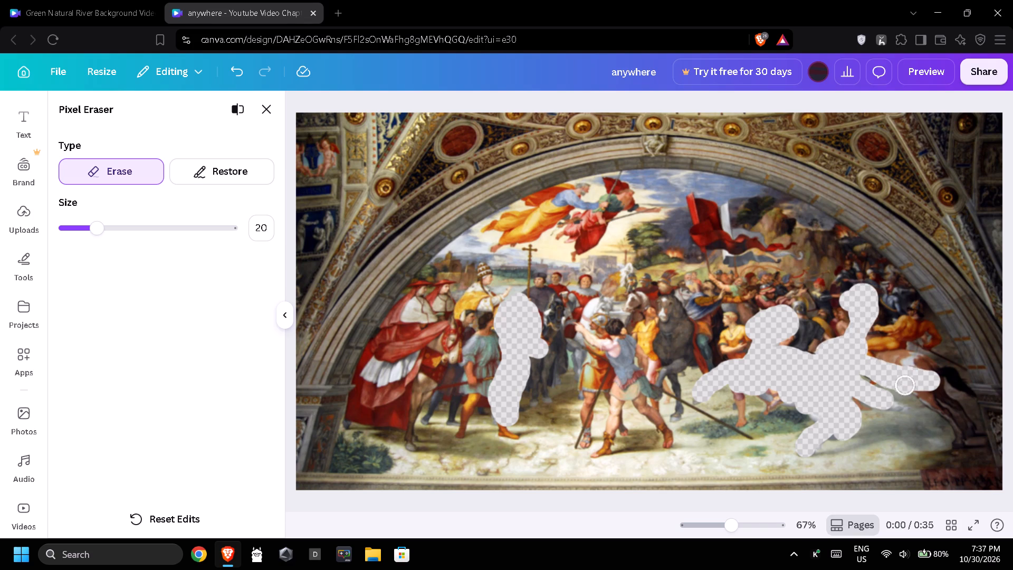
drag(910, 388, 960, 421)
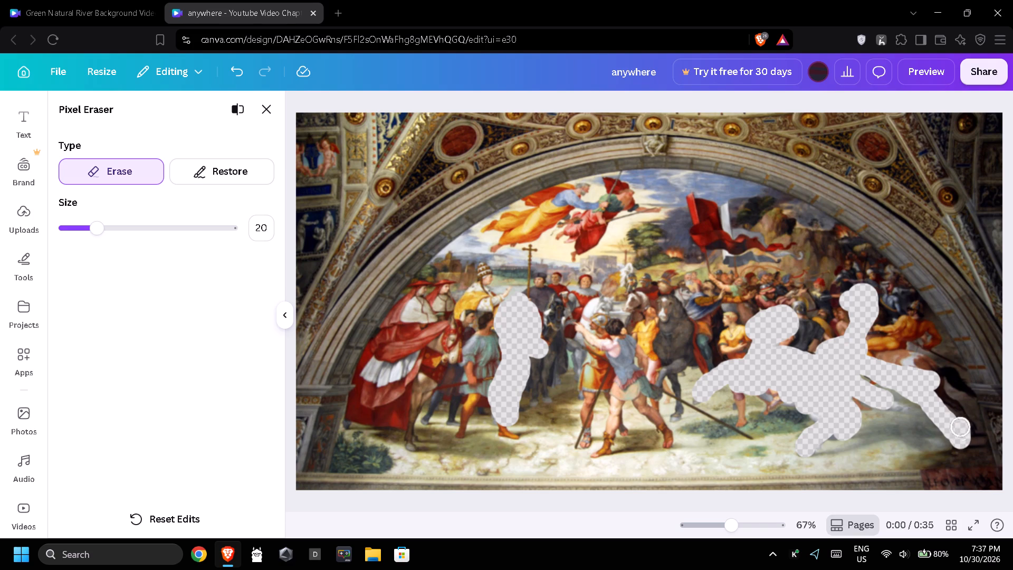
drag(960, 421, 976, 392)
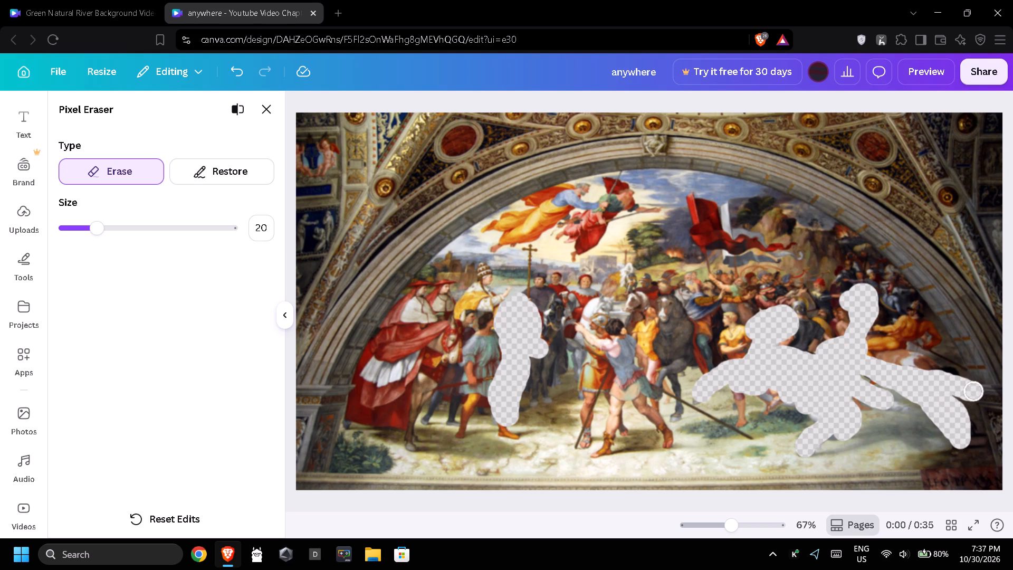
drag(976, 392, 897, 354)
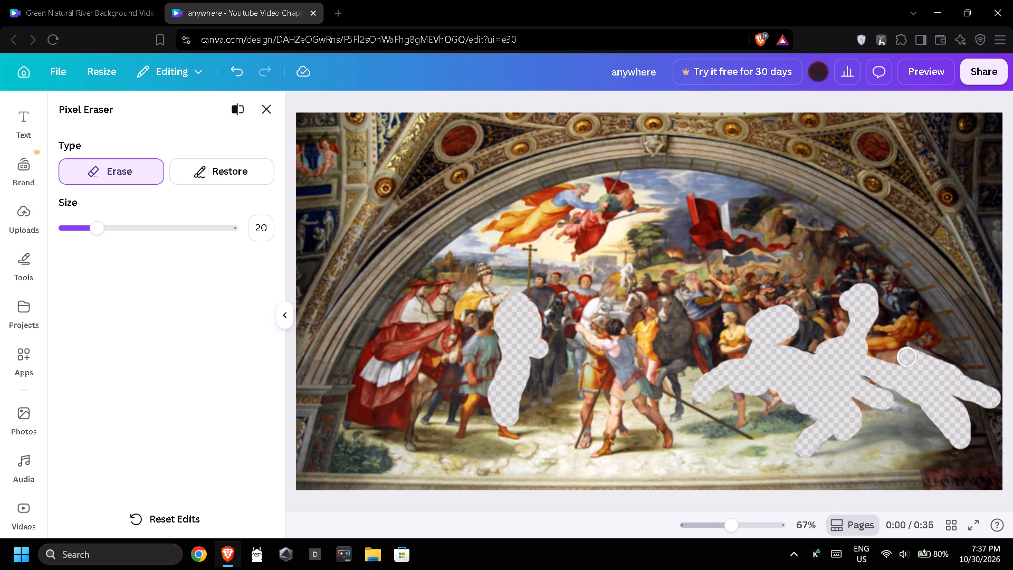
drag(897, 354, 969, 404)
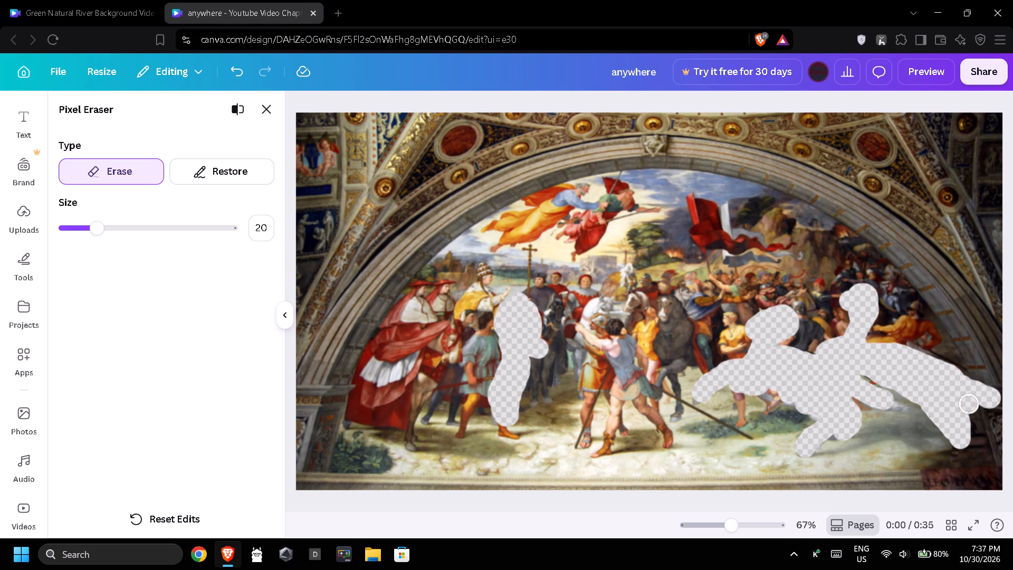
drag(969, 404, 895, 398)
drag(895, 398, 838, 345)
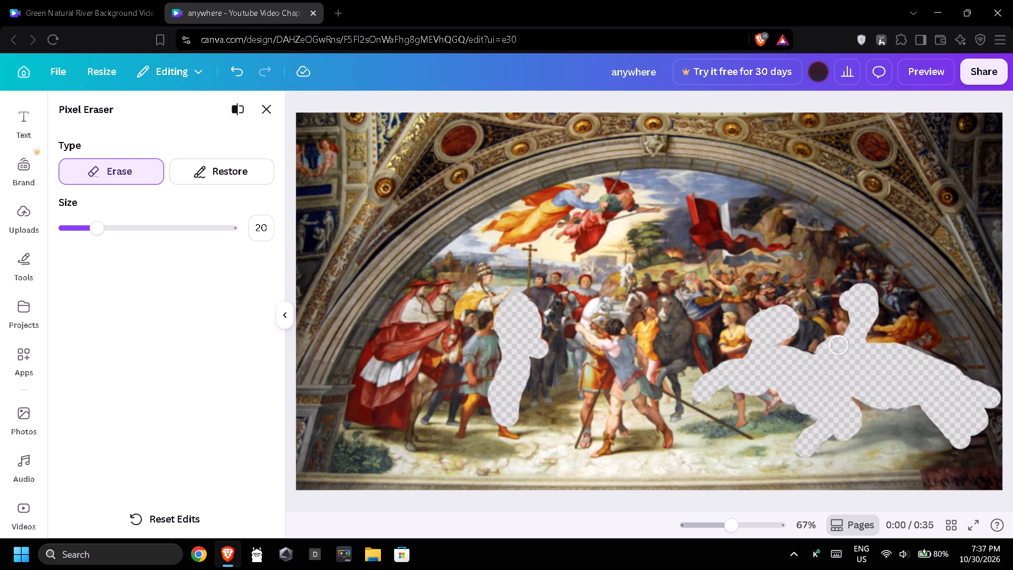
Erase the white horse behind the embracing men at the fresco's centre, from its body up to its head.
drag(607, 301, 605, 308)
drag(605, 308, 571, 358)
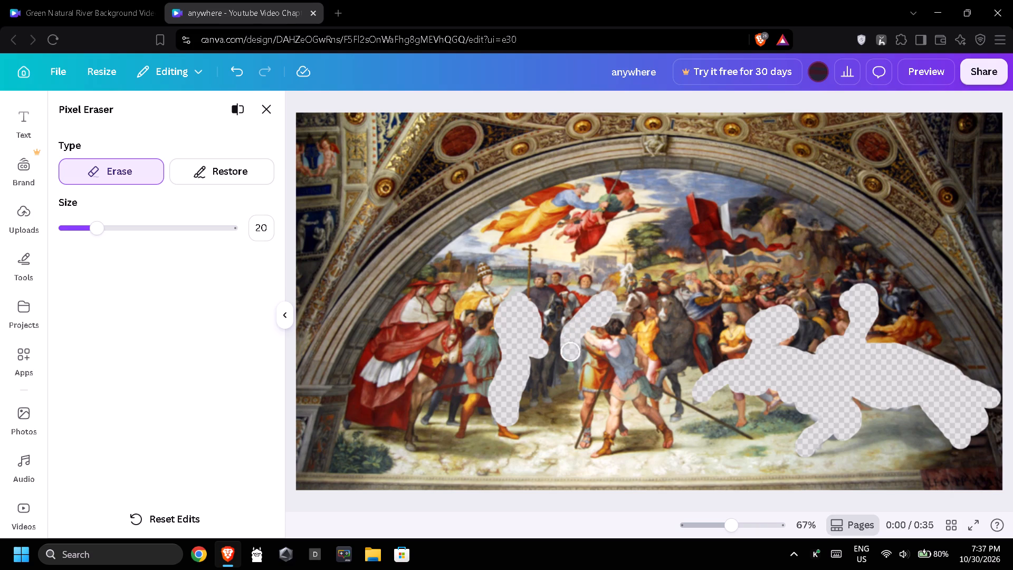
drag(571, 358, 627, 287)
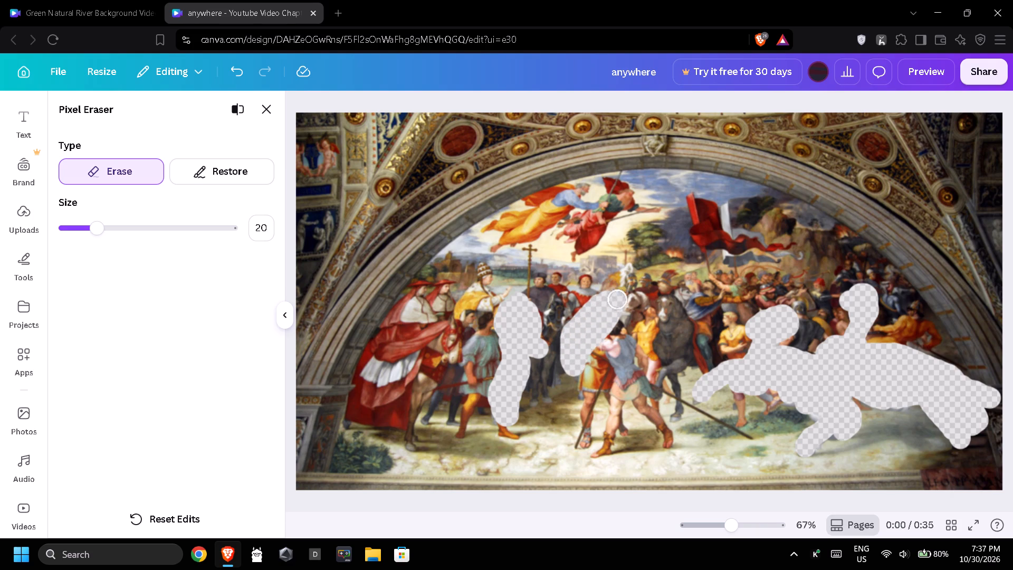
drag(627, 287, 624, 286)
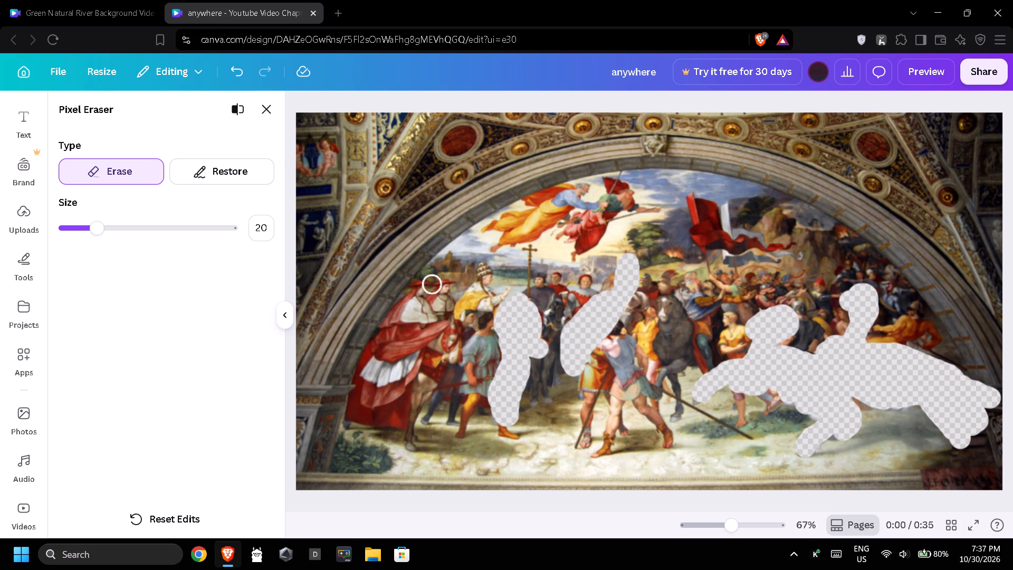
Erase the flying figure in orange and blue robes near the top of the fresco's arch, including its trailing drapery.
drag(591, 192, 579, 195)
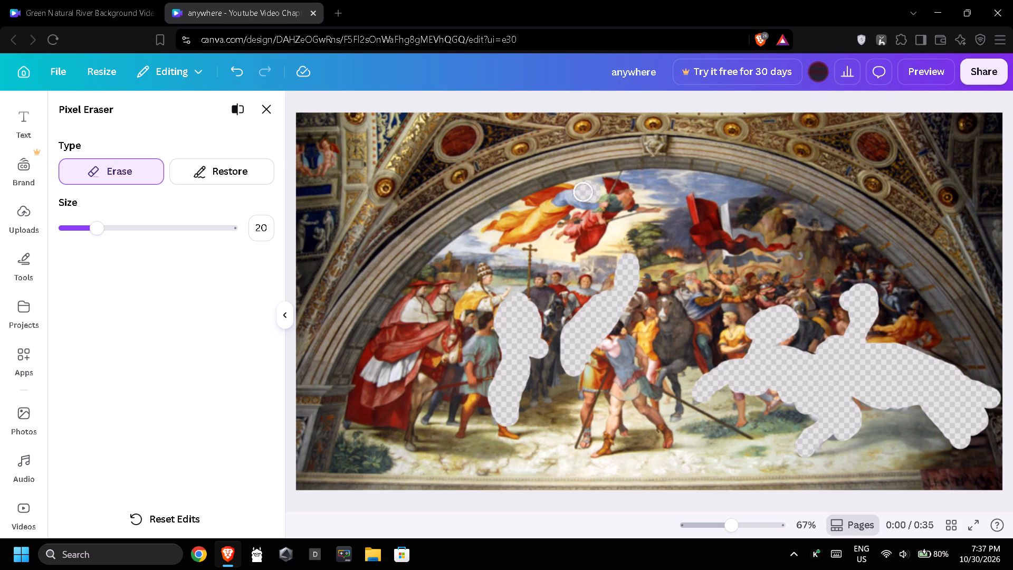
drag(579, 195, 495, 243)
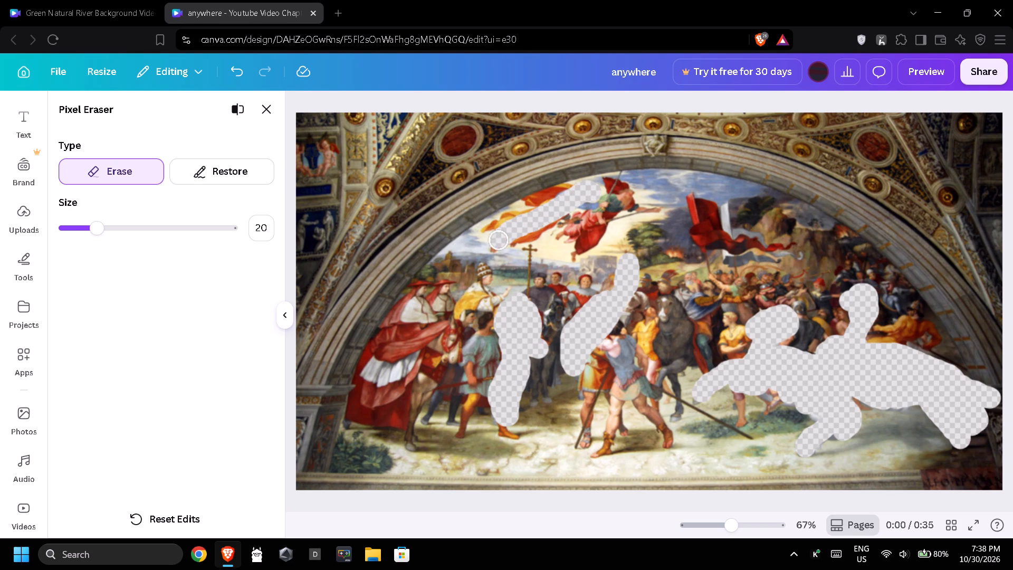
drag(495, 243, 591, 190)
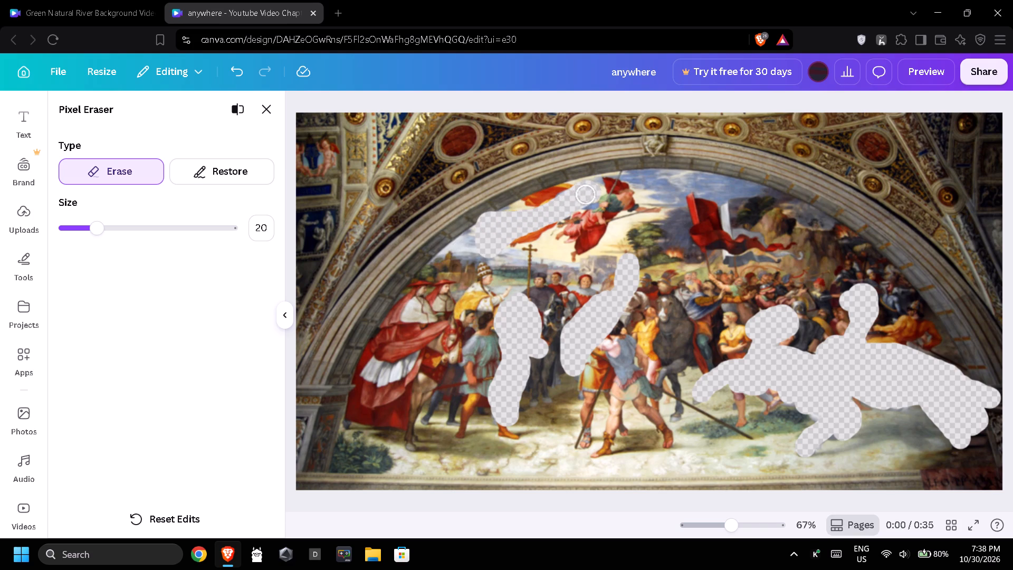
drag(591, 190, 523, 204)
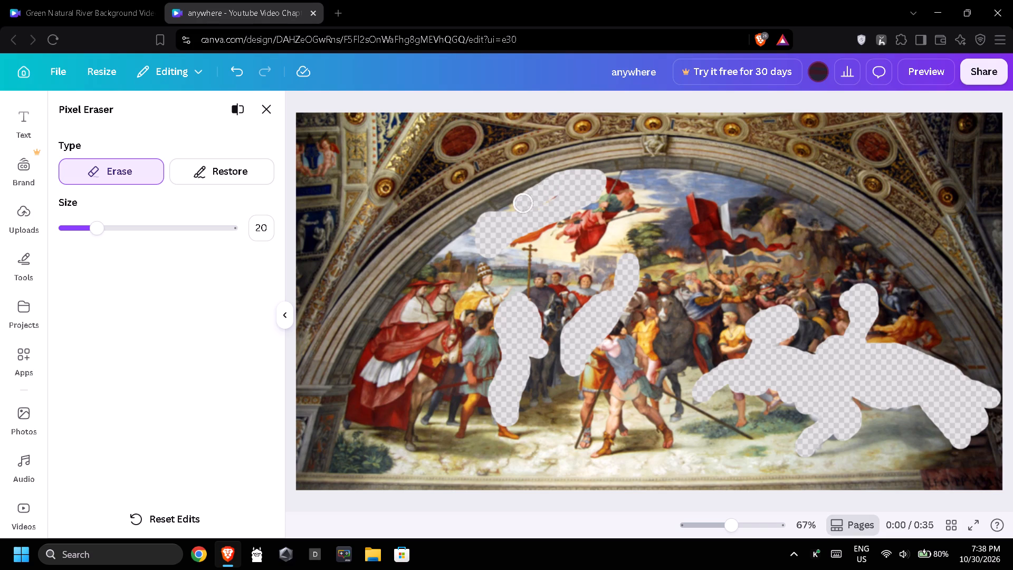
drag(523, 204, 595, 201)
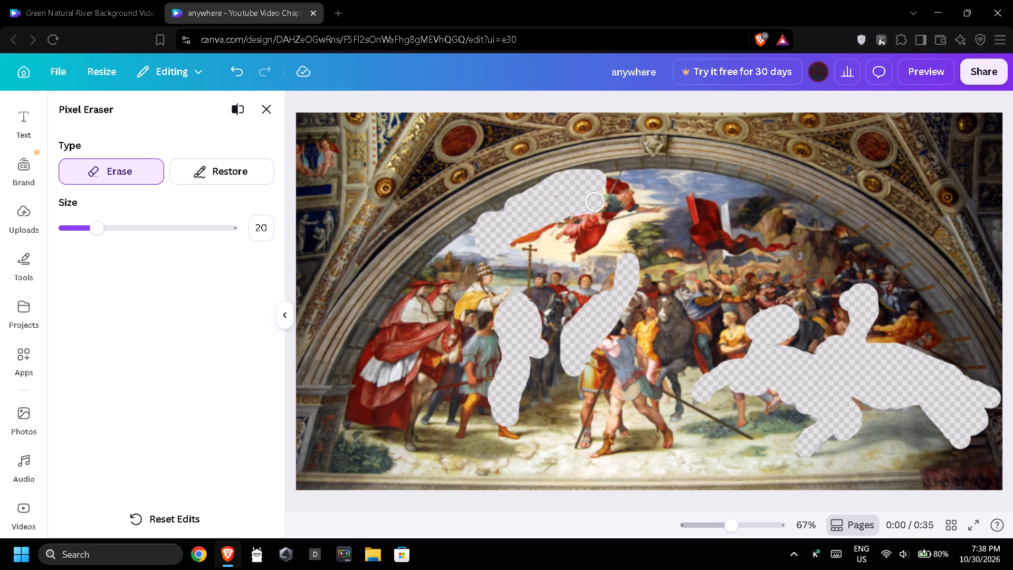
drag(595, 201, 548, 214)
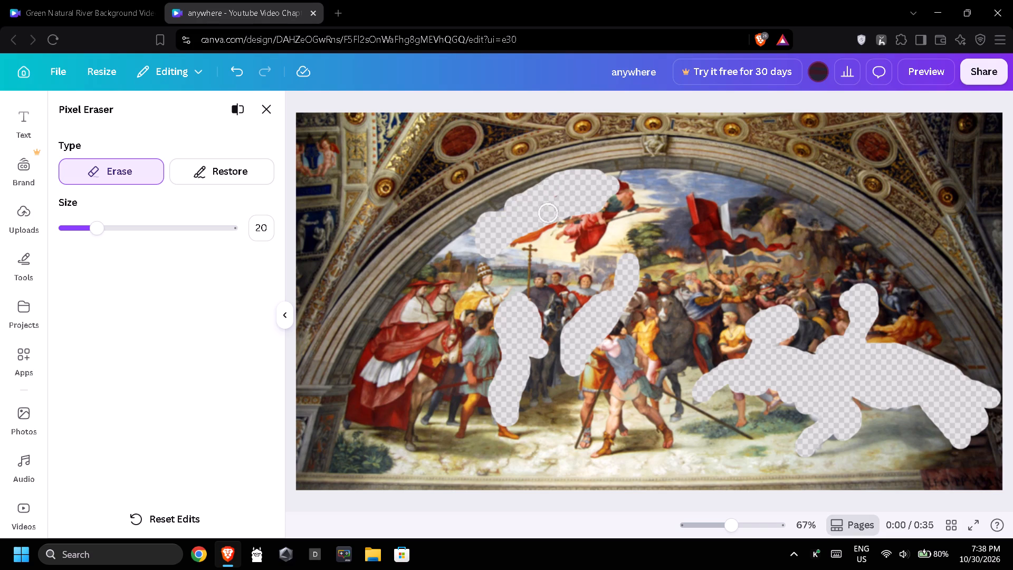
drag(548, 214, 537, 239)
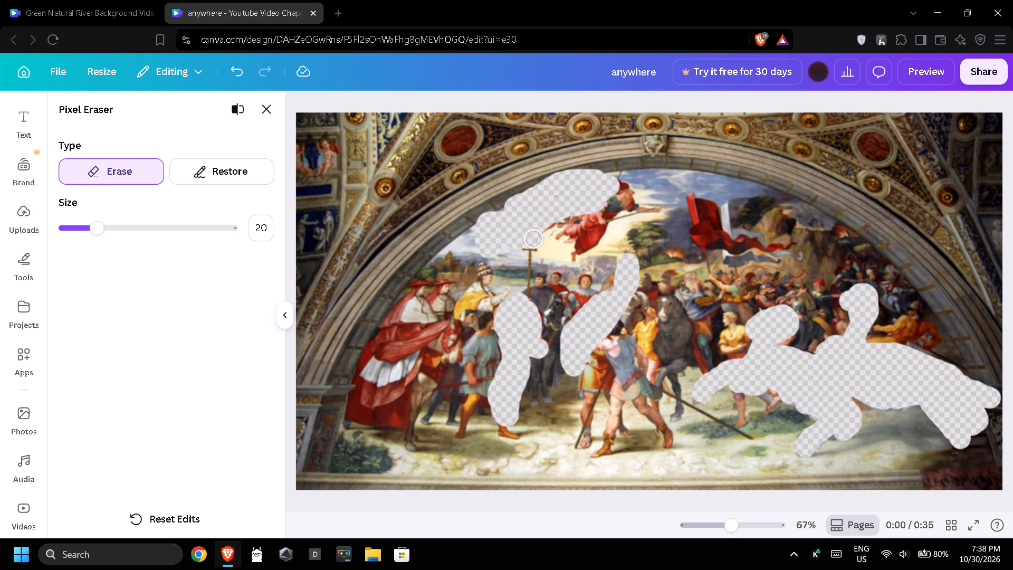
drag(537, 239, 549, 226)
Erase the flying figure in red with its outstretched arm and drapery, and close the Pixel Eraser.
drag(619, 182, 645, 203)
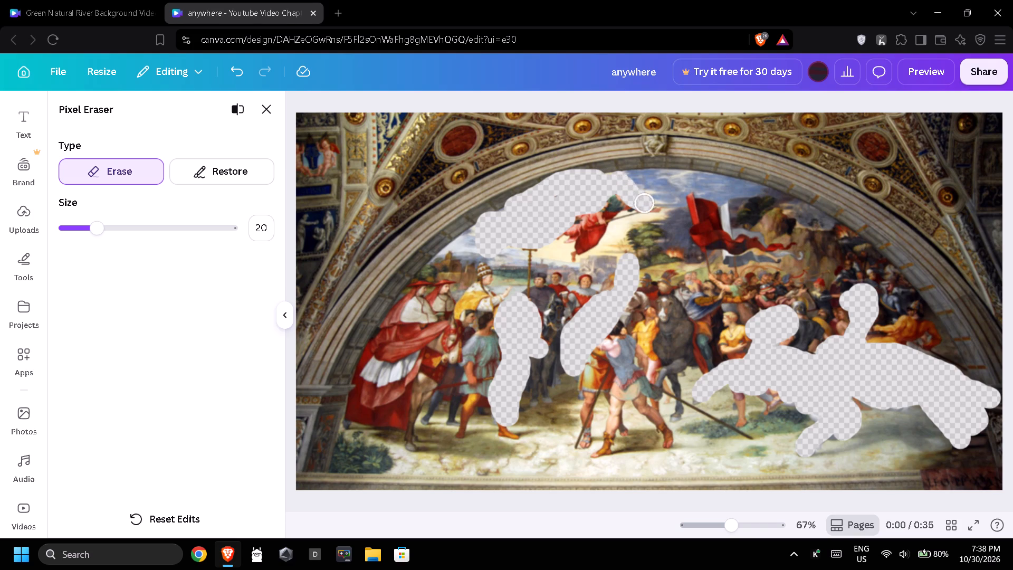
drag(645, 203, 608, 204)
drag(608, 204, 608, 218)
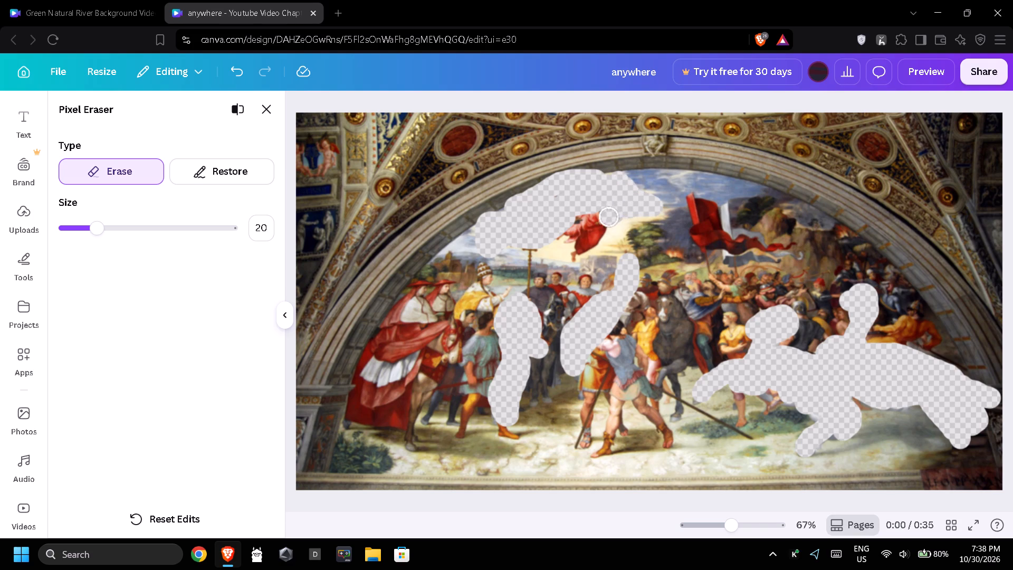
drag(608, 218, 582, 248)
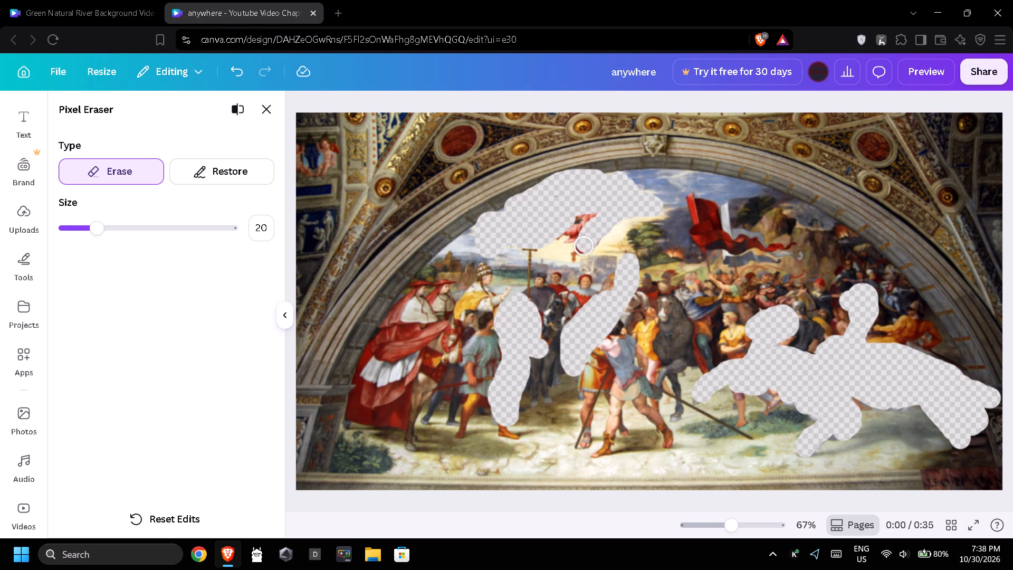
drag(582, 248, 597, 221)
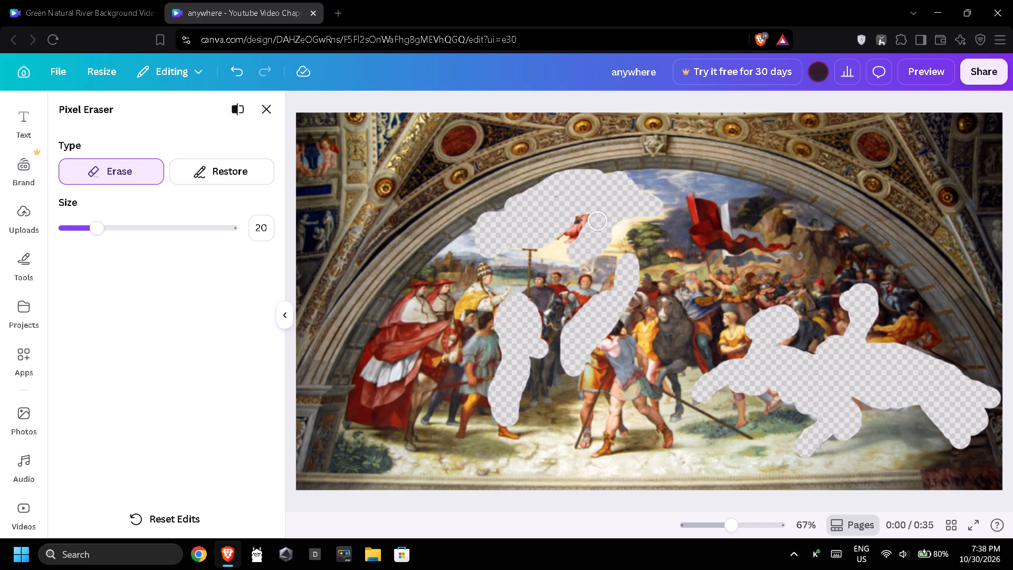
drag(597, 221, 572, 237)
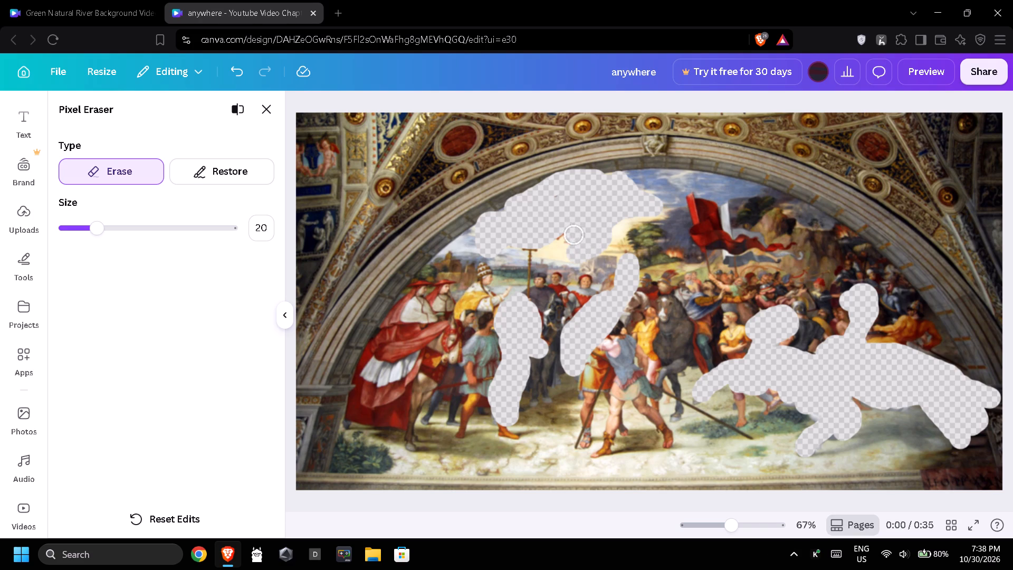
drag(572, 237, 586, 239)
click(264, 112)
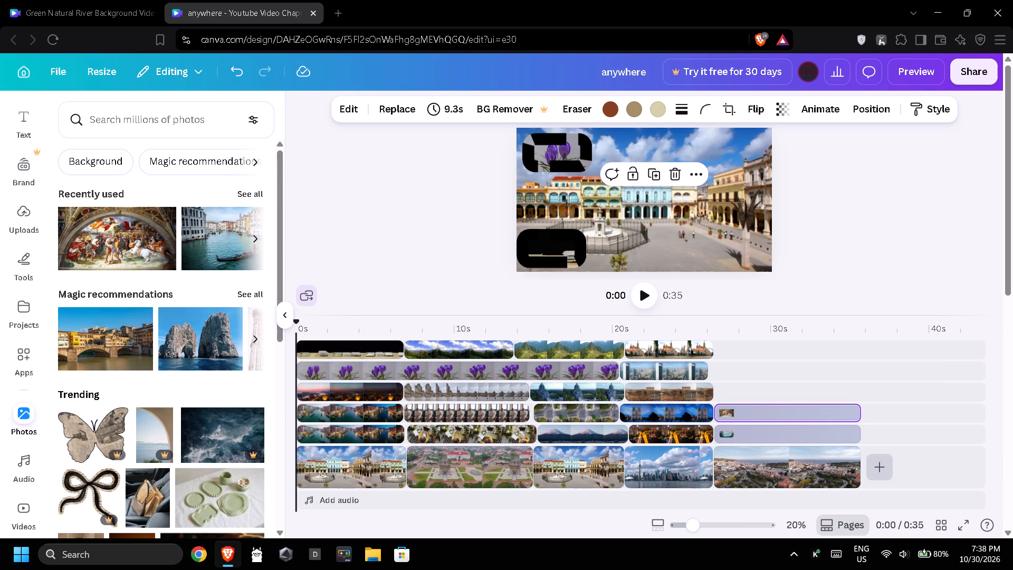
Shrink the fresco overlay in the fifth scene to about 671 × 359 and place it near the top centre, above the canal photo.
click(358, 225)
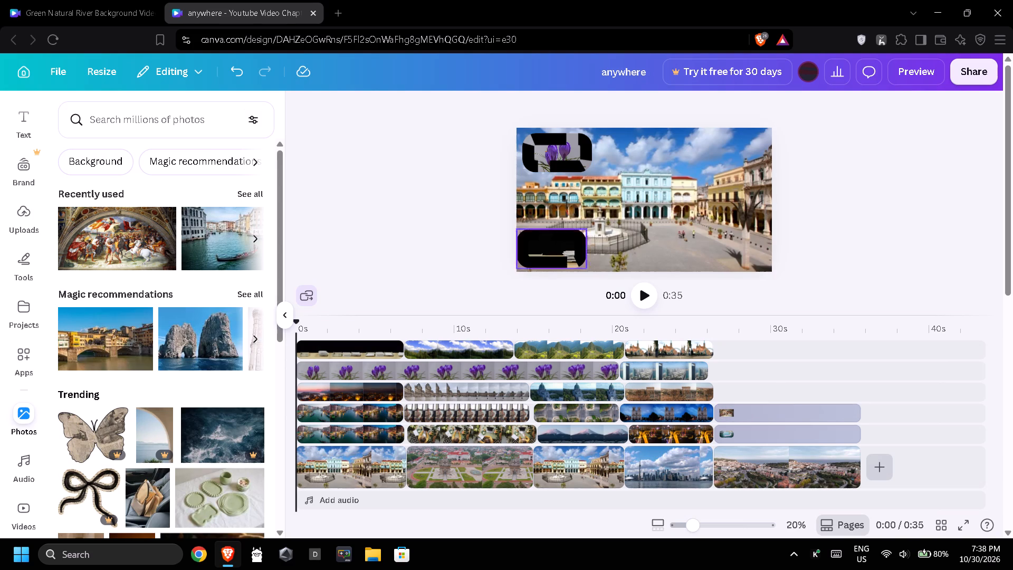
click(770, 392)
click(672, 219)
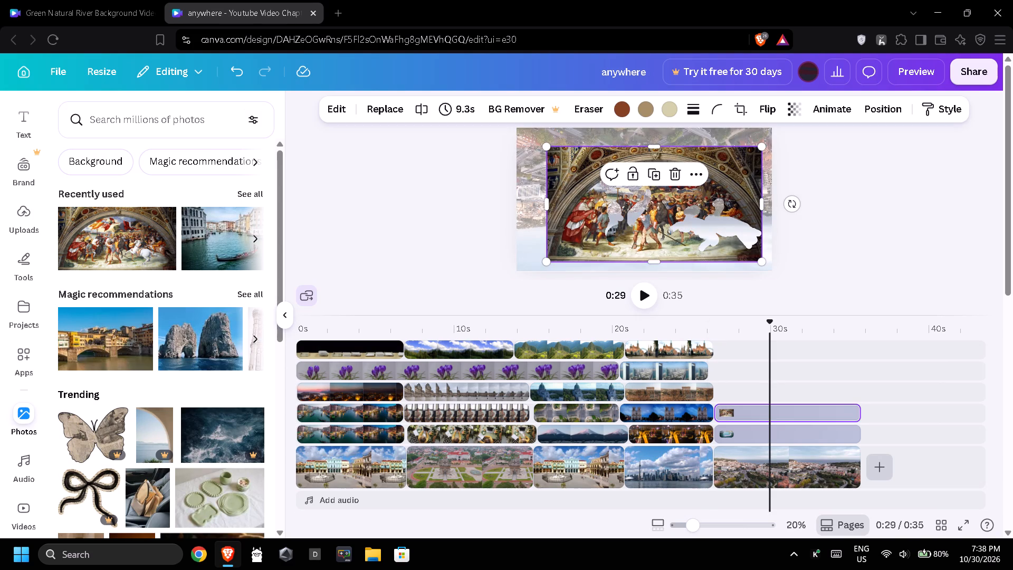
drag(760, 261, 677, 205)
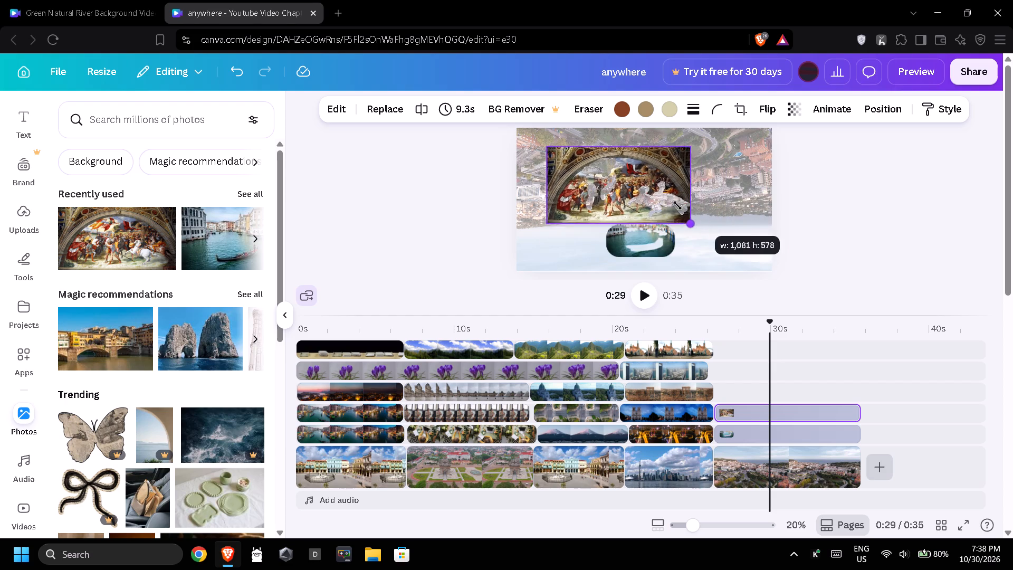
drag(677, 205, 636, 191)
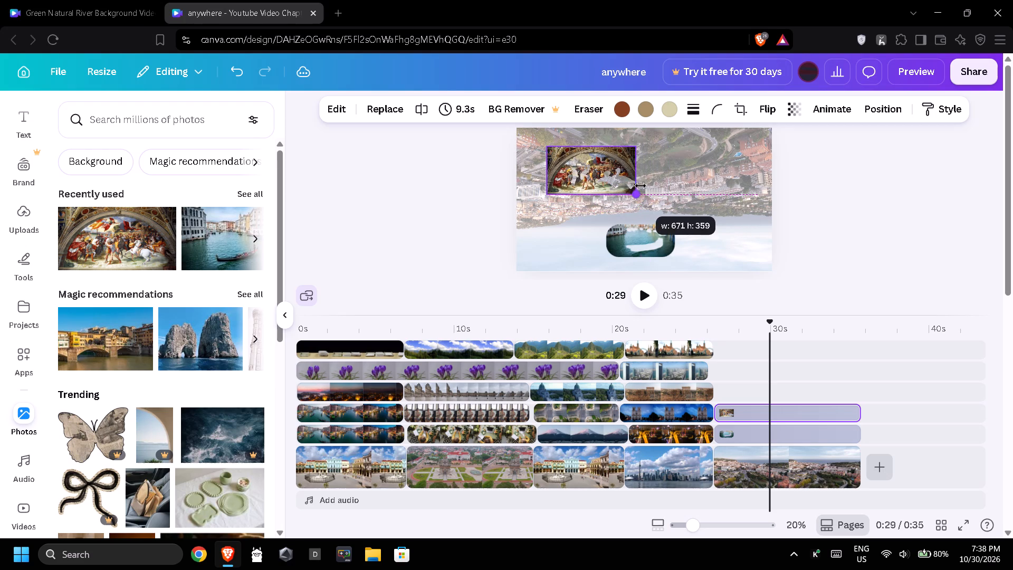
drag(587, 179, 636, 155)
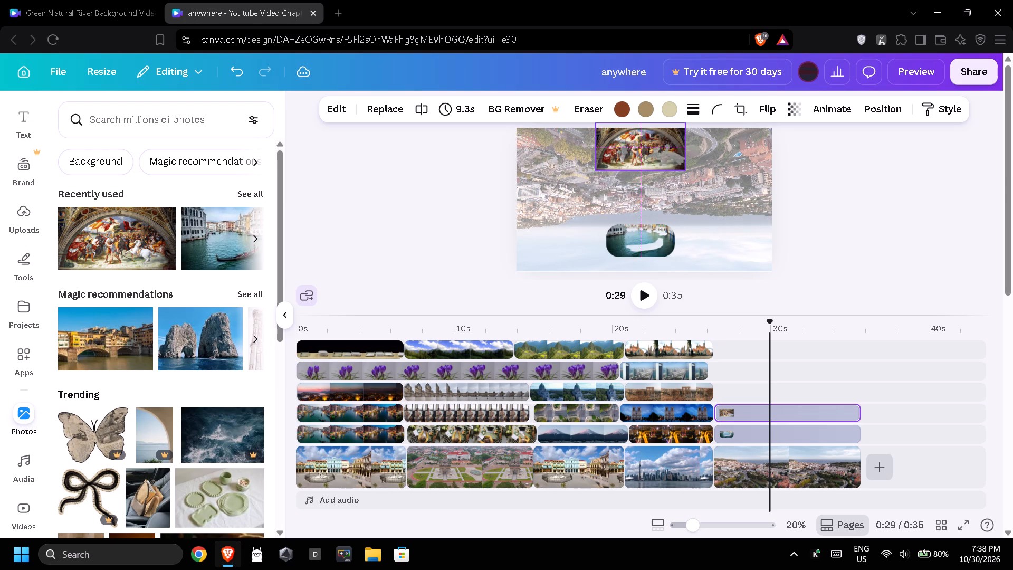
drag(636, 155, 630, 168)
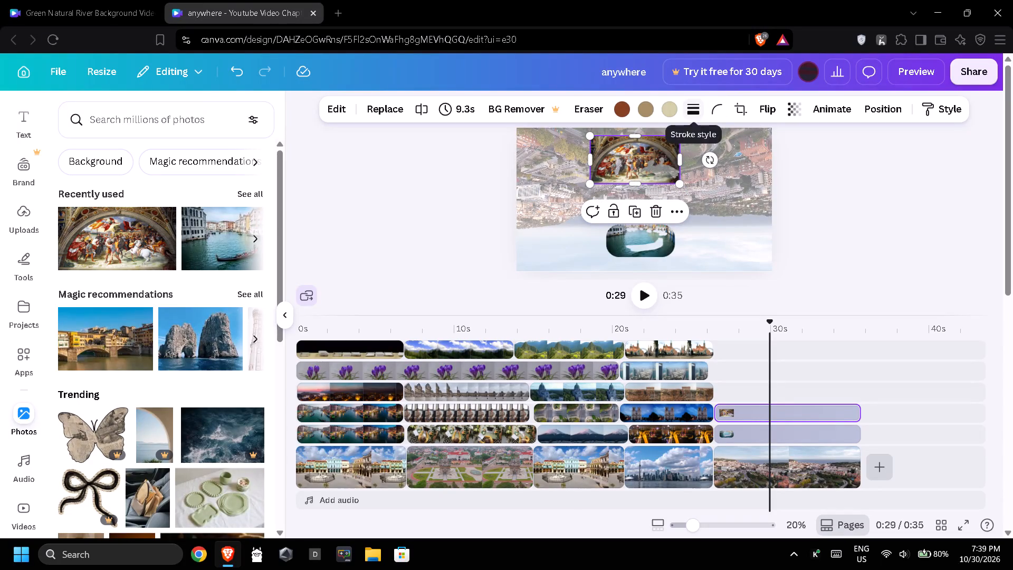
Give the fresco overlay a solid black stroke of weight 100 and corner rounding of 100.
click(694, 106)
drag(717, 199, 751, 205)
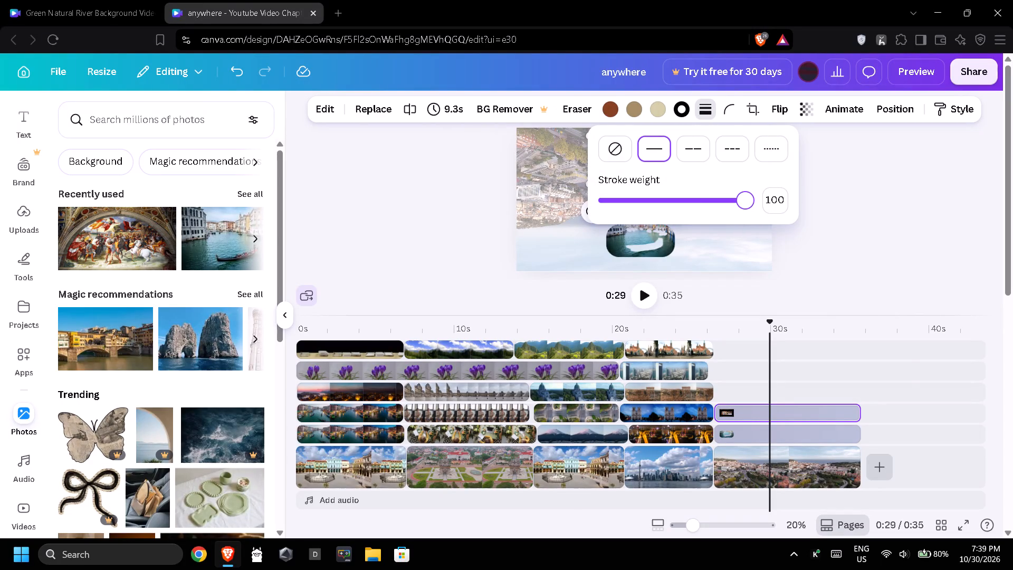
click(725, 115)
drag(744, 166, 771, 169)
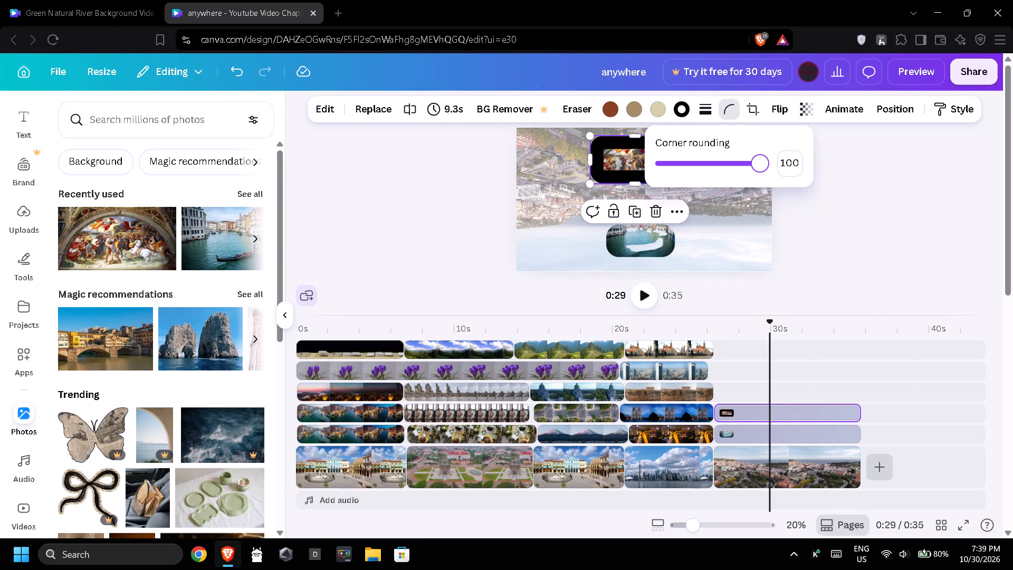
Flip the fresco overlay vertically and horizontally, and set its transparency to 57.
click(781, 109)
click(795, 167)
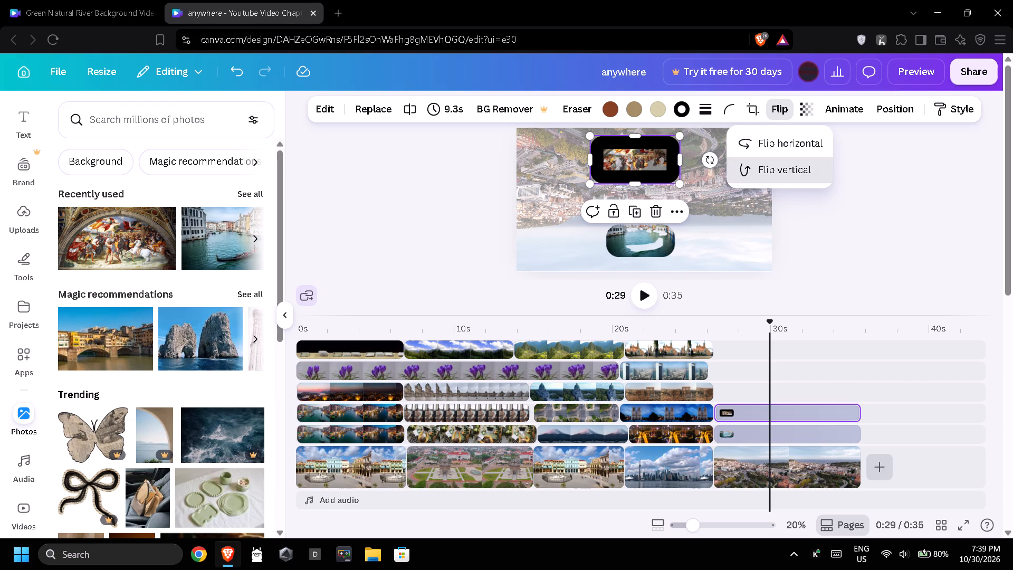
click(795, 150)
click(807, 112)
click(796, 161)
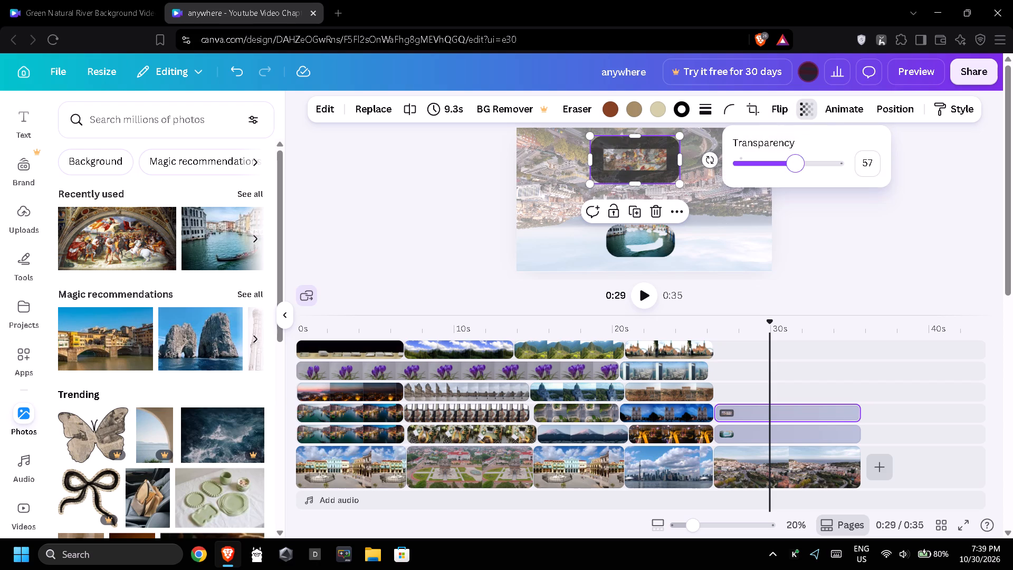
click(876, 207)
click(875, 208)
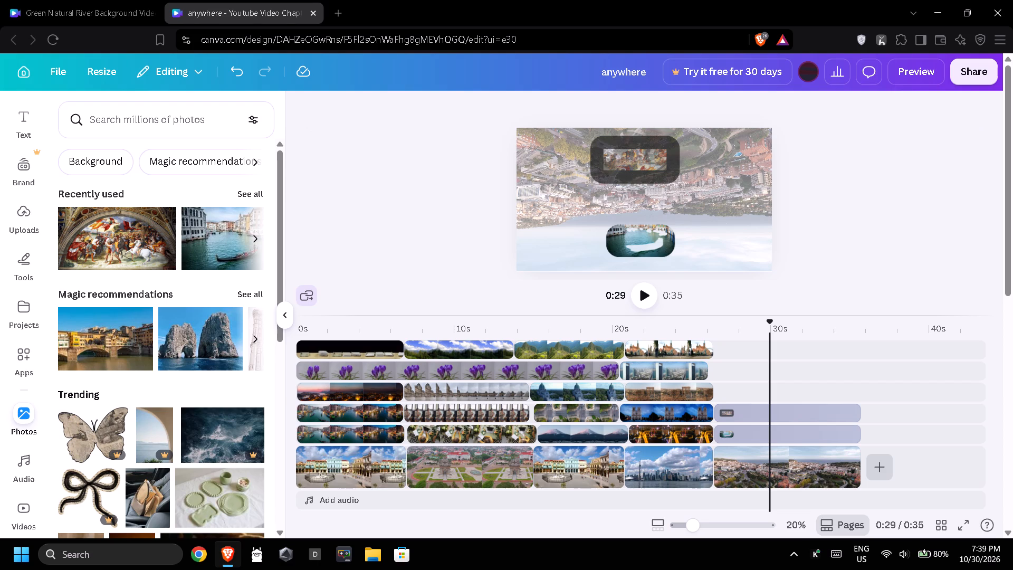
Review the fifth scene at several points along the timeline between about 28 and 33 seconds.
click(817, 364)
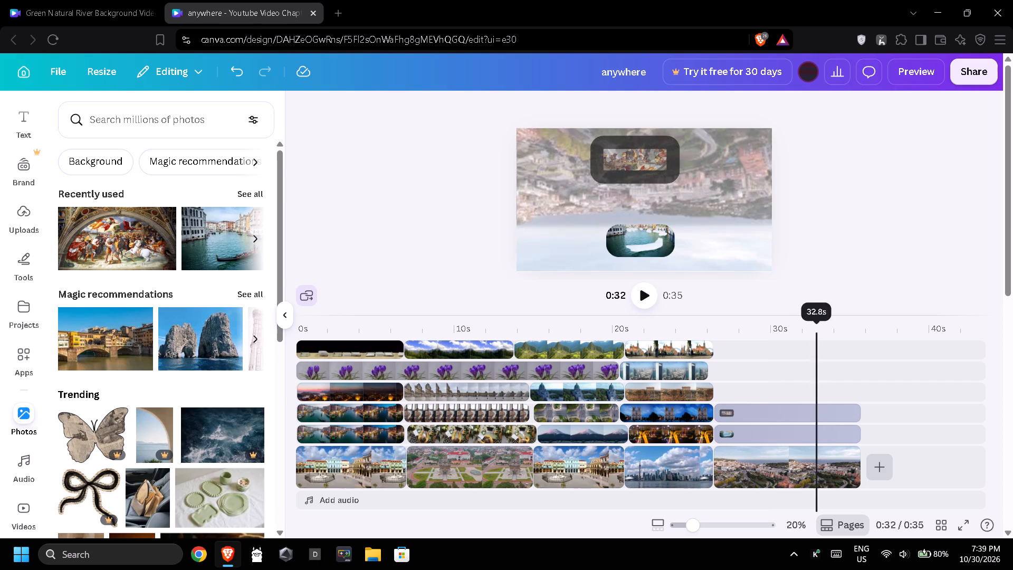
click(761, 370)
click(743, 369)
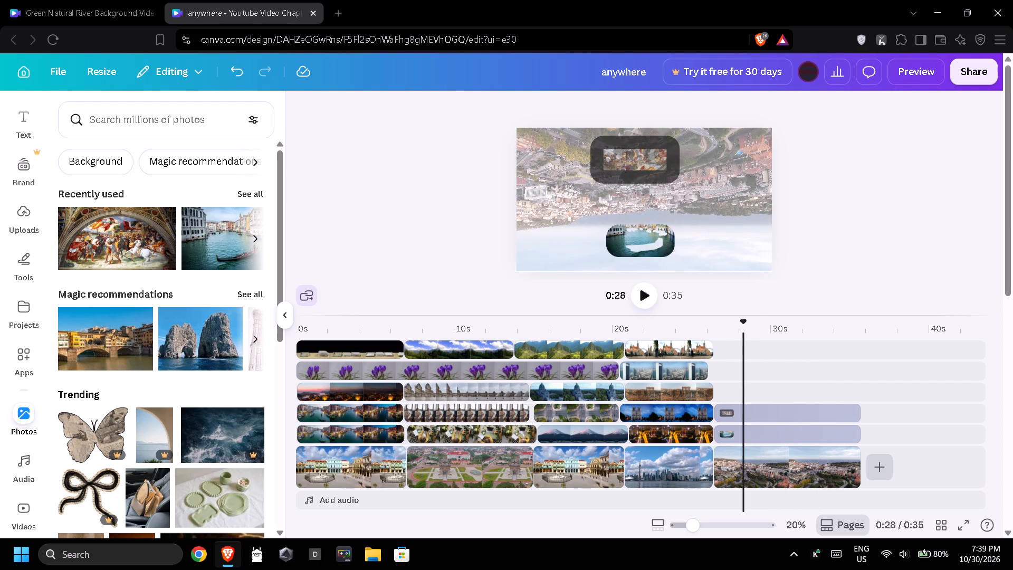
click(790, 374)
click(813, 376)
click(778, 372)
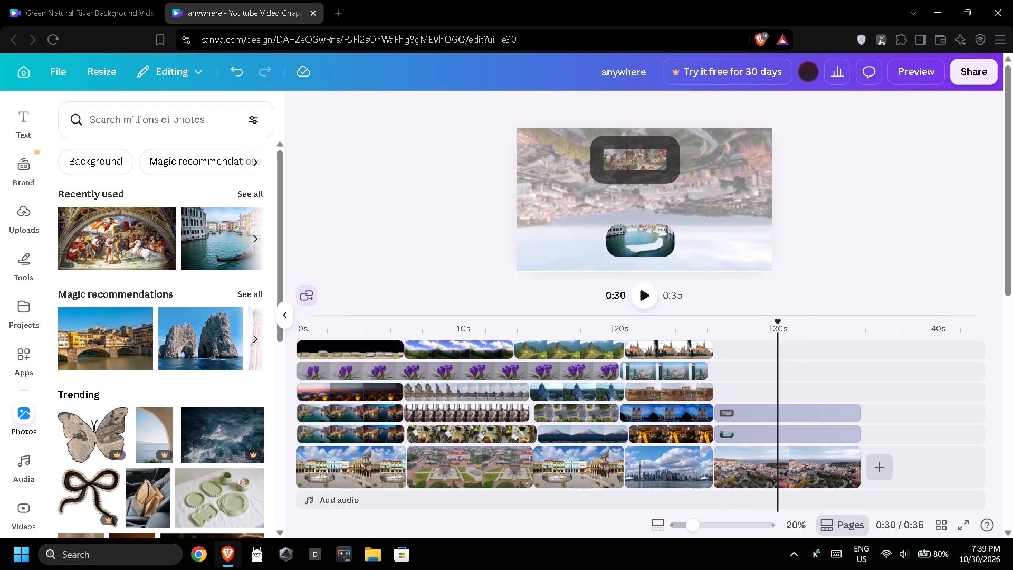
click(763, 372)
click(741, 197)
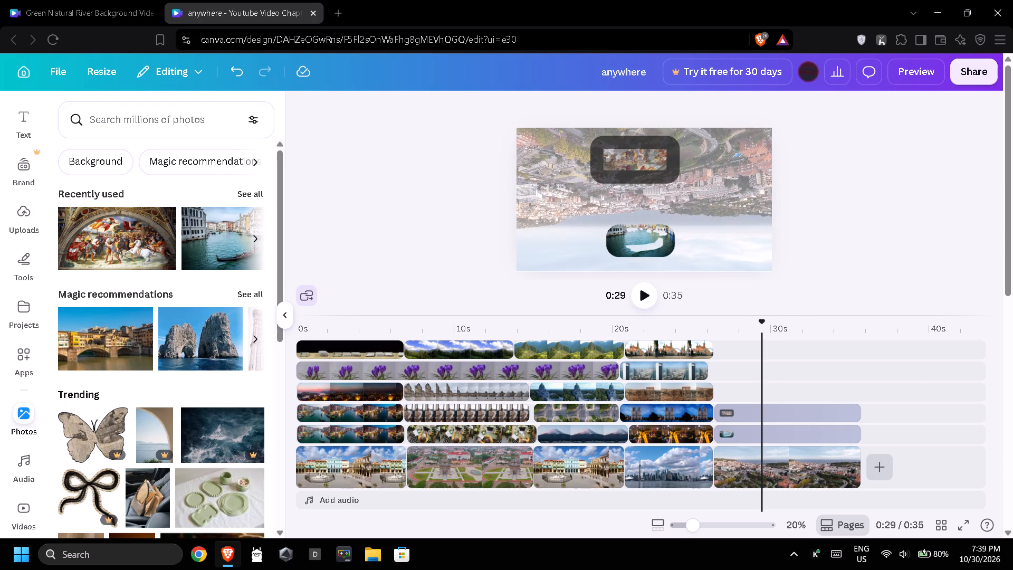
Add the Rotate add-on effect to the flipped city background video in the fifth scene.
click(722, 195)
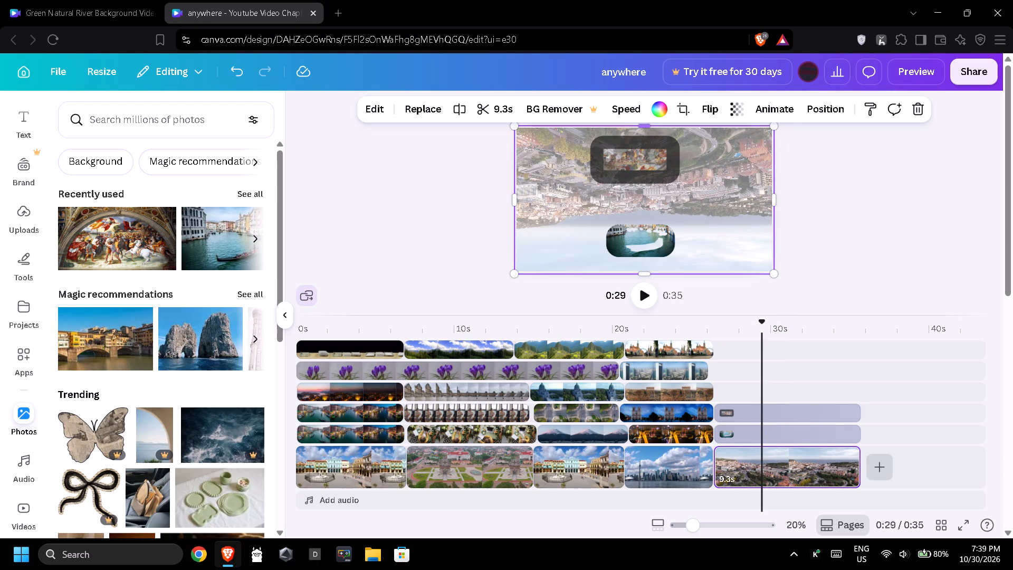
click(780, 116)
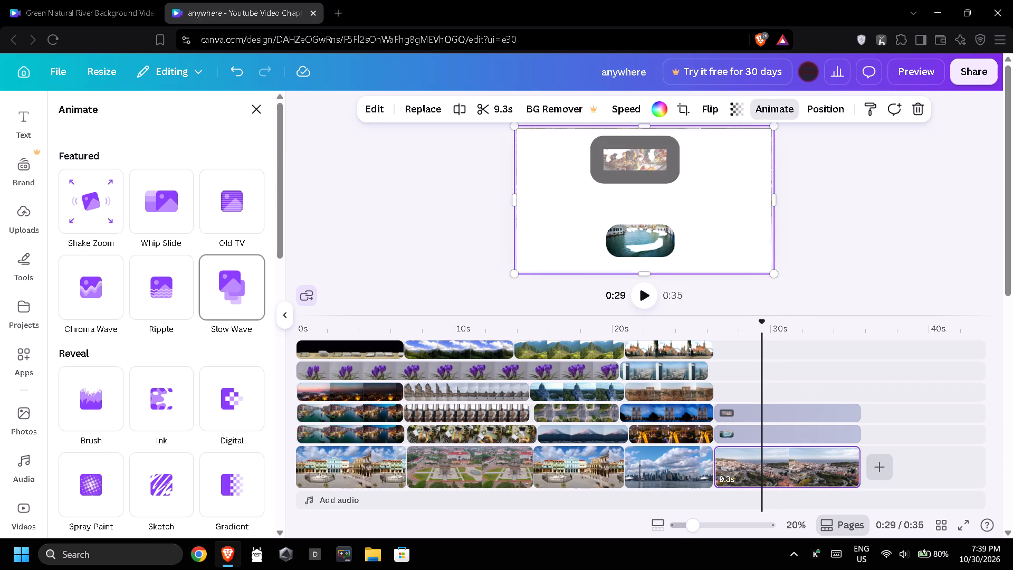
scroll(186, 341, down, 11)
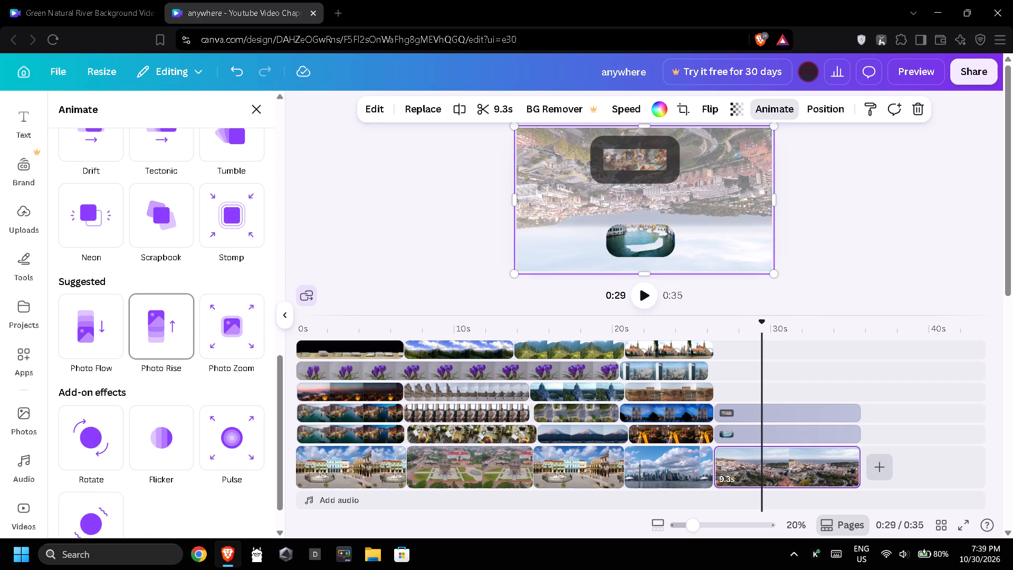
click(92, 429)
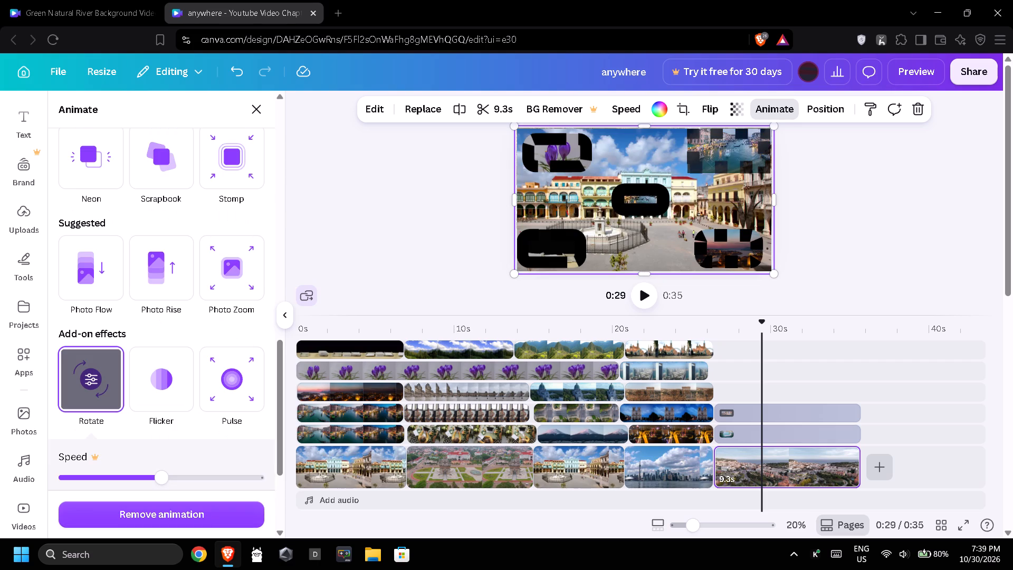
click(255, 116)
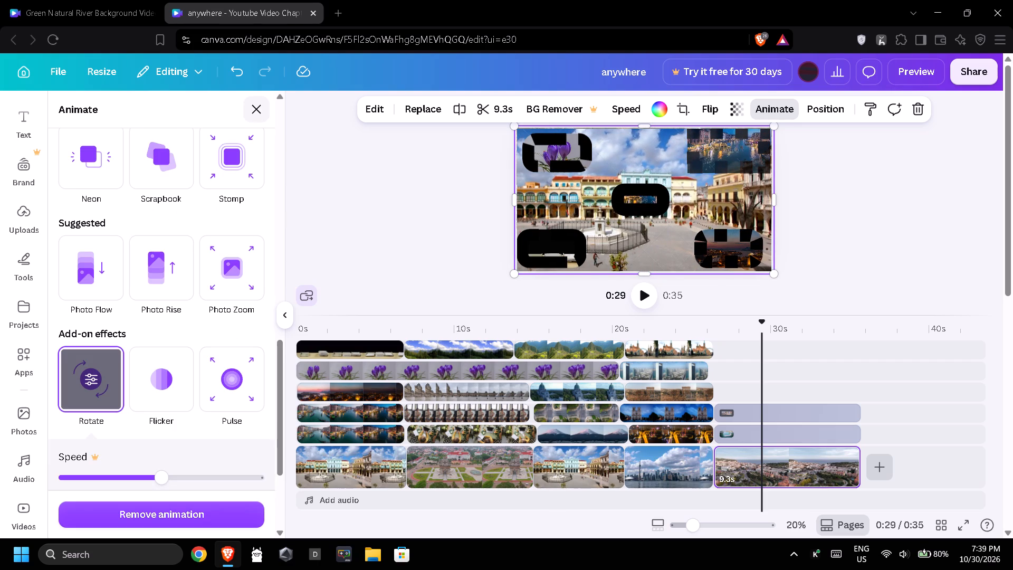
Play back the fifth scene from about 27.8 seconds and check points in the first and second scenes.
click(738, 341)
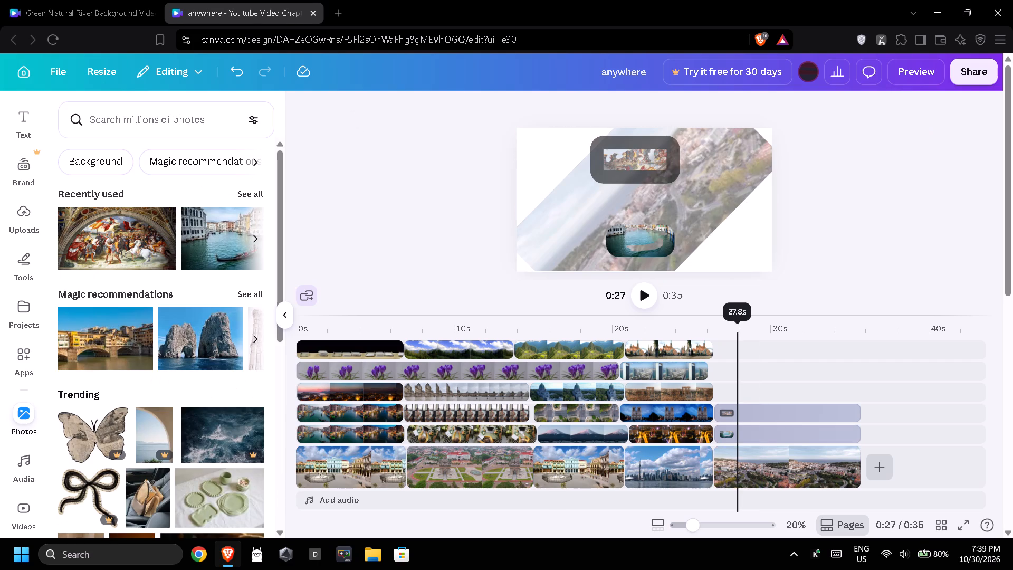
click(642, 297)
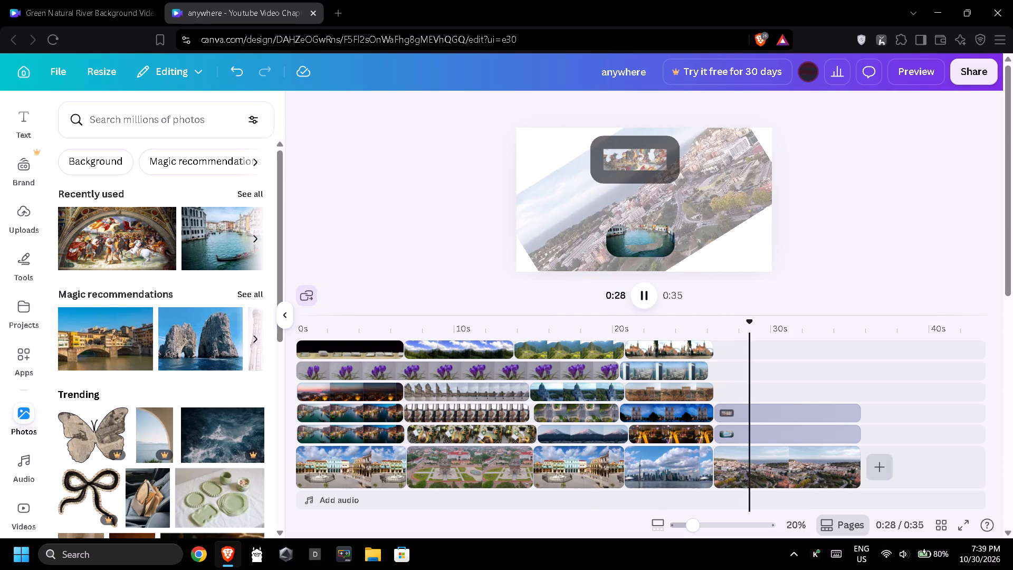
click(648, 296)
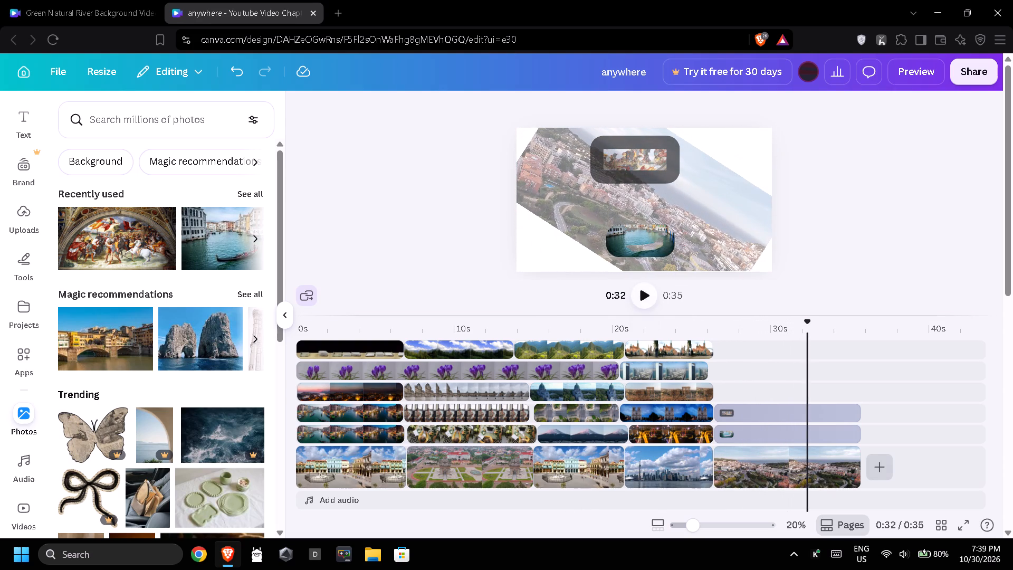
click(734, 324)
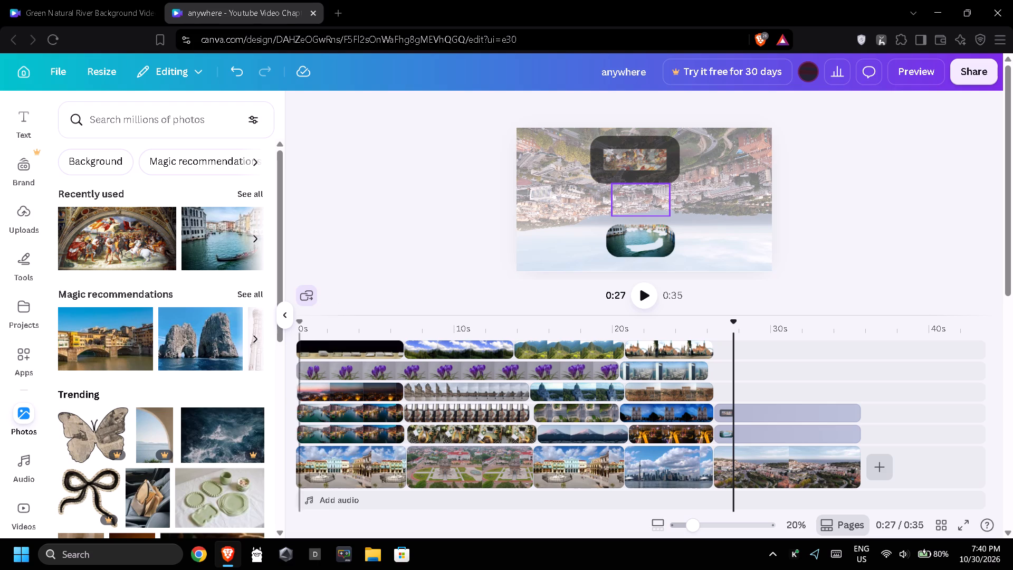
click(378, 325)
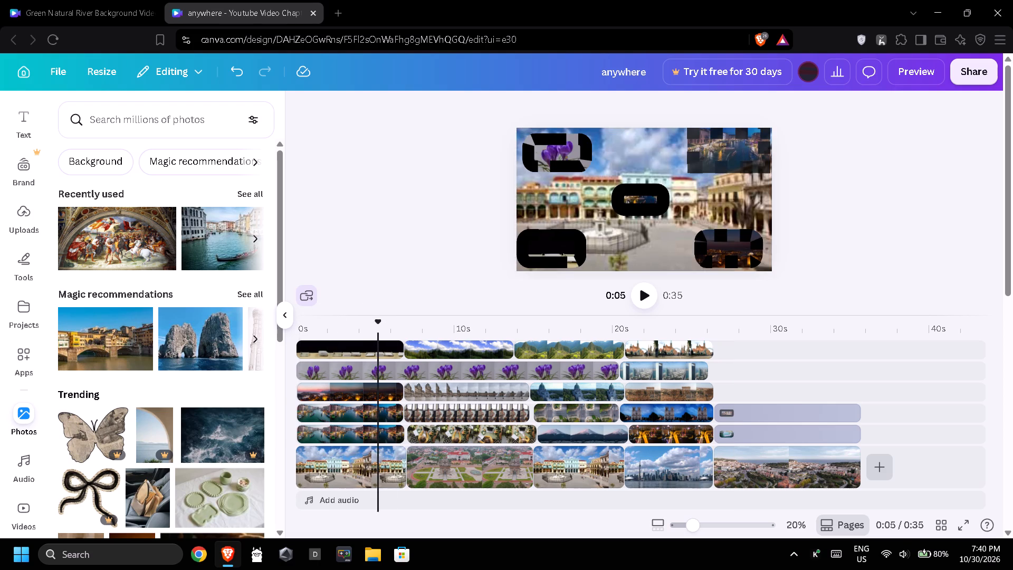
click(425, 332)
click(464, 353)
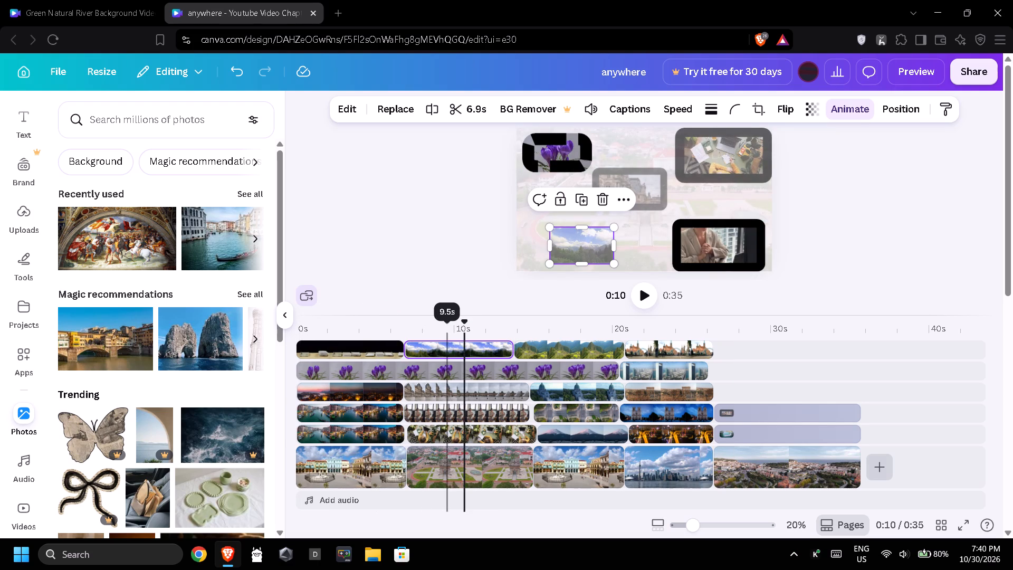
Add the white dried-leaf branch photo on the track above the fresco overlay, aligned with the start of the fifth scene.
scroll(145, 363, down, 5)
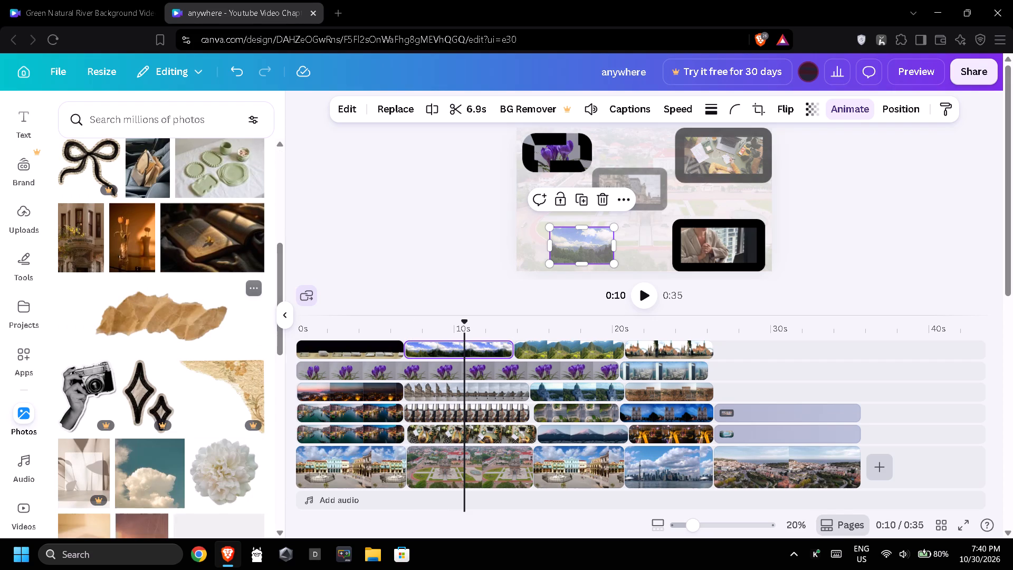
scroll(204, 353, down, 4)
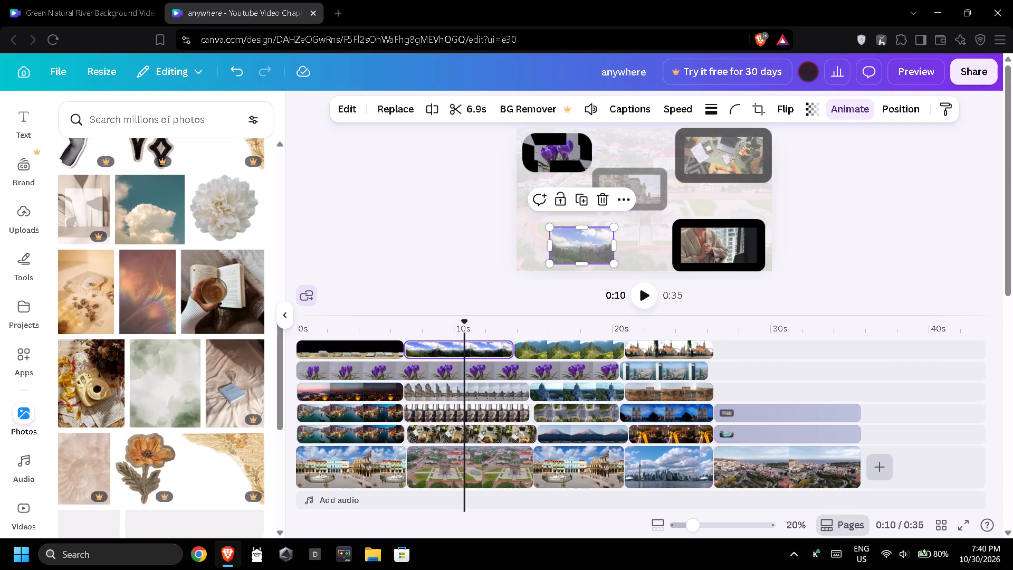
scroll(100, 379, down, 4)
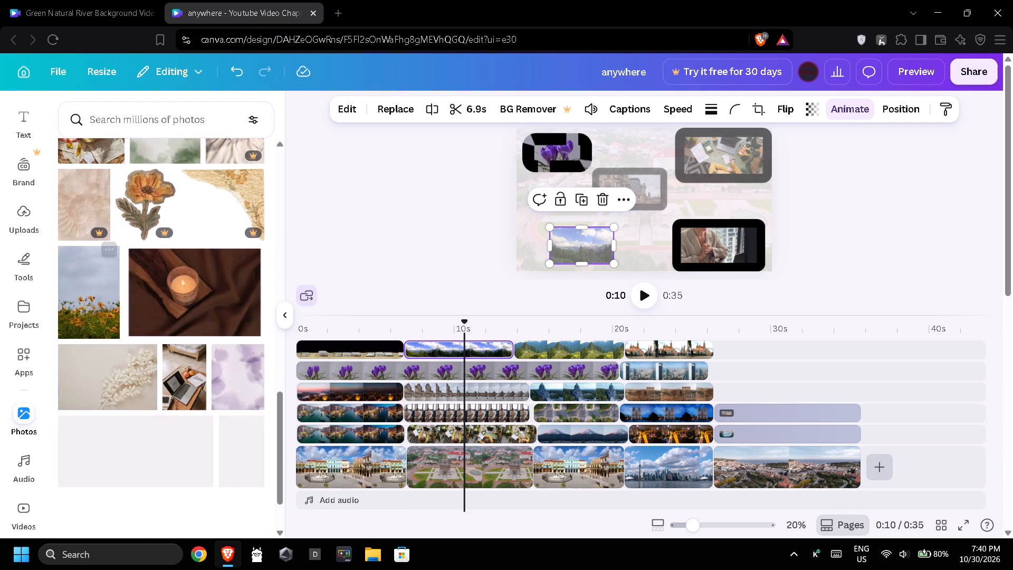
drag(113, 381, 771, 388)
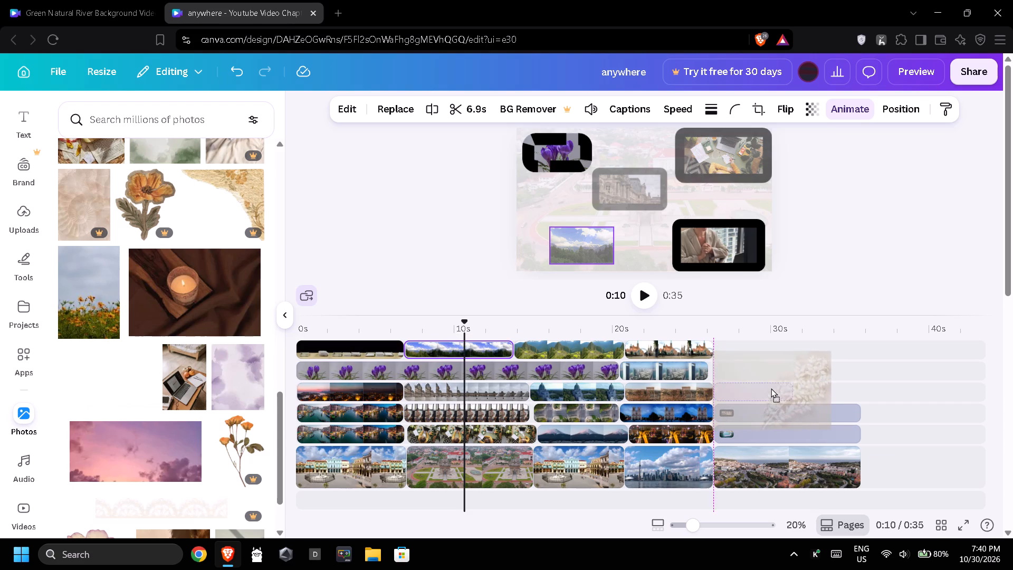
drag(771, 388, 777, 388)
drag(777, 386, 766, 386)
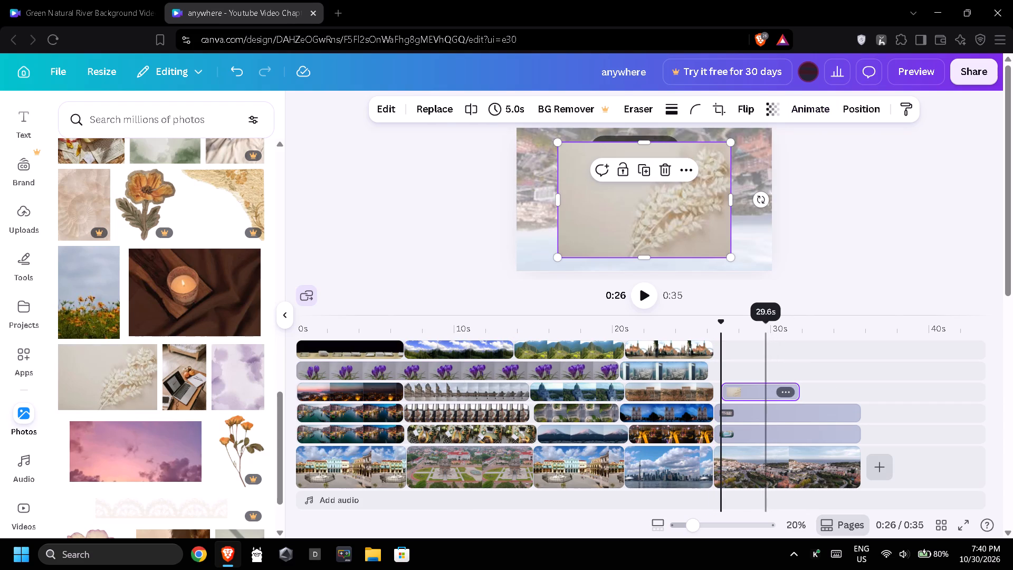
drag(766, 386, 756, 384)
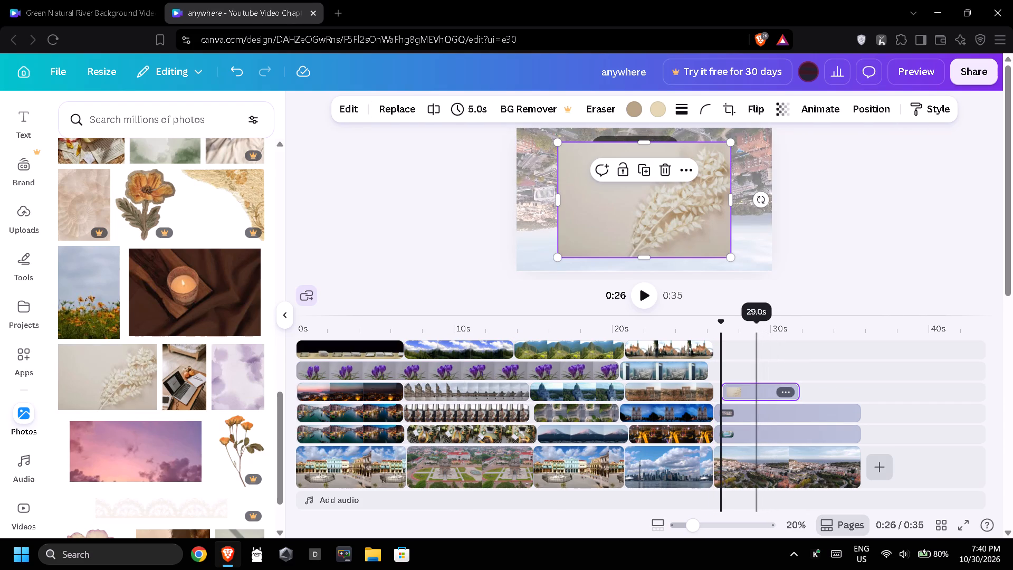
drag(756, 384, 754, 383)
drag(756, 390, 750, 391)
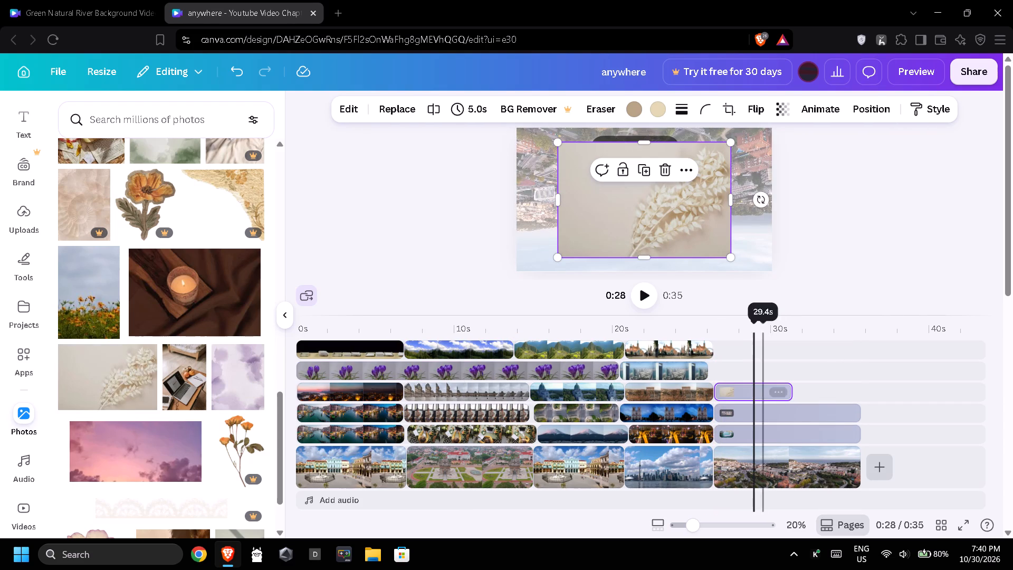
Extend the leaf branch photo's duration to 9.3 s so it spans the whole fifth scene.
drag(789, 392, 853, 392)
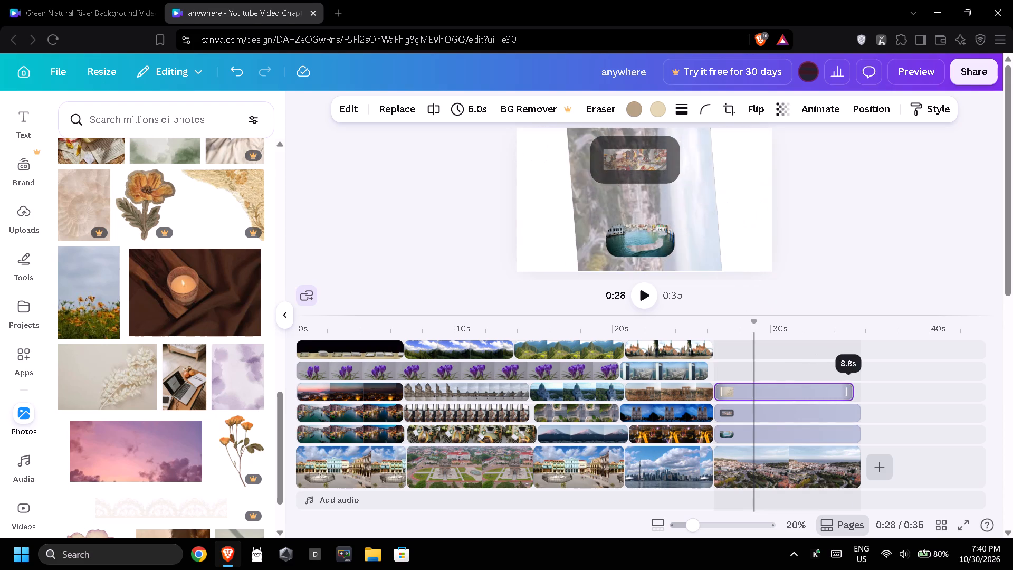
drag(853, 392, 857, 393)
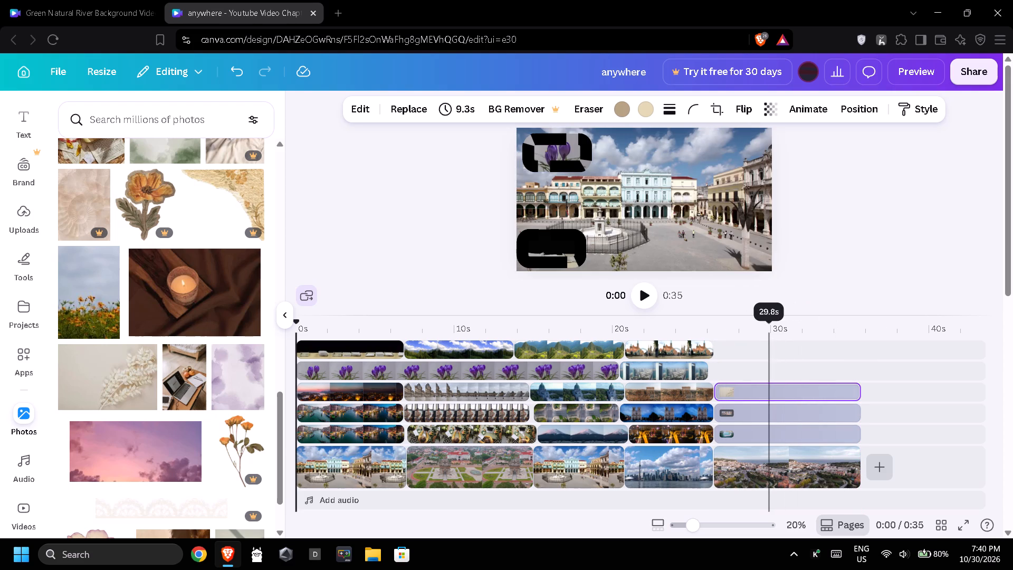
click(747, 371)
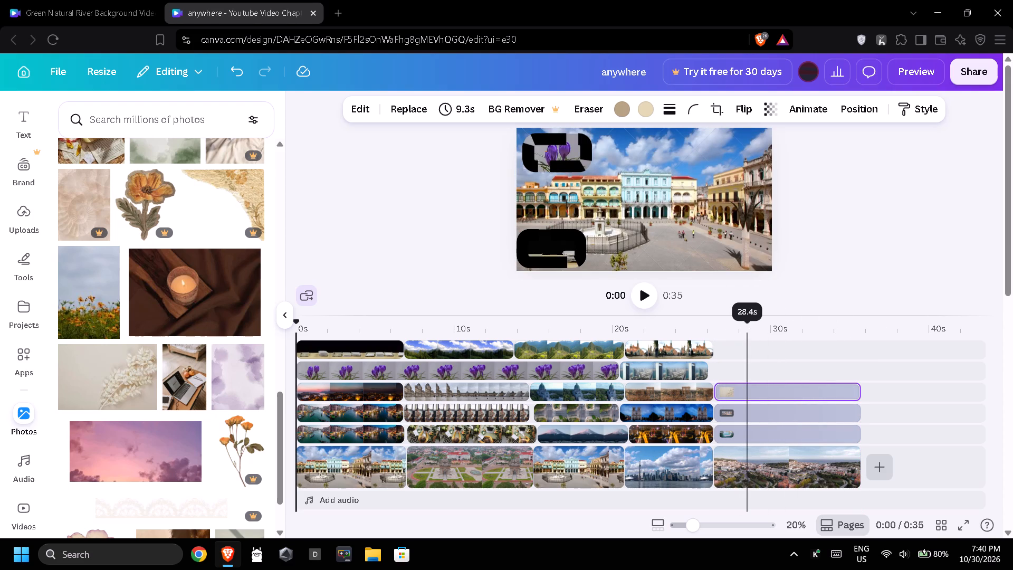
Use the Pixel Eraser to erase the branch photo's main stem from its base up to the top leaves, widening the upper part.
click(761, 388)
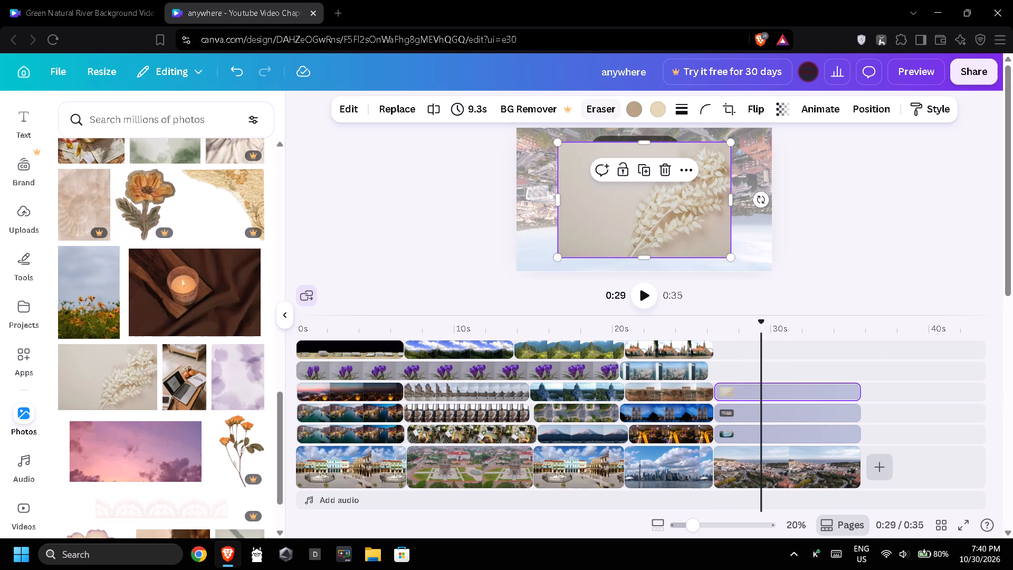
click(596, 105)
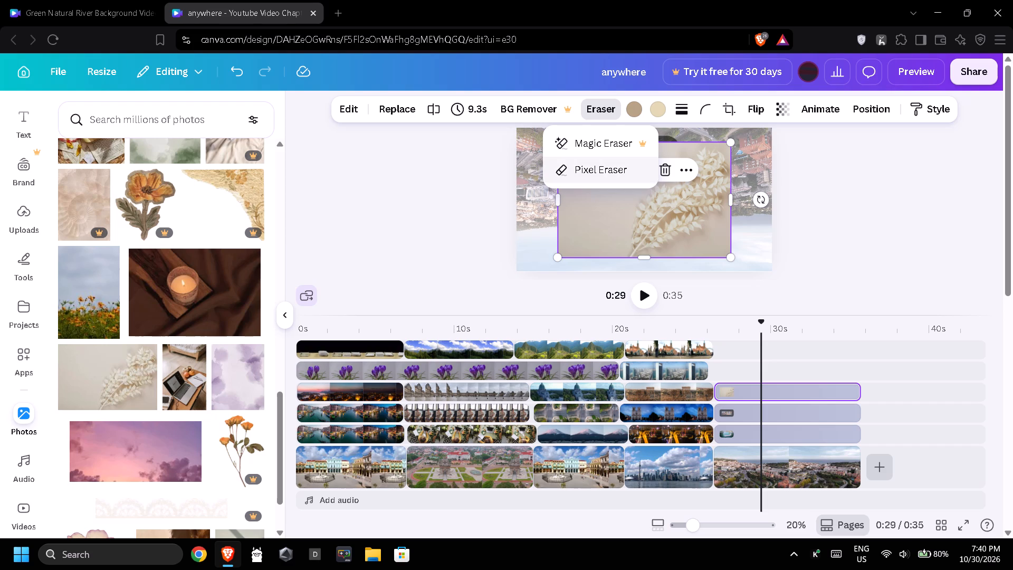
click(596, 174)
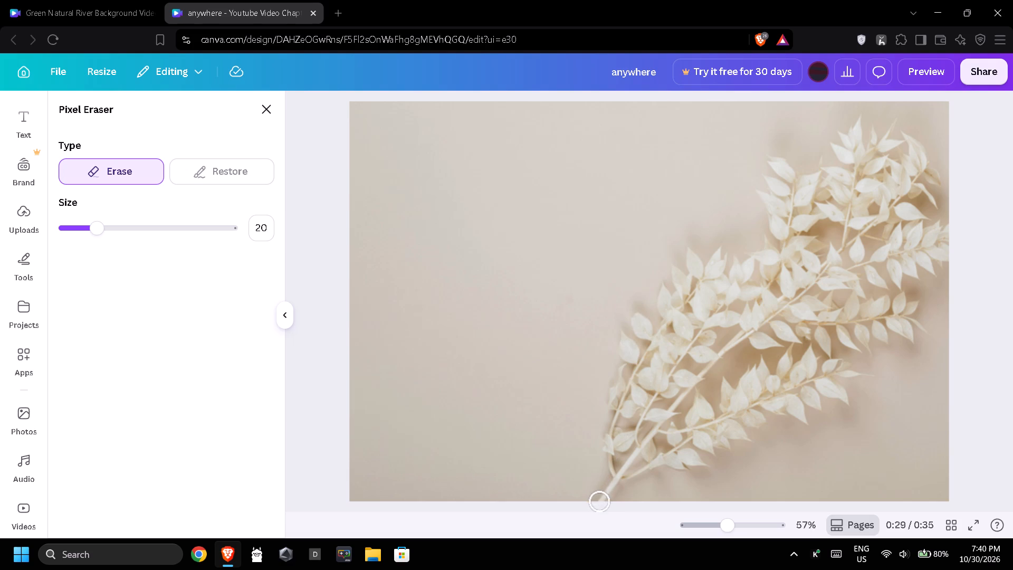
drag(600, 500, 688, 401)
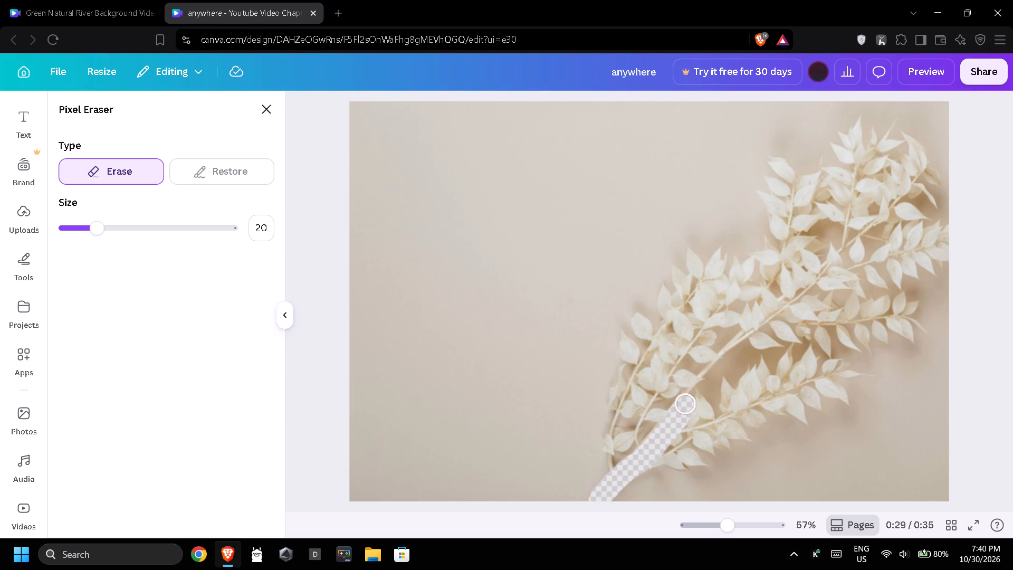
drag(688, 401, 746, 330)
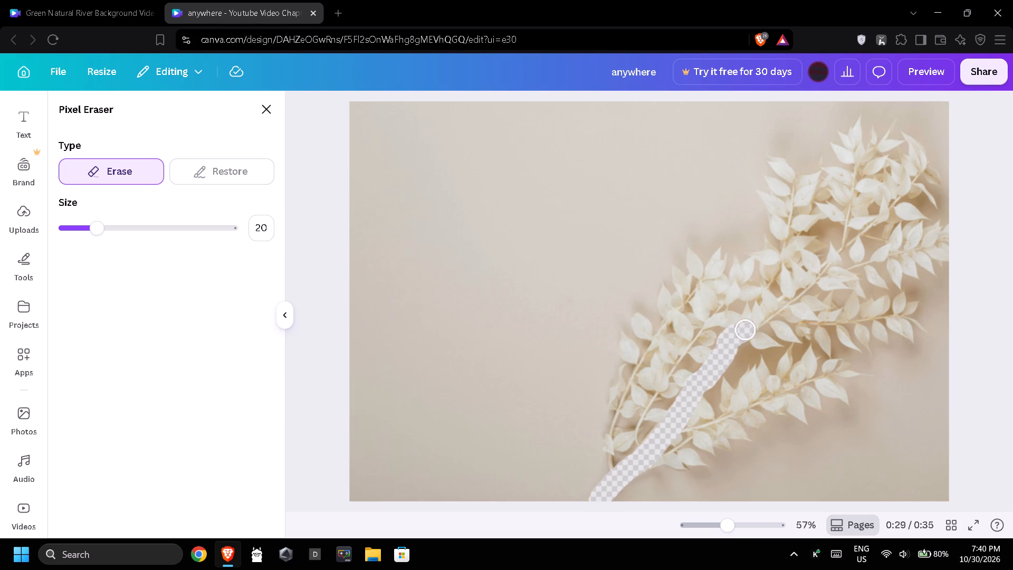
drag(746, 330, 903, 198)
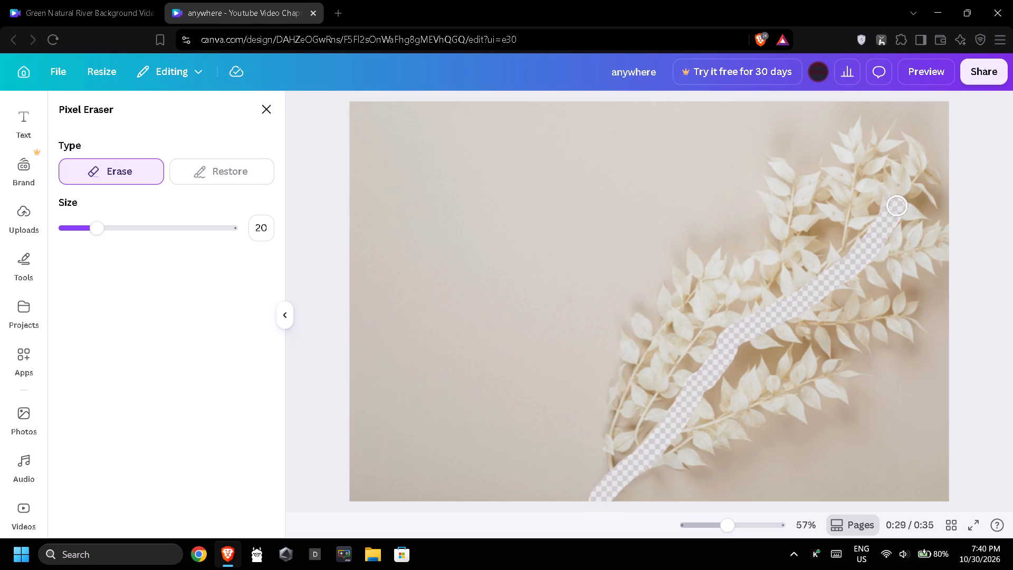
drag(903, 198, 858, 235)
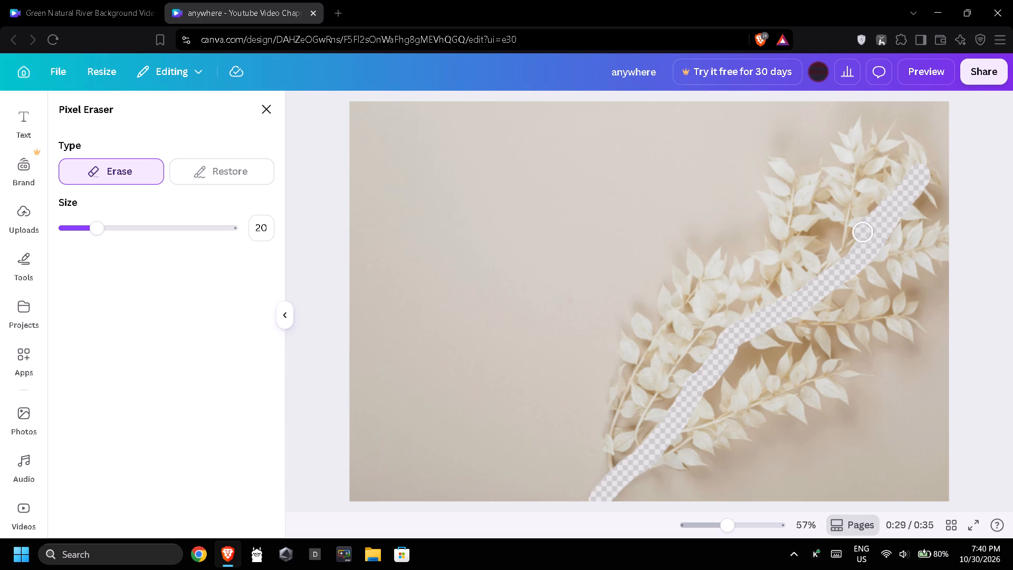
drag(858, 235, 792, 294)
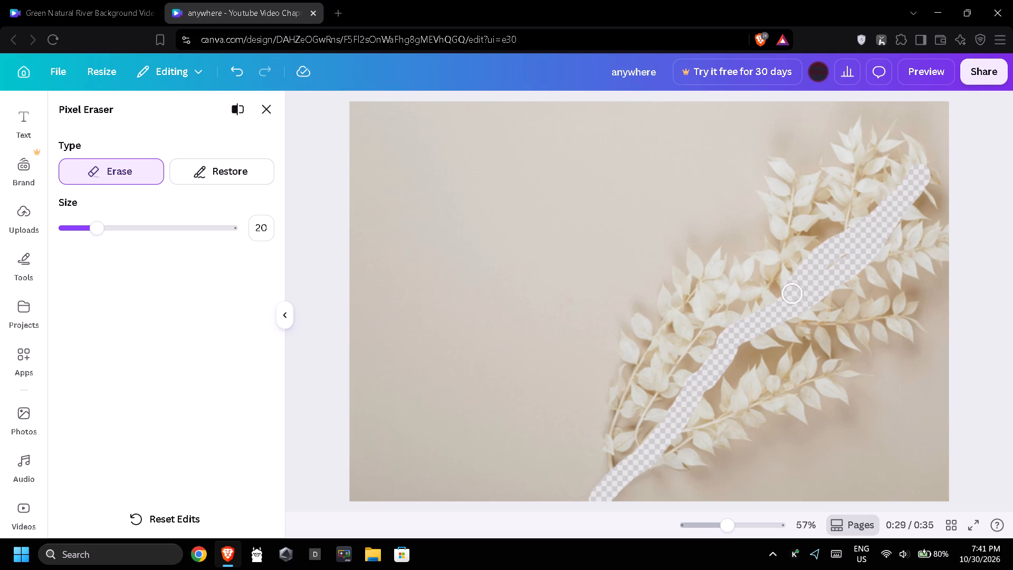
Erase the side twigs on the upper part of the branch photo with the size 20 Pixel Eraser, out into their leaves.
drag(852, 235, 860, 166)
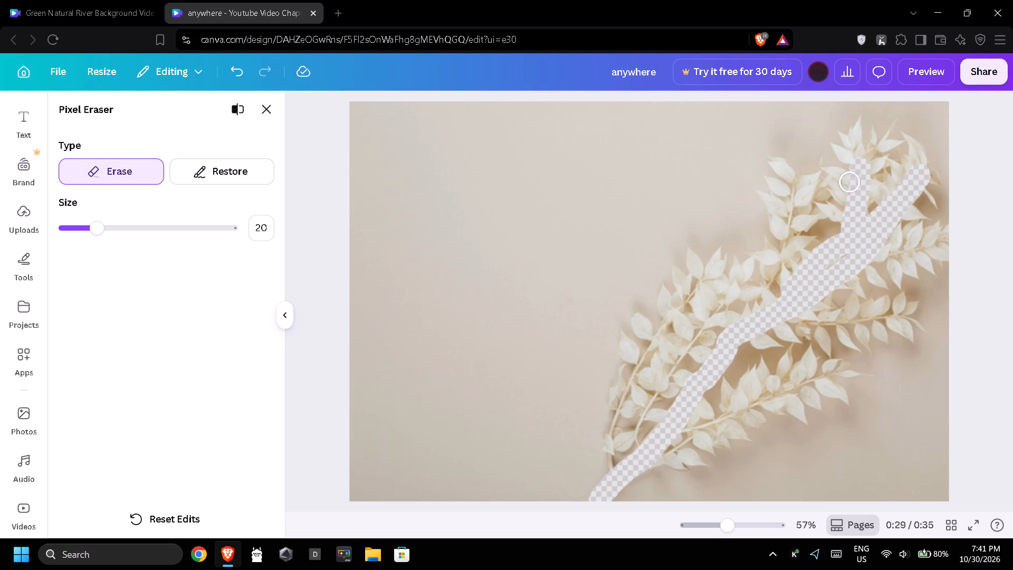
drag(782, 308, 794, 245)
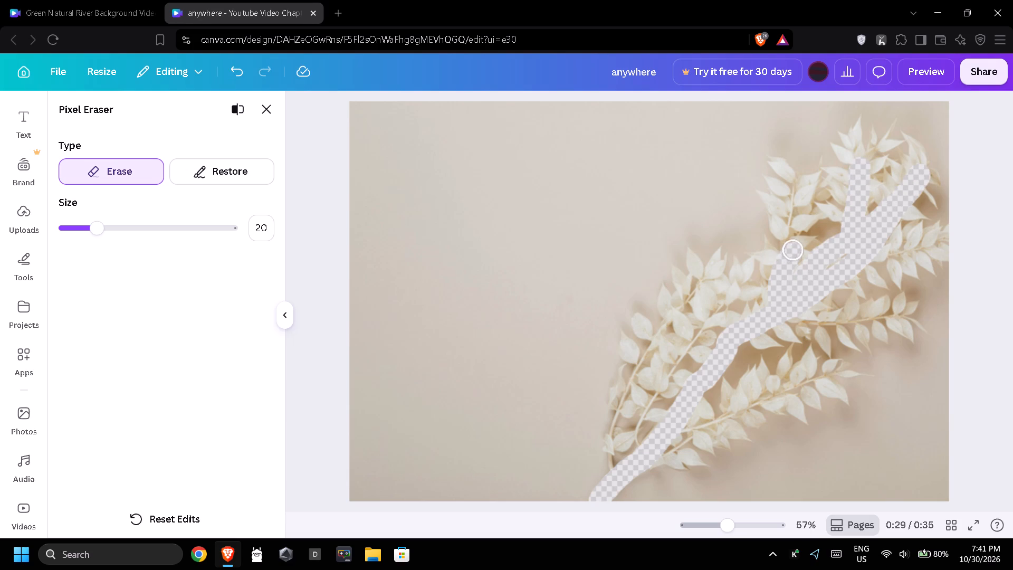
drag(794, 245, 796, 214)
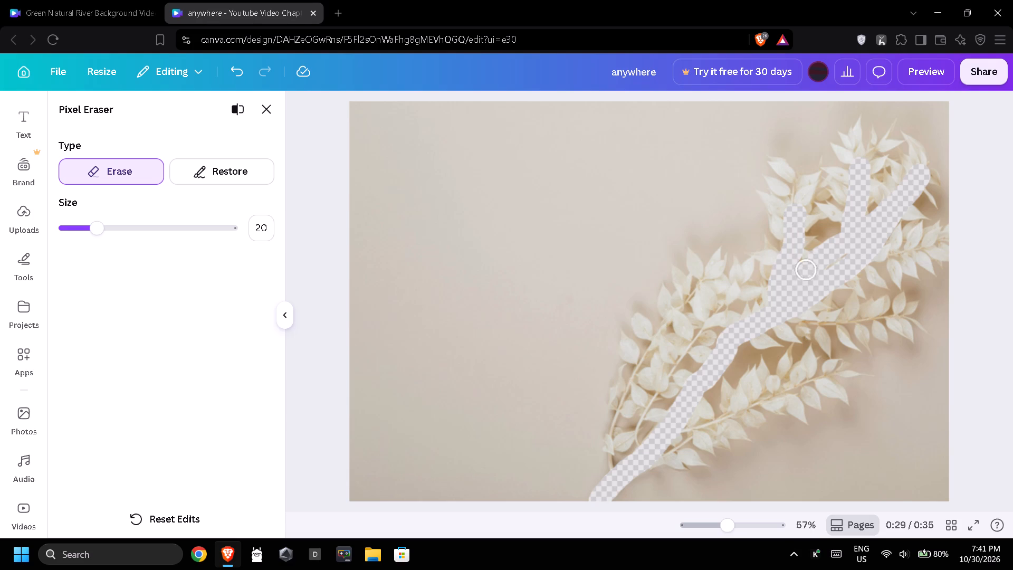
drag(785, 315, 787, 316)
drag(787, 316, 881, 318)
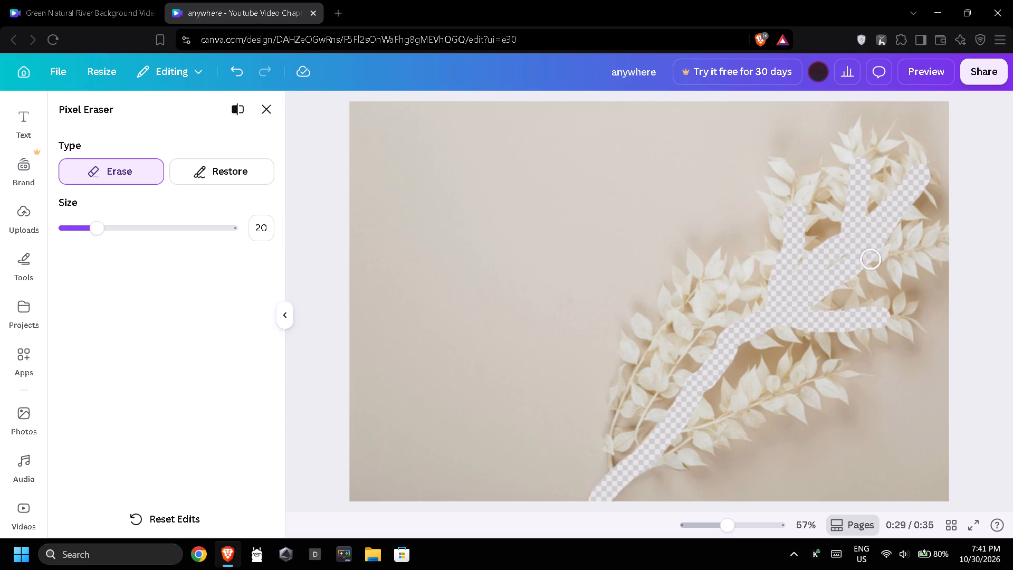
drag(860, 261, 934, 249)
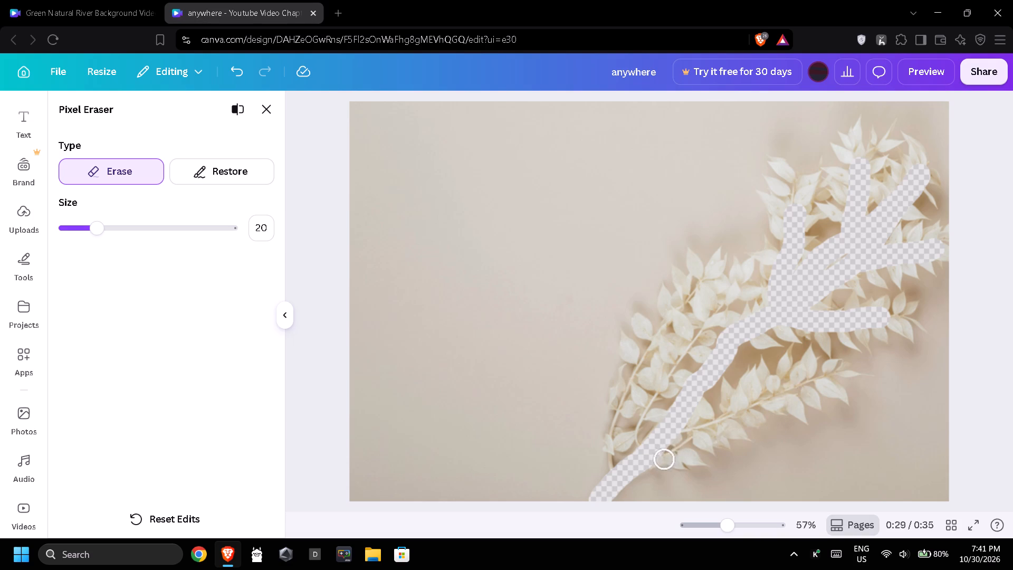
Erase the lower side twigs of the branch photo on both sides of the main stem and finish the pixel erasing.
drag(663, 460, 802, 392)
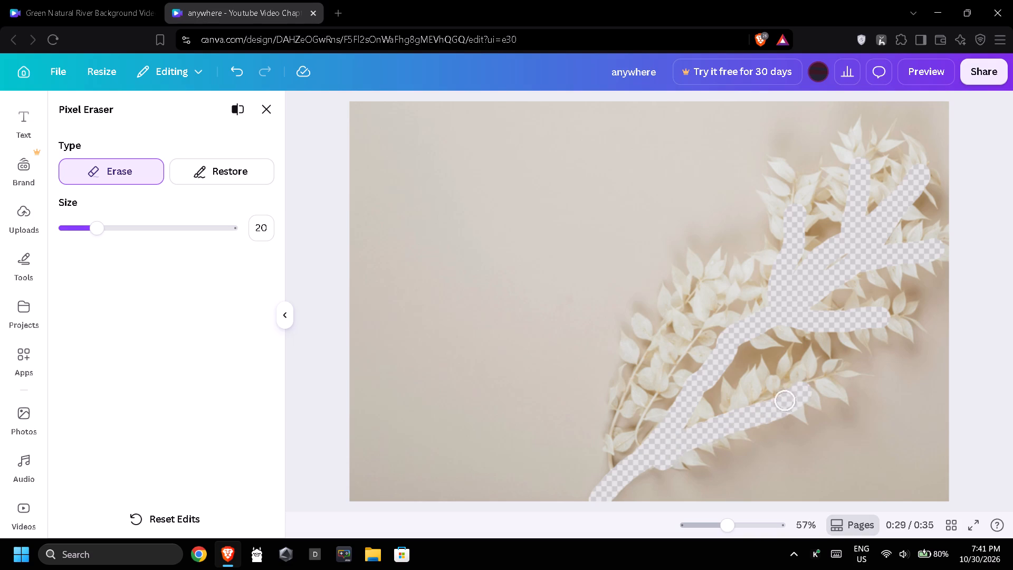
drag(656, 465, 636, 471)
drag(614, 472, 621, 404)
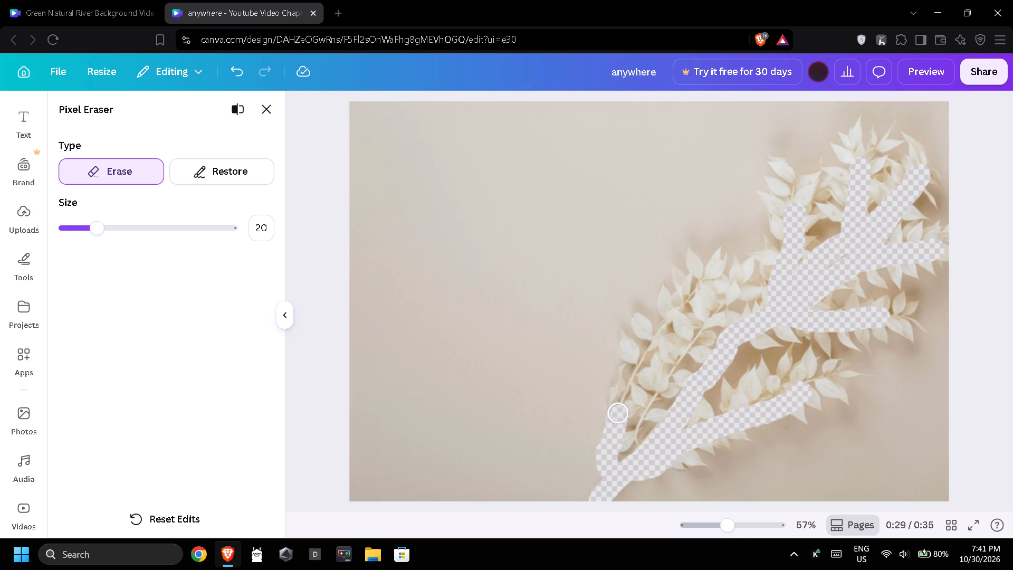
drag(621, 404, 677, 311)
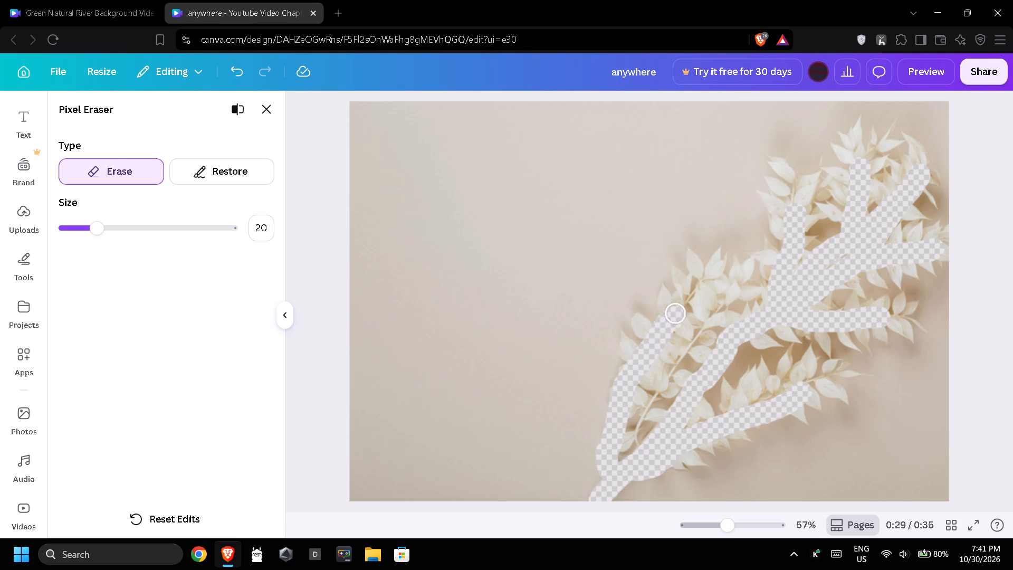
drag(677, 311, 693, 296)
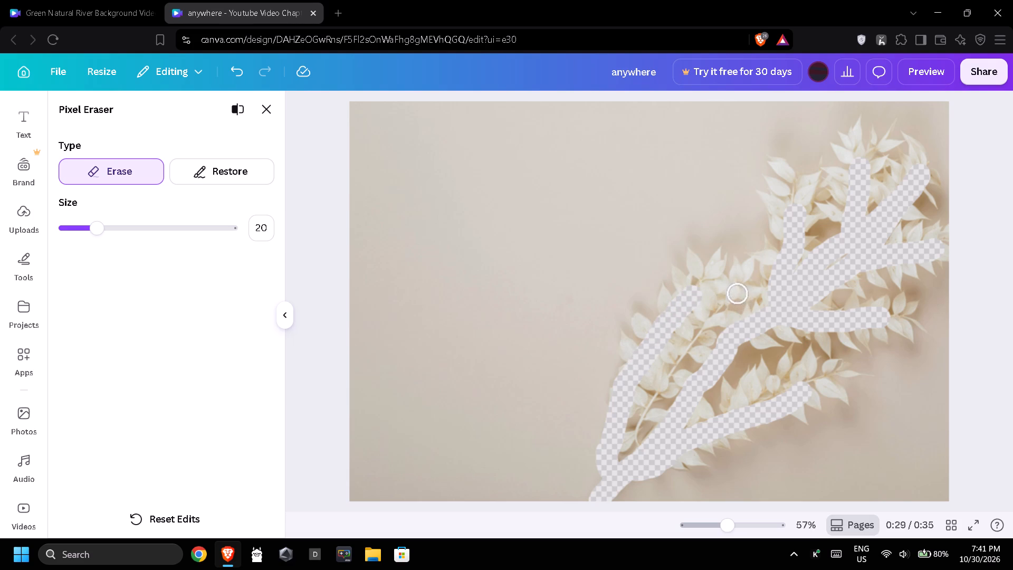
drag(735, 289, 690, 348)
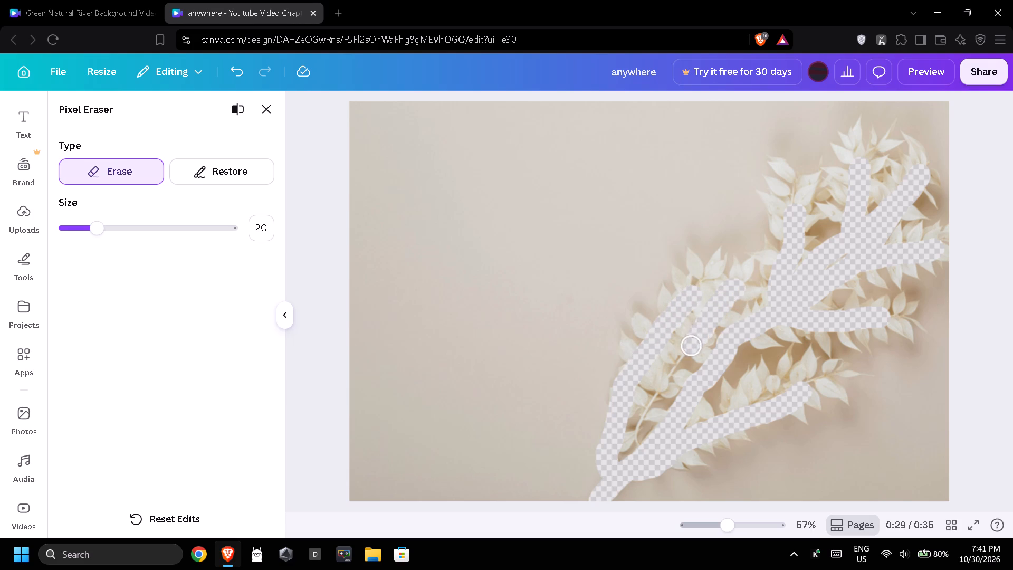
drag(690, 348, 653, 398)
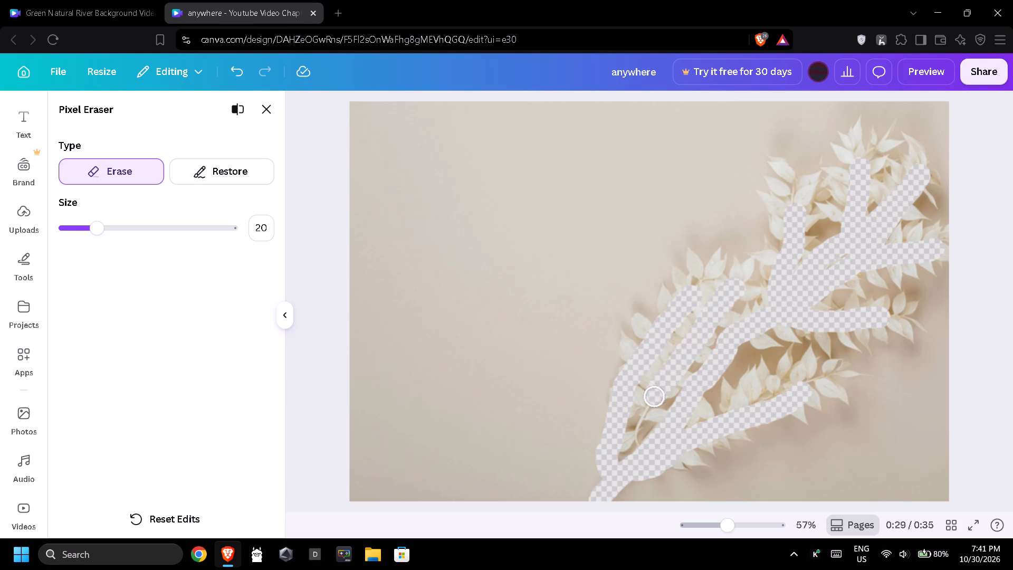
drag(653, 398, 644, 446)
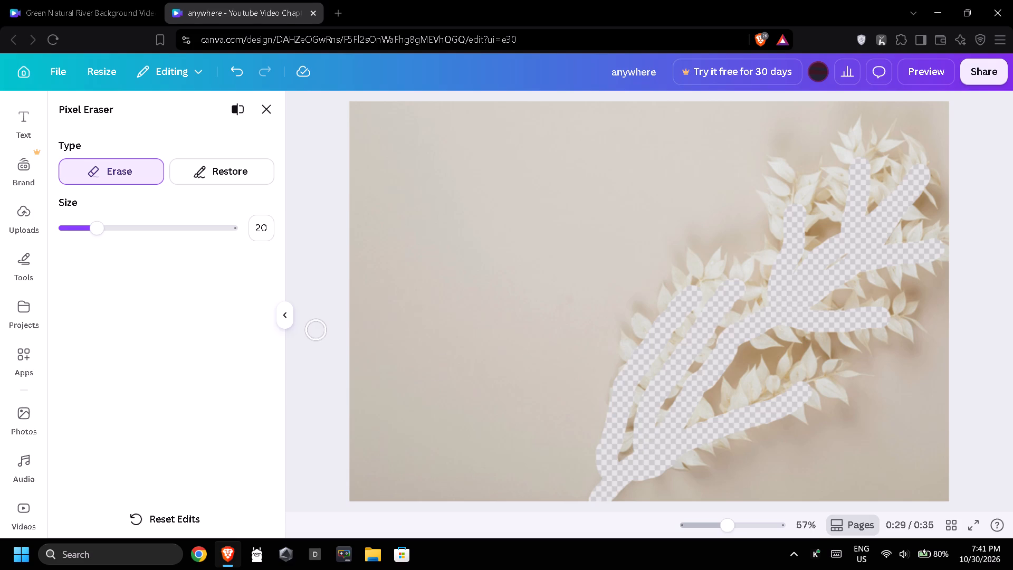
click(271, 111)
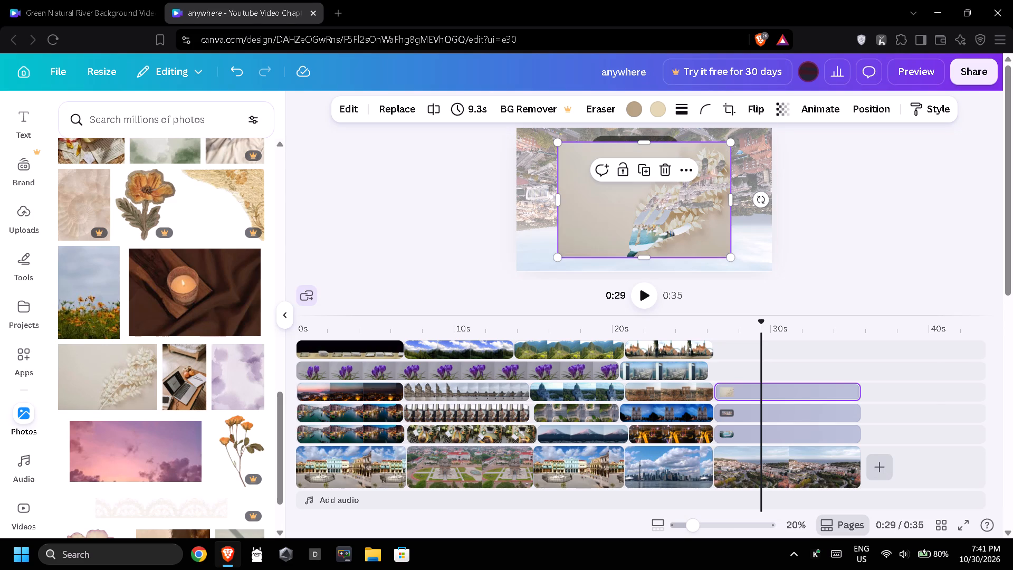
Shrink the branch photo to a small thumbnail and place it in the scene's lower-right corner, beside the water overlay.
drag(555, 256, 620, 230)
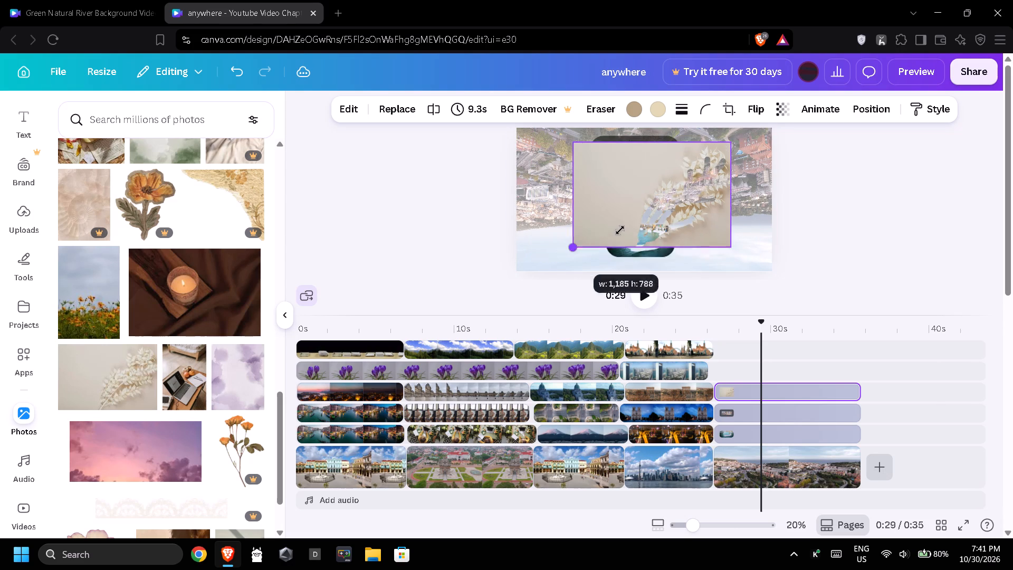
drag(620, 230, 680, 192)
drag(695, 169, 707, 185)
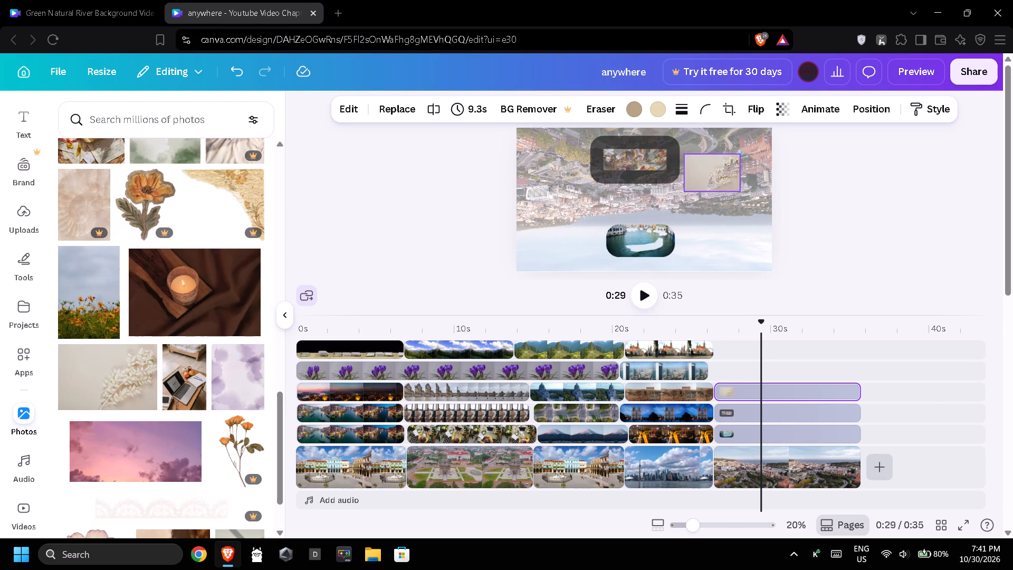
drag(707, 185, 726, 253)
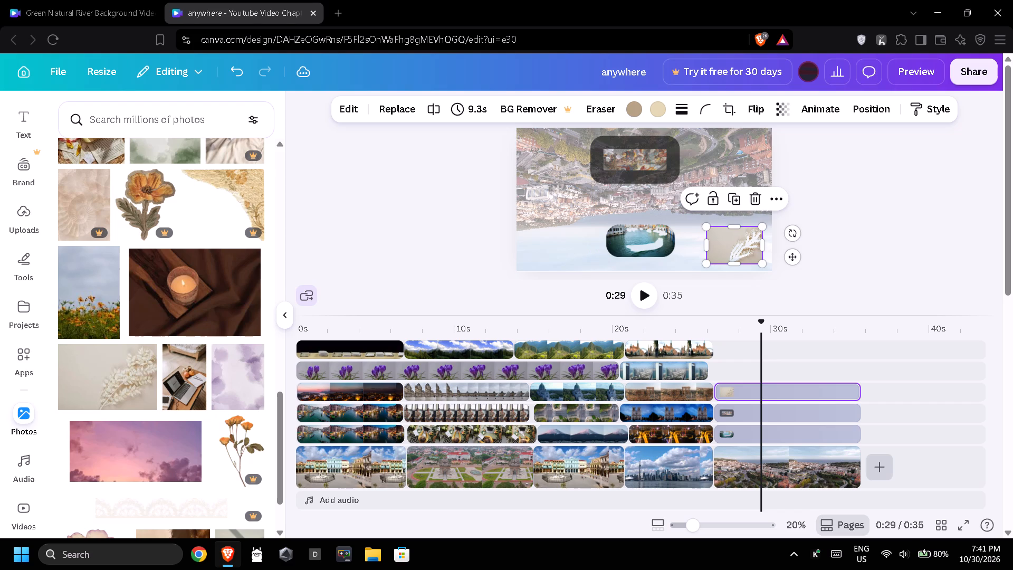
Give the branch photo a solid black border with stroke weight 100 and corner rounding 100.
click(685, 106)
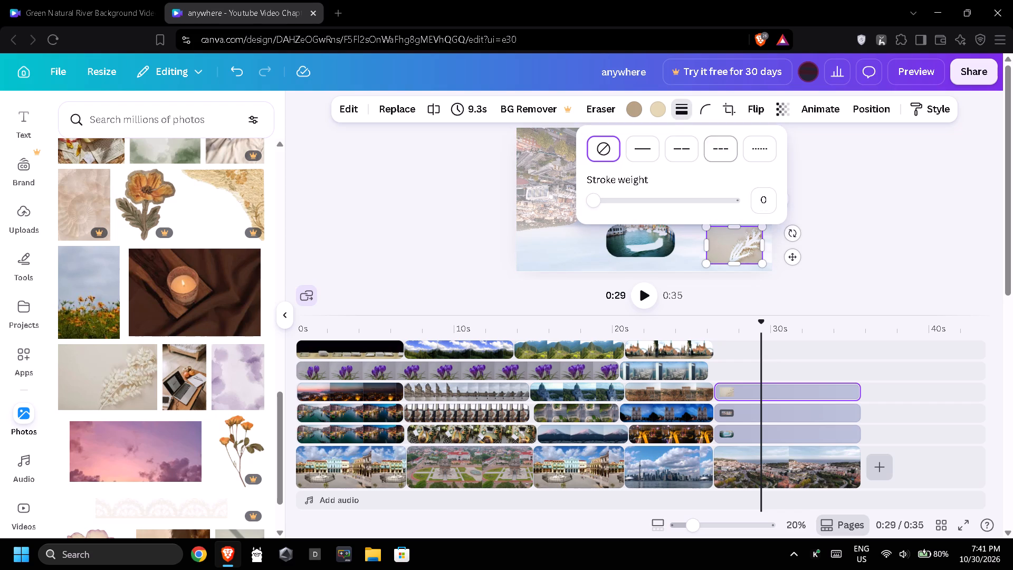
drag(710, 197, 747, 207)
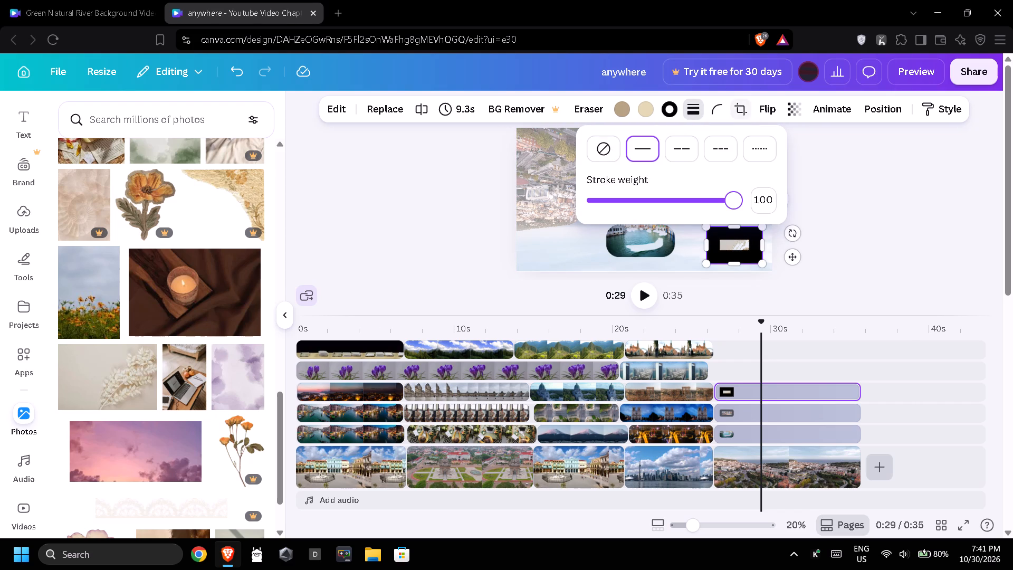
click(723, 107)
drag(739, 164, 772, 172)
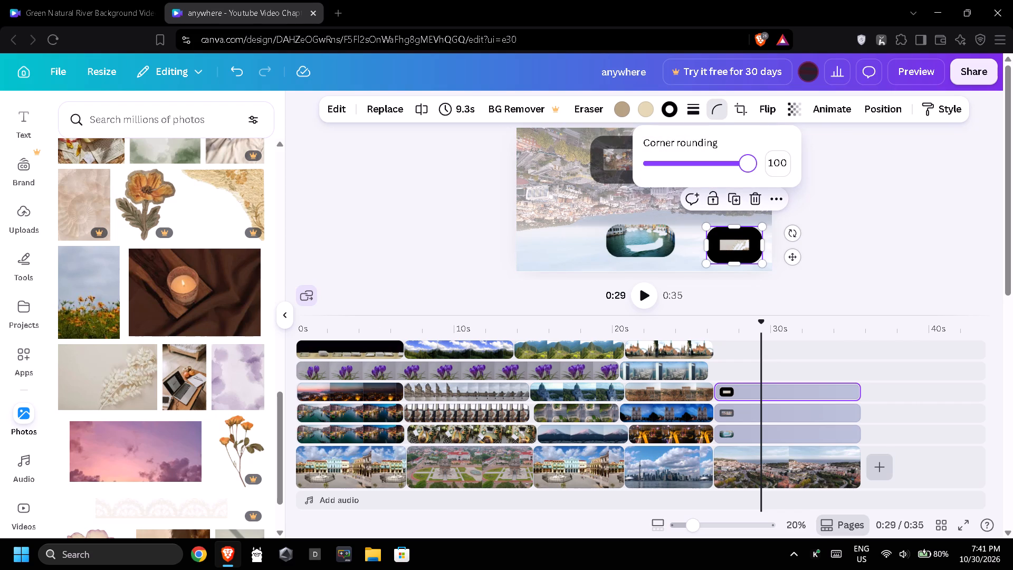
click(854, 208)
click(844, 226)
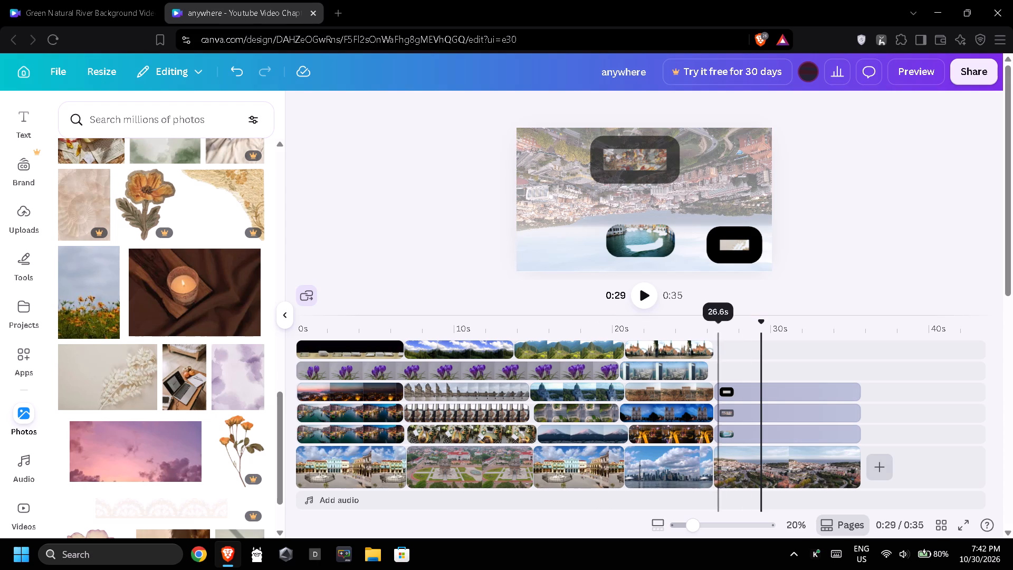
Add the orange oak leaves photo on the track above the branch photo, directly after that track's skyscraper clip.
scroll(186, 377, down, 3)
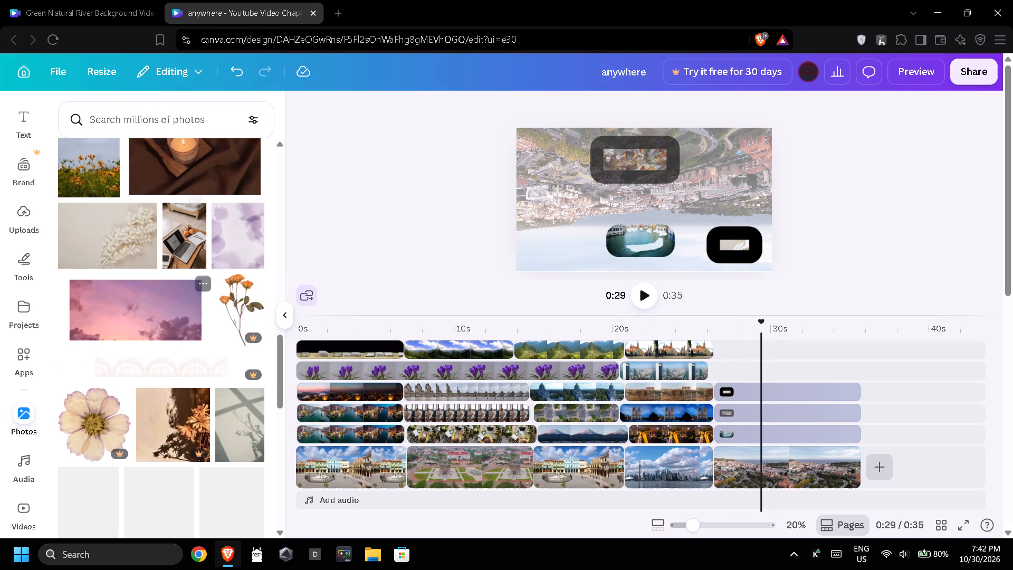
scroll(183, 368, down, 2)
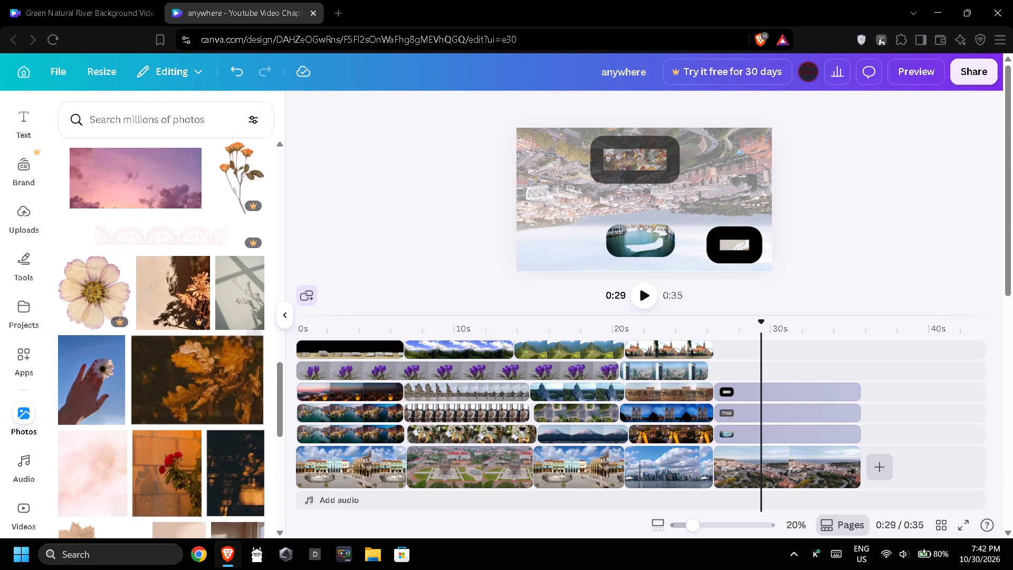
drag(185, 376, 798, 343)
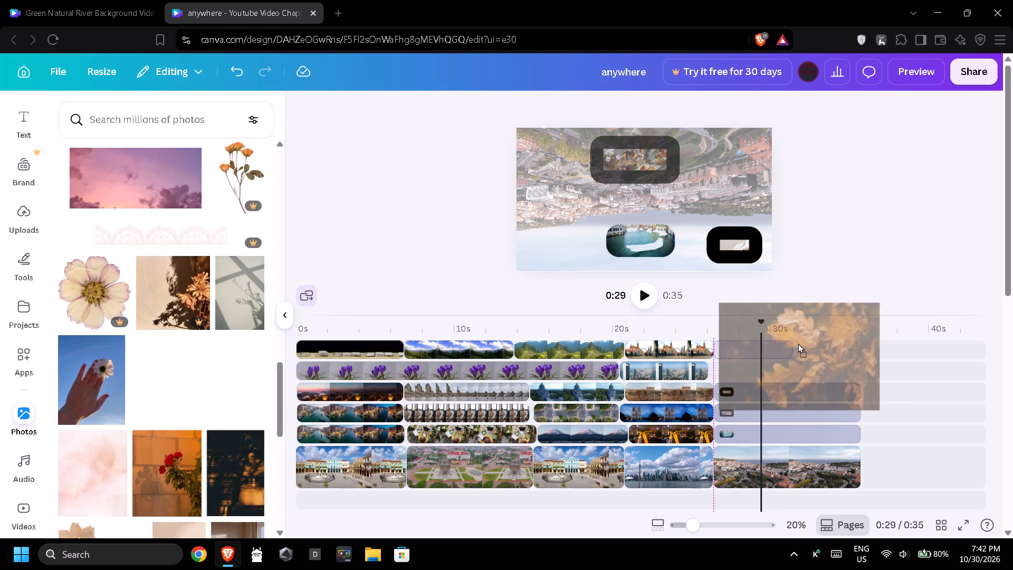
drag(798, 343, 771, 367)
drag(758, 367, 751, 367)
Extend the oak leaves photo's duration to 9.6 s so it ends with the fifth scene.
drag(786, 370, 796, 368)
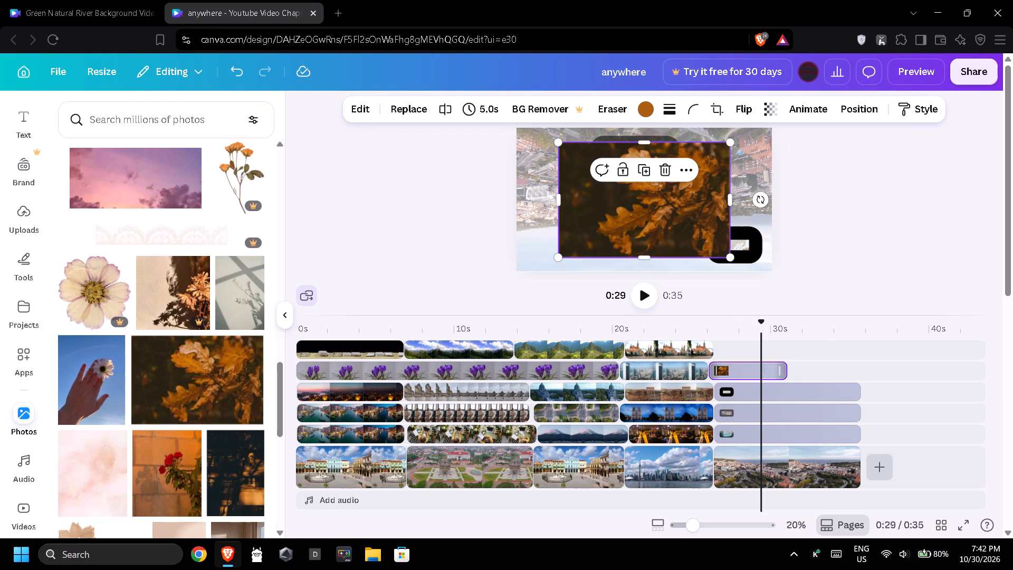
drag(796, 368, 855, 373)
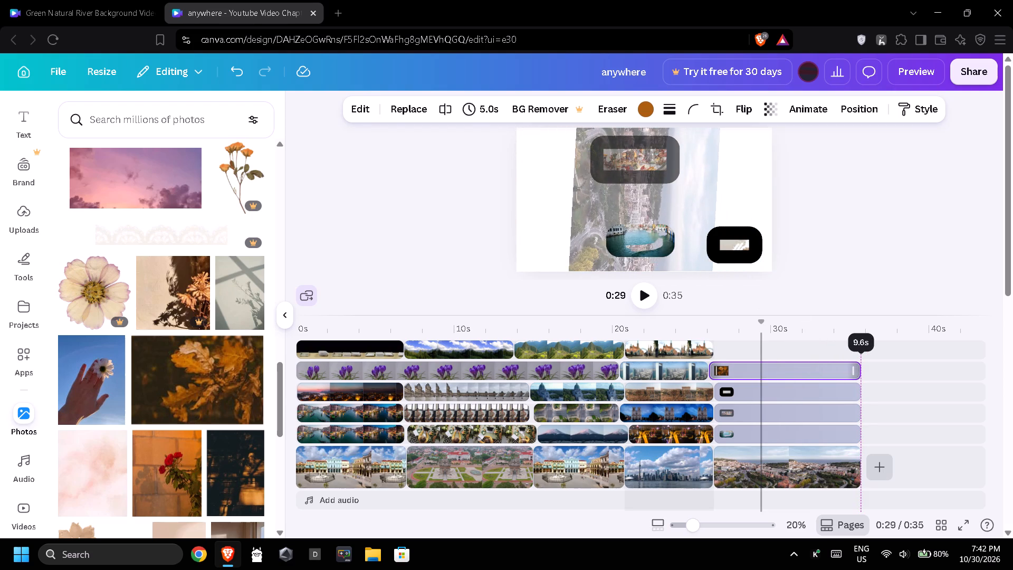
With the Pixel Eraser, erase strokes on the oak leaves photo along the lower-left leaf, up the stem and through both upper-left leaves.
click(802, 372)
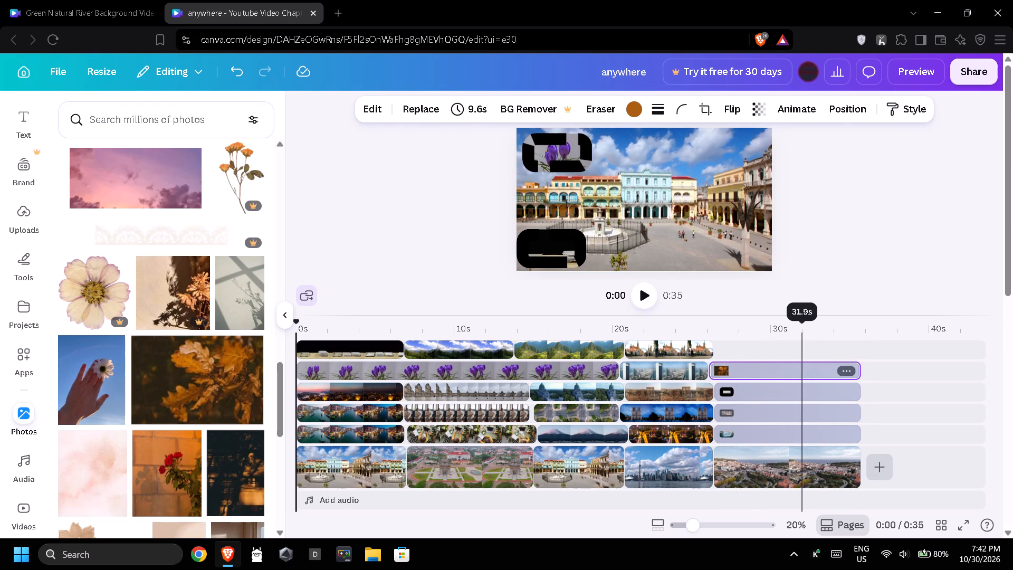
click(606, 115)
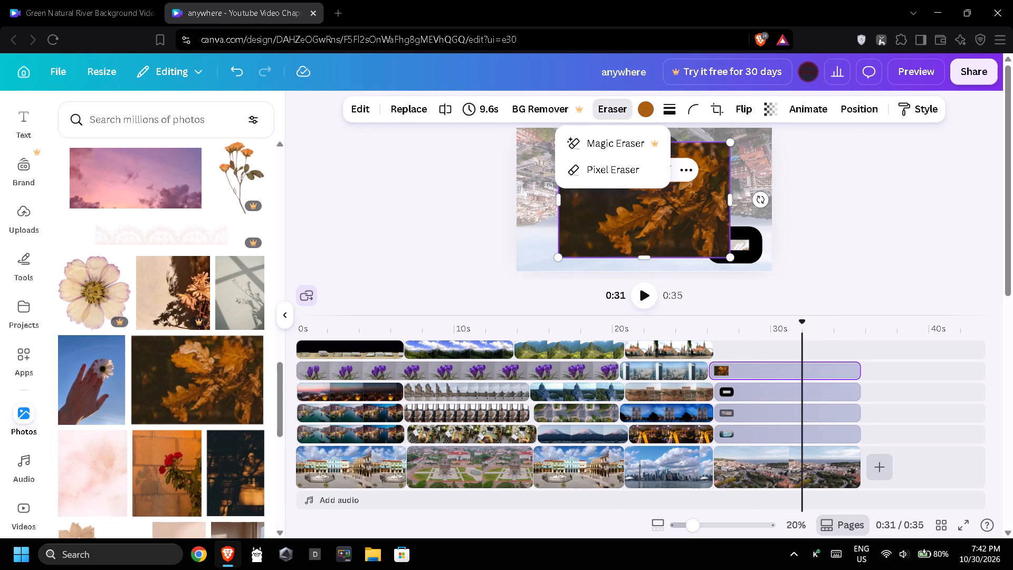
click(616, 166)
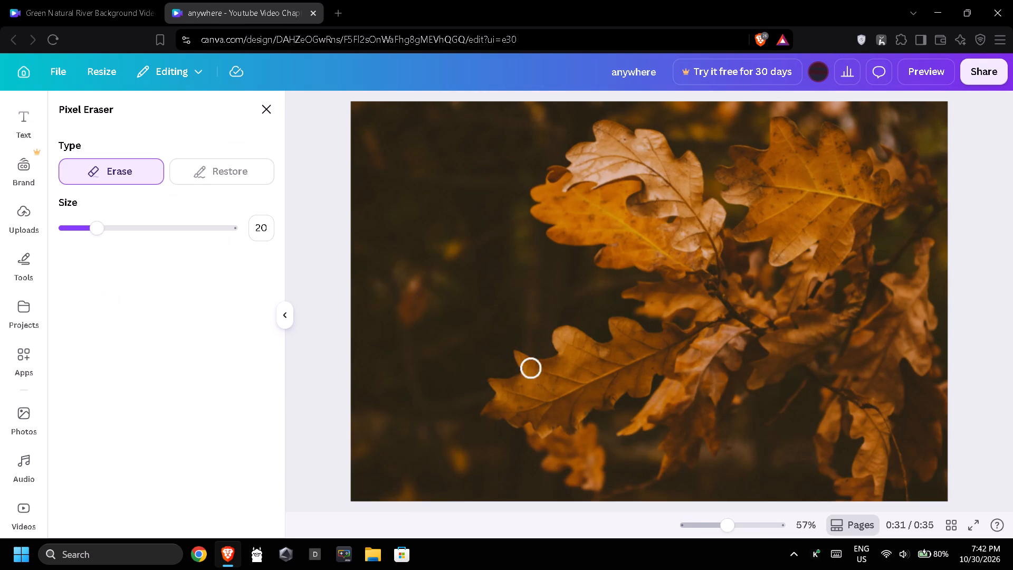
drag(521, 411, 604, 388)
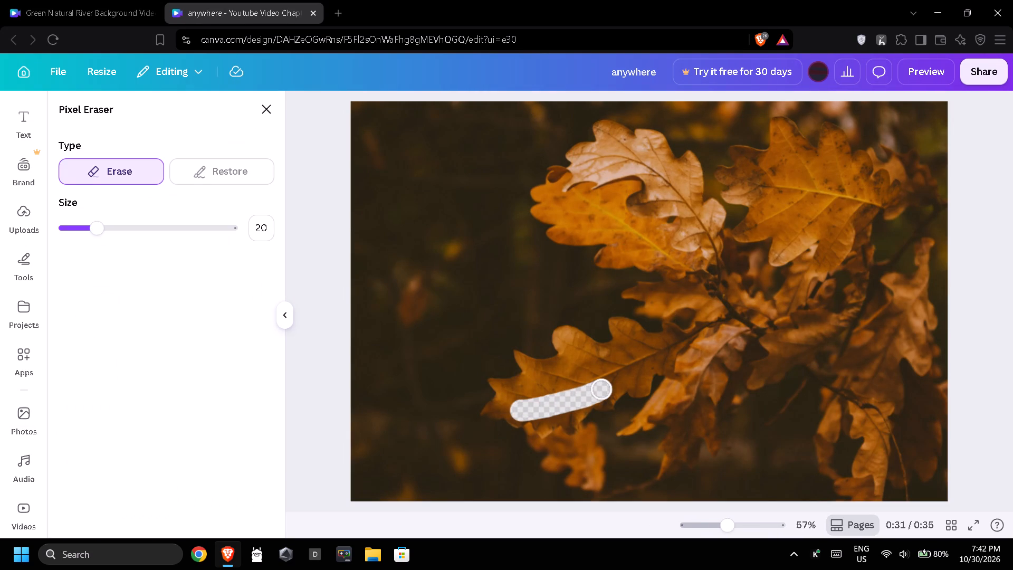
drag(604, 388, 731, 326)
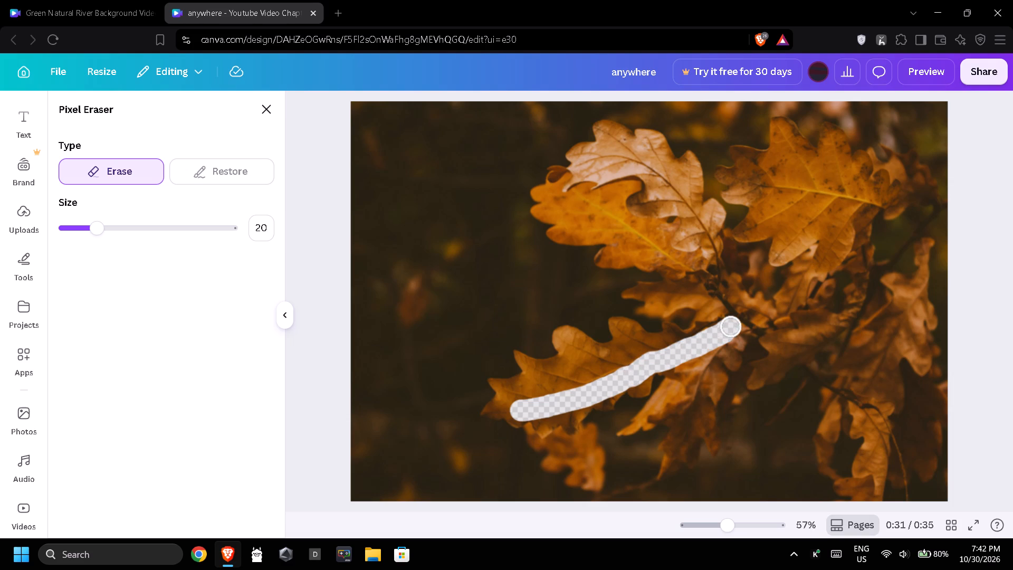
drag(731, 326, 724, 301)
drag(724, 301, 684, 199)
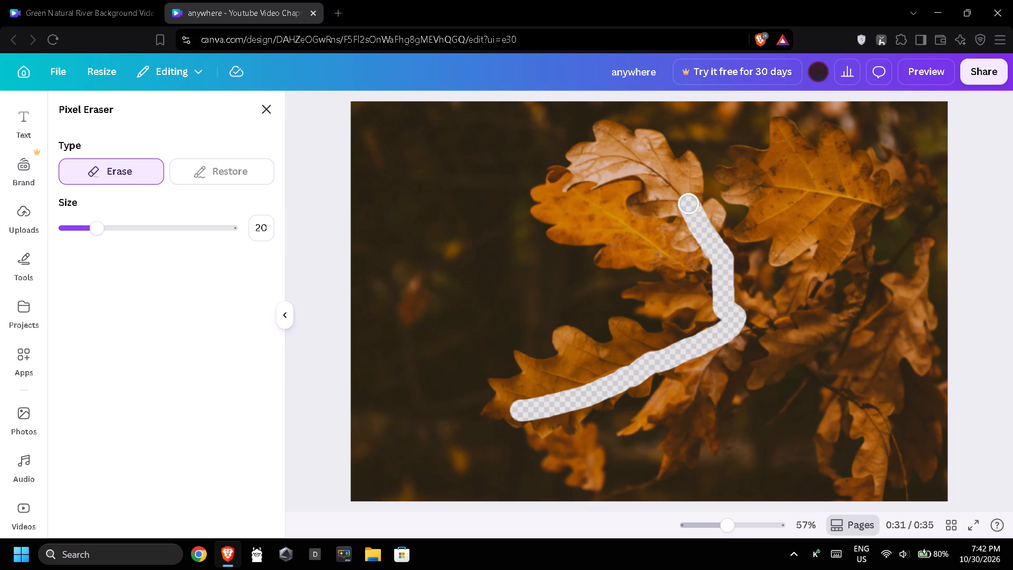
drag(684, 199, 617, 161)
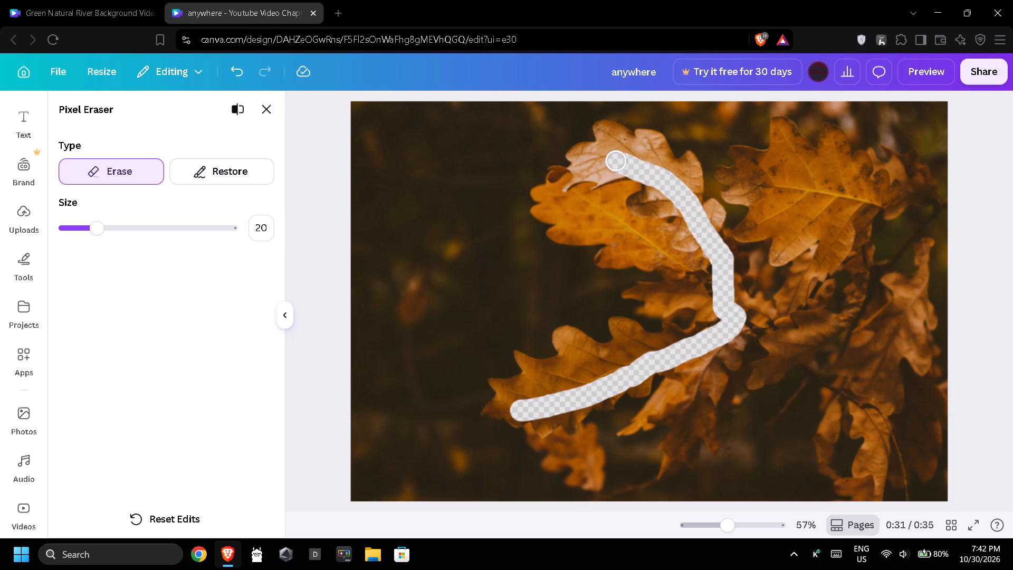
drag(577, 192, 580, 192)
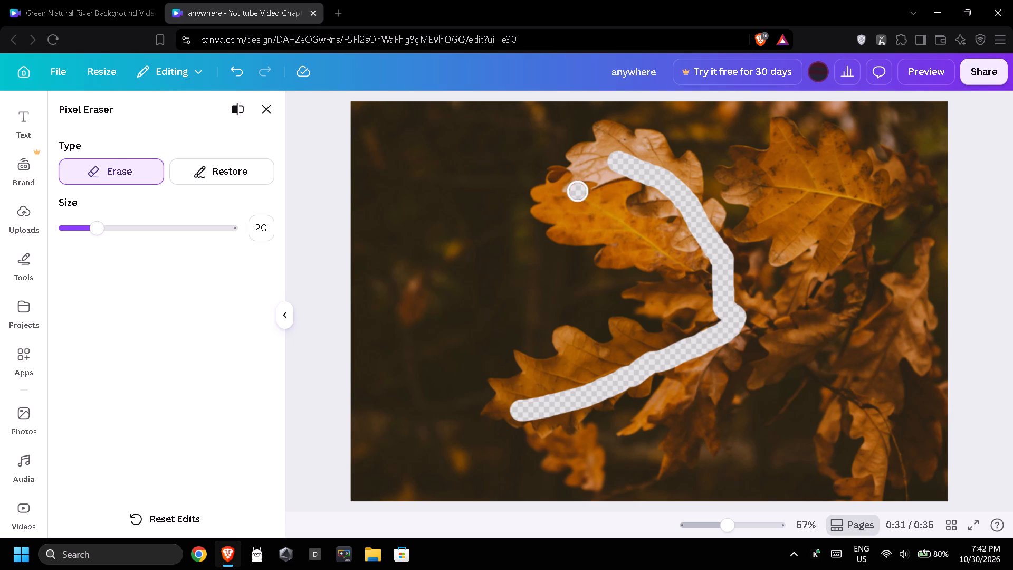
drag(580, 192, 700, 267)
Erase strokes across the photo's upper-right leaf, down its right side to the lower-right leaves, and up to the right edge.
drag(769, 180, 792, 184)
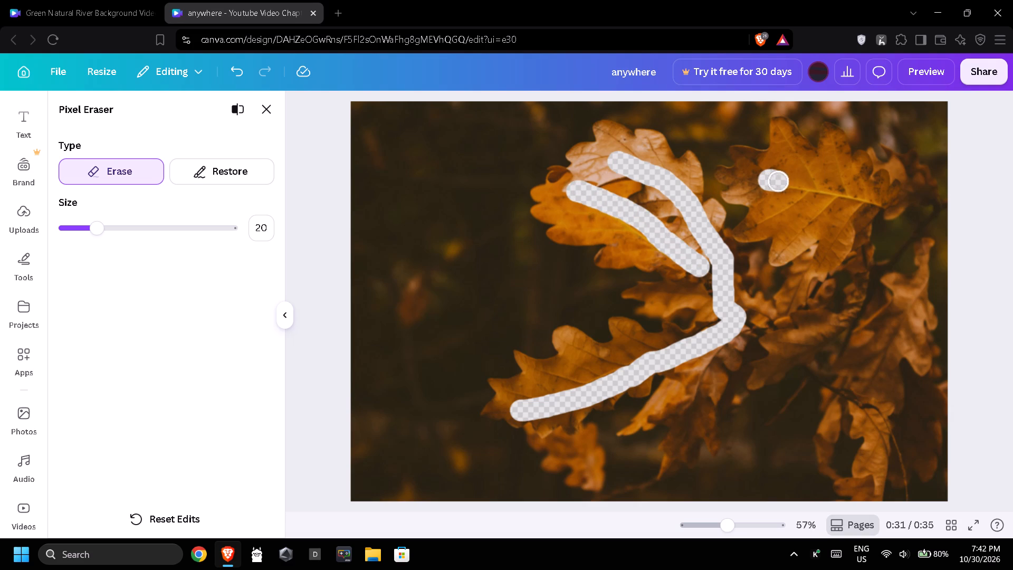
drag(792, 184, 880, 204)
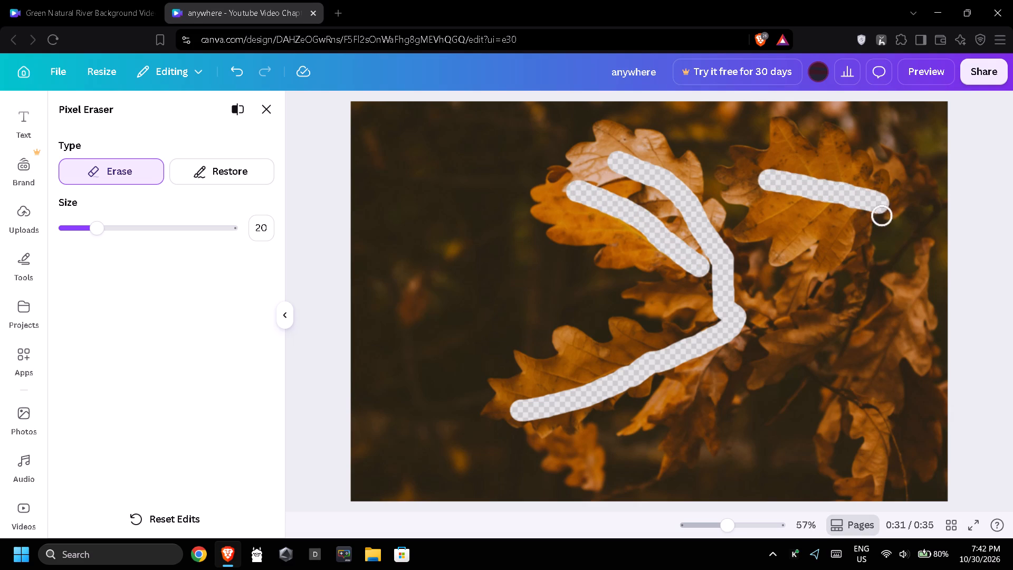
drag(886, 205, 864, 318)
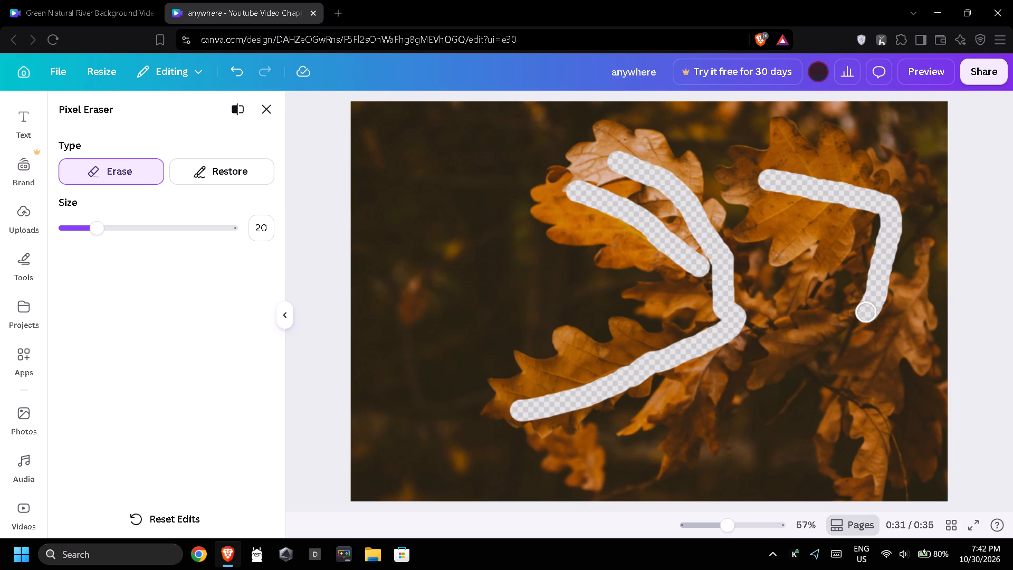
drag(864, 318, 843, 347)
drag(847, 353, 845, 351)
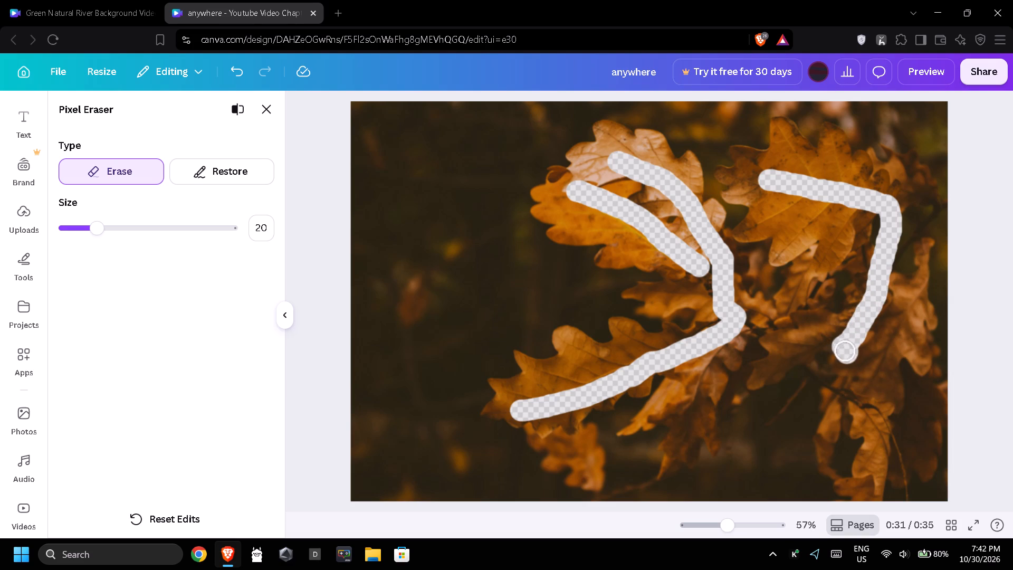
drag(845, 351, 809, 353)
drag(805, 363, 814, 367)
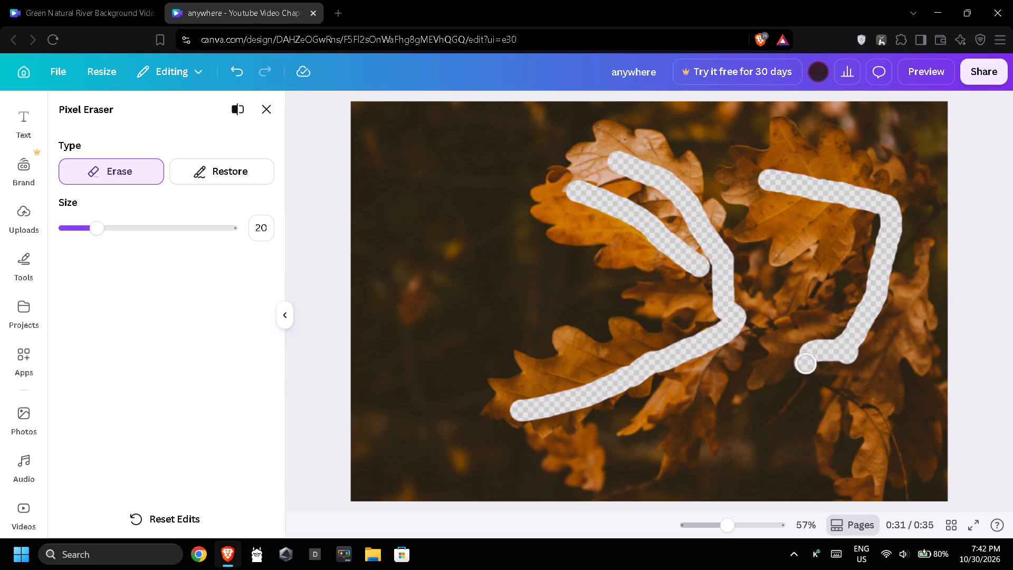
drag(814, 367, 892, 458)
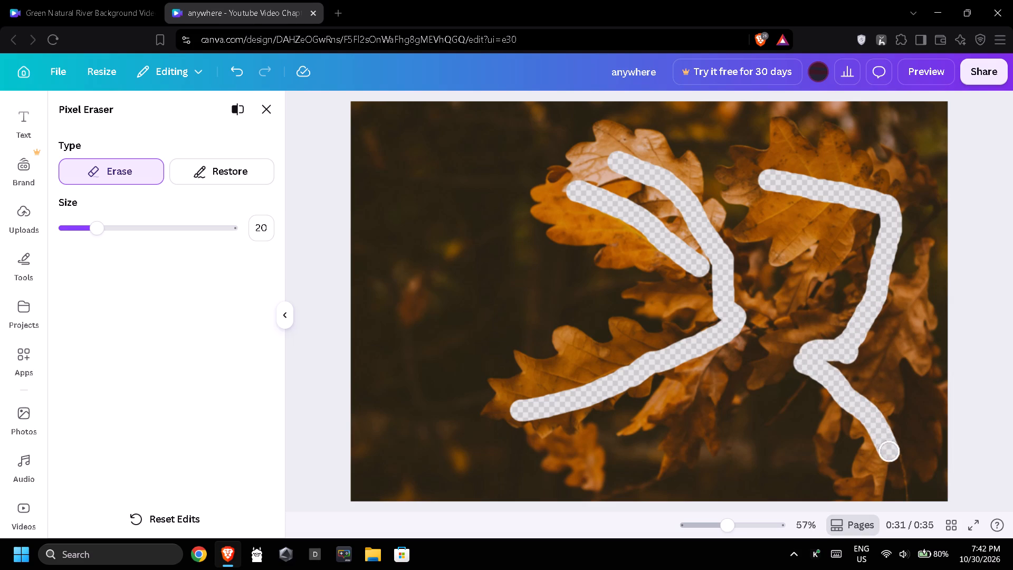
drag(892, 458, 897, 467)
drag(877, 388, 889, 353)
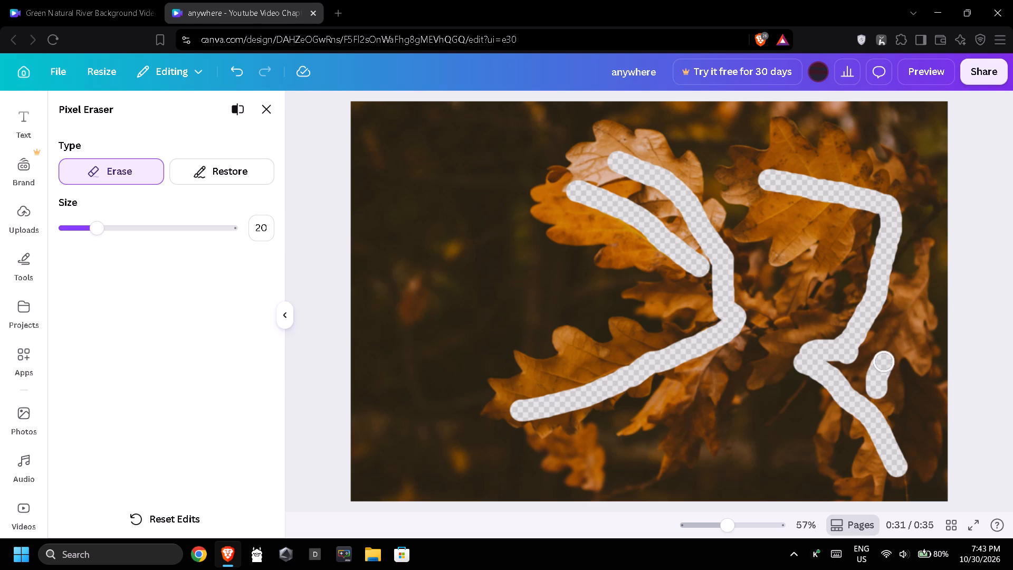
drag(889, 353, 938, 286)
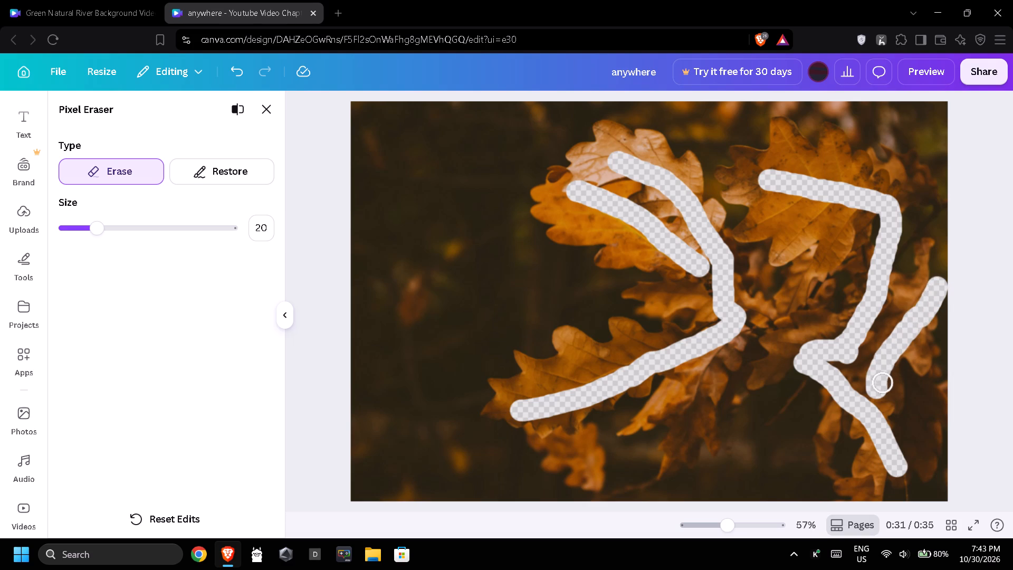
Join the erased strokes at the central stem, adding short branches over the lower-middle leaf and below the upper-right leaf, and finish erasing.
drag(878, 387, 808, 347)
drag(807, 352, 781, 331)
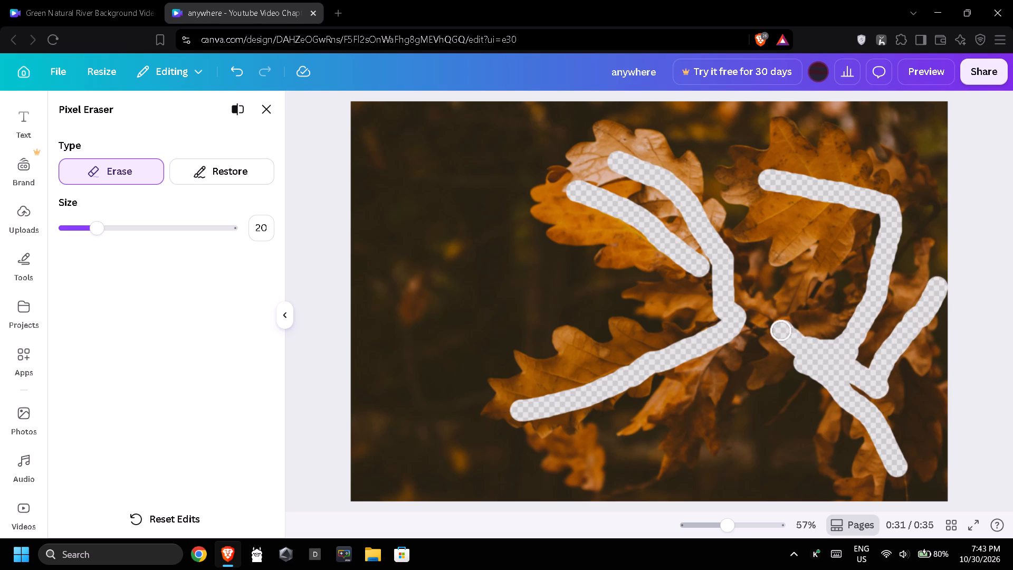
drag(781, 331, 795, 354)
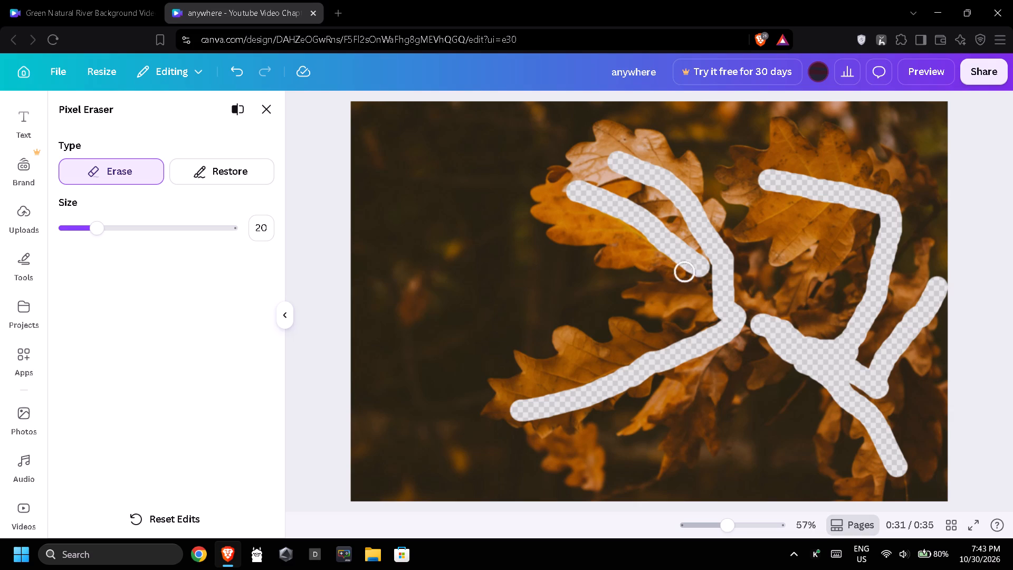
drag(704, 268, 733, 310)
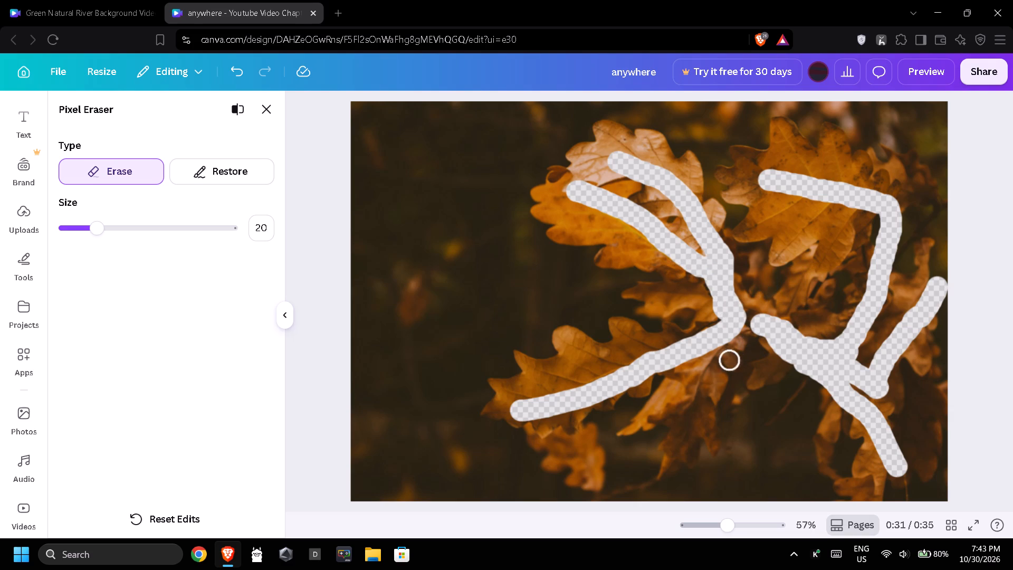
drag(675, 398, 729, 359)
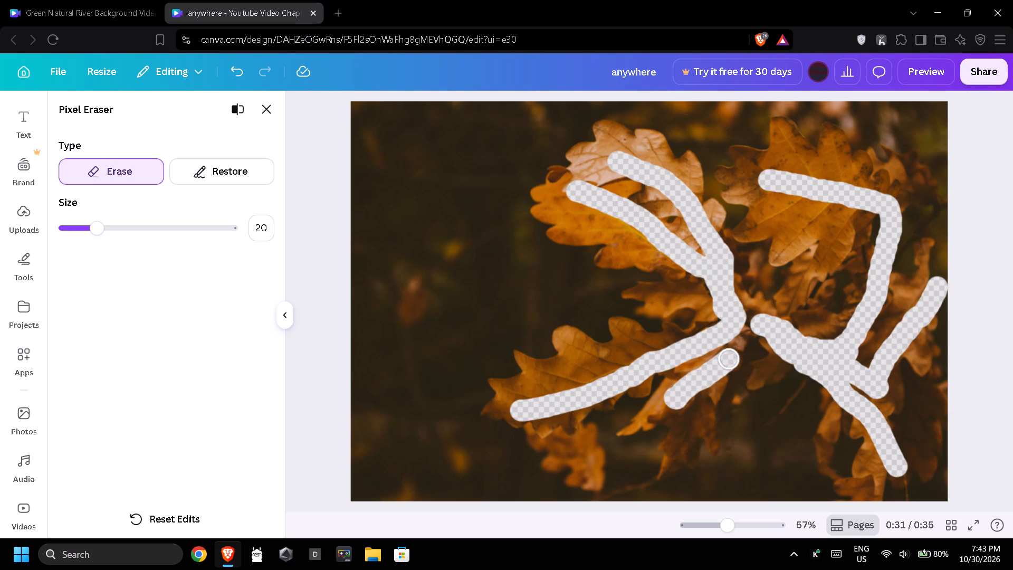
drag(729, 359, 750, 321)
drag(759, 315, 758, 327)
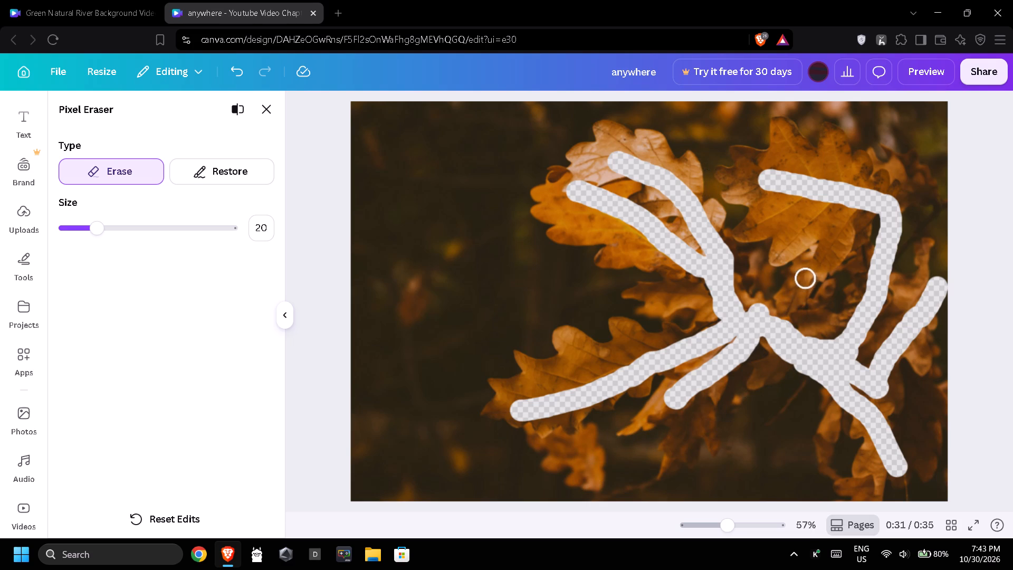
drag(819, 259, 791, 315)
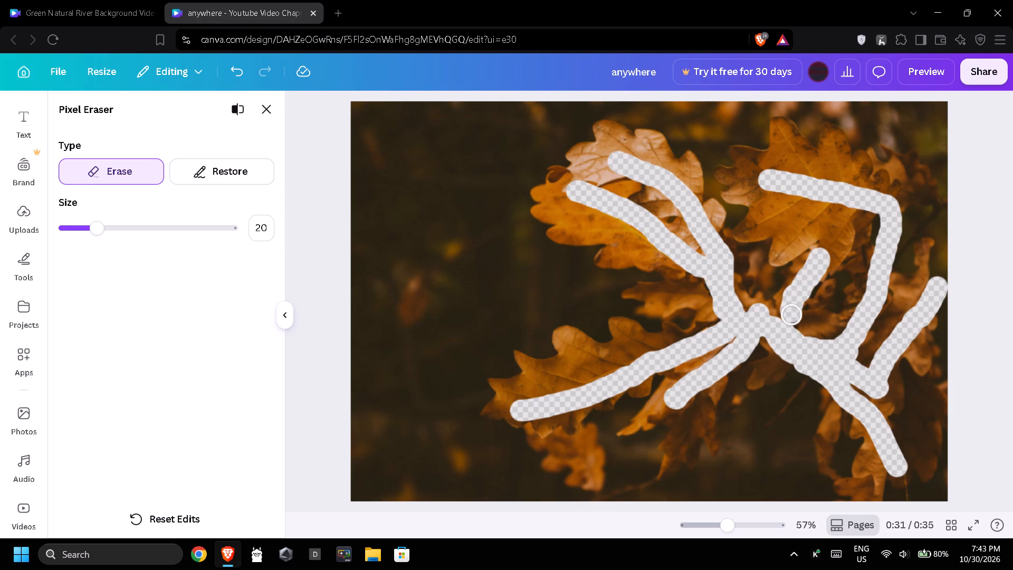
drag(788, 327, 772, 299)
drag(772, 299, 772, 298)
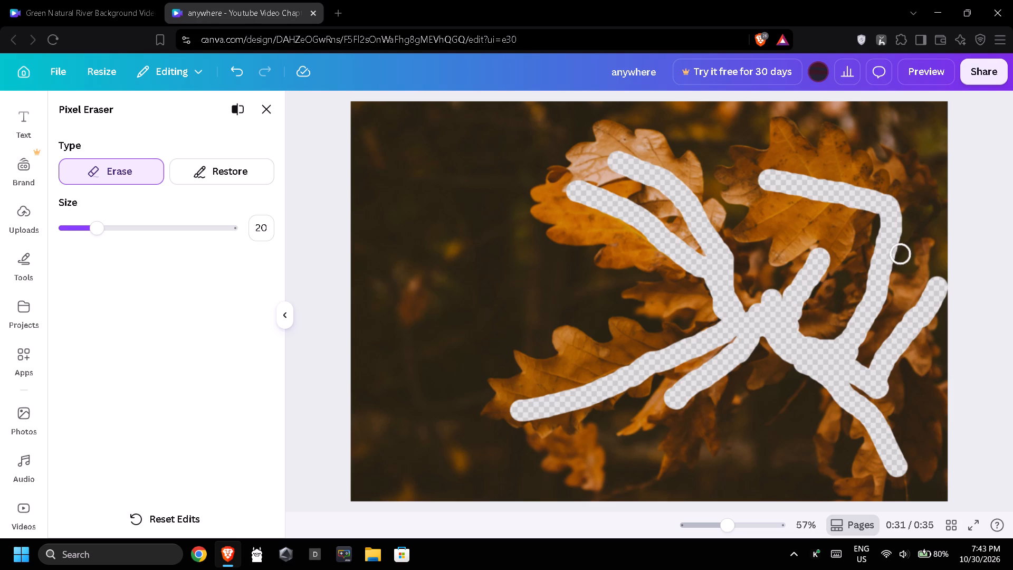
click(261, 107)
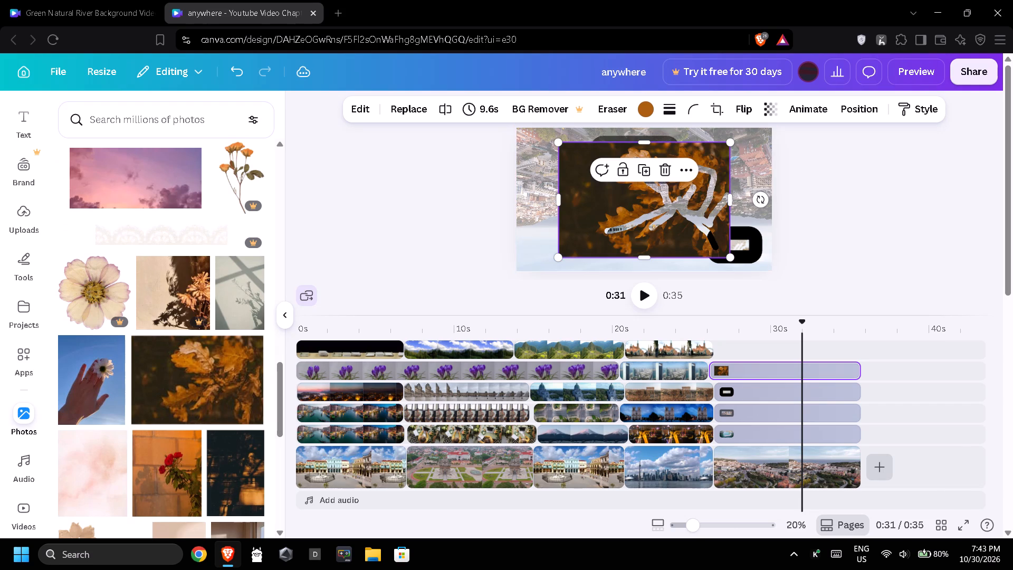
Shrink the oak leaves photo to a small thumbnail and place it near the scene's left edge, above and left of the water overlay.
click(464, 212)
click(595, 200)
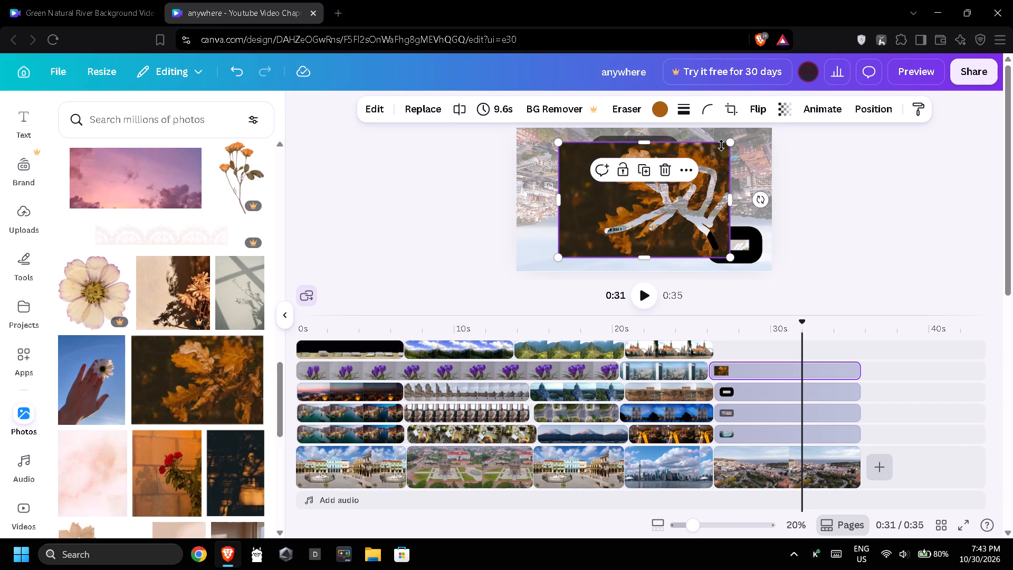
drag(729, 143, 651, 191)
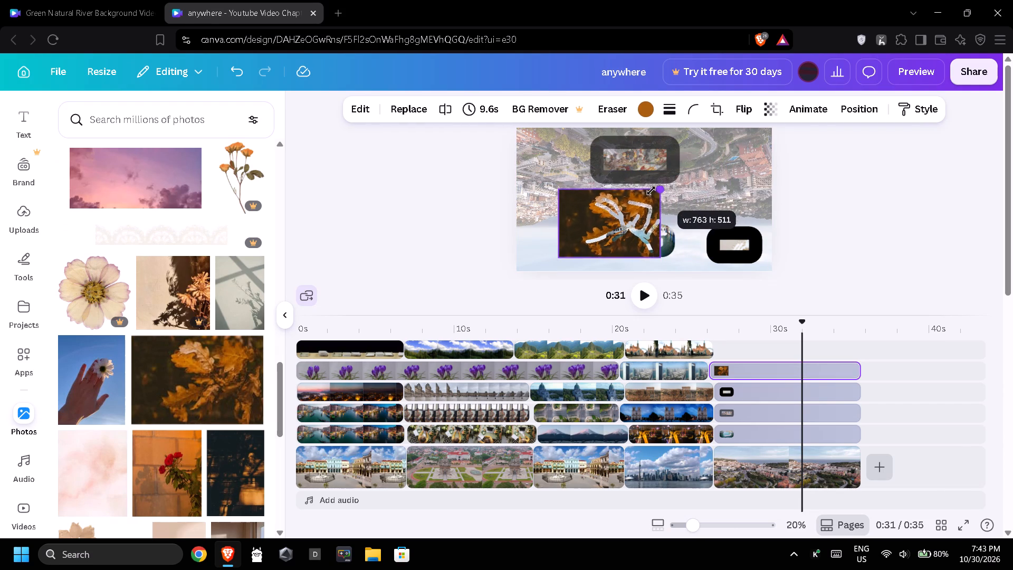
drag(651, 191, 628, 208)
drag(591, 228, 566, 188)
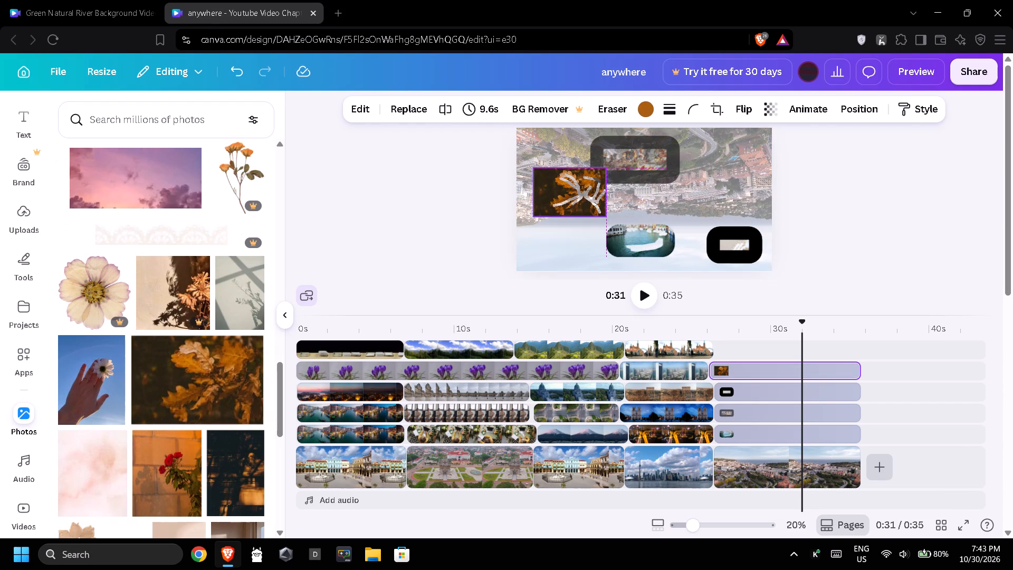
drag(566, 188, 563, 198)
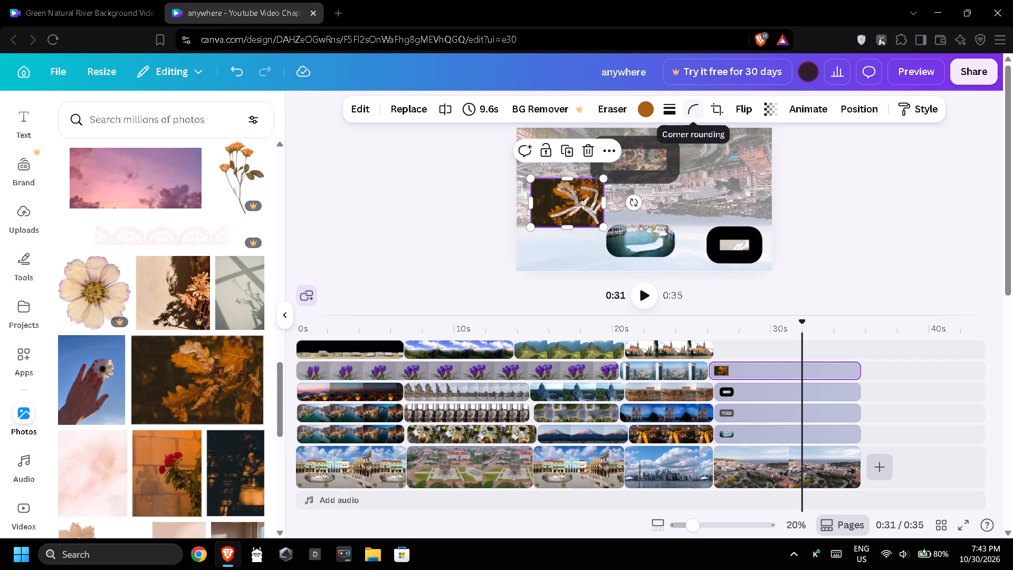
Give the oak leaves photo corner rounding 100 and a thick solid black border.
click(688, 110)
drag(721, 166, 739, 166)
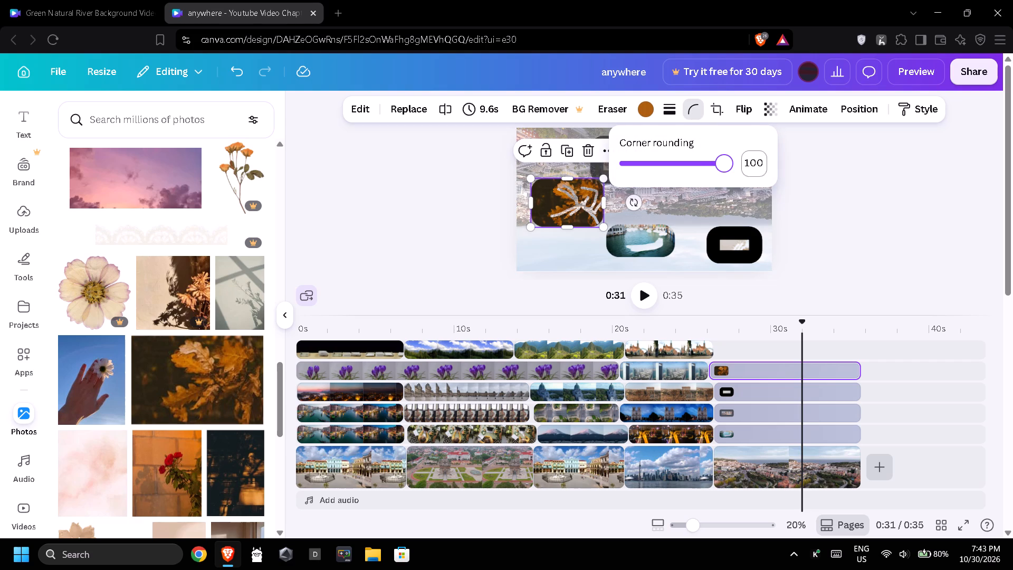
click(663, 106)
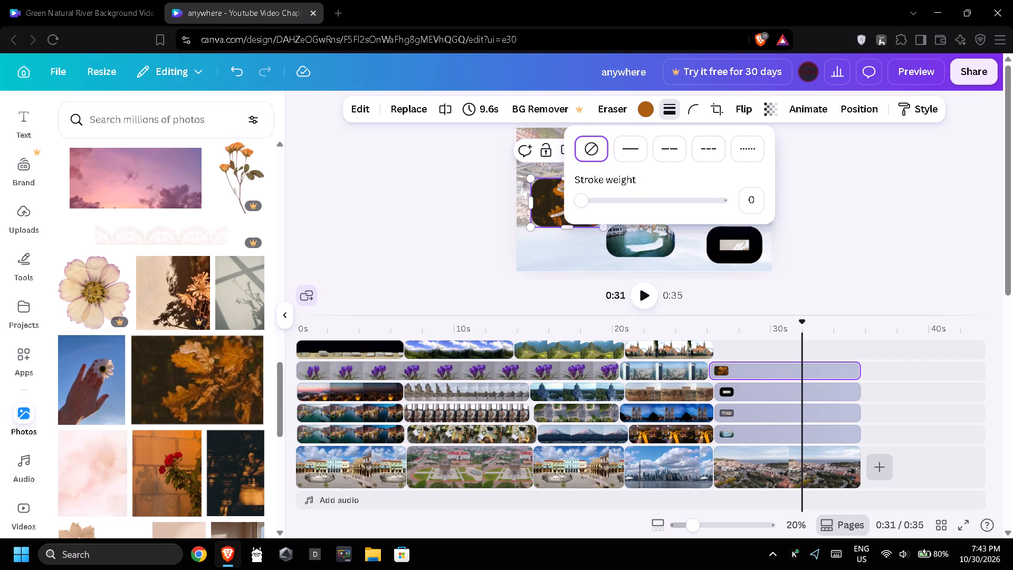
click(680, 195)
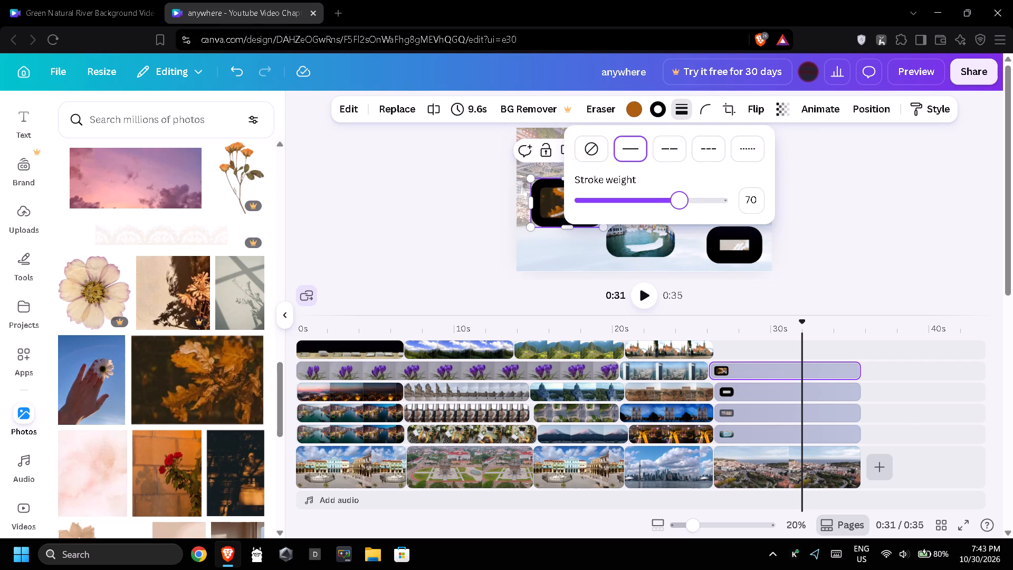
click(706, 200)
click(817, 198)
click(808, 195)
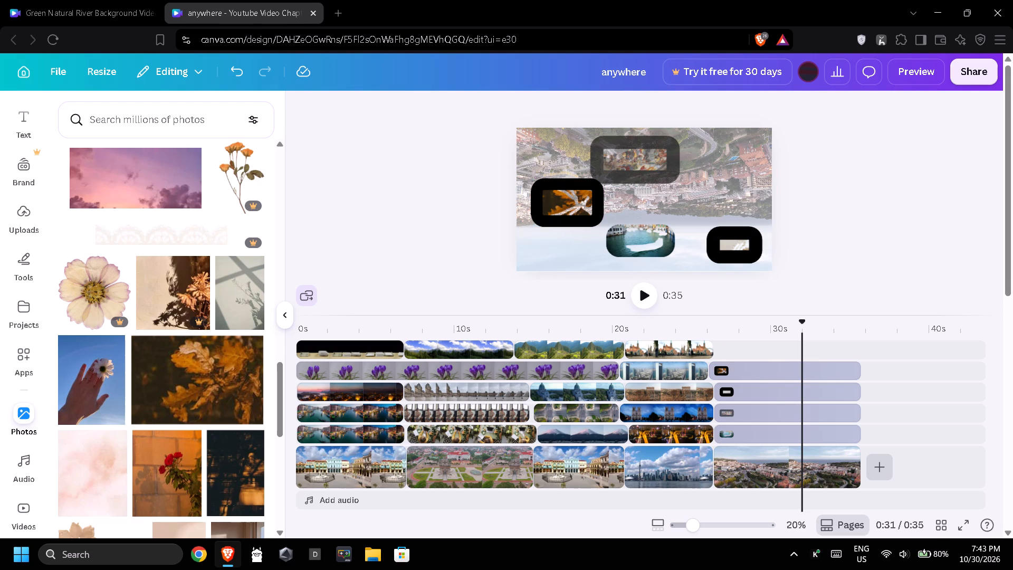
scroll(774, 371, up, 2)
Add the pink blurred heart-lights photo as an overlay on the topmost timeline track, starting where the fifth scene begins.
scroll(154, 345, down, 6)
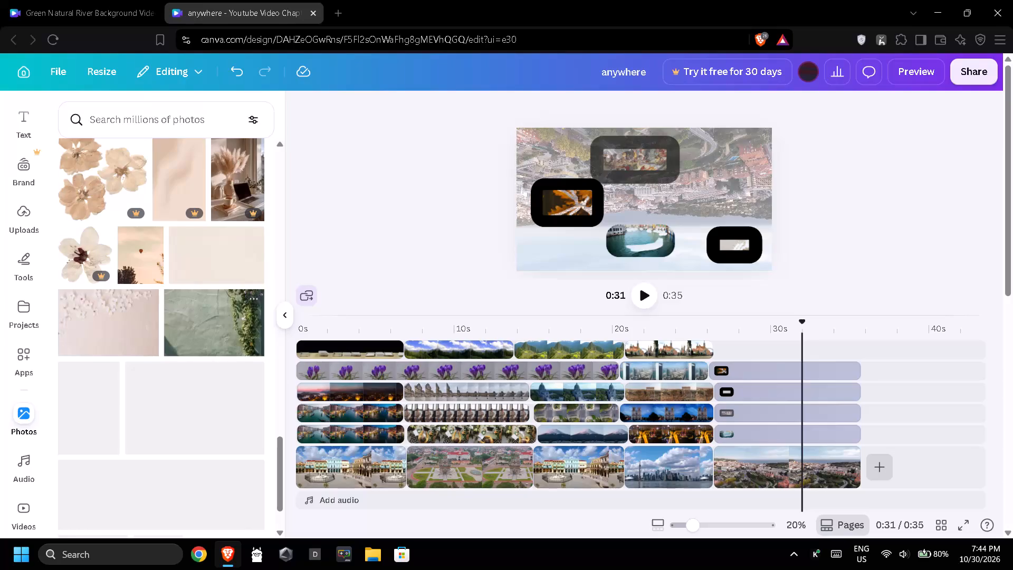
scroll(195, 323, down, 1)
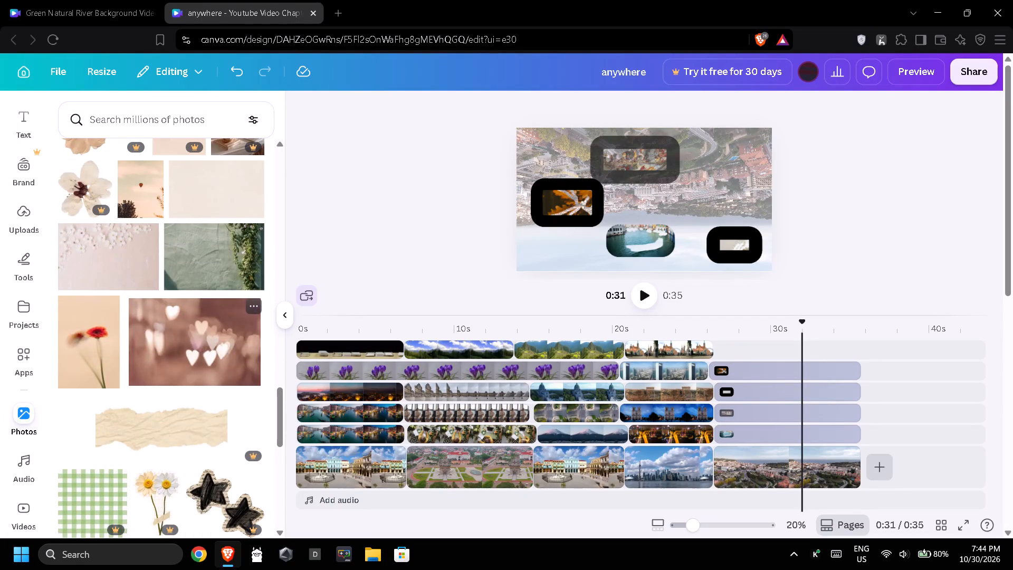
scroll(192, 331, down, 1)
drag(194, 277, 611, 306)
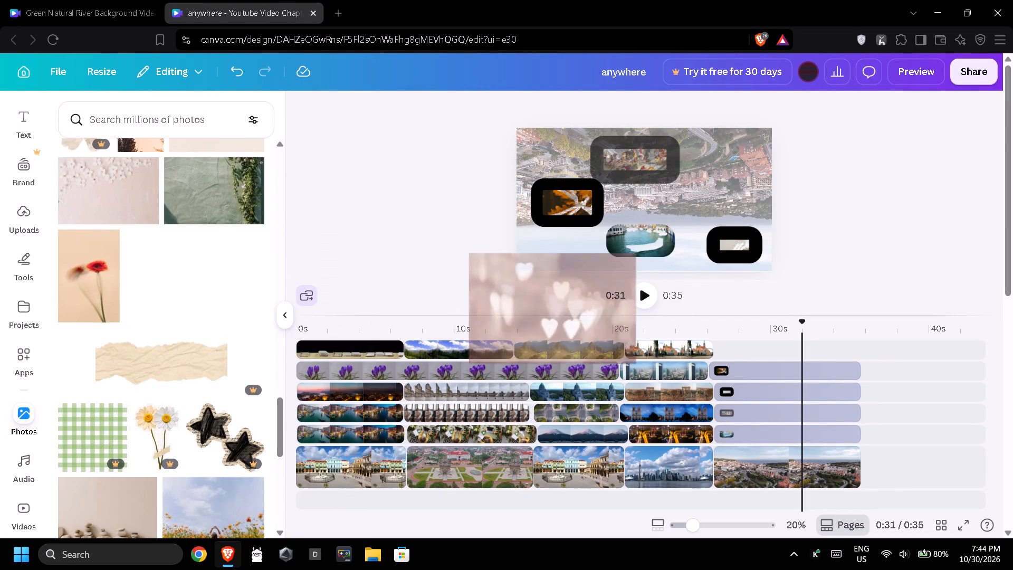
drag(611, 306, 762, 348)
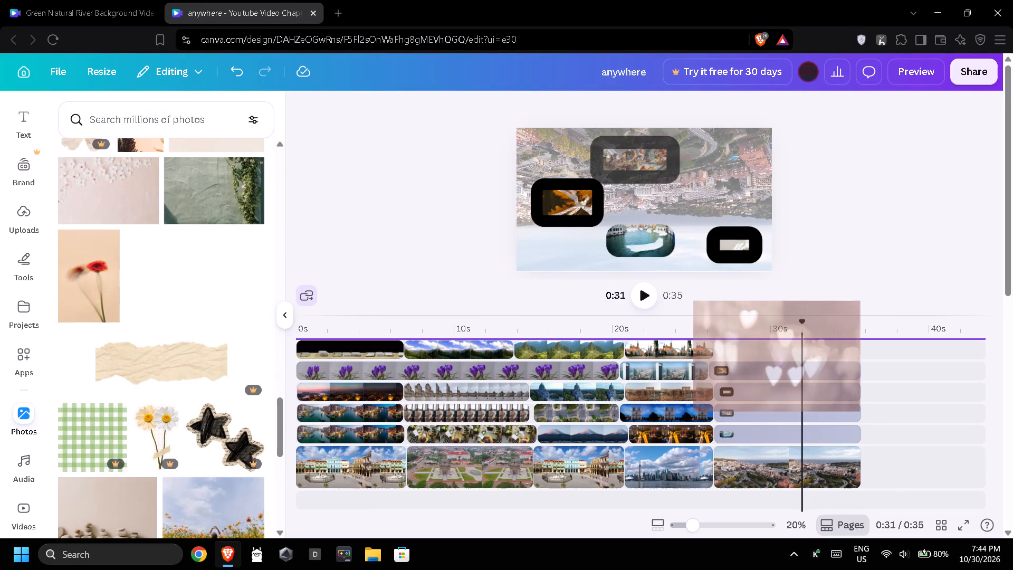
scroll(746, 404, up, 1)
drag(731, 343, 750, 346)
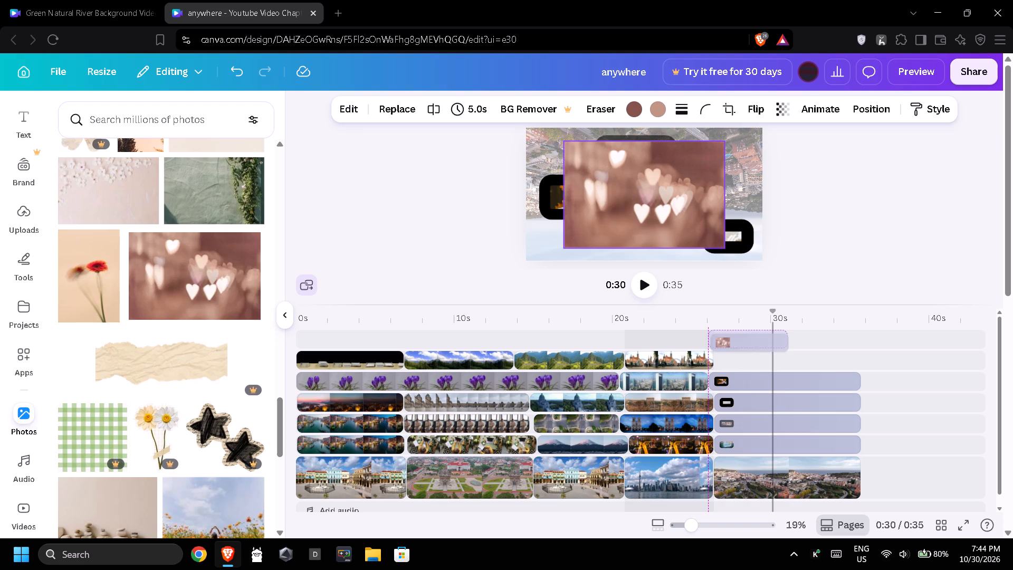
drag(750, 346, 754, 354)
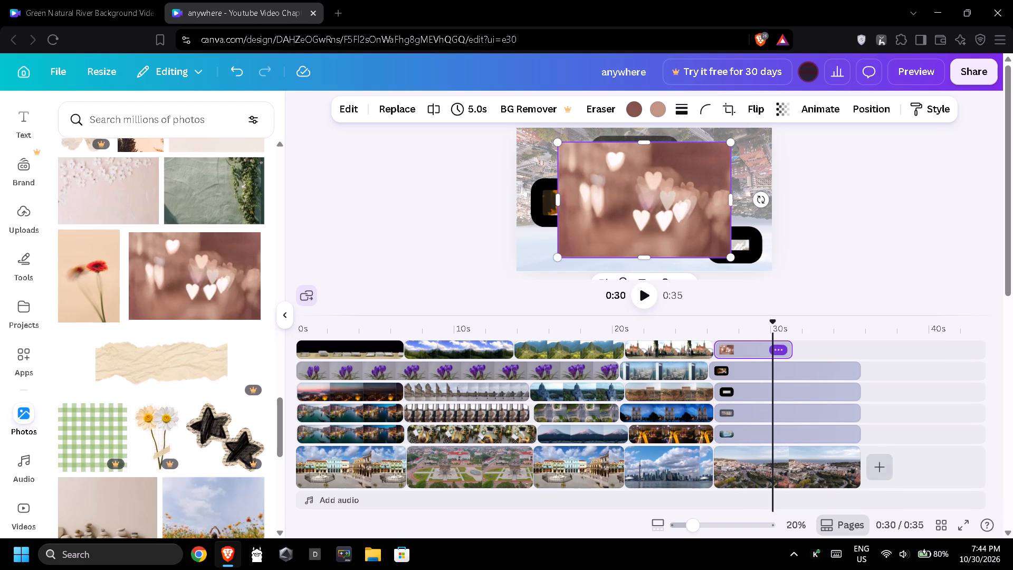
Extend the heart-lights photo's duration to 9.3 s, up to the end of the fifth scene.
drag(790, 349, 841, 353)
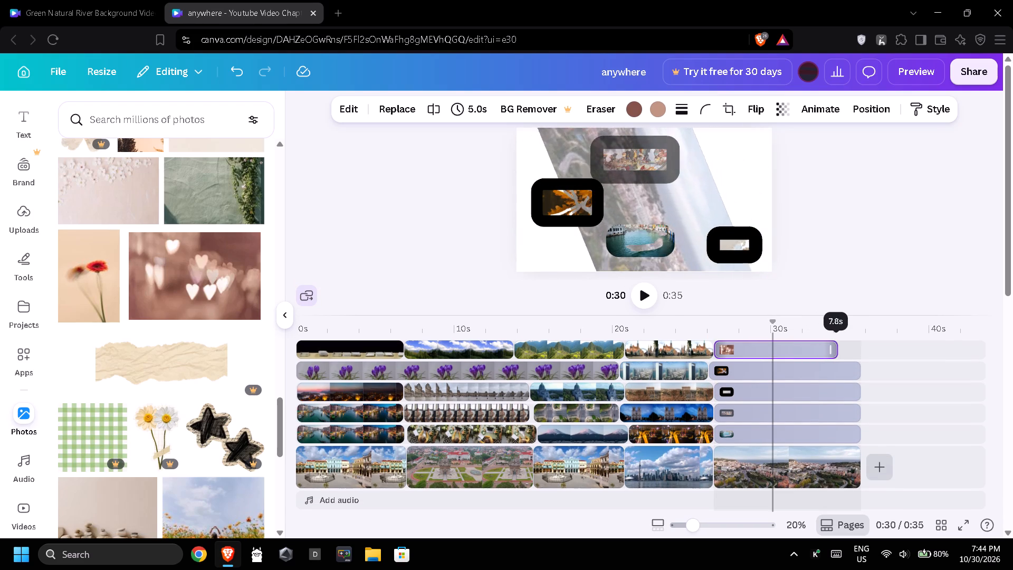
drag(841, 353, 856, 356)
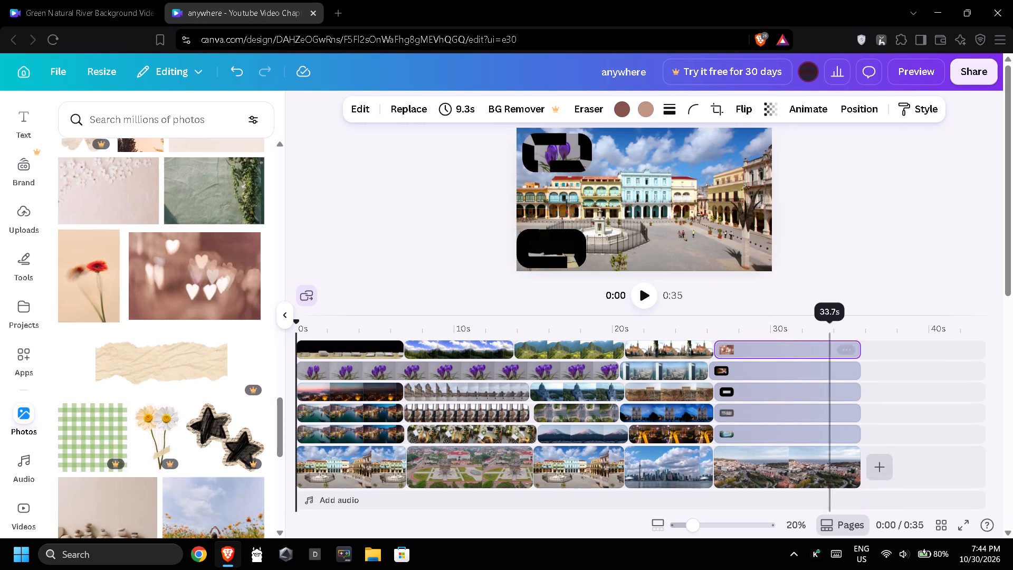
Use the Pixel Eraser on the heart-lights photo to erase the two elongated bright lights in its left part.
click(780, 349)
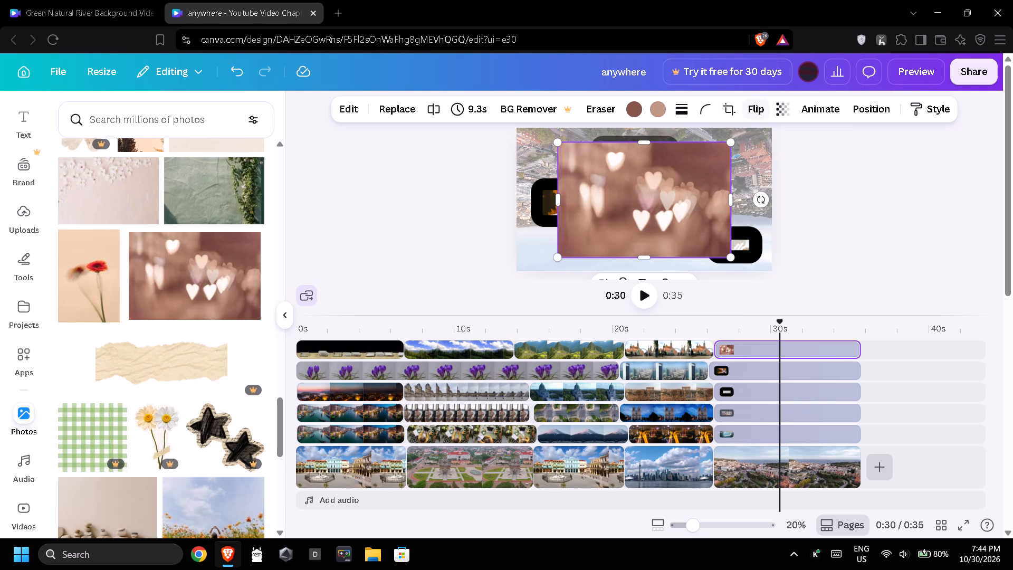
click(603, 106)
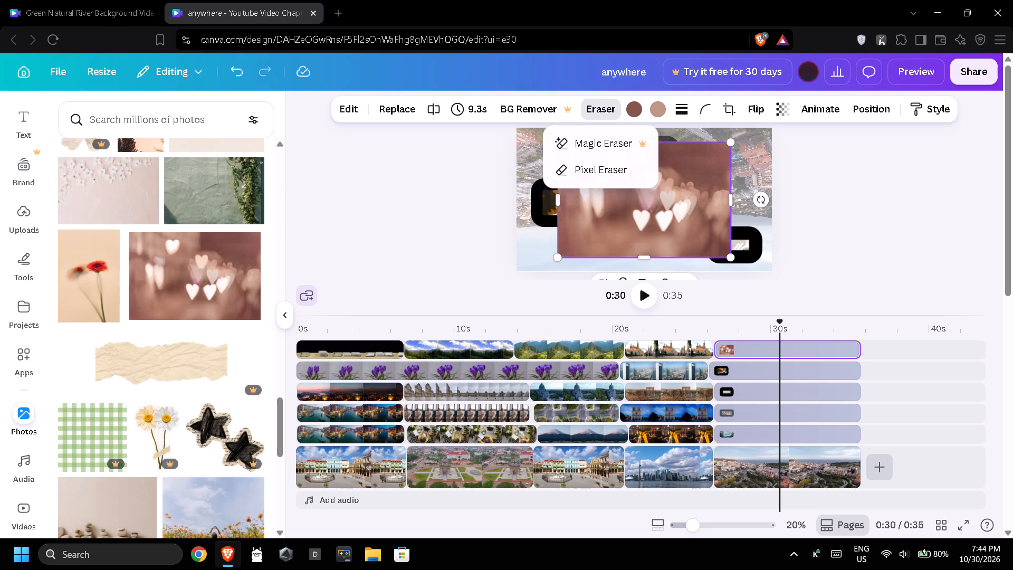
click(616, 164)
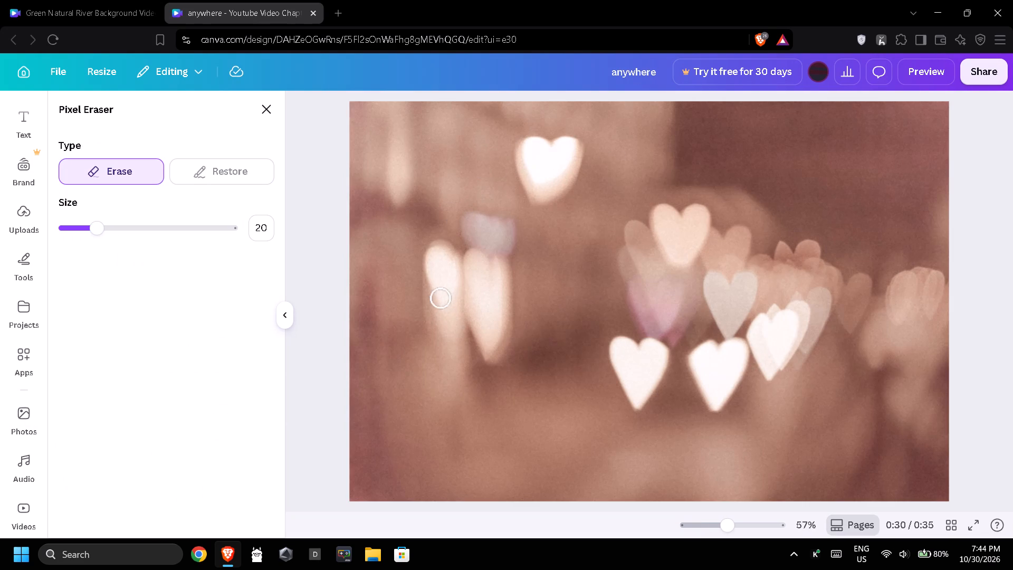
drag(466, 260, 480, 306)
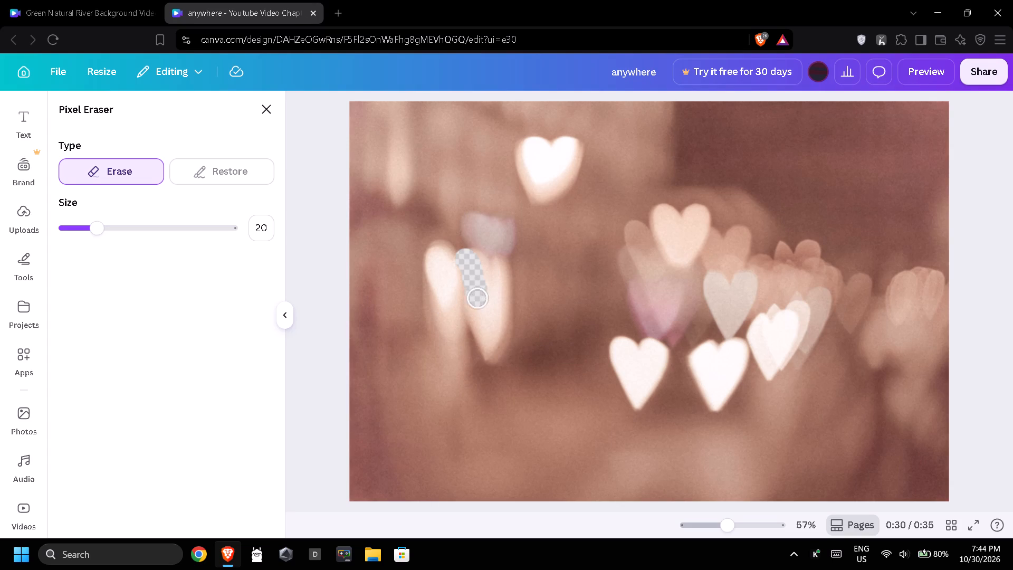
drag(480, 306, 500, 288)
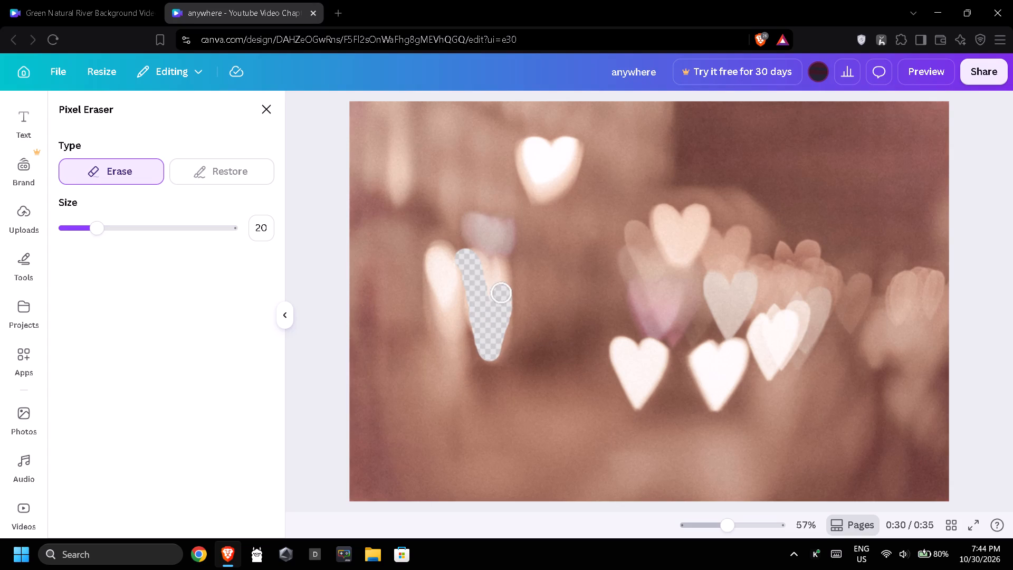
drag(500, 288, 500, 299)
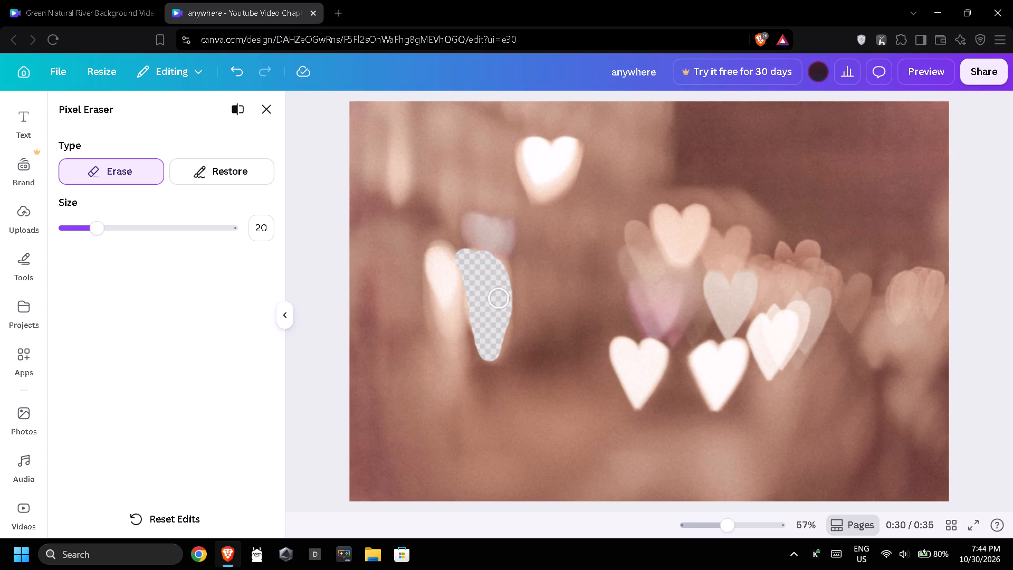
drag(436, 246, 449, 268)
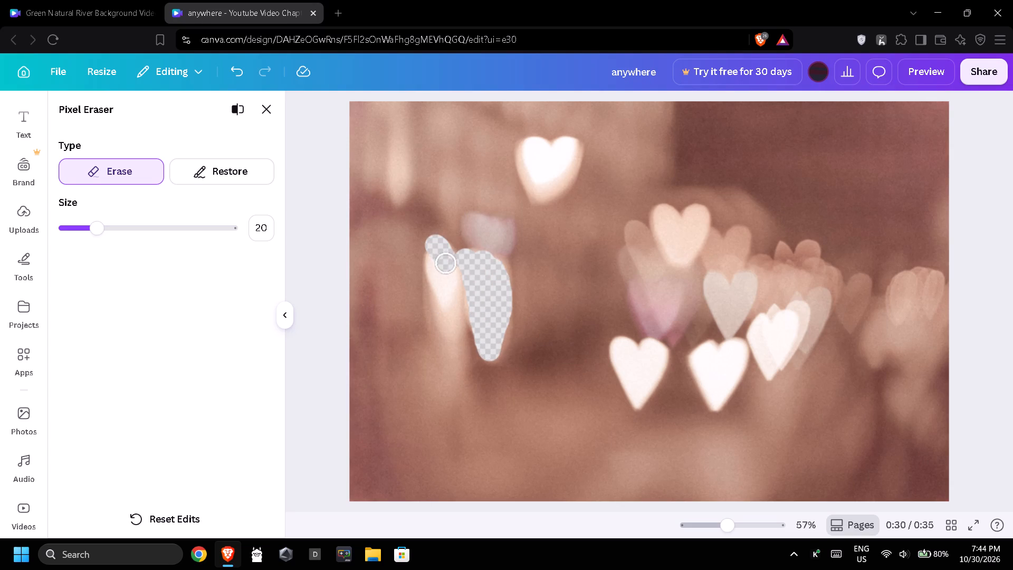
drag(449, 268, 445, 310)
drag(445, 310, 437, 257)
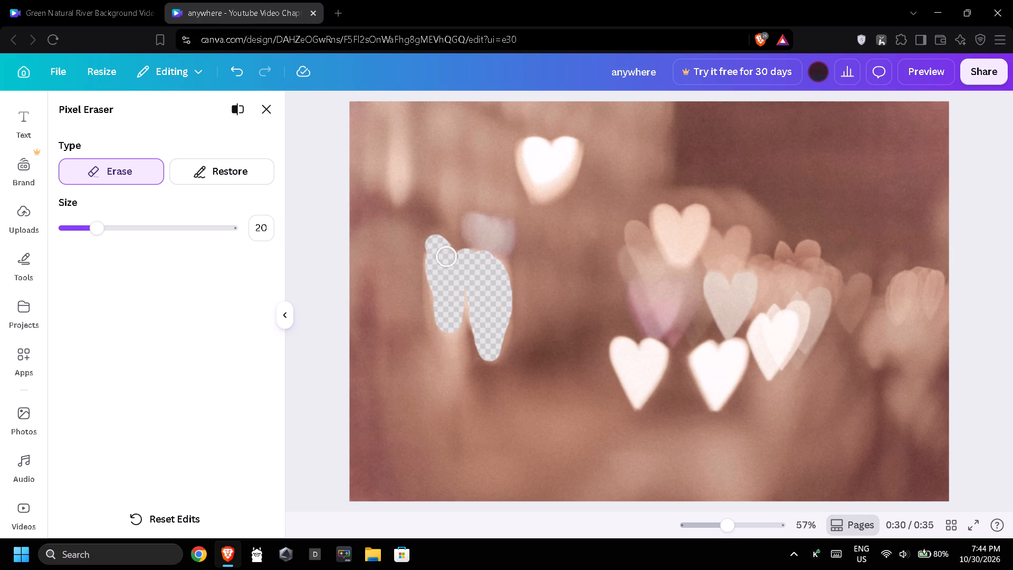
Erase the white heart near the photo's top edge and the peach heart at the top of the right-hand cluster.
drag(543, 142, 534, 147)
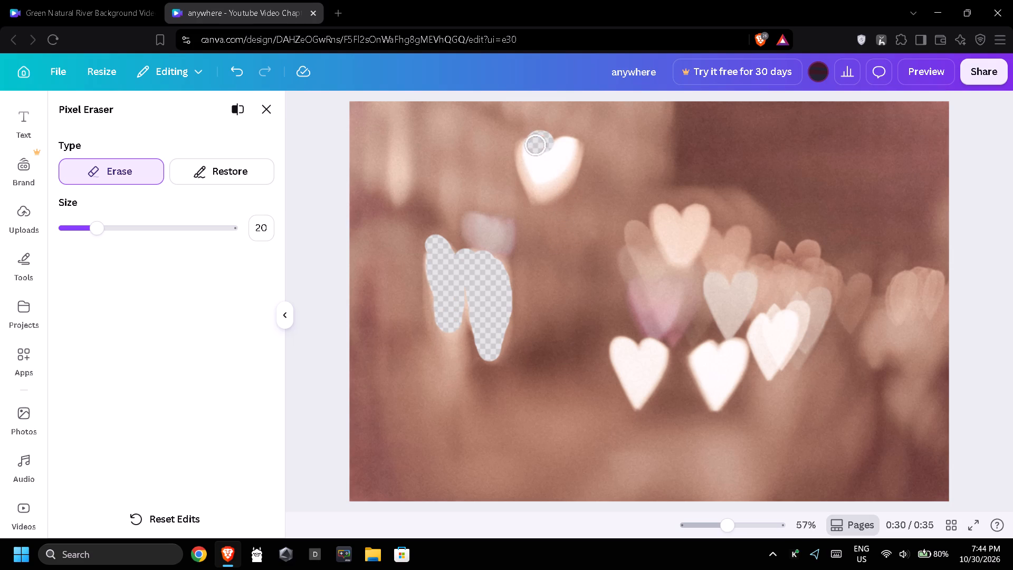
drag(534, 147, 551, 170)
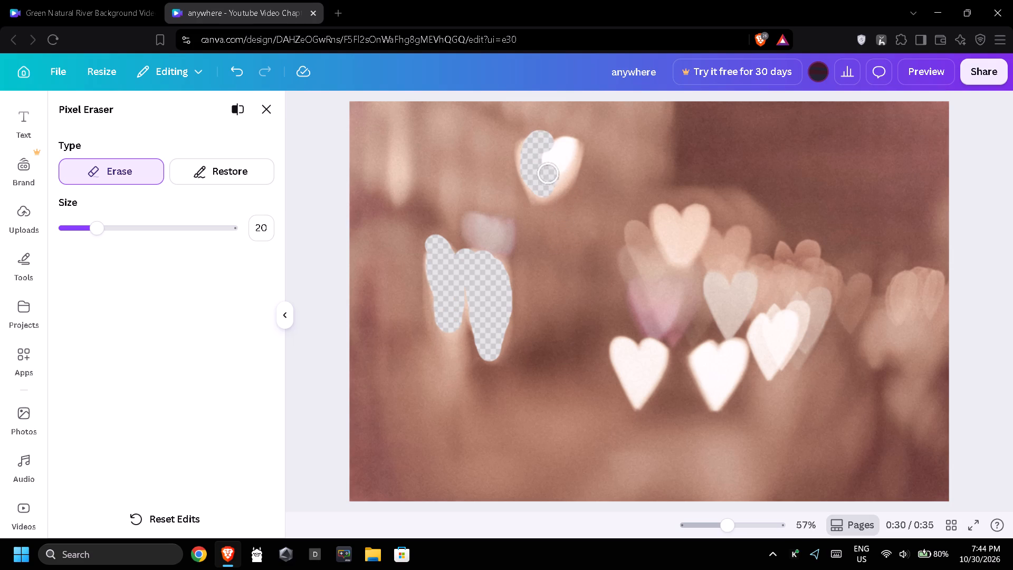
drag(551, 170, 574, 165)
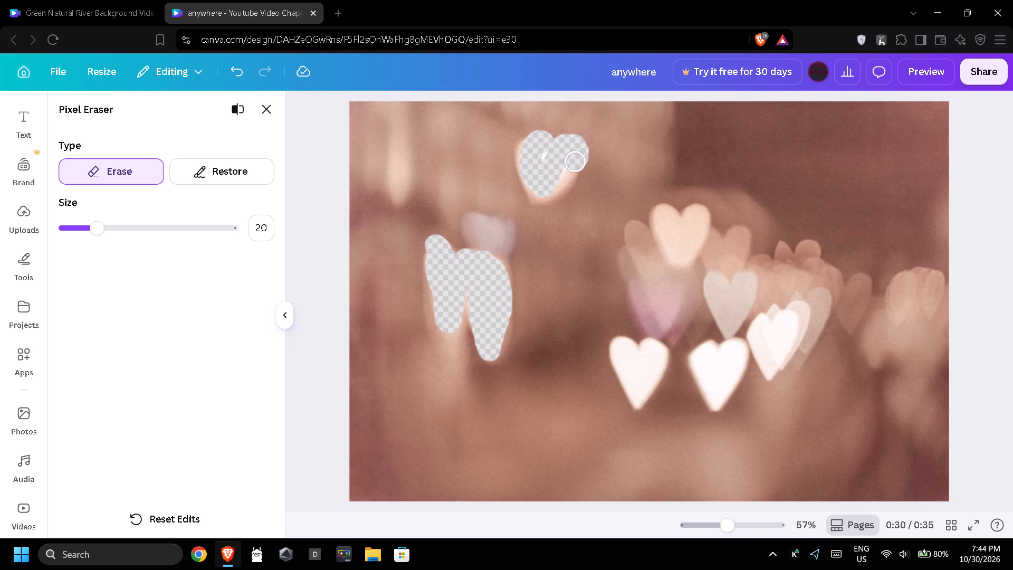
drag(574, 165, 546, 165)
drag(546, 165, 547, 151)
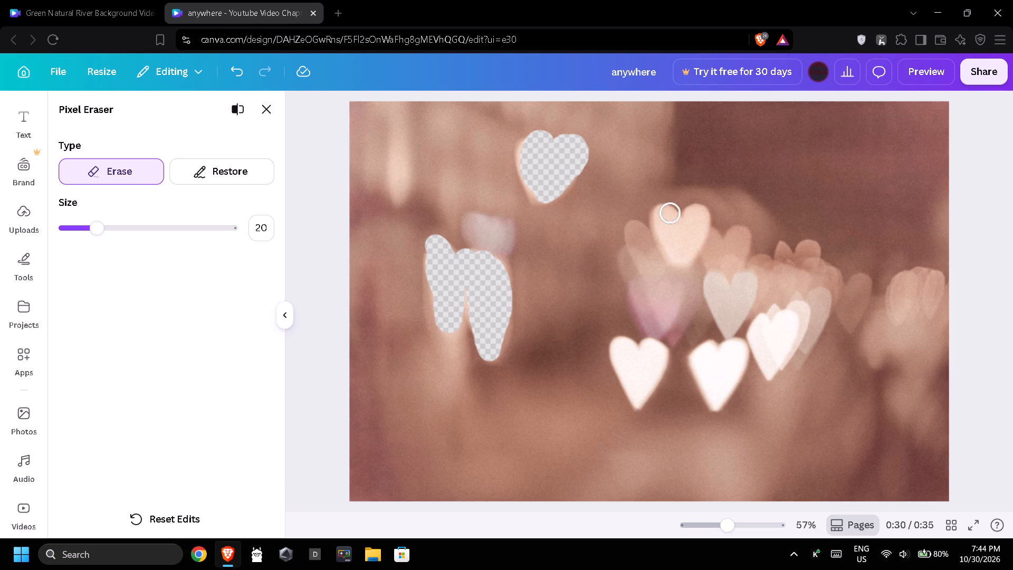
drag(671, 216, 683, 264)
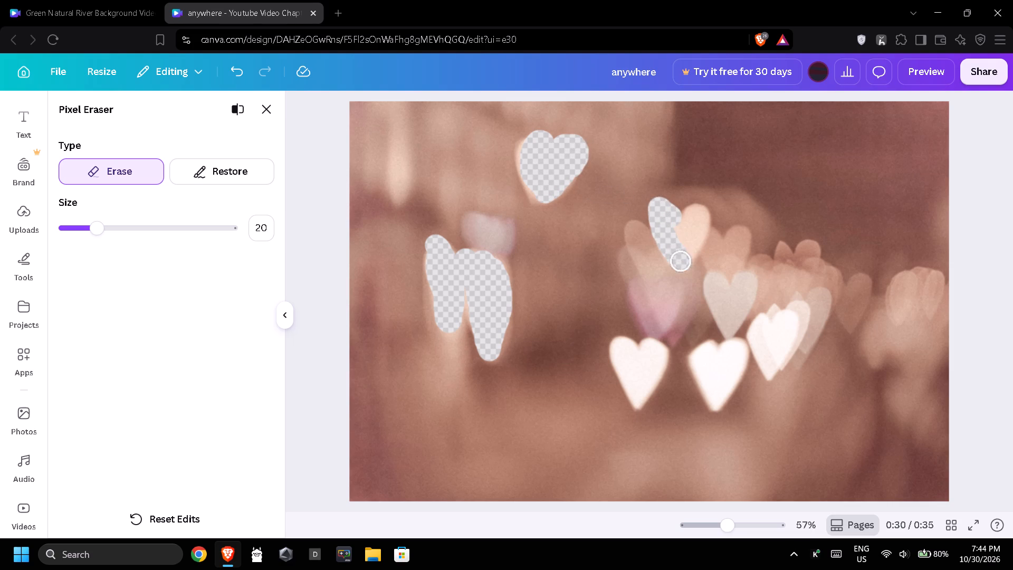
drag(683, 264, 691, 218)
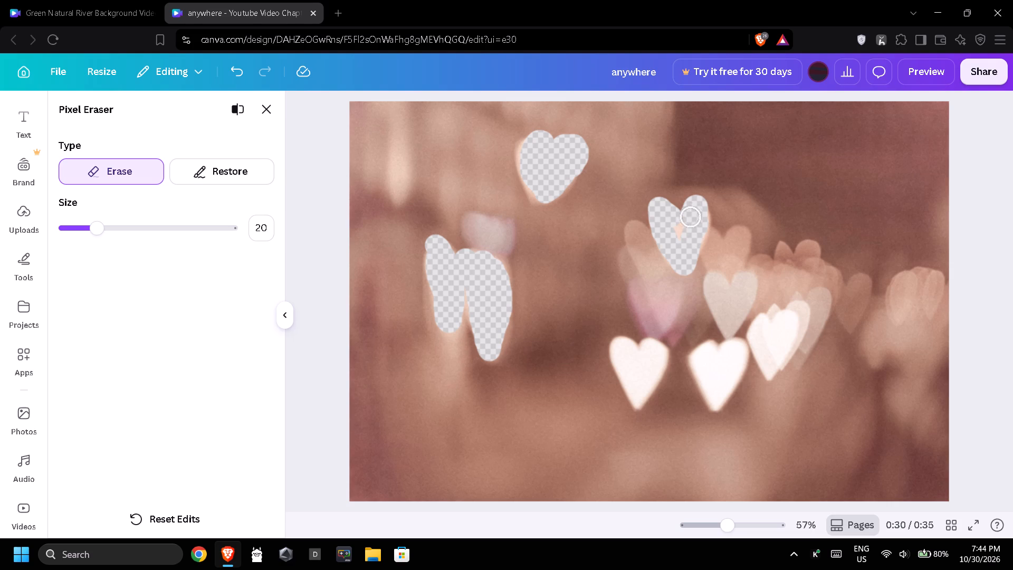
drag(691, 218, 706, 235)
Erase the two bright white hearts side by side at the bottom of the right-hand cluster.
drag(645, 346, 665, 354)
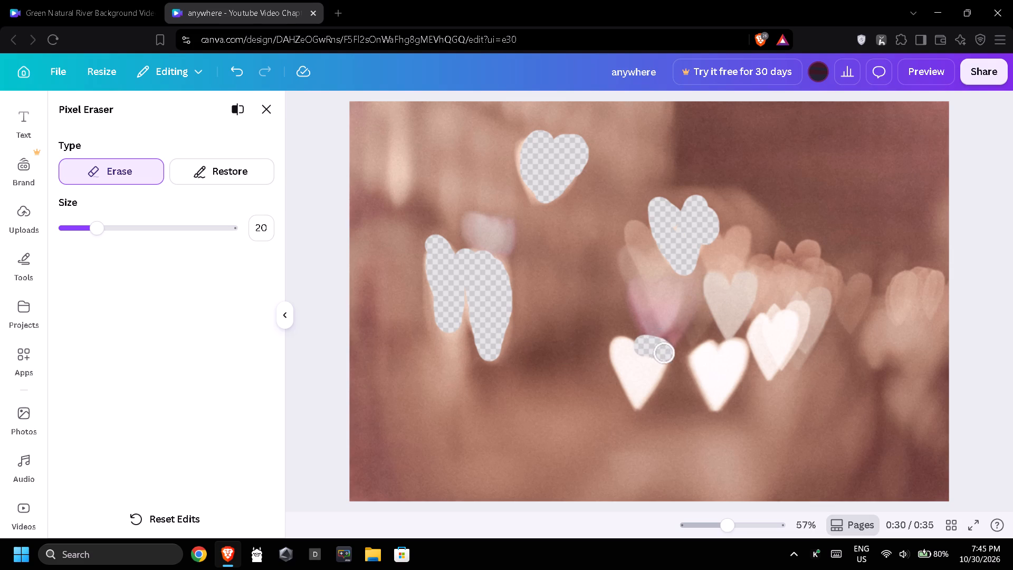
drag(665, 354, 629, 377)
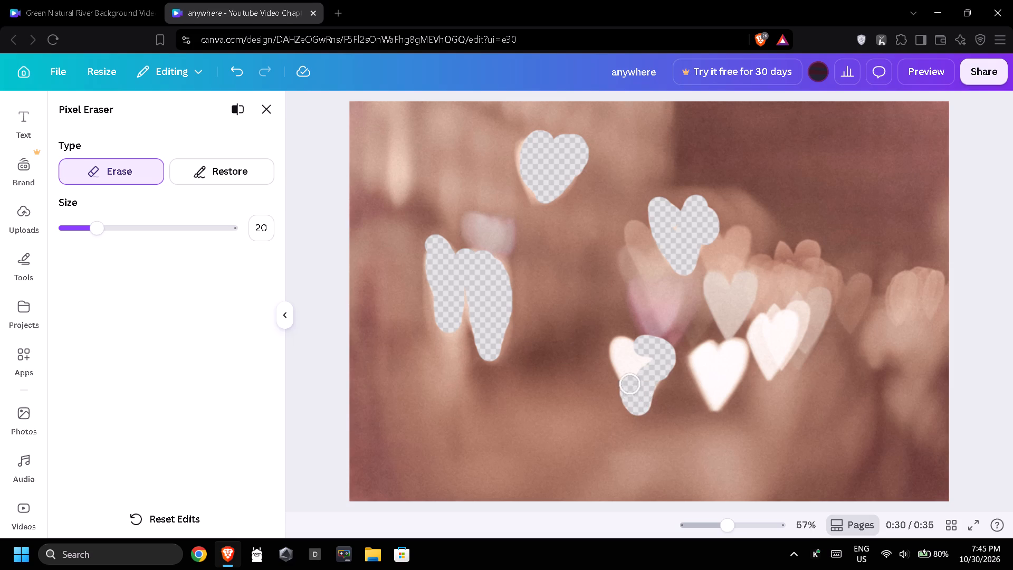
drag(629, 377, 619, 365)
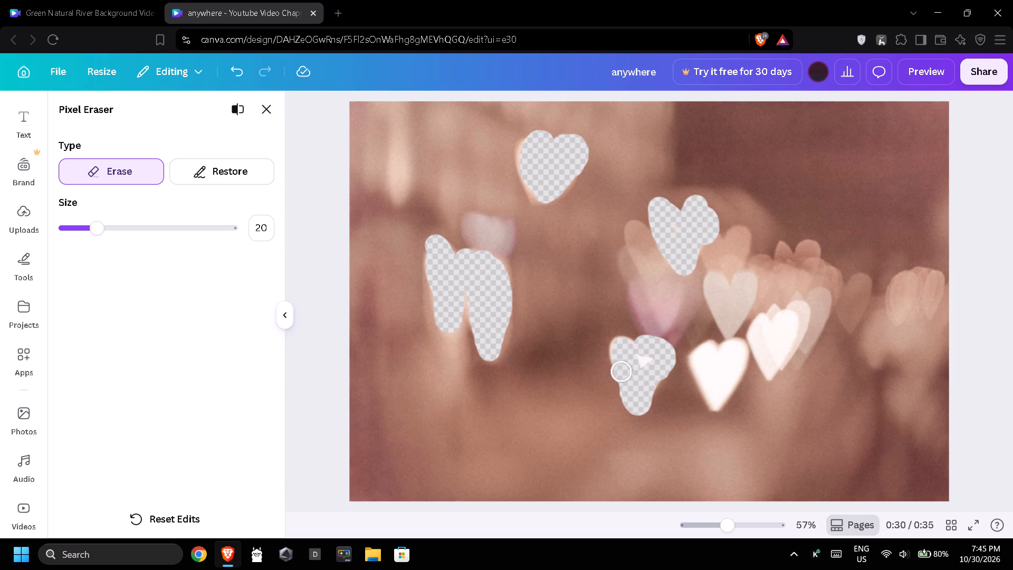
drag(619, 365, 638, 368)
drag(638, 368, 649, 364)
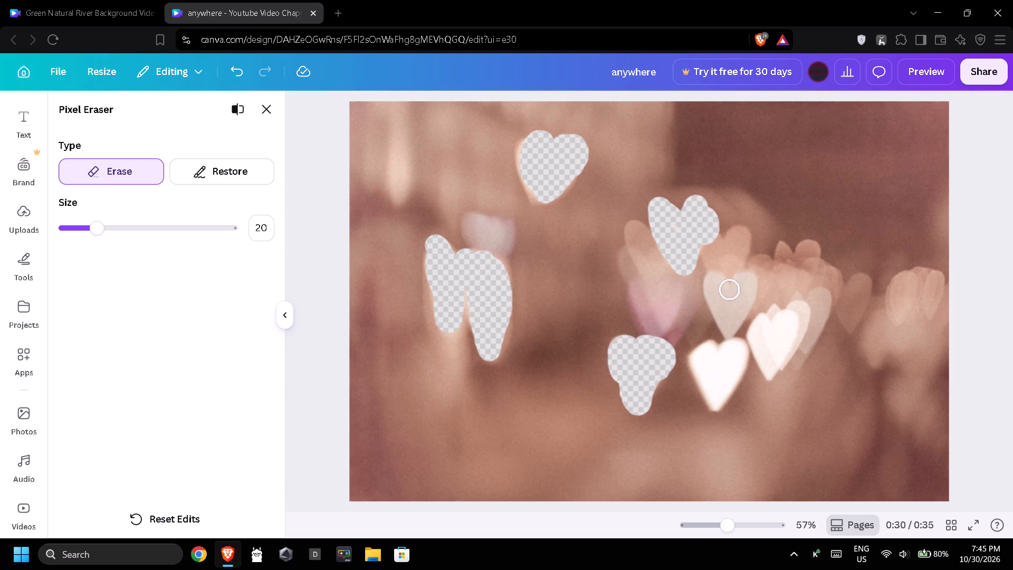
drag(718, 354, 705, 350)
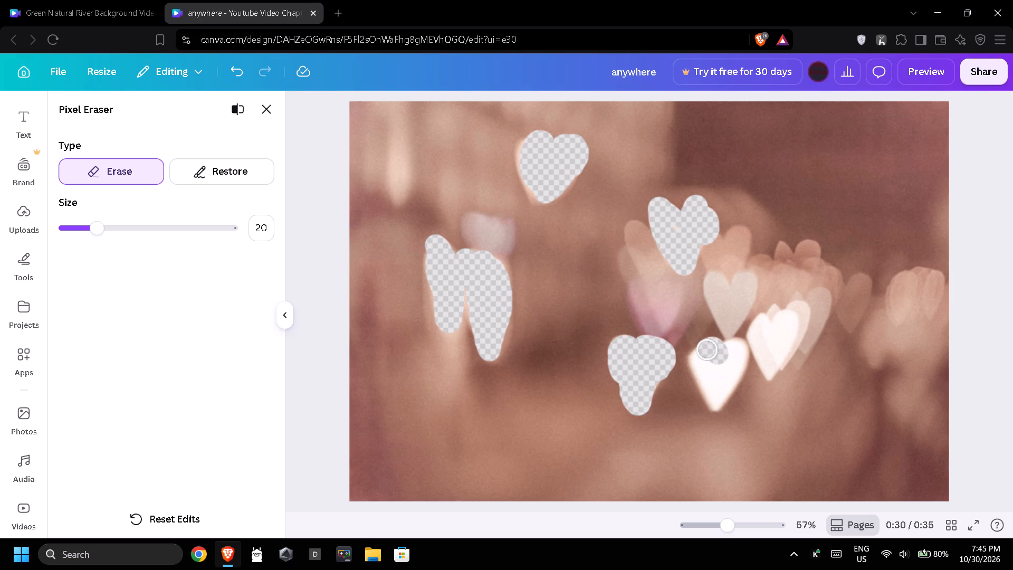
drag(705, 350, 694, 367)
drag(694, 367, 735, 366)
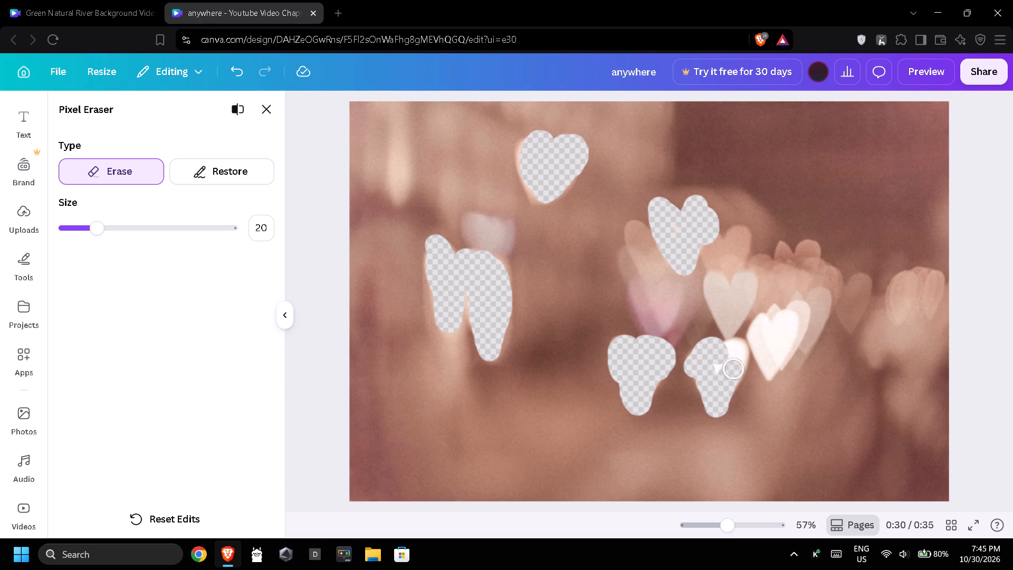
drag(735, 366, 727, 379)
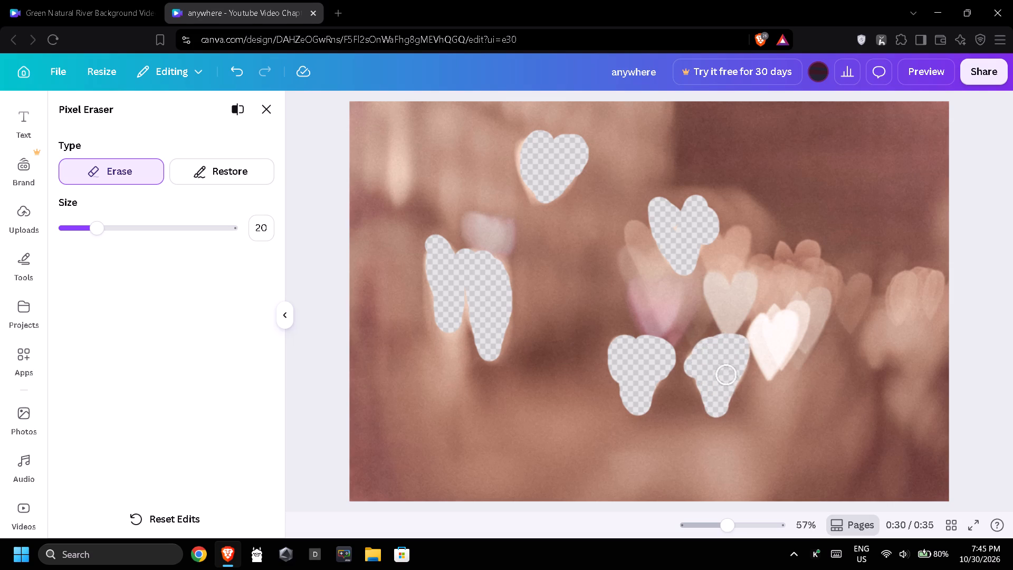
drag(727, 379, 741, 371)
Erase the overlapping bright white hearts at the right-hand cluster's lower right and the cream heart in its middle.
drag(770, 318, 767, 318)
drag(767, 318, 769, 358)
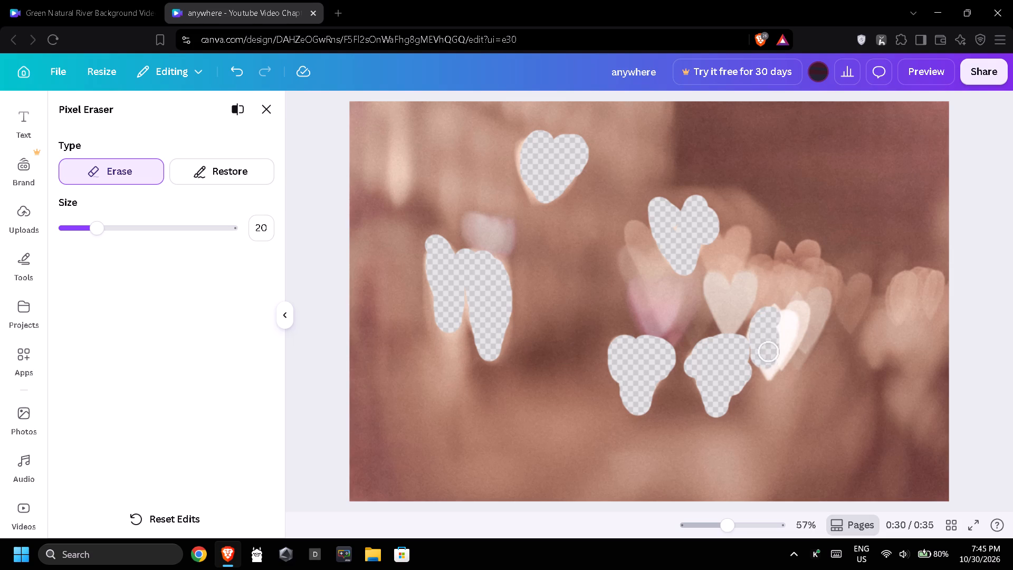
drag(769, 358, 791, 315)
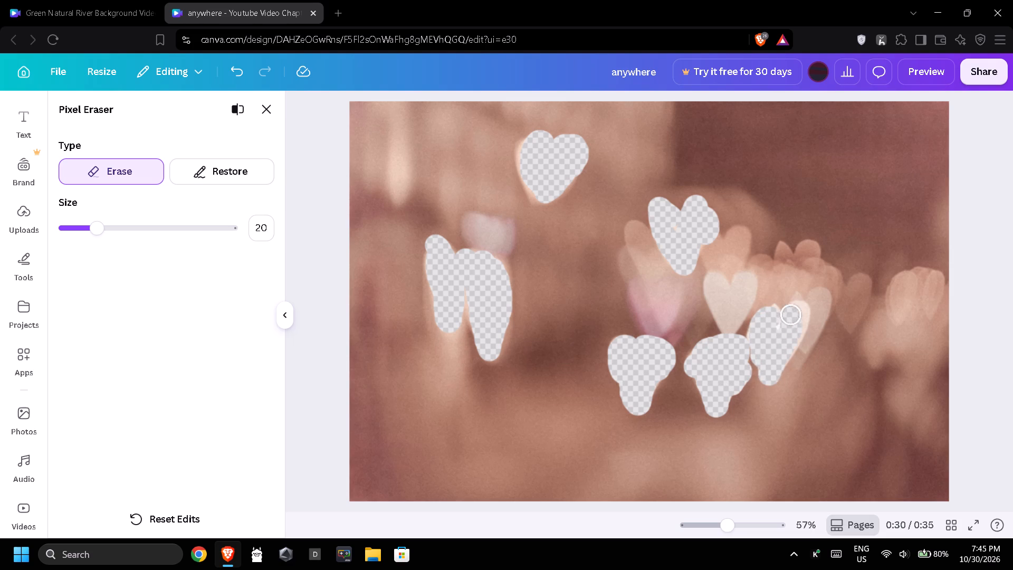
drag(791, 315, 775, 331)
drag(792, 305, 798, 309)
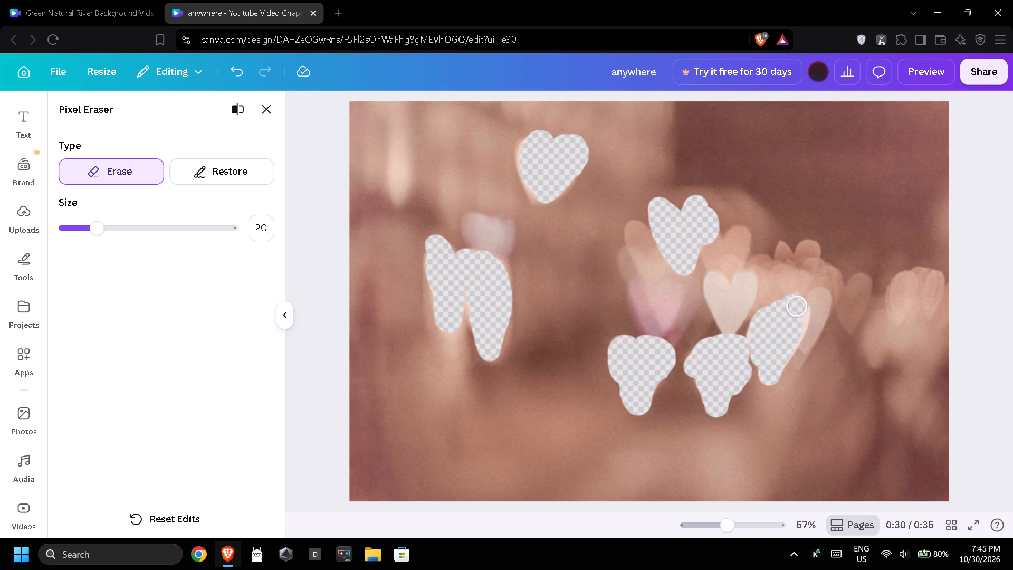
drag(798, 309, 796, 339)
drag(726, 328, 749, 279)
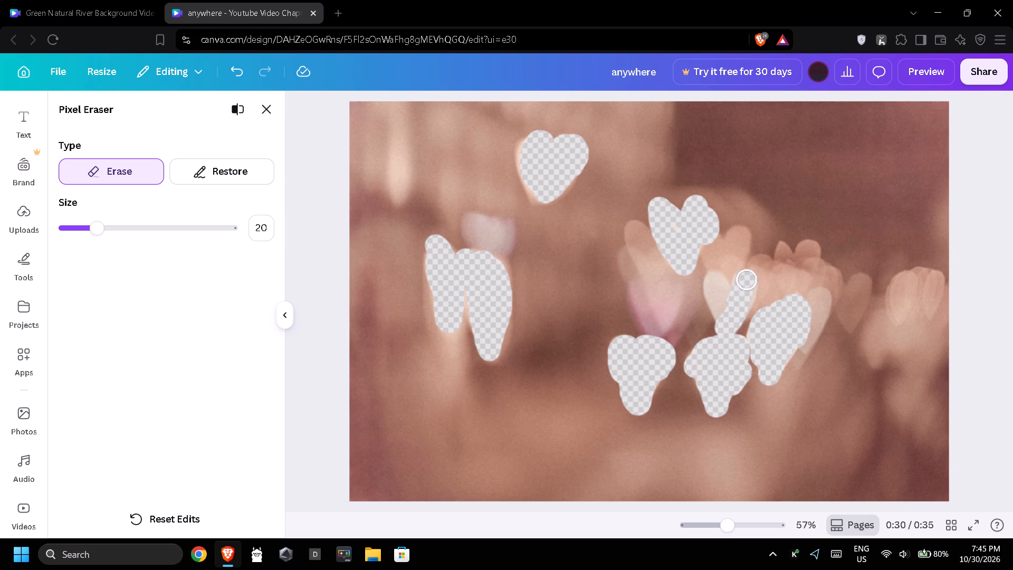
drag(749, 279, 729, 325)
drag(729, 325, 732, 298)
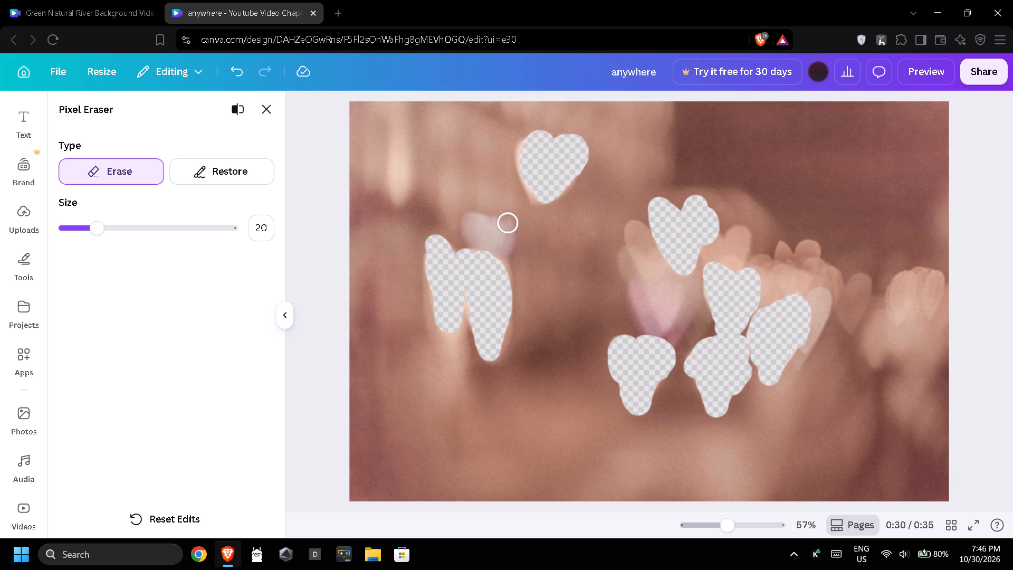
Erase the pale pink light above the erased elongated pair and the tall narrow light near the photo's upper-left corner.
drag(483, 253, 485, 218)
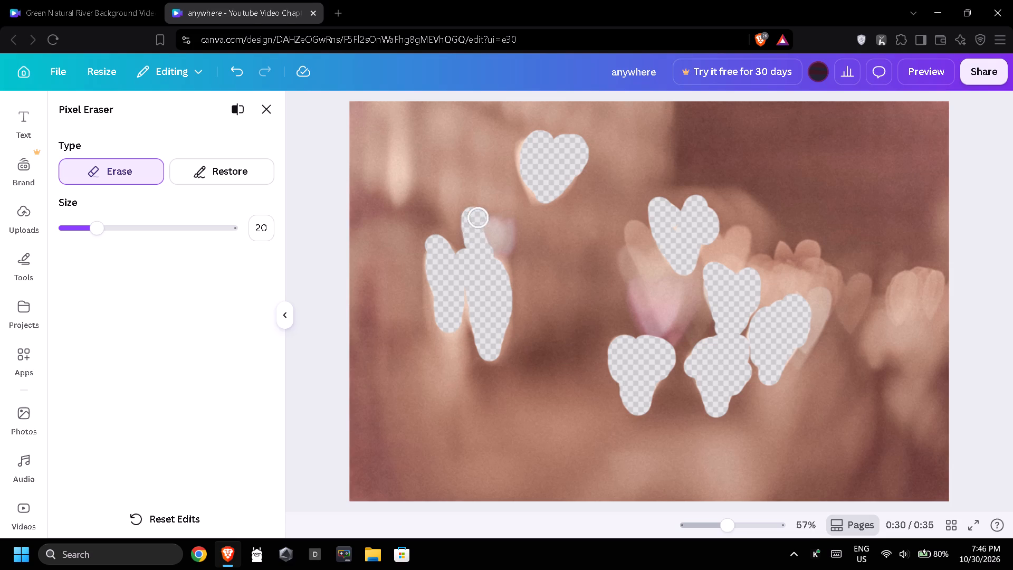
drag(485, 218, 491, 232)
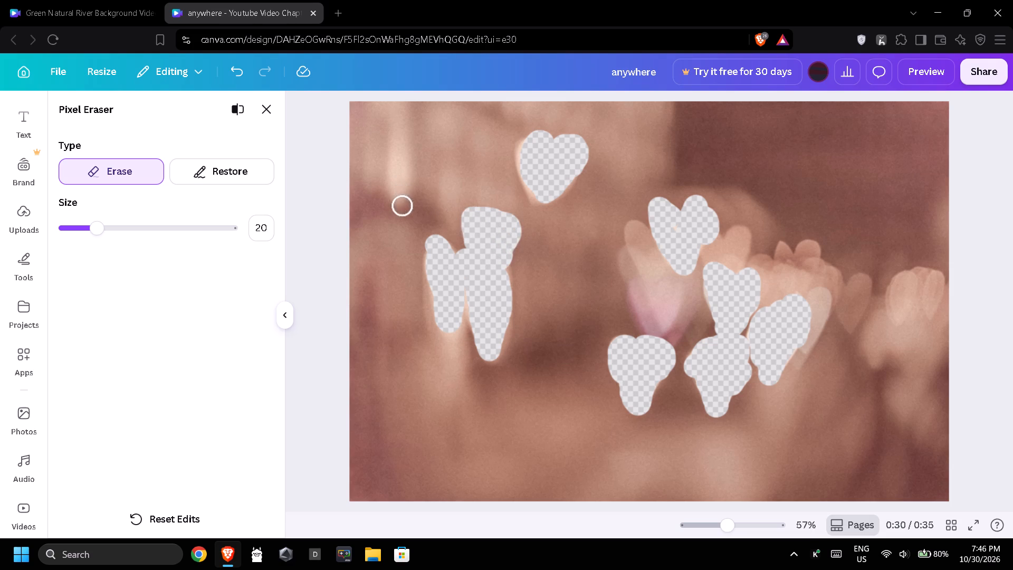
drag(403, 206, 409, 154)
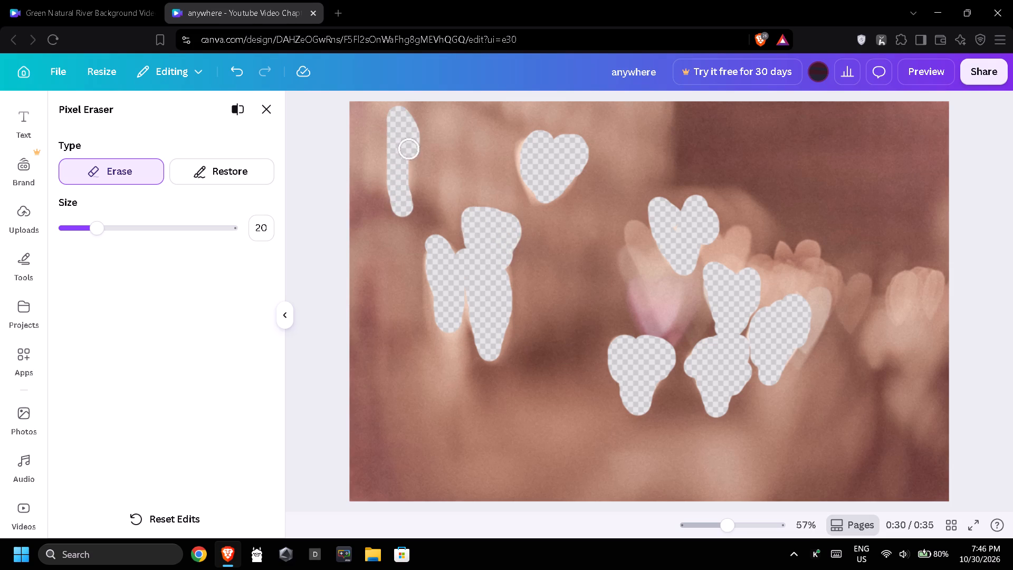
drag(409, 154, 407, 188)
Erase the peach and pink hearts on the cluster's left side and the peach heart beside its erased top heart.
drag(648, 239, 645, 262)
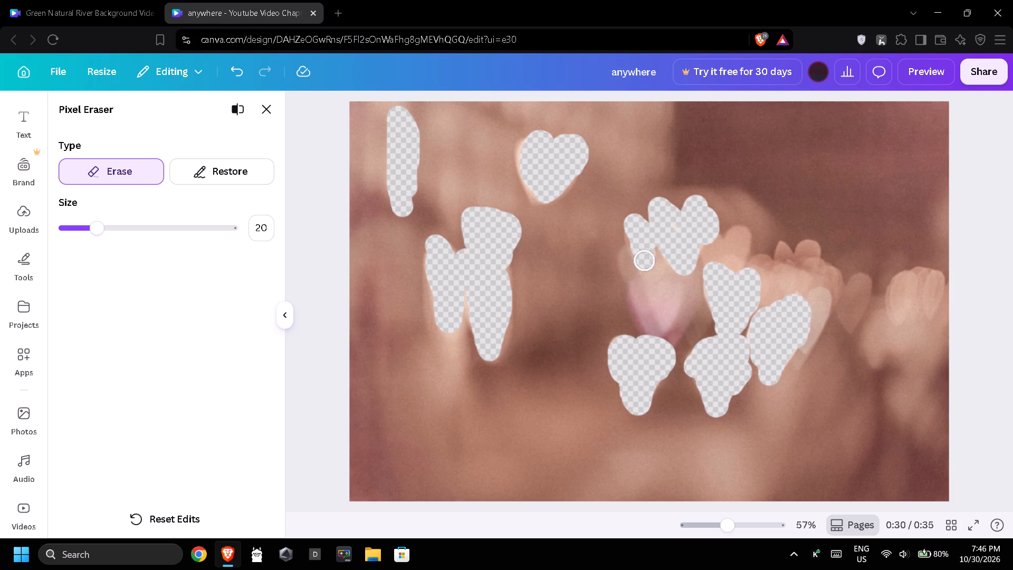
drag(645, 262, 661, 299)
drag(661, 299, 674, 287)
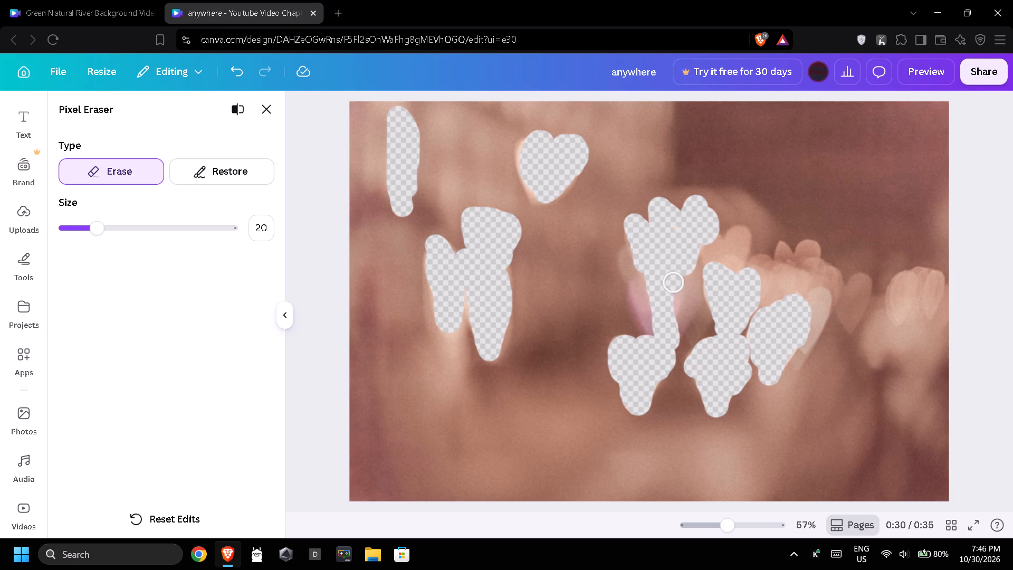
drag(674, 287, 703, 250)
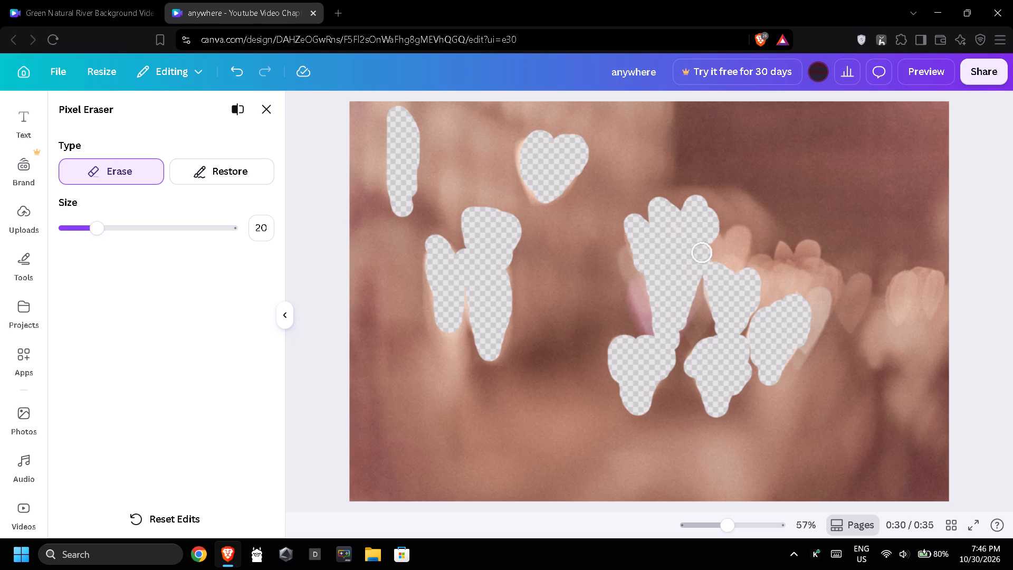
drag(703, 250, 739, 266)
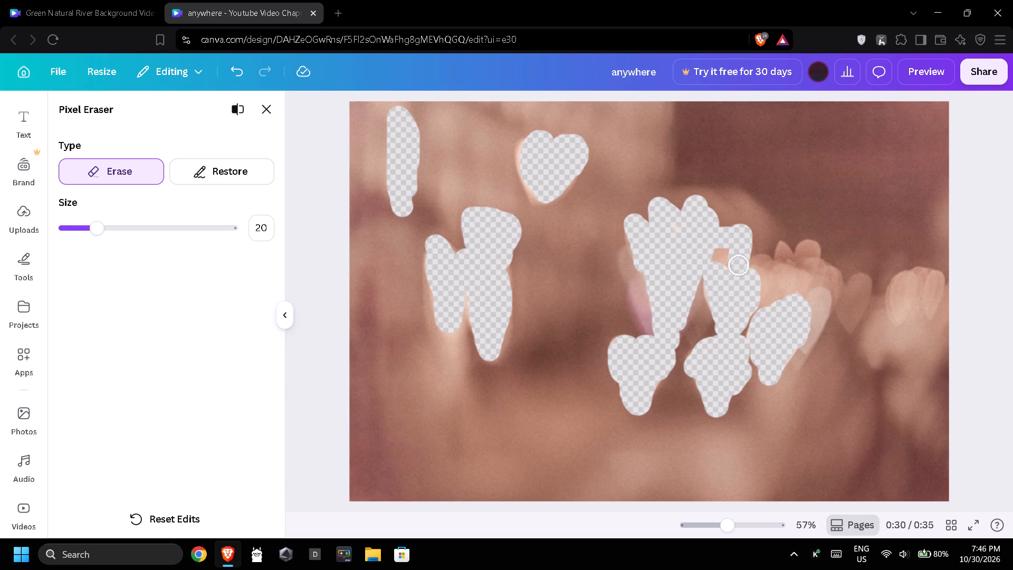
drag(739, 266, 716, 245)
Erase the peach and pale hearts on the cluster's right side, including the leftover patches between the erased areas.
drag(754, 272, 759, 267)
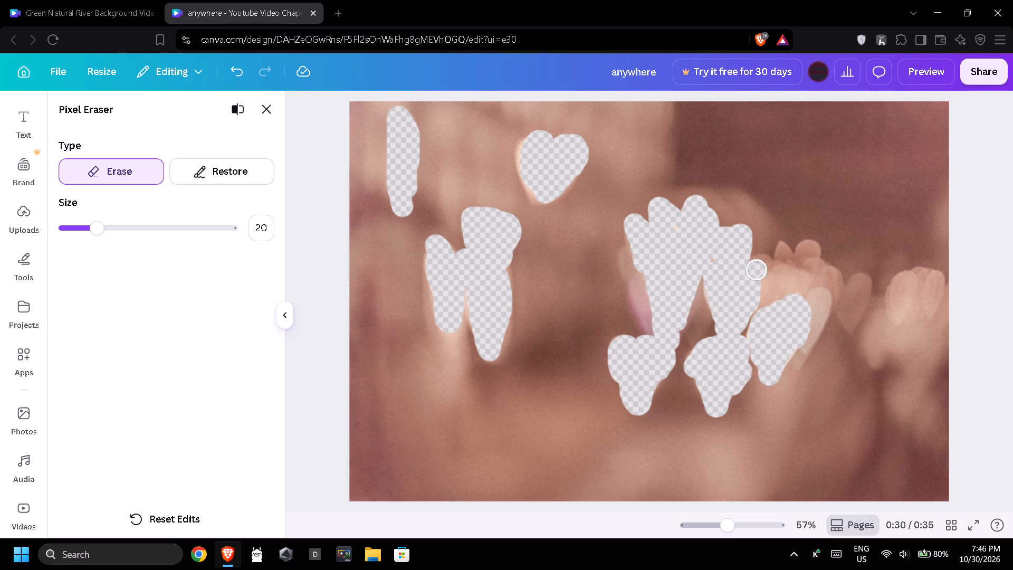
drag(759, 267, 806, 255)
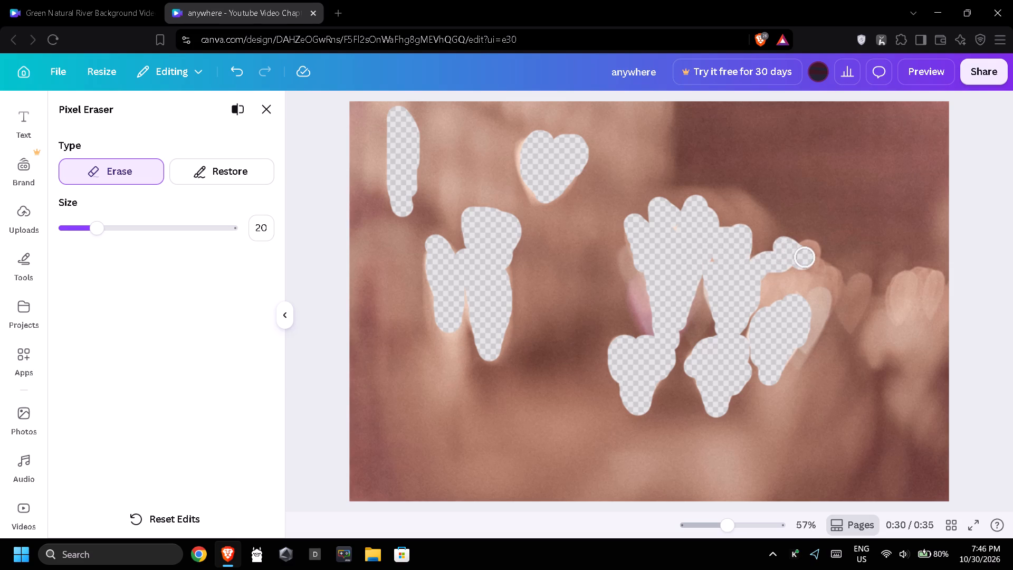
drag(806, 255, 828, 278)
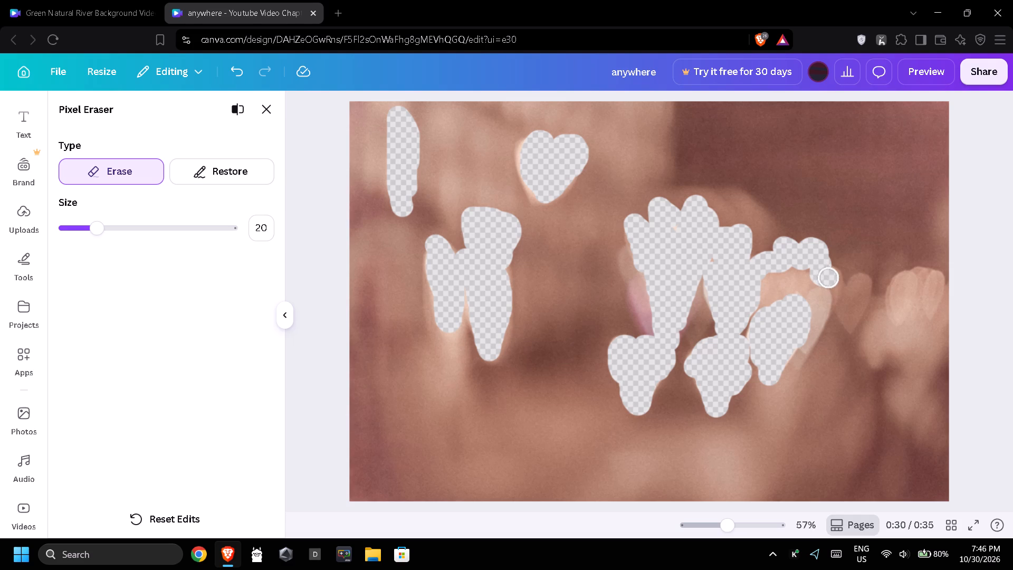
drag(828, 278, 806, 340)
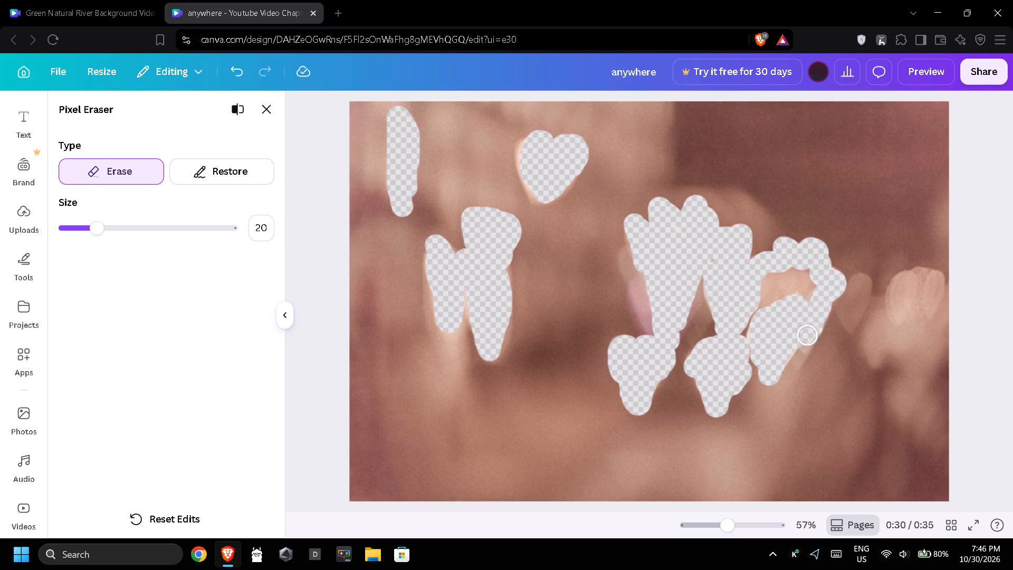
drag(806, 340, 816, 298)
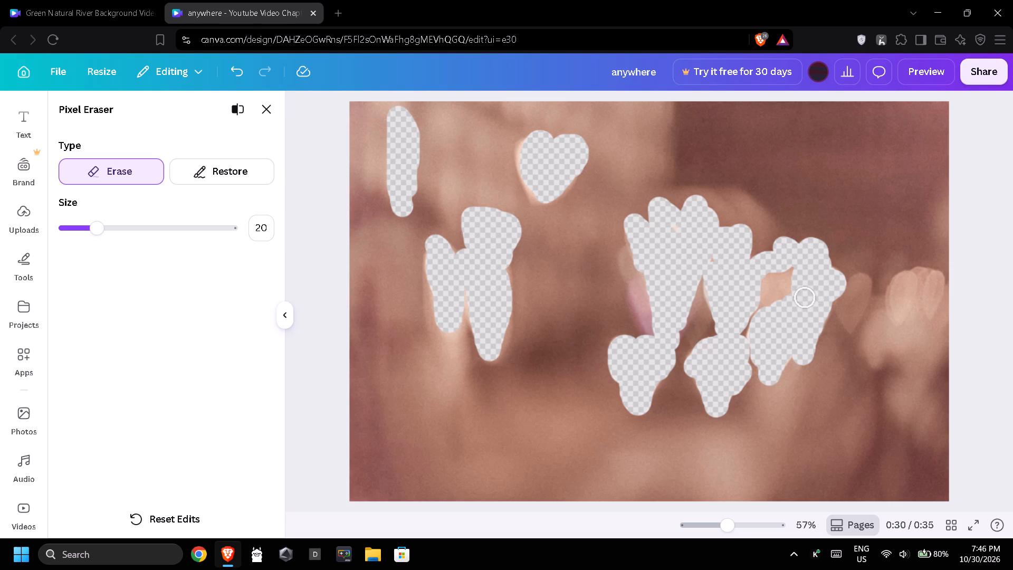
drag(767, 283, 770, 280)
drag(770, 280, 758, 315)
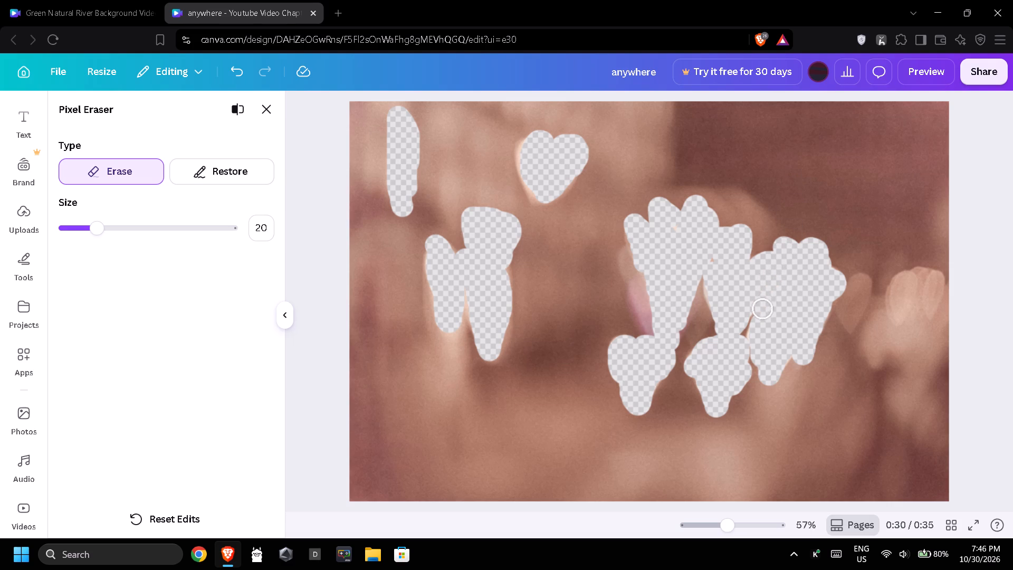
drag(758, 315, 749, 355)
Erase more of the pink and peach fringe along the left edge of the right-hand cluster.
drag(659, 334, 644, 290)
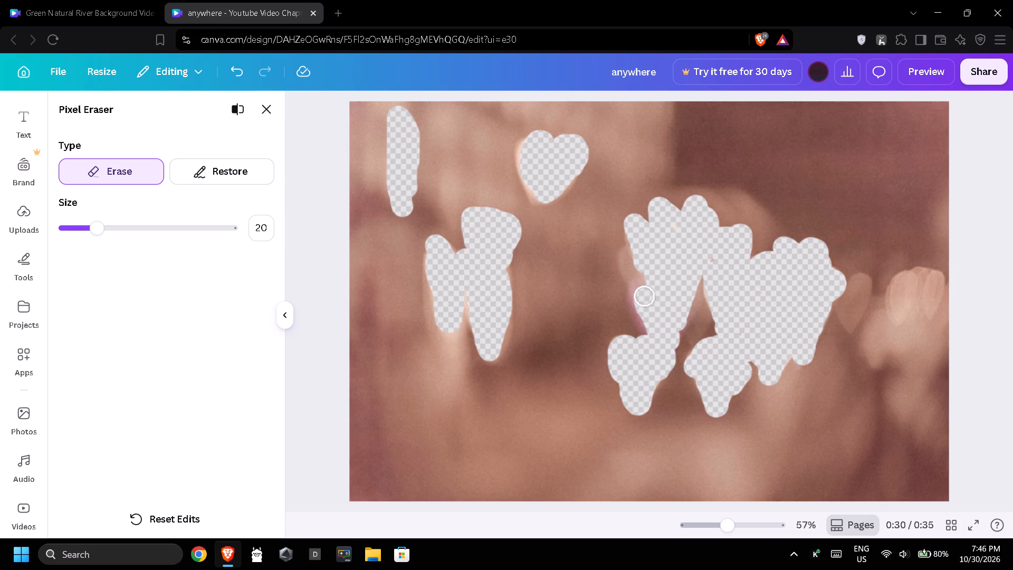
drag(644, 290, 630, 251)
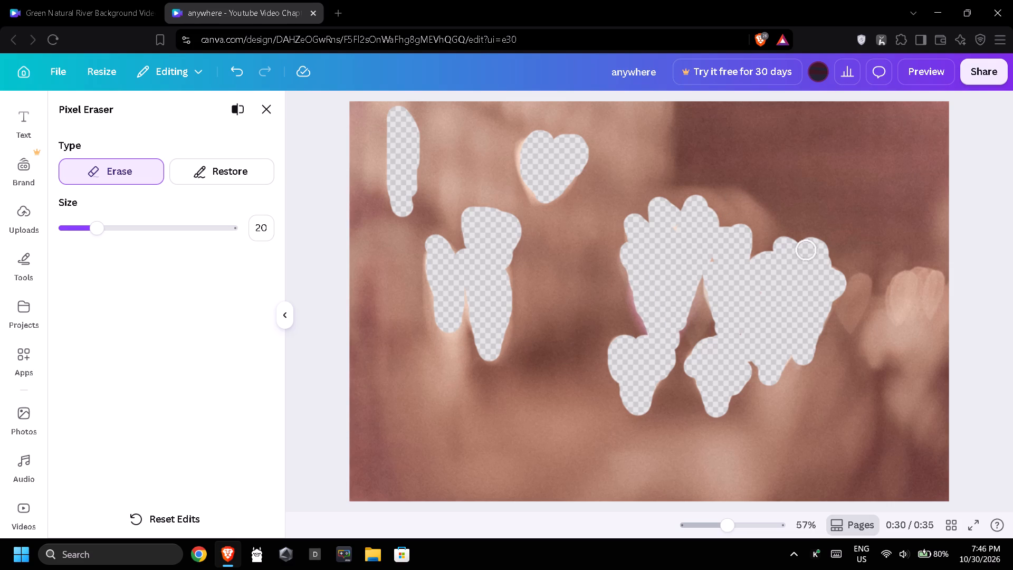
Erase the small faint heart to the cluster's right and the group of peach lights at the photo's right edge.
drag(854, 288, 867, 283)
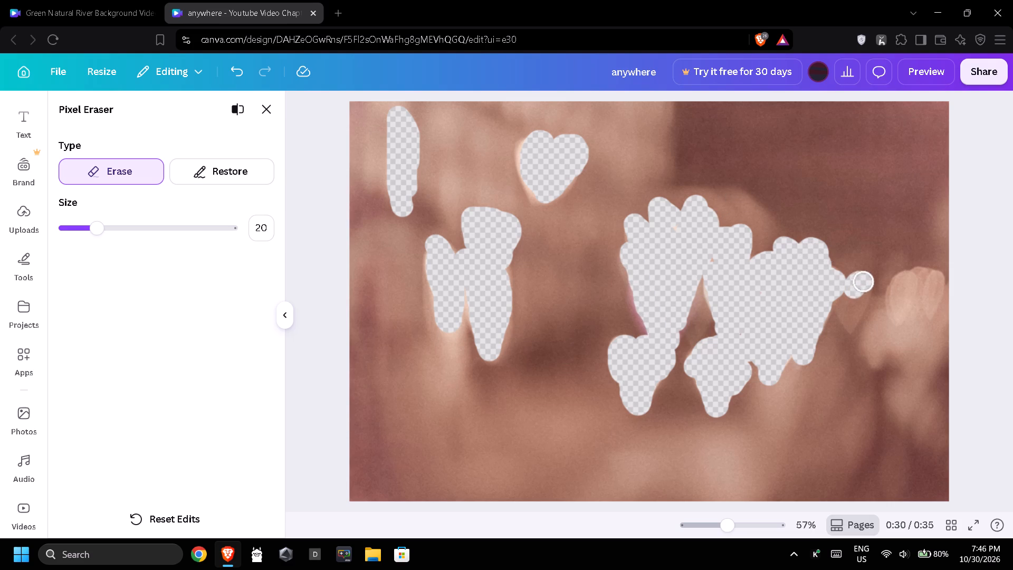
drag(867, 283, 851, 301)
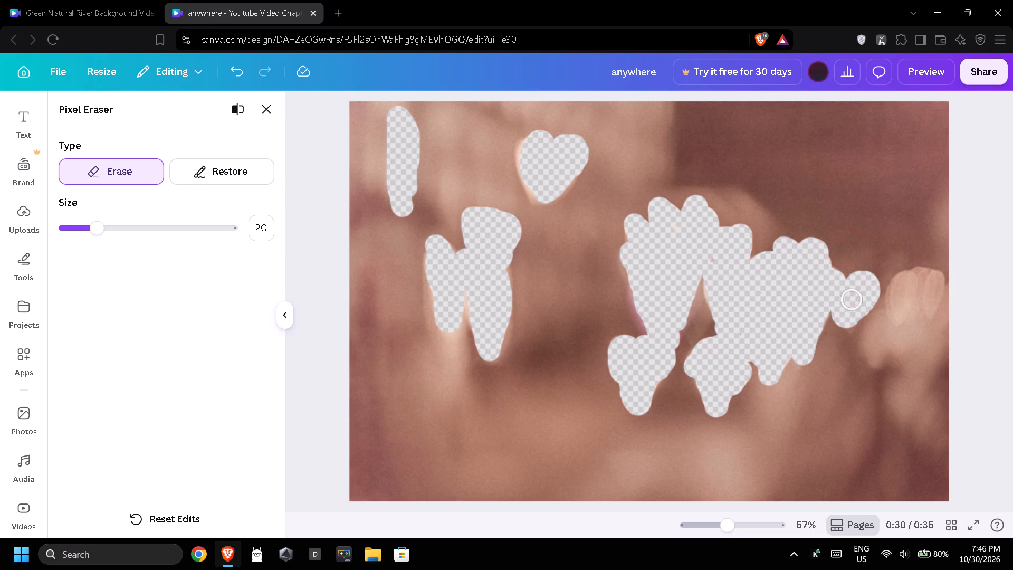
drag(888, 312, 938, 279)
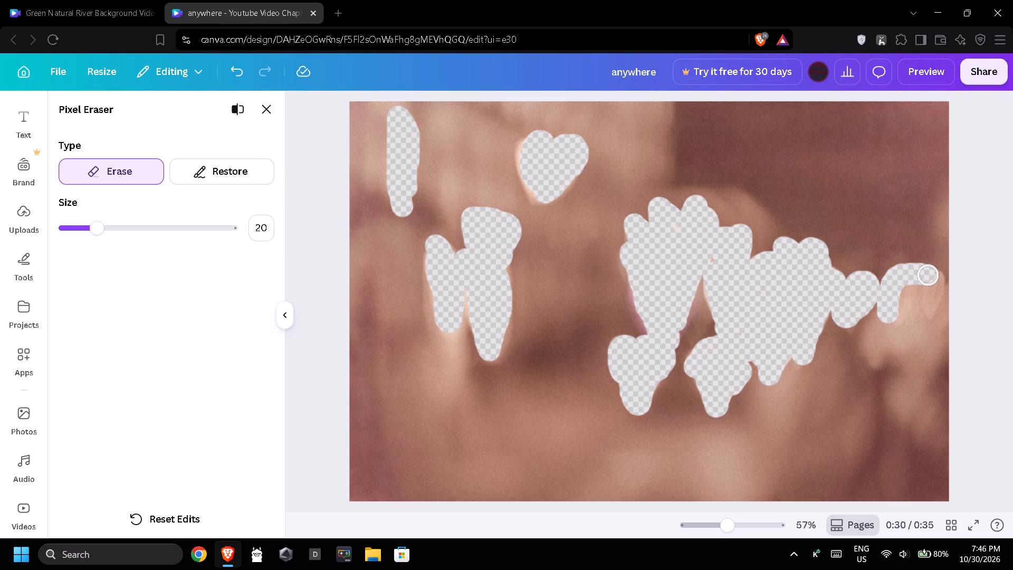
drag(938, 279, 906, 307)
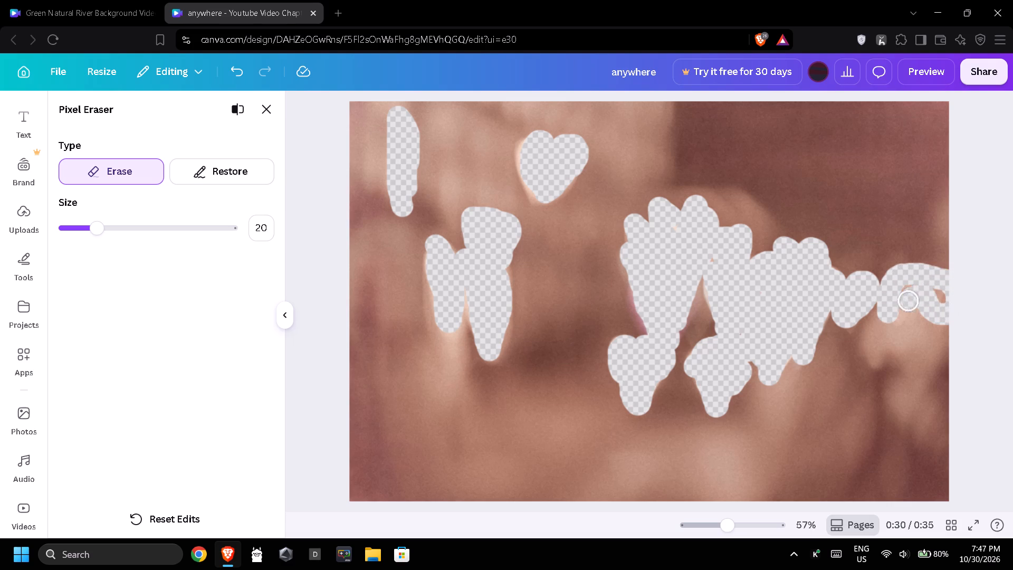
drag(906, 307, 933, 338)
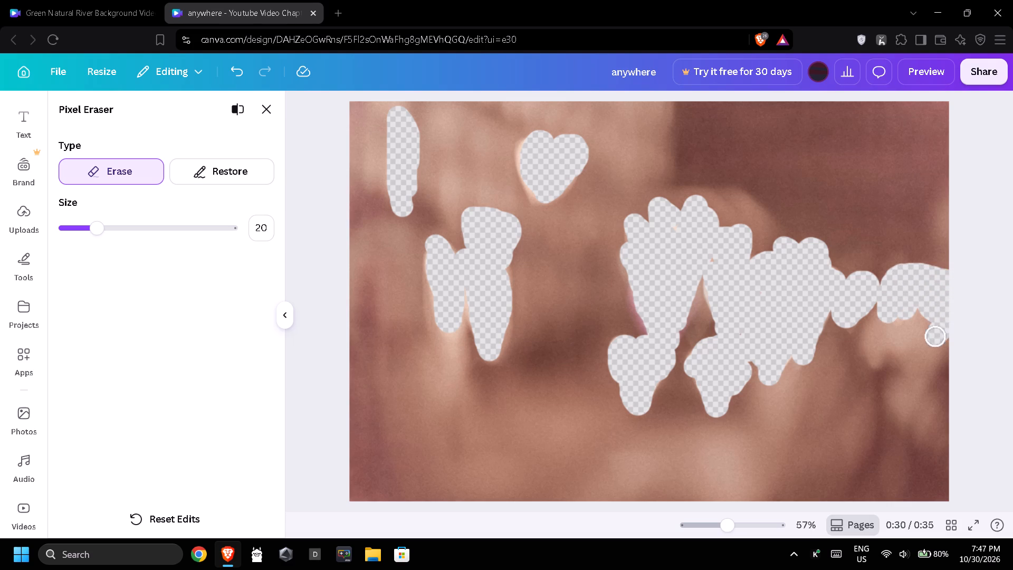
drag(933, 338, 874, 315)
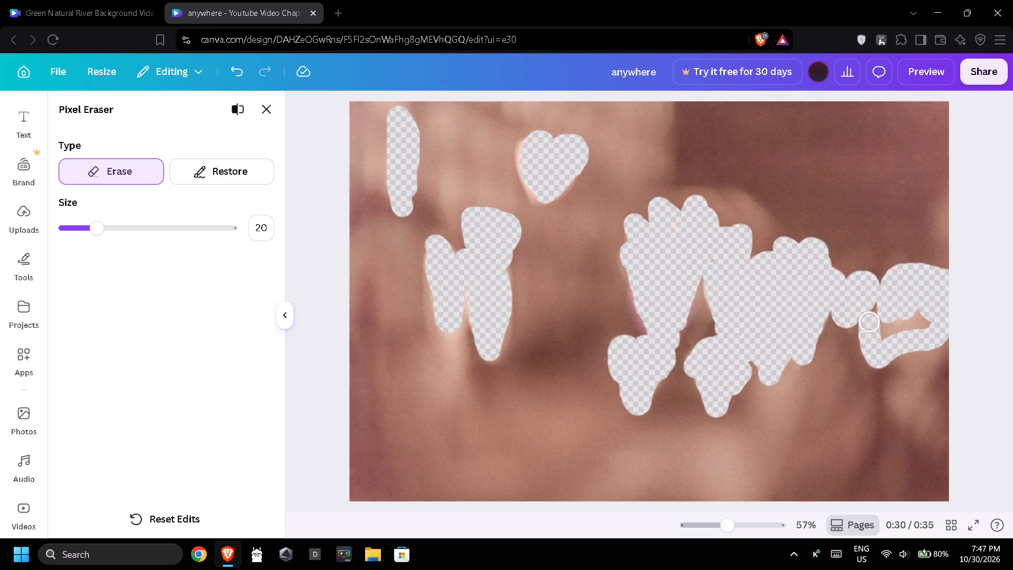
drag(874, 315, 928, 319)
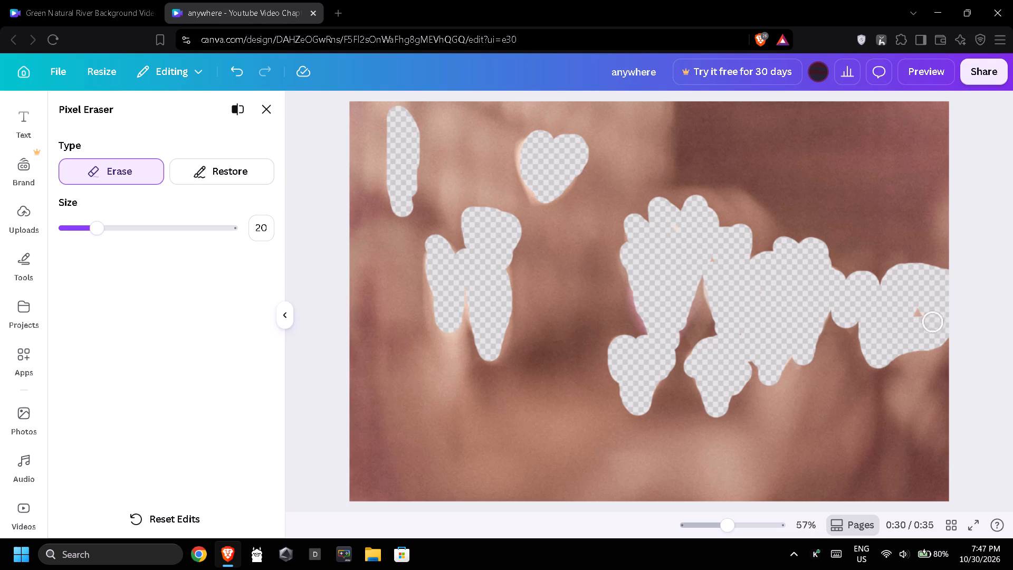
drag(928, 319, 918, 320)
Erase the pale blurred patch at the photo's right edge, just below the erased group of lights.
drag(919, 353, 899, 413)
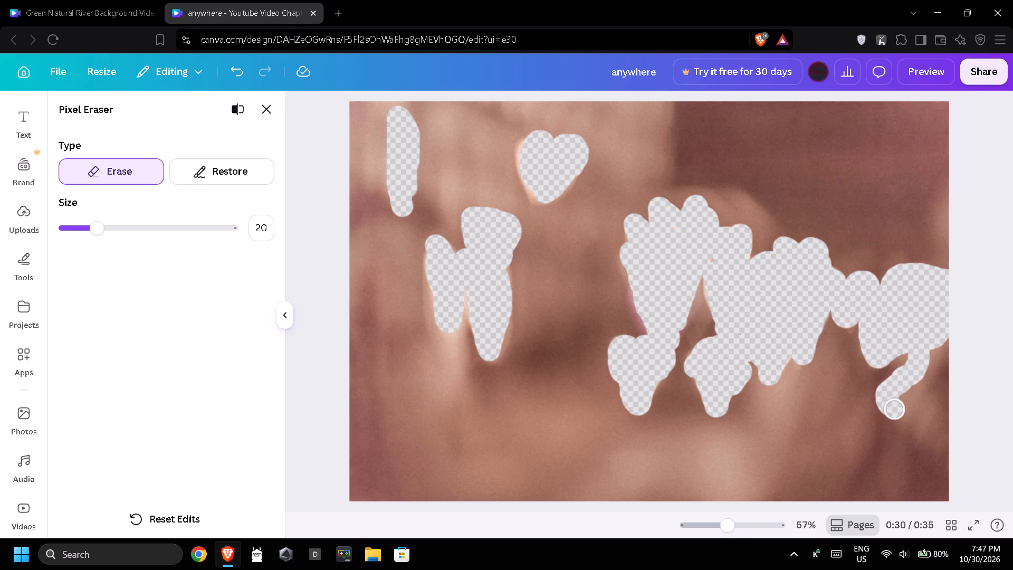
drag(899, 413, 928, 412)
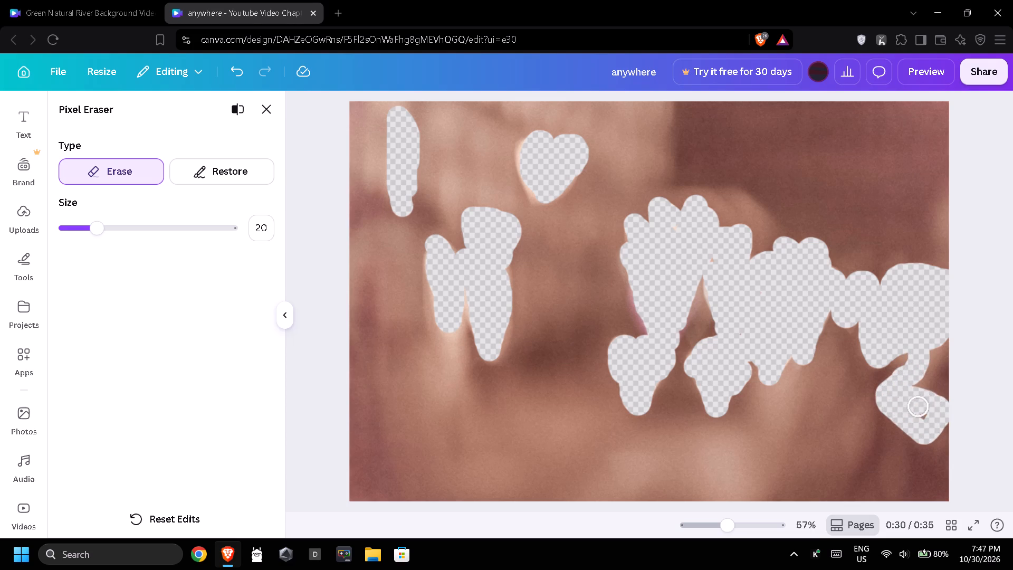
drag(928, 412, 930, 376)
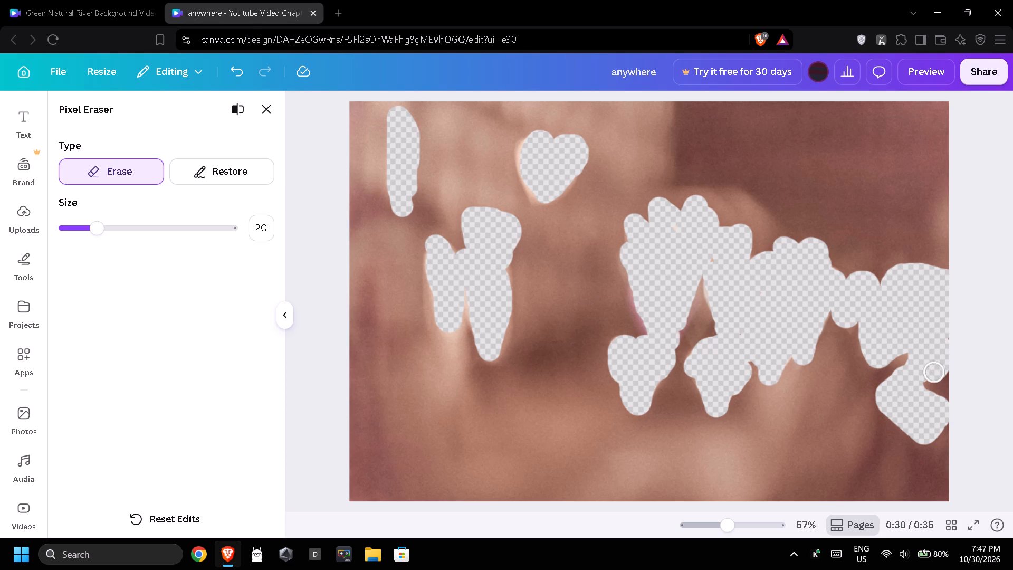
drag(930, 376, 921, 385)
Erase the leftover fringe under the right-hand cluster and the peach glow arching over the top of the central cluster.
drag(783, 367, 796, 362)
drag(751, 231, 739, 211)
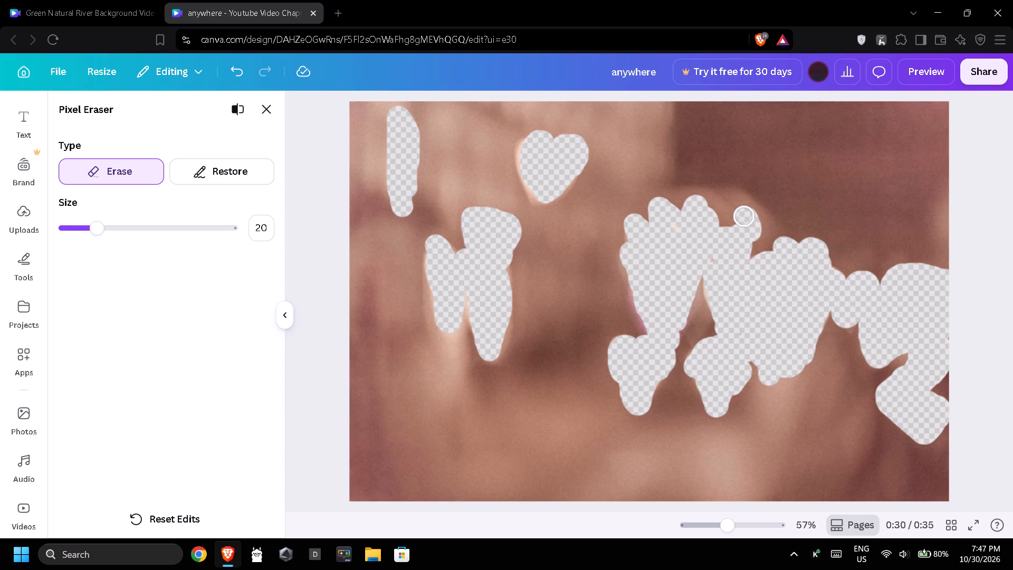
drag(739, 211, 744, 245)
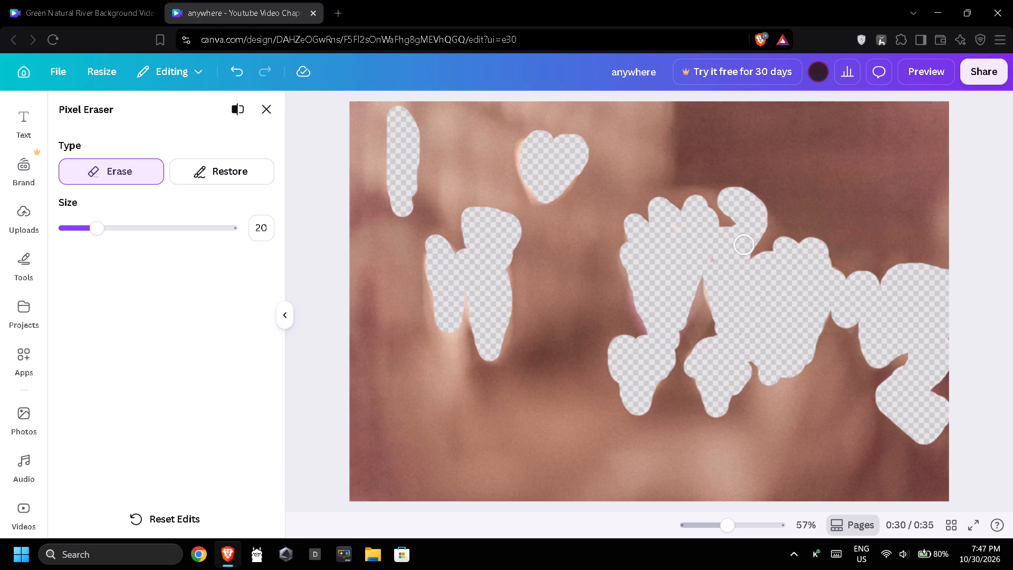
drag(744, 245, 680, 197)
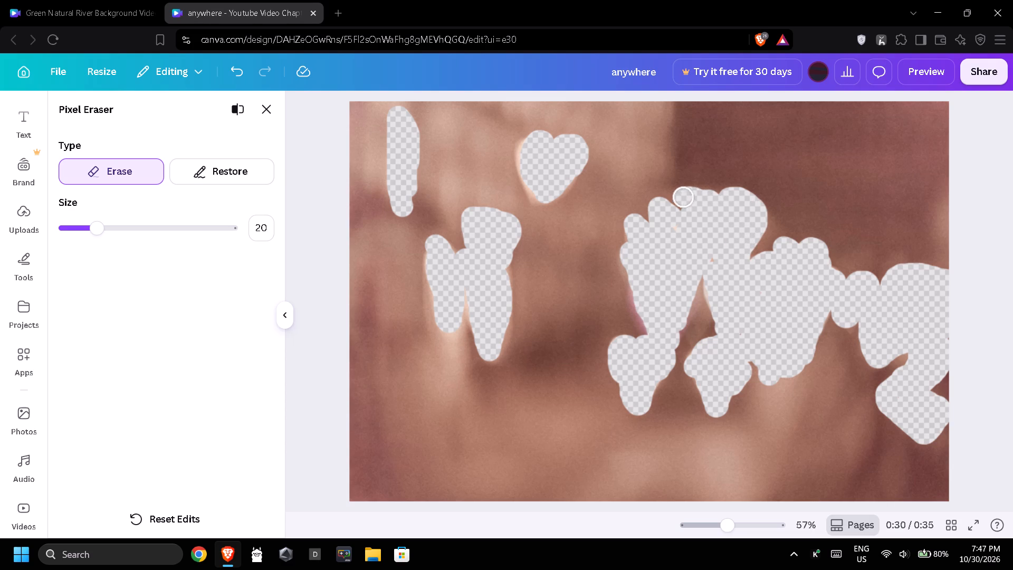
Erase the pale area above the central cluster up to the photo's top edge, extending left above the separate erased heart.
drag(680, 197, 666, 150)
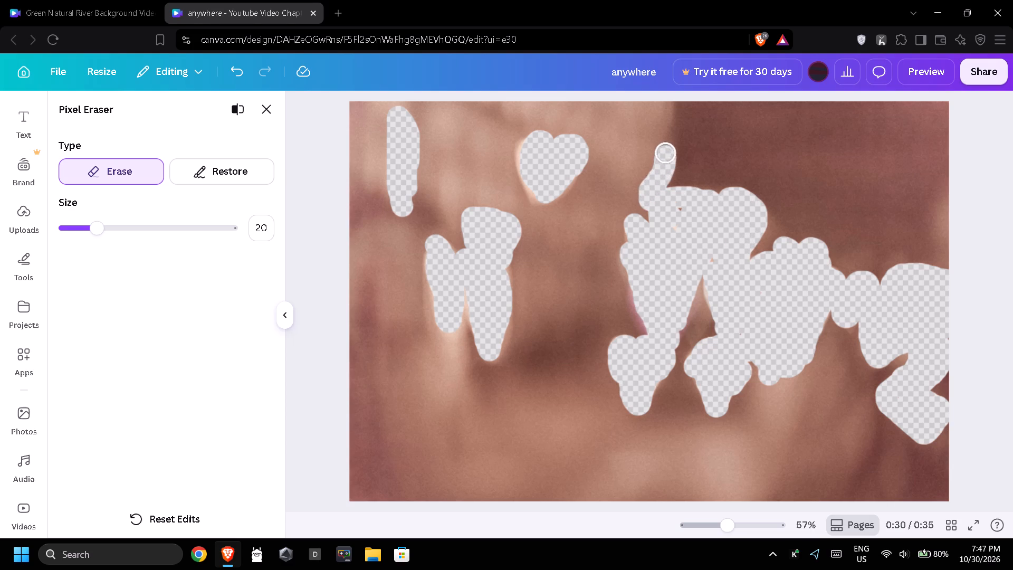
drag(666, 150, 666, 96)
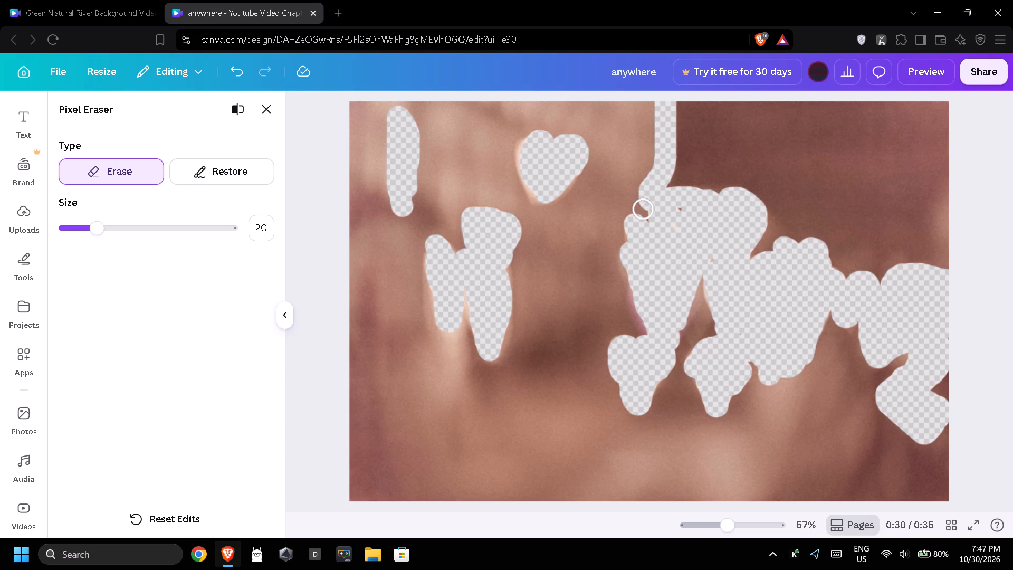
drag(636, 209, 644, 99)
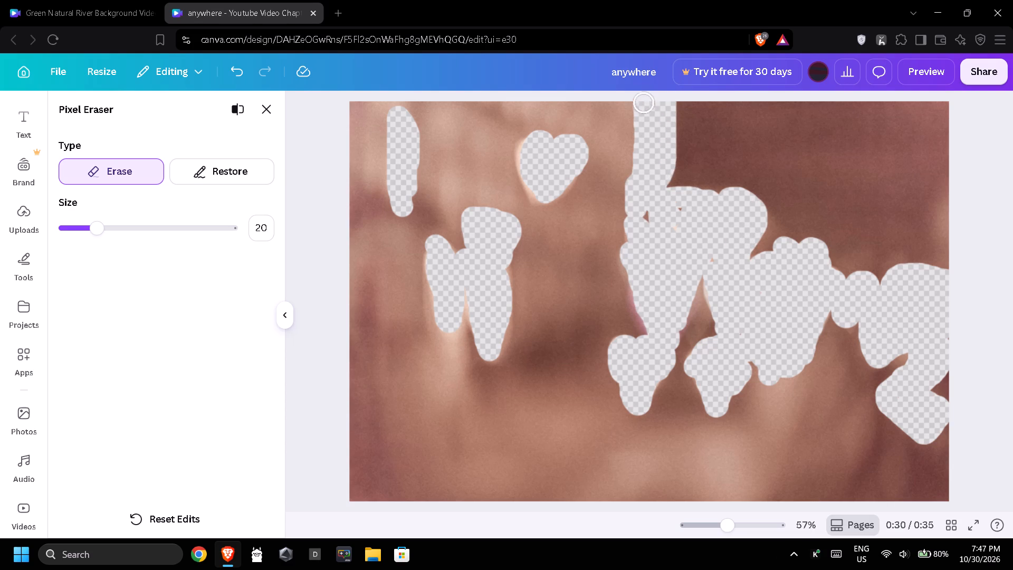
drag(644, 99, 644, 97)
drag(533, 106, 614, 106)
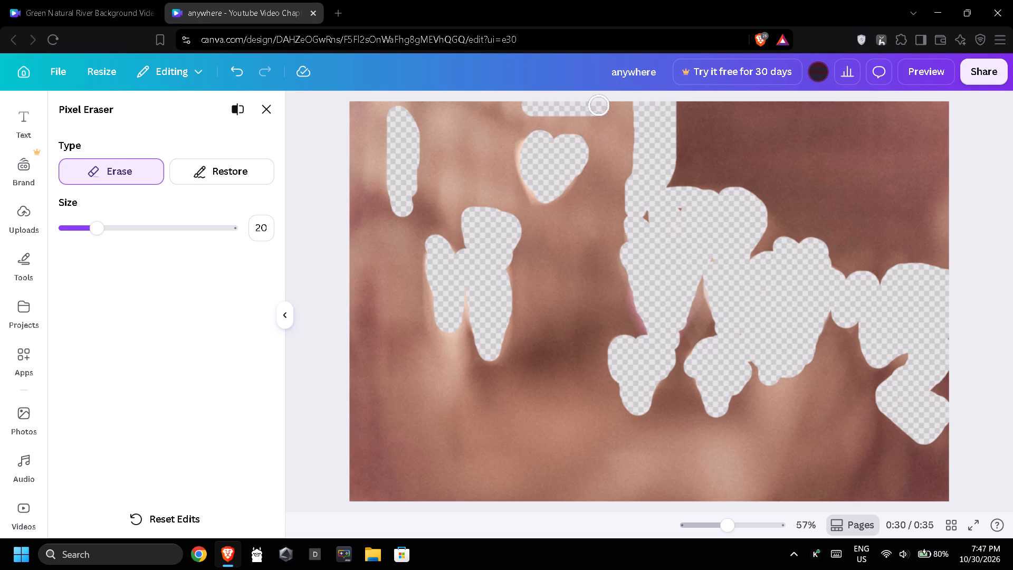
drag(614, 106, 624, 175)
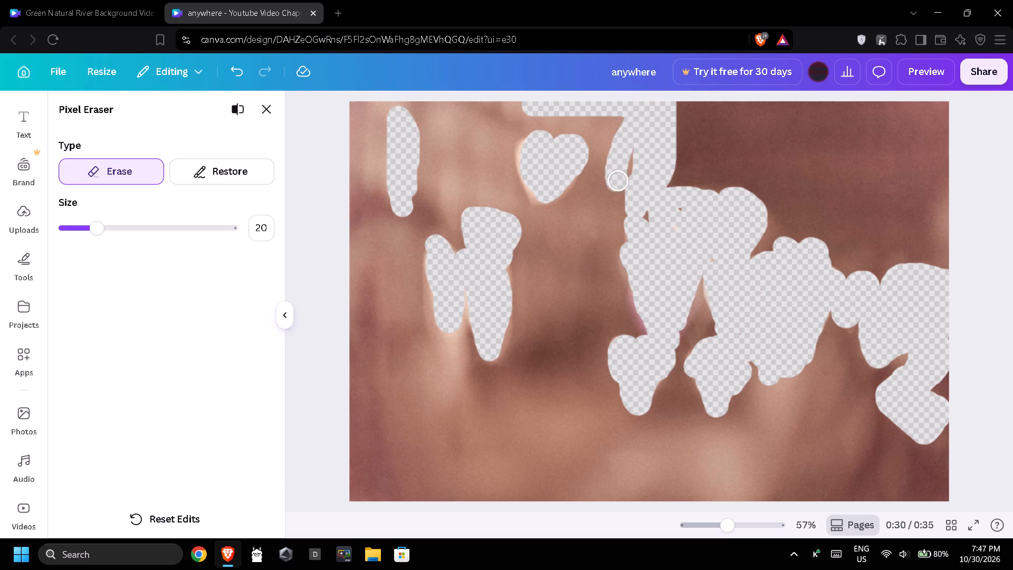
drag(624, 175, 553, 109)
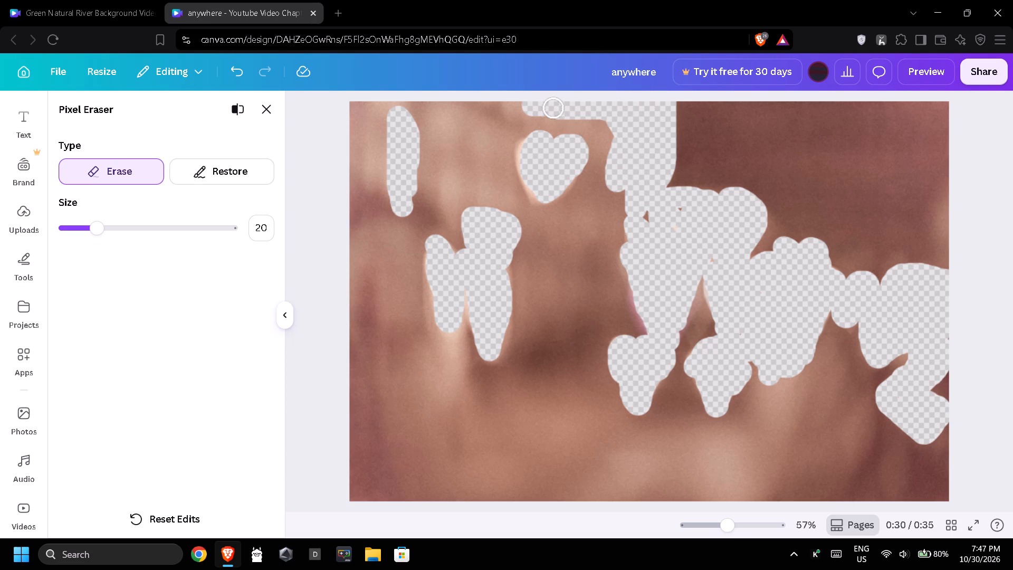
drag(553, 109, 622, 217)
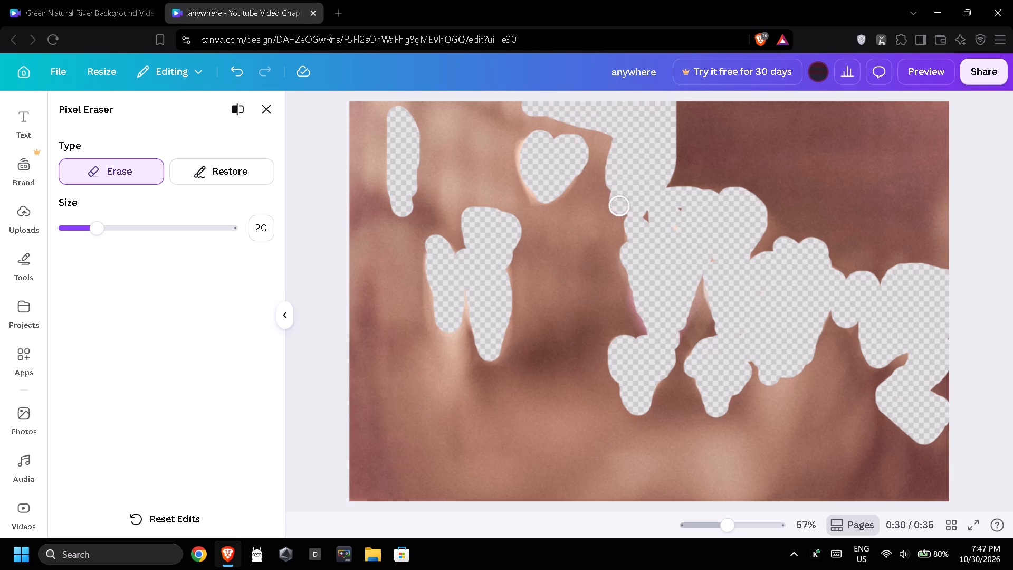
drag(622, 217, 626, 229)
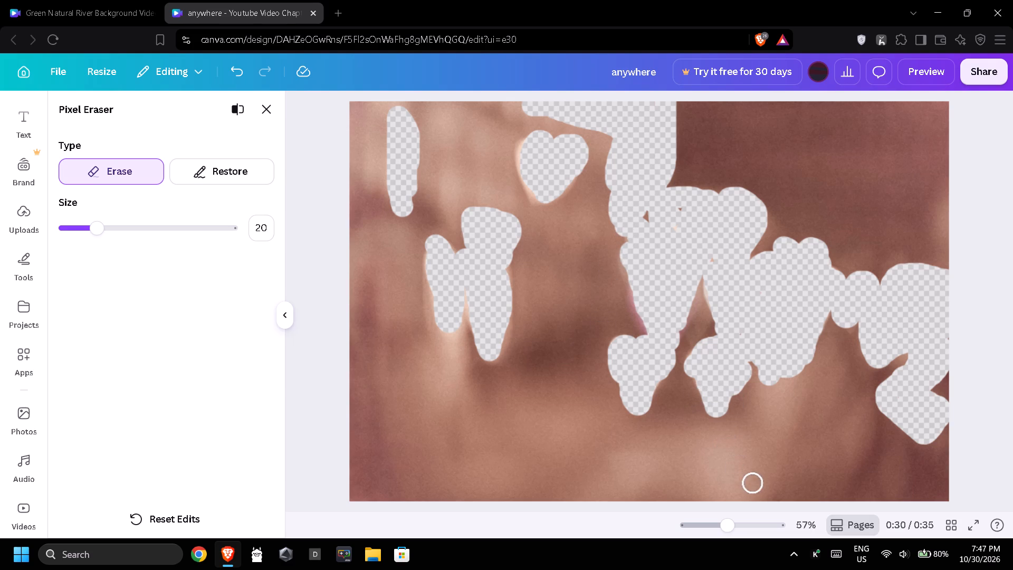
Erase the pale patch at the photo's bottom edge below the cluster's lower right heart, including the remnants inside it.
drag(771, 468, 699, 455)
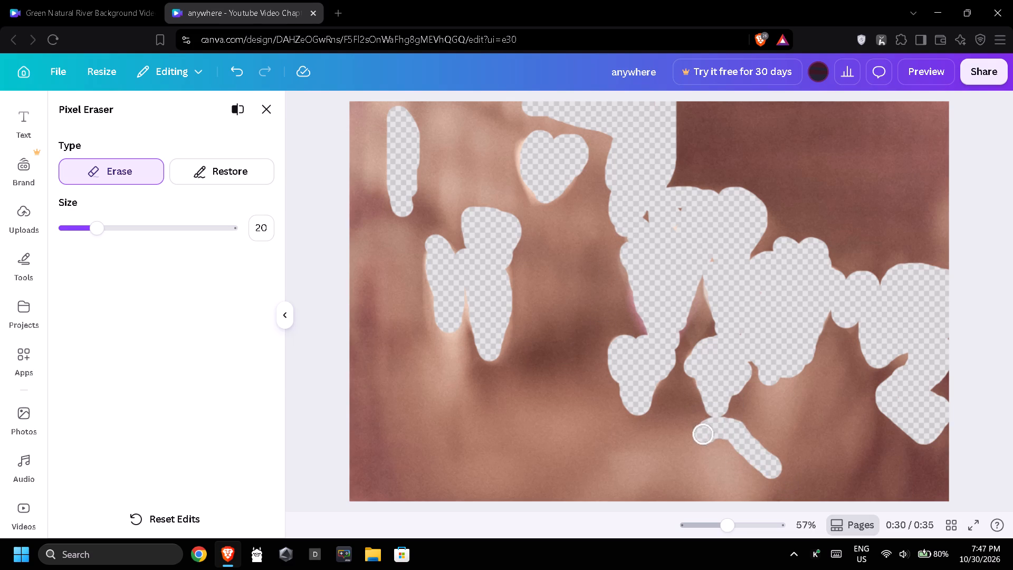
drag(699, 455, 746, 448)
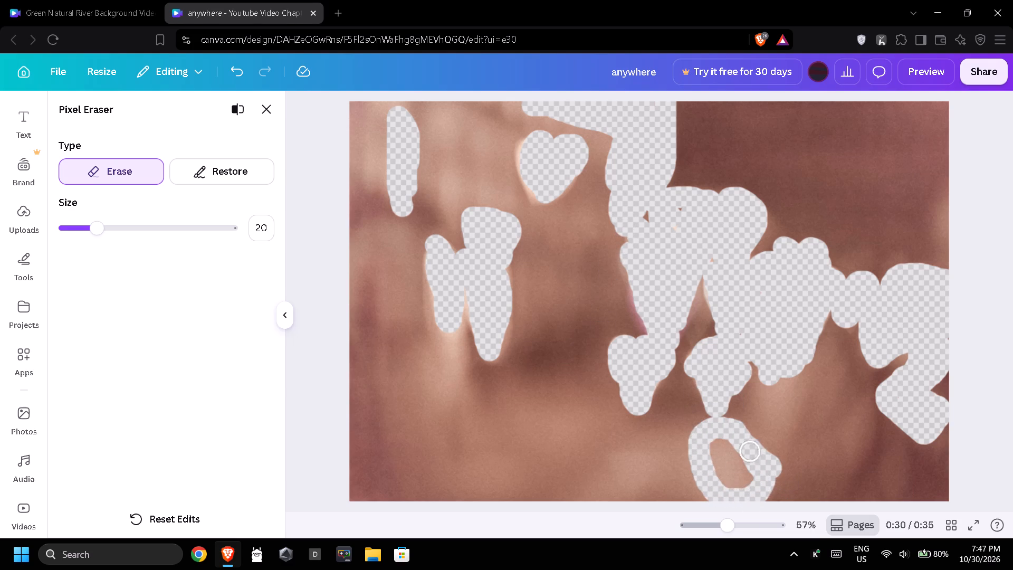
drag(746, 448, 744, 446)
drag(738, 440, 758, 464)
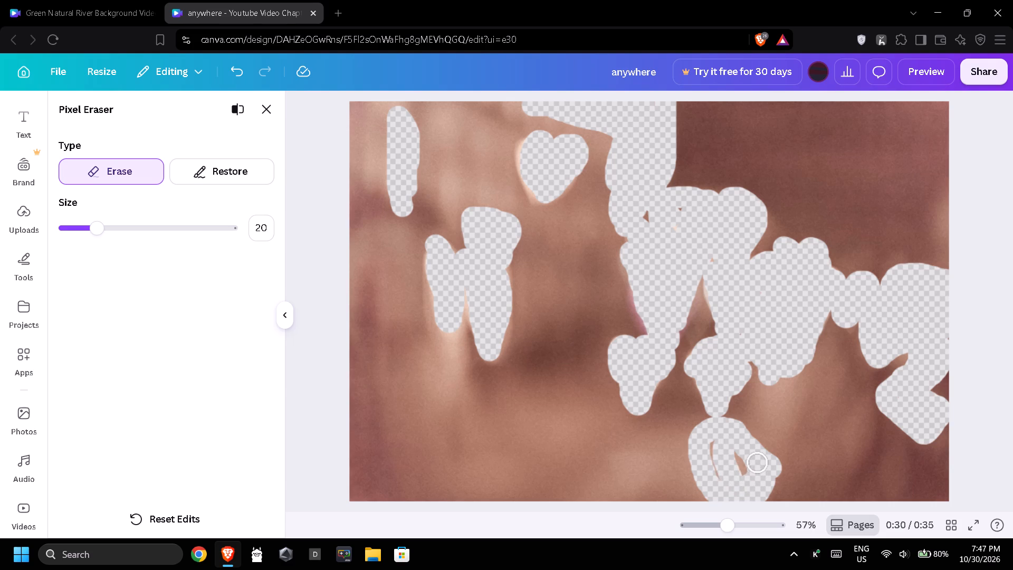
drag(740, 451, 733, 471)
drag(713, 442, 713, 483)
Erase the patch at the photo's bottom edge below the cluster's lower left heart, including its centre.
drag(620, 503, 618, 450)
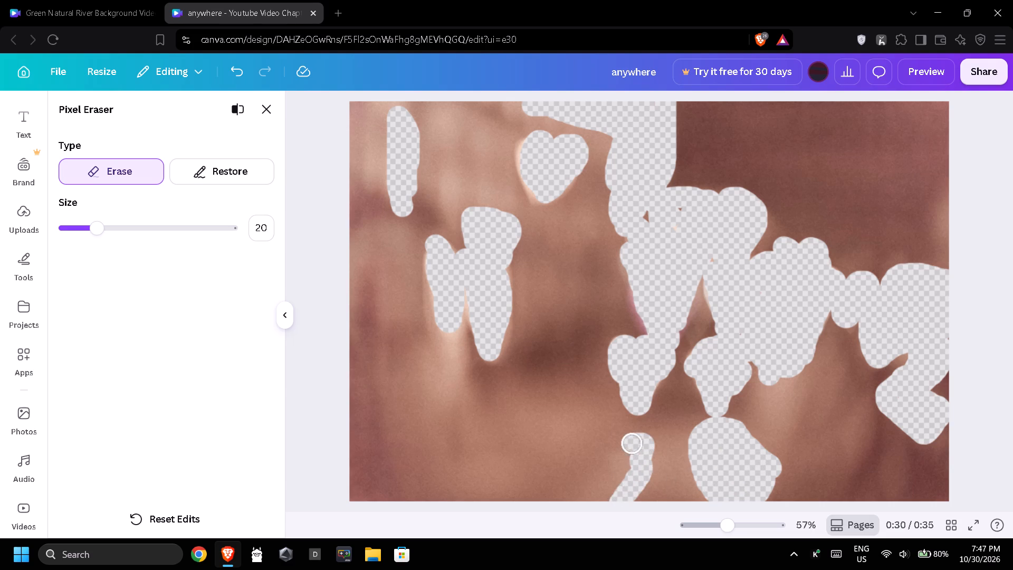
drag(618, 450, 638, 464)
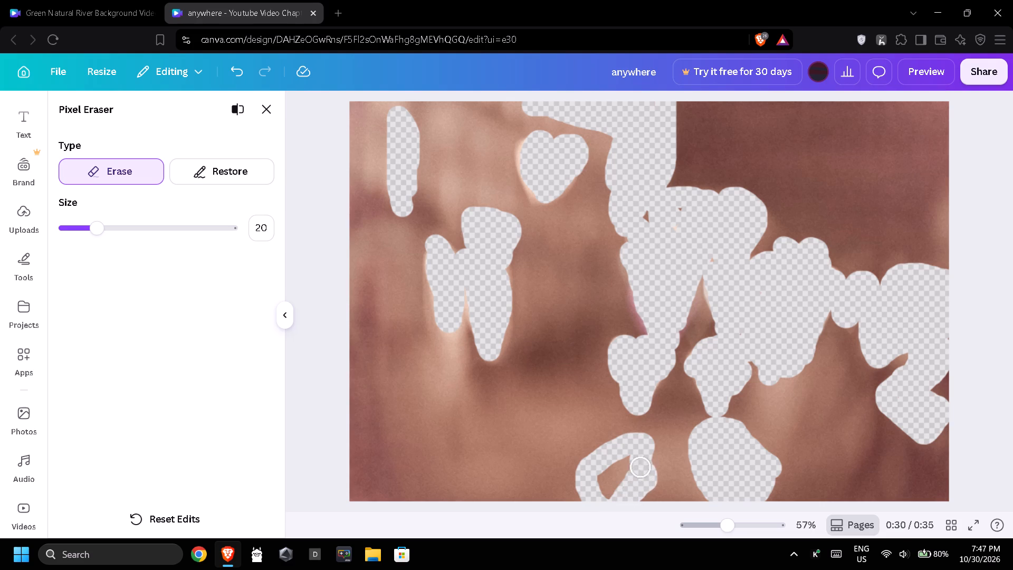
drag(638, 464, 631, 476)
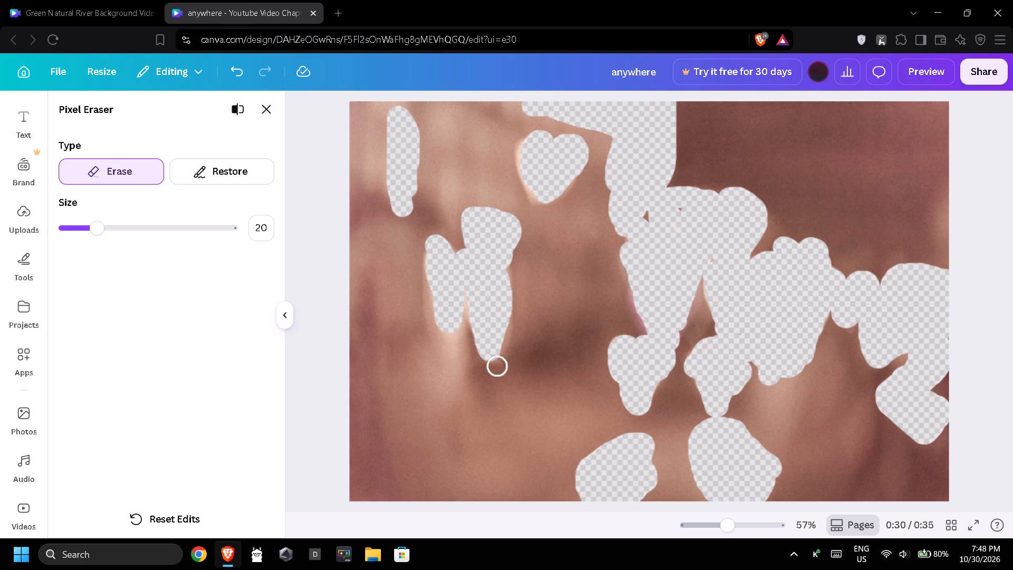
Erase the pale glow between and below the left-hand pair of erased hearts, widening the area to the lower left.
drag(463, 283, 457, 374)
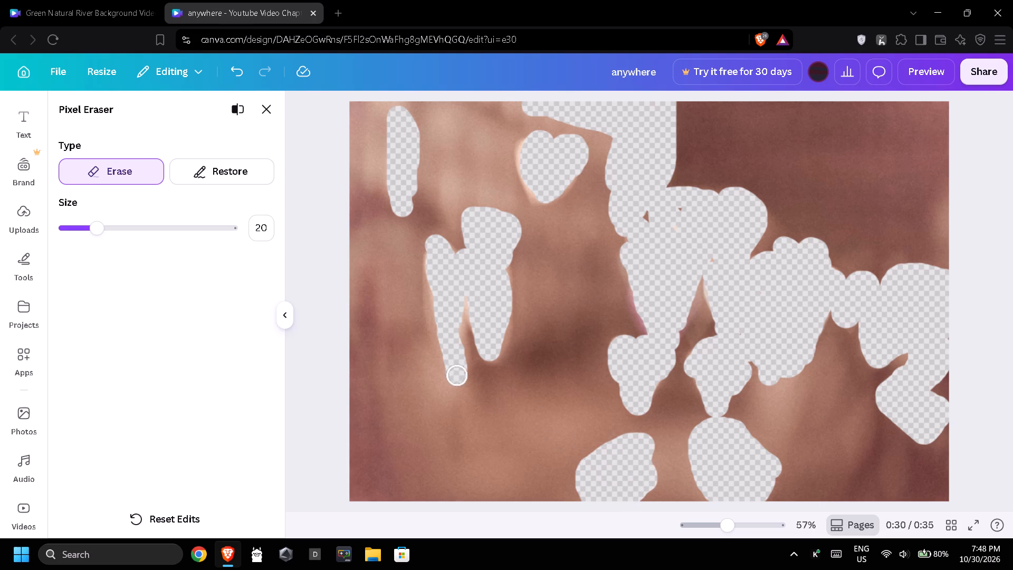
drag(457, 374, 450, 387)
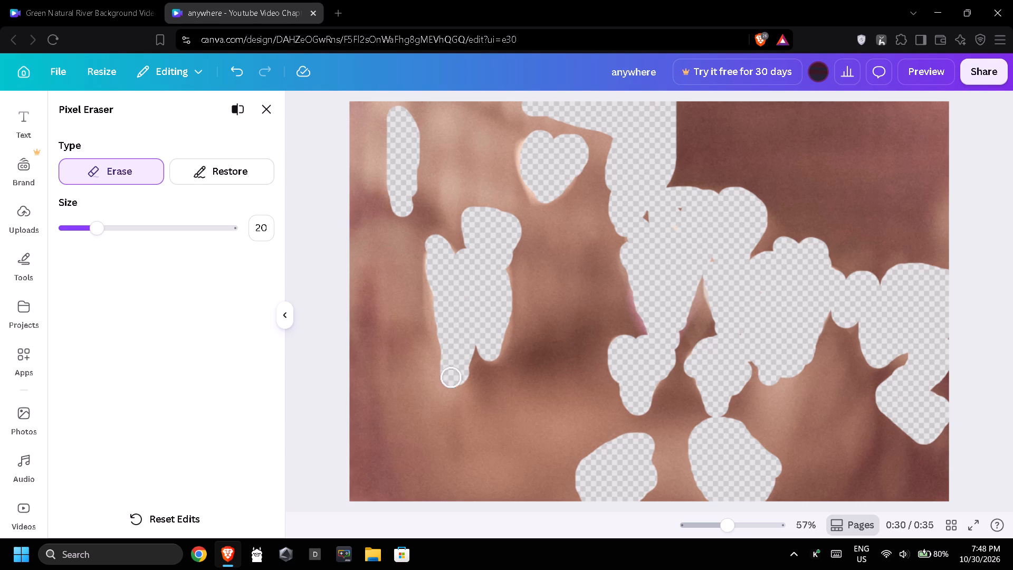
drag(450, 387, 436, 284)
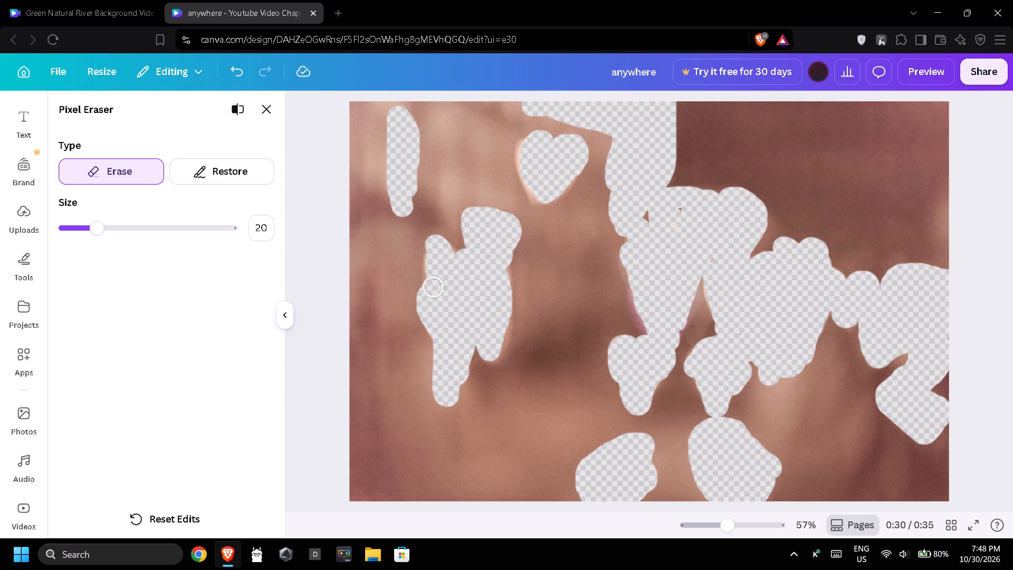
drag(436, 284, 413, 381)
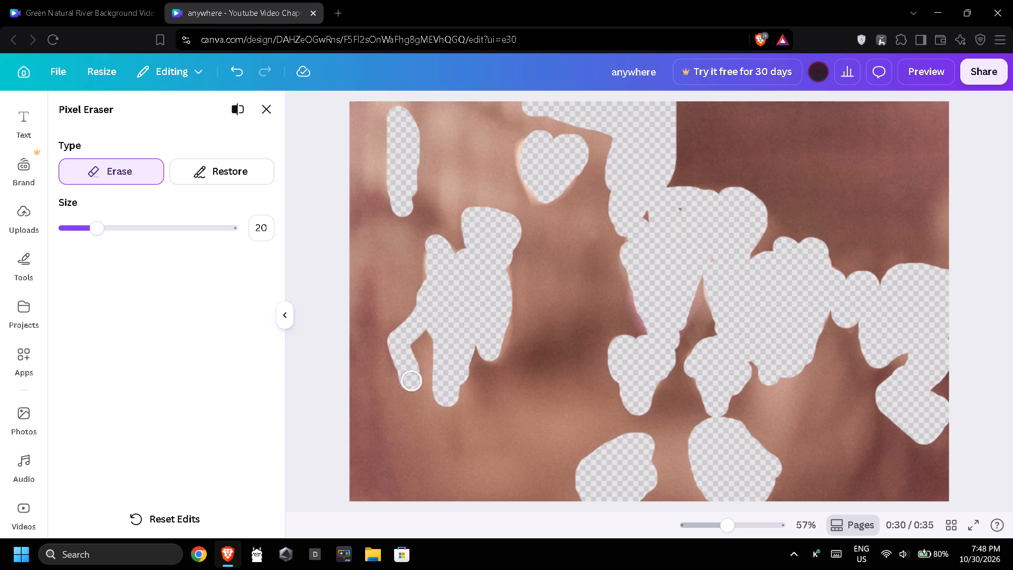
drag(413, 381, 416, 367)
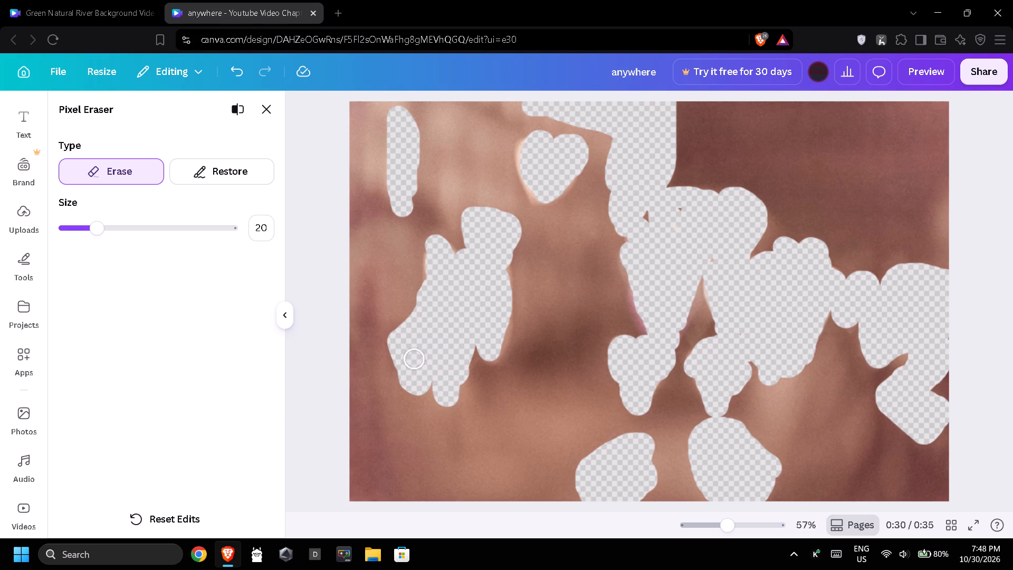
drag(416, 367, 417, 383)
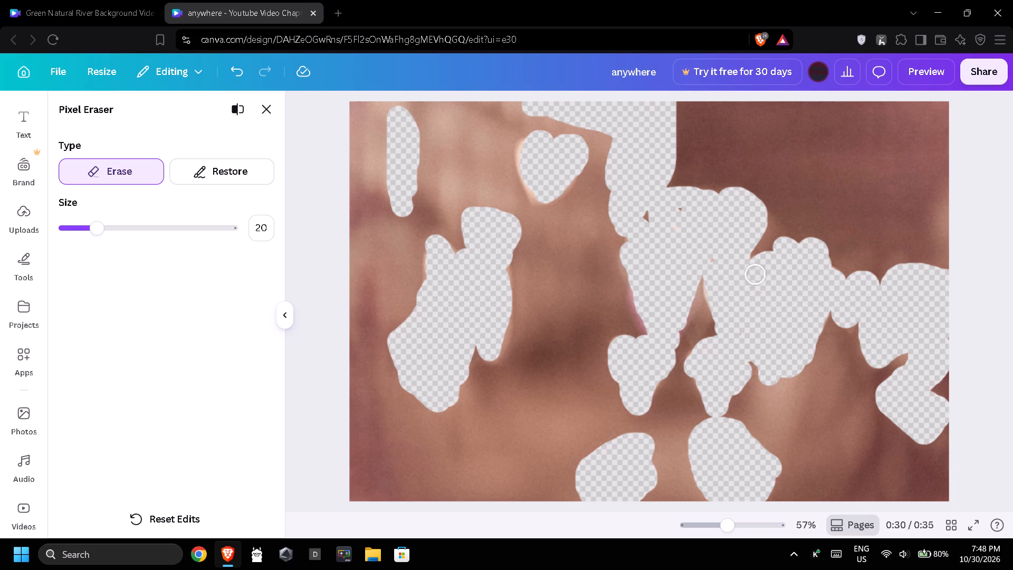
Erase the pale strip along the photo's right edge, directly above the erased group of lights.
drag(945, 265, 944, 261)
drag(944, 261, 939, 198)
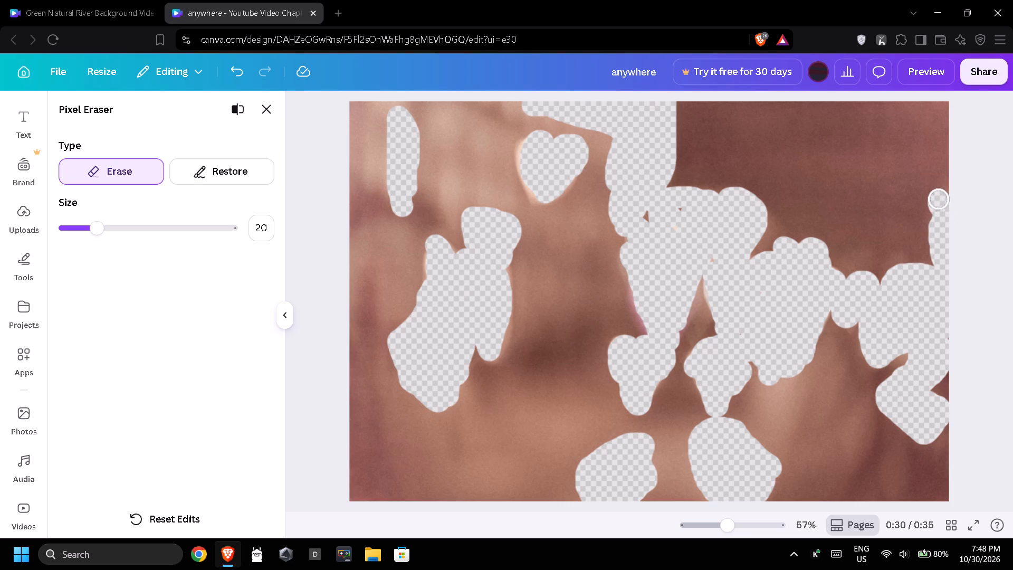
drag(939, 198, 939, 198)
drag(942, 193, 936, 234)
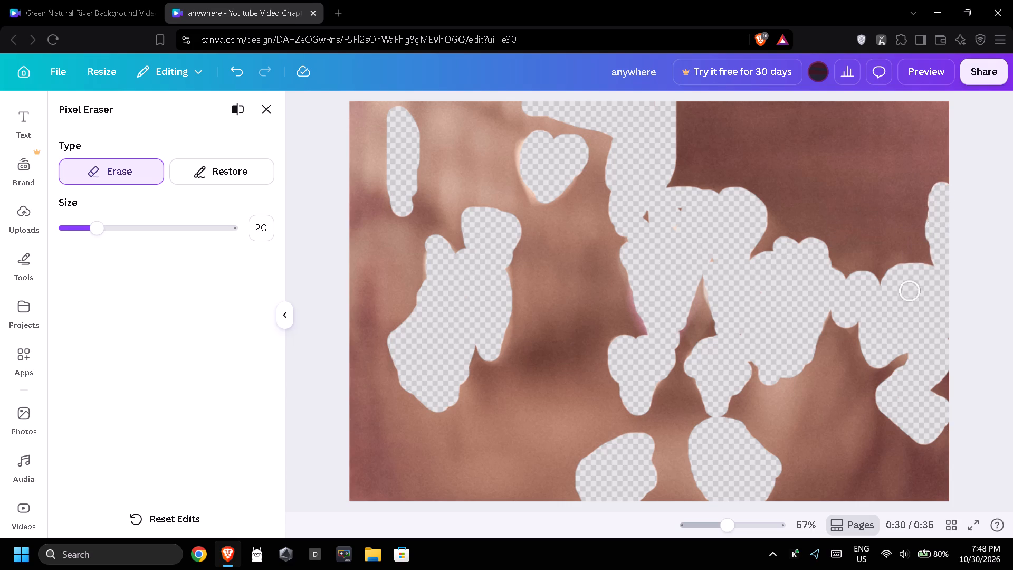
Erase the glow joining the photo's lower right bottom-edge patch to the cluster above, plus the narrow wedge inside the central cluster.
drag(775, 459, 778, 375)
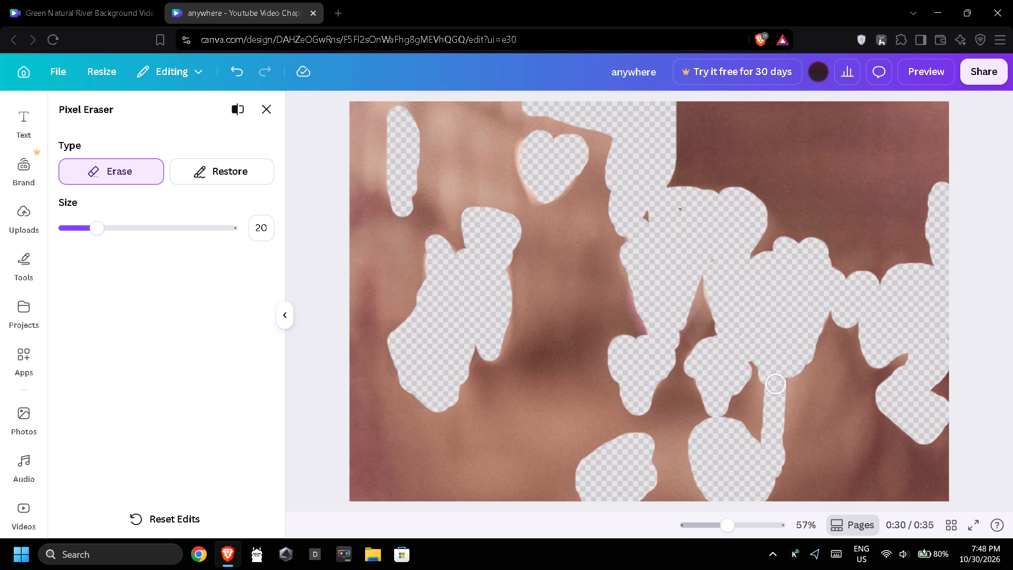
drag(778, 375, 754, 406)
drag(754, 406, 770, 431)
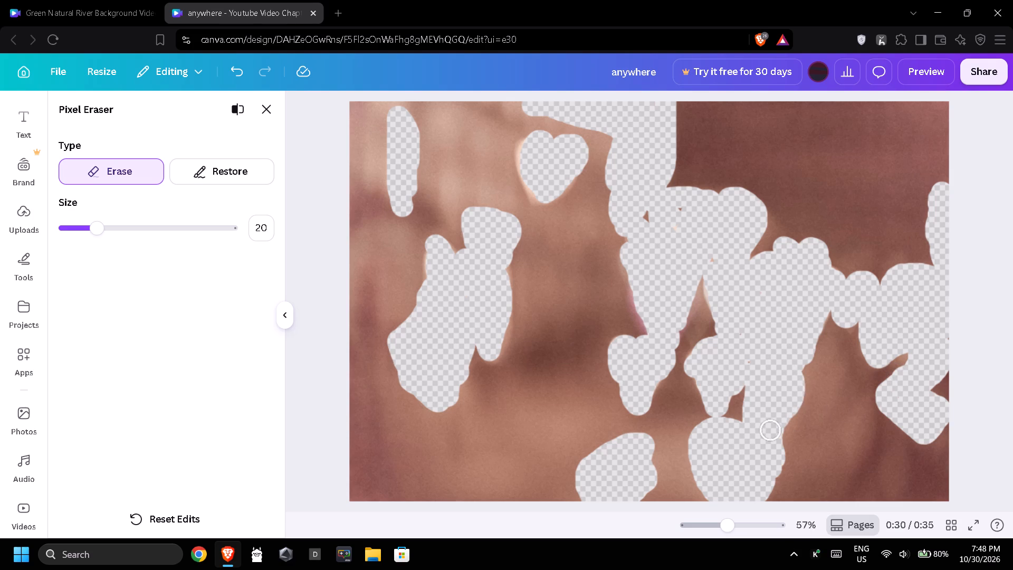
drag(707, 316, 694, 283)
drag(694, 283, 722, 337)
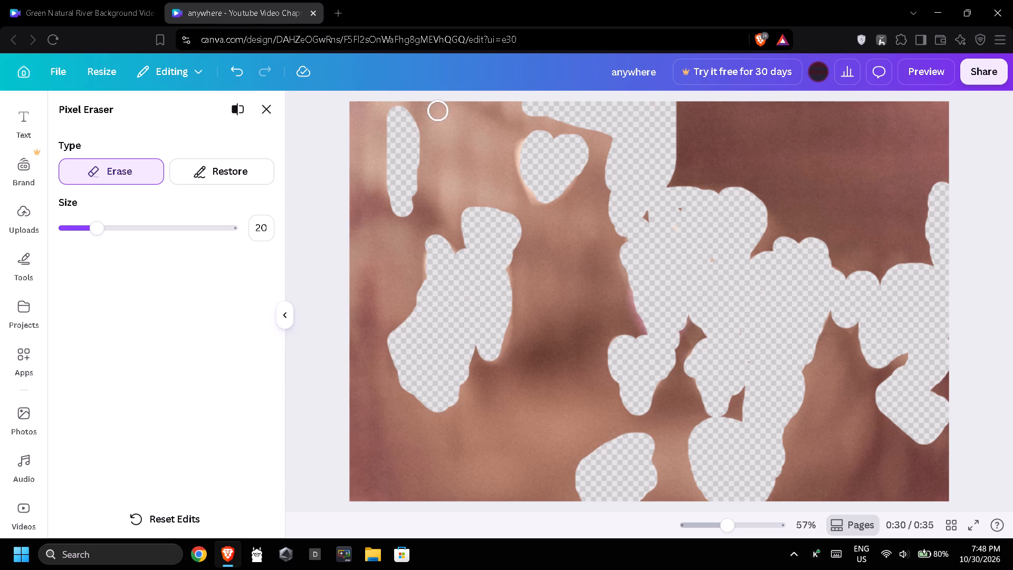
Erase the pale area along the photo's top edge, from beside the tall upper-left strip across to the erased upper heart.
drag(441, 110, 532, 135)
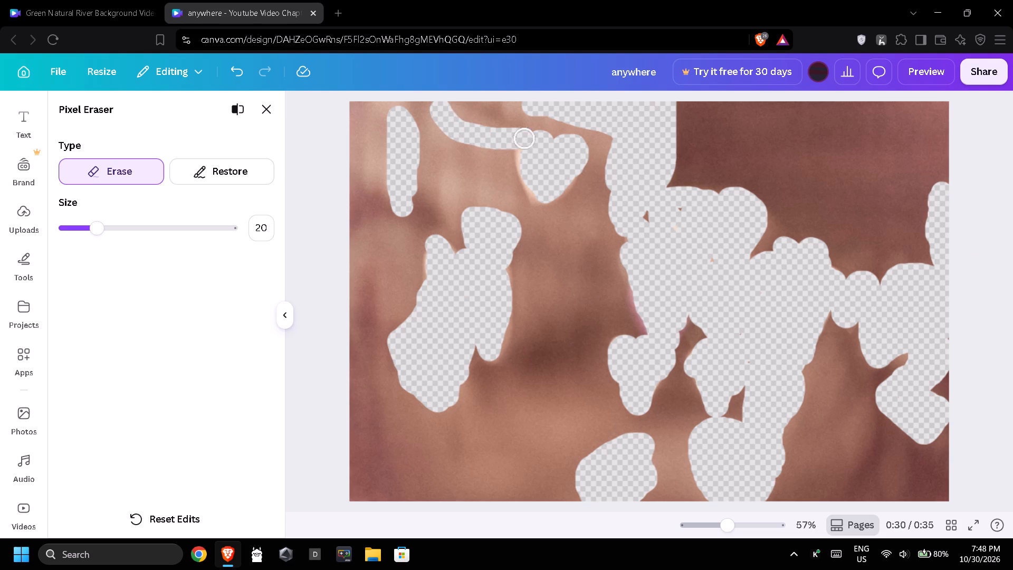
drag(532, 135, 448, 112)
drag(443, 109, 501, 126)
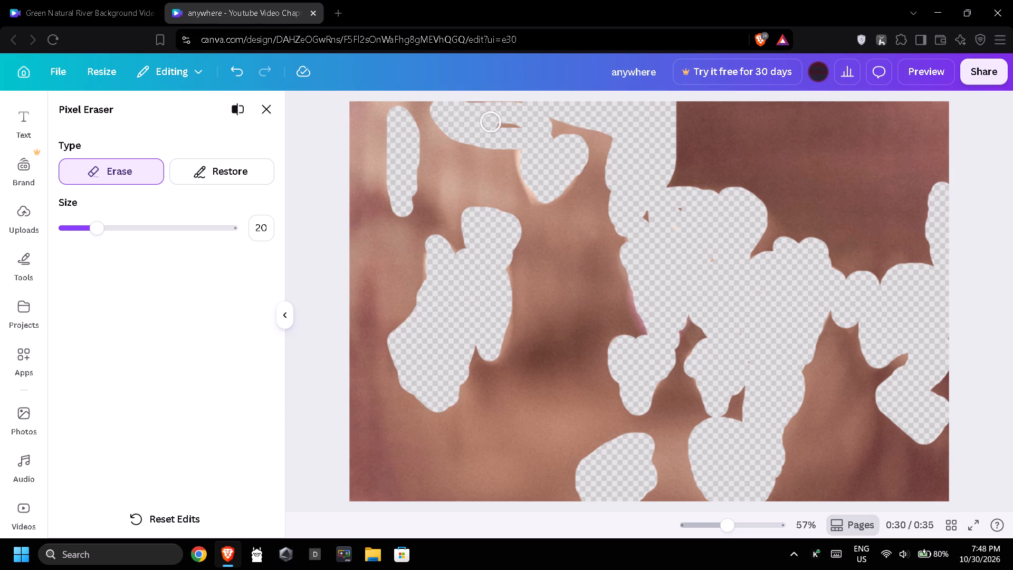
drag(501, 126, 506, 126)
drag(487, 113, 479, 110)
drag(473, 105, 466, 101)
drag(463, 99, 520, 107)
Erase the pale patch at the photo's left edge, level with the left-hand pair of erased hearts, including the remnants inside it.
drag(357, 229, 384, 277)
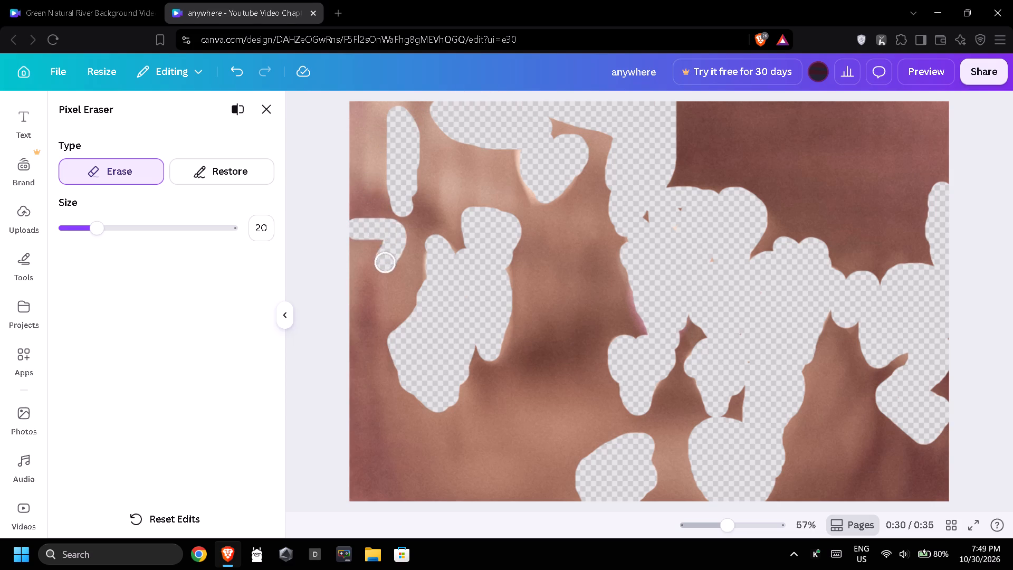
drag(384, 277, 370, 232)
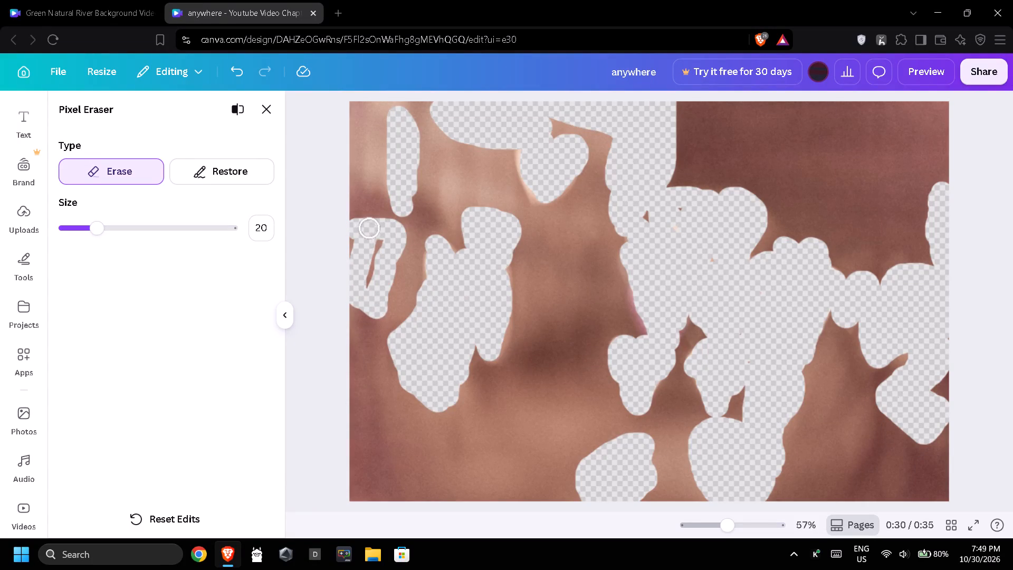
drag(370, 232, 386, 273)
drag(386, 273, 386, 291)
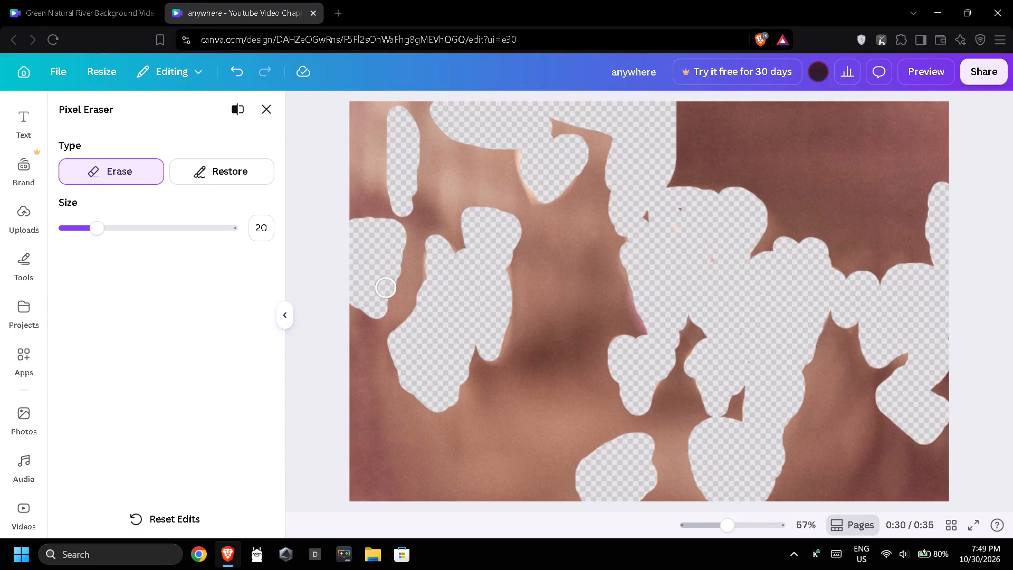
drag(386, 291, 397, 245)
drag(397, 245, 397, 232)
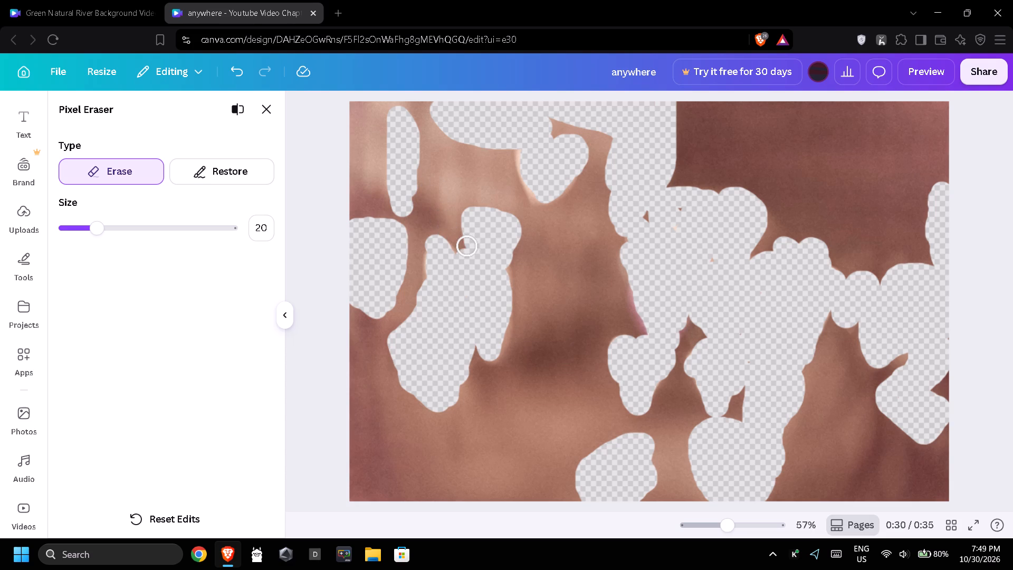
Erase the pale area between the tall upper-left strip, the upper heart and the left-hand pair of hearts, including the leftover slivers.
drag(469, 245, 463, 242)
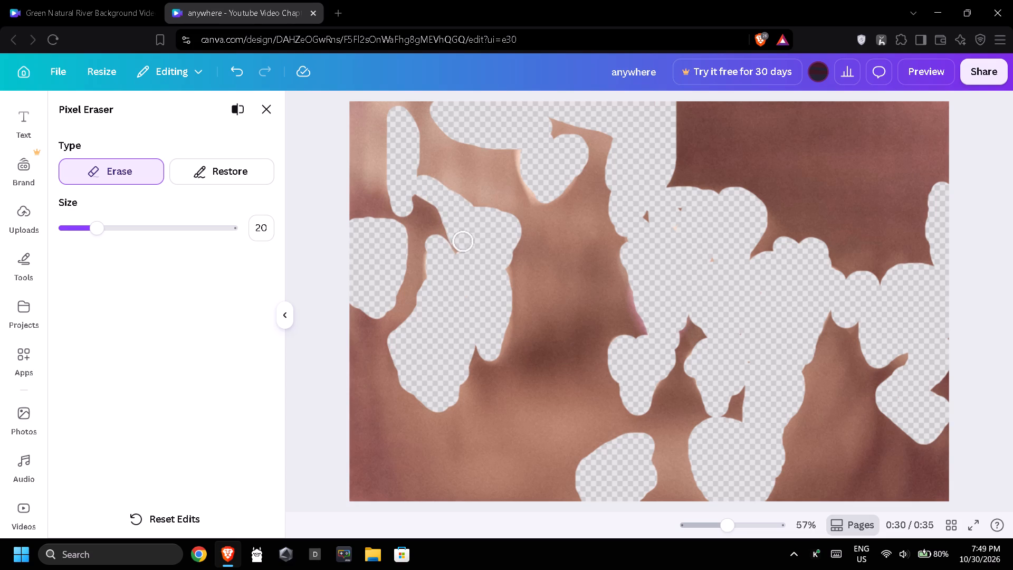
drag(418, 174, 422, 145)
drag(422, 145, 516, 155)
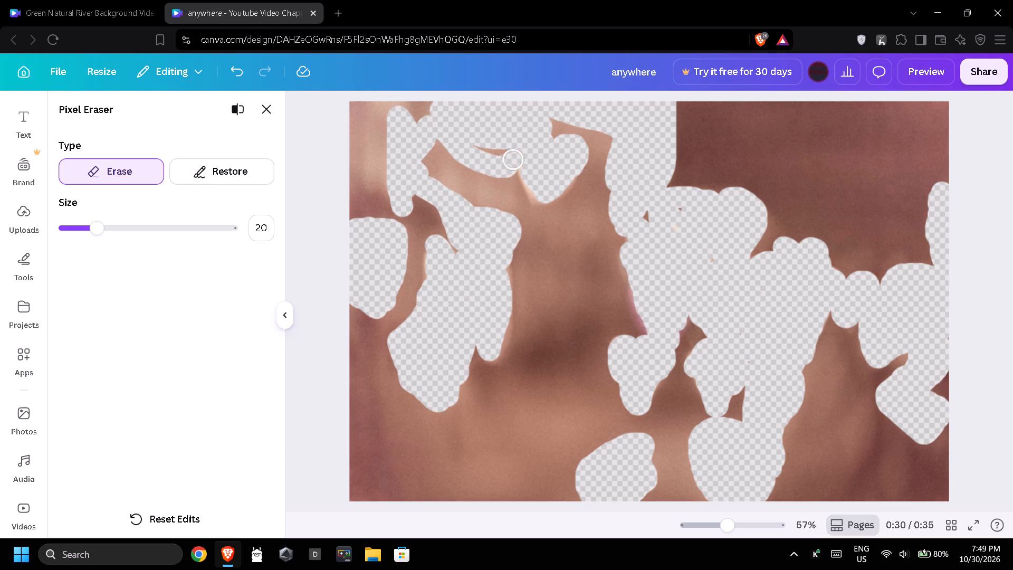
drag(516, 155, 477, 151)
drag(512, 179, 501, 202)
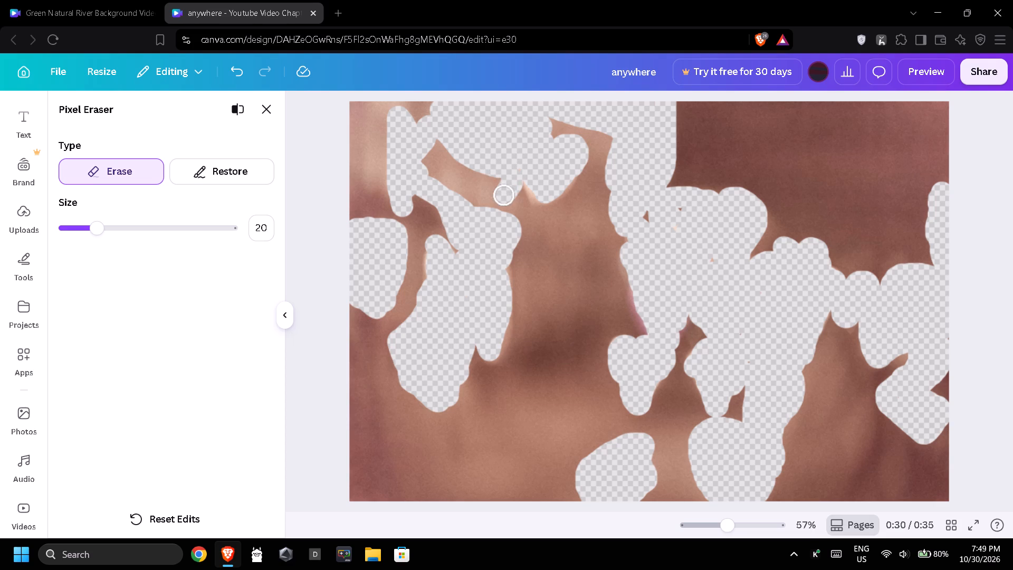
drag(501, 202, 482, 176)
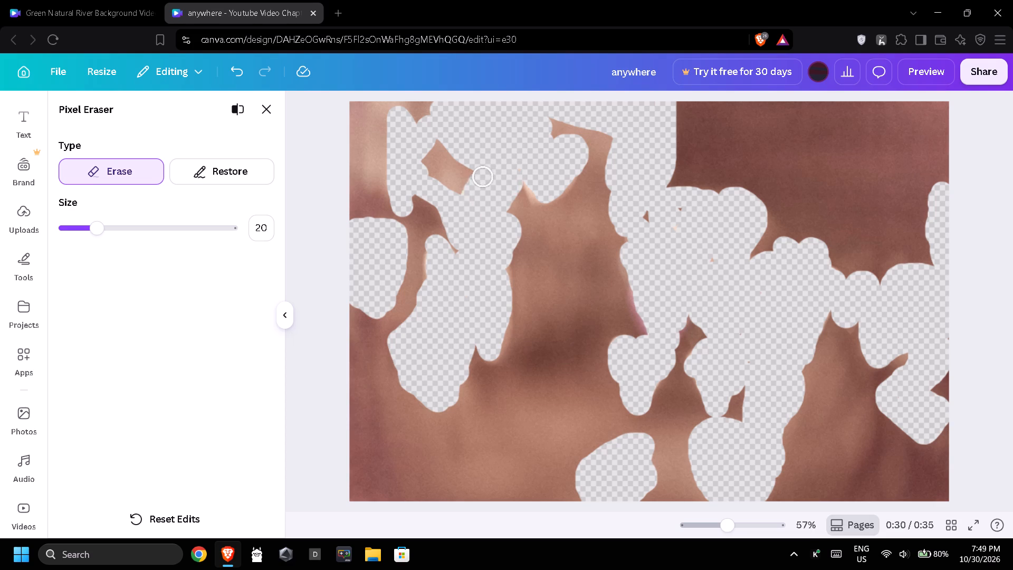
drag(482, 176, 427, 170)
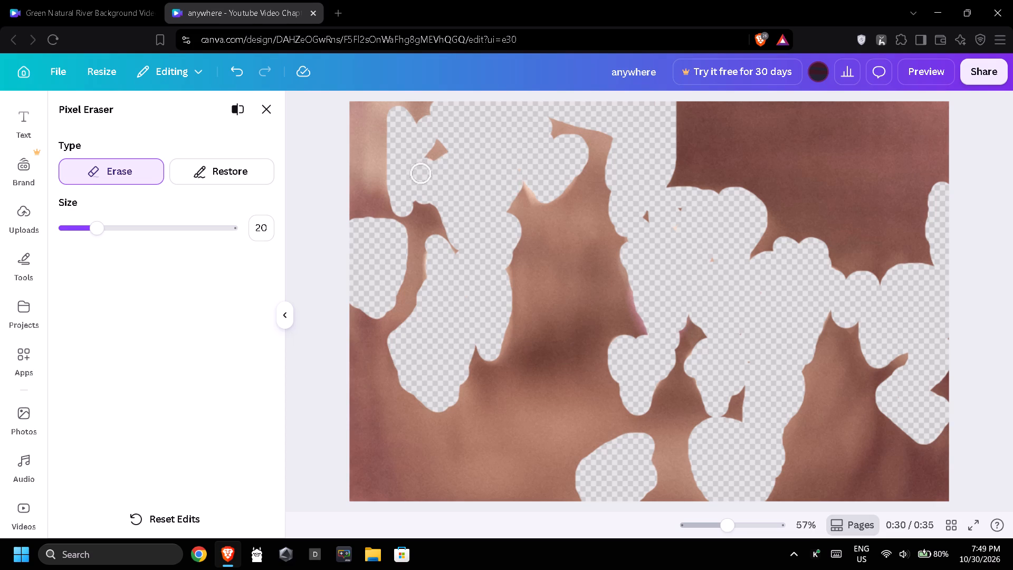
drag(427, 170, 439, 152)
drag(439, 152, 445, 148)
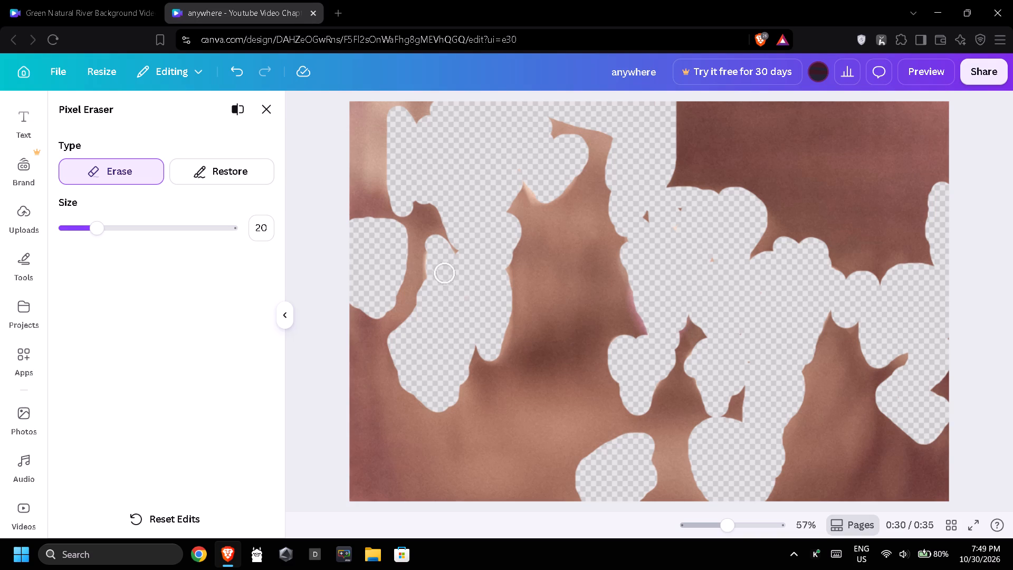
drag(448, 263, 456, 225)
Erase a strip from the cluster's lower left heart to the left-hand hearts, and another down to the bottom-edge patch.
drag(620, 393, 482, 403)
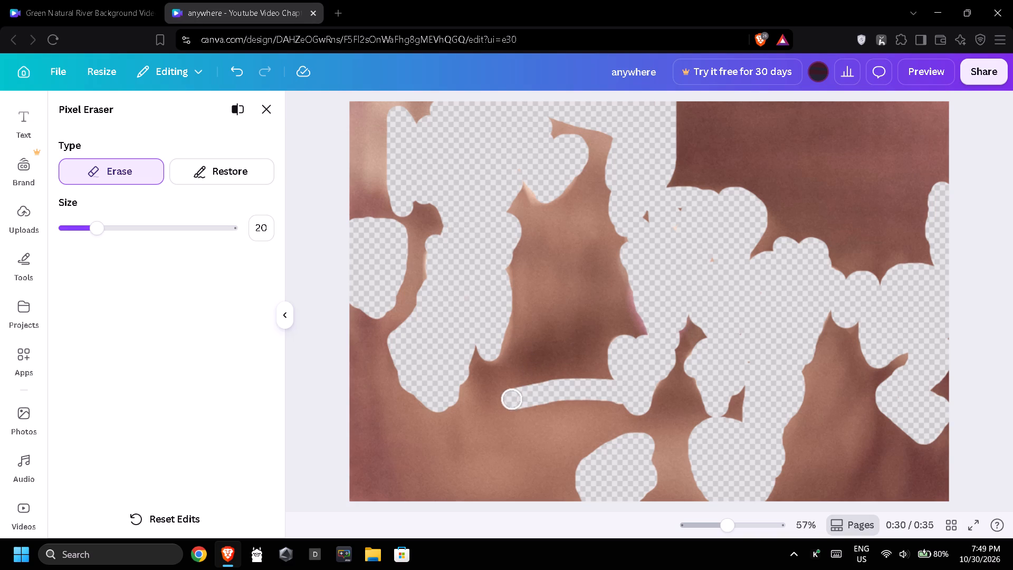
drag(482, 403, 469, 381)
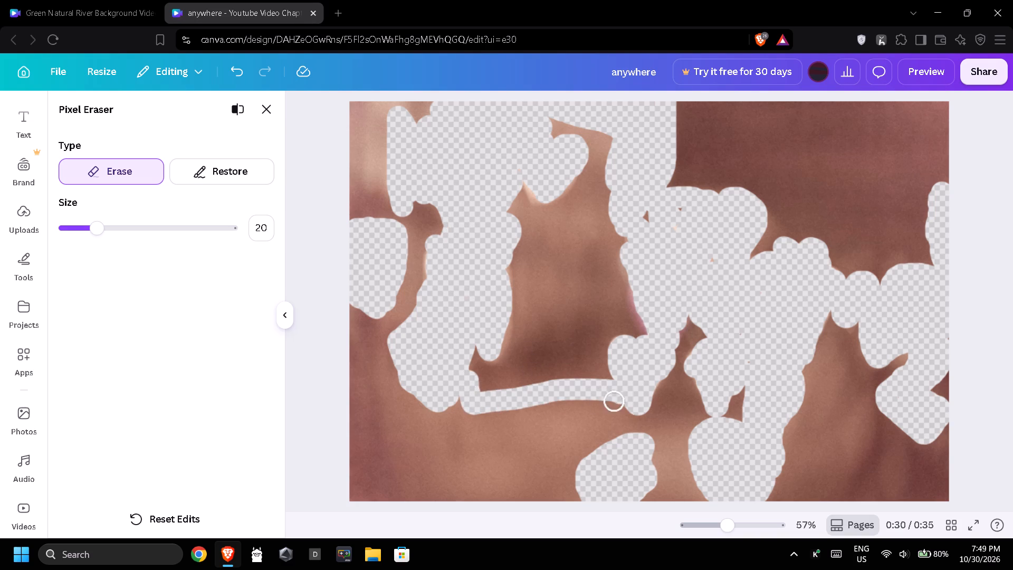
drag(632, 406, 624, 435)
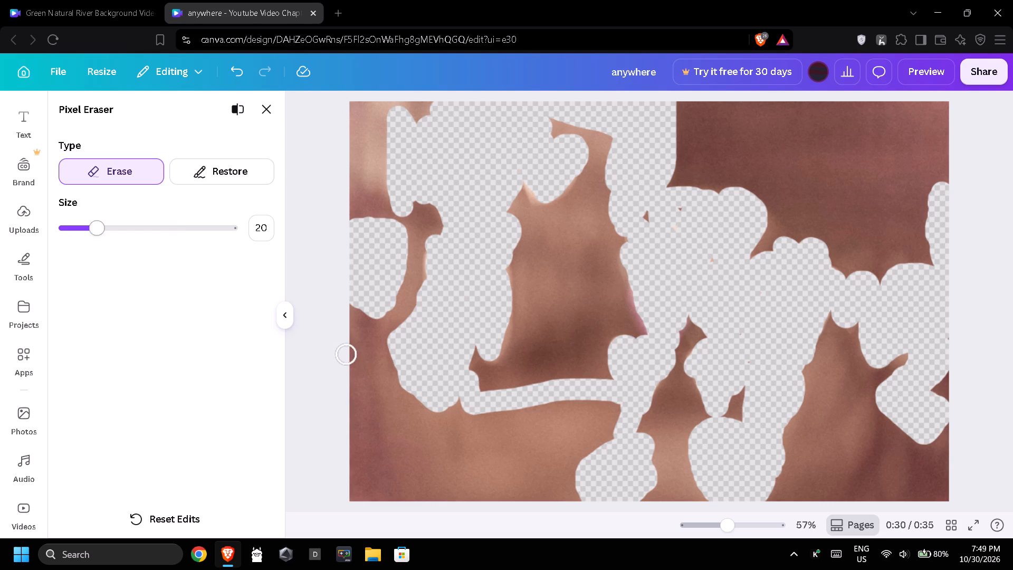
Set the eraser size to 68 and erase the photo's lower left area beneath the left-hand hearts and the connecting strip.
click(177, 235)
drag(471, 428, 469, 428)
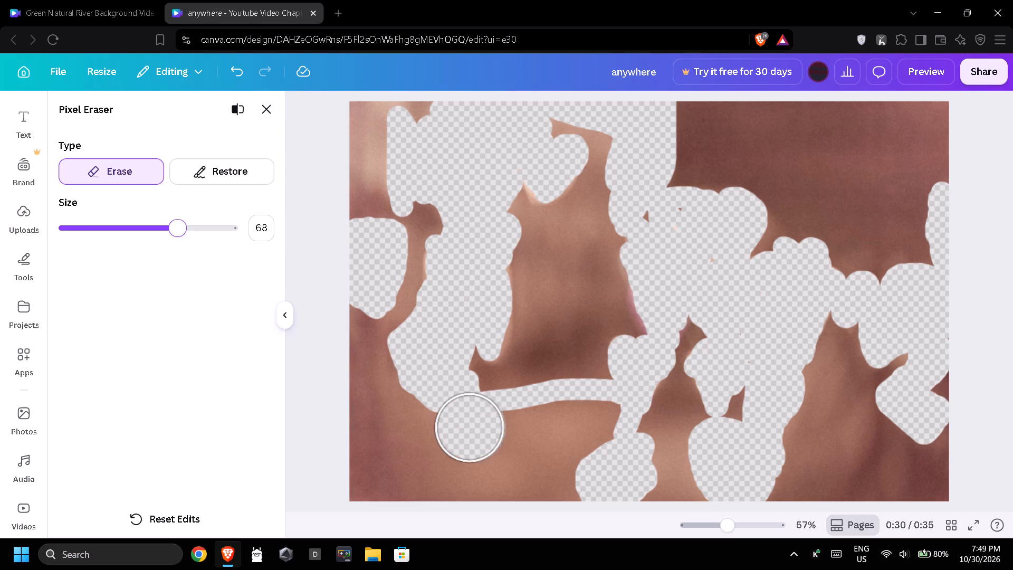
drag(469, 428, 599, 424)
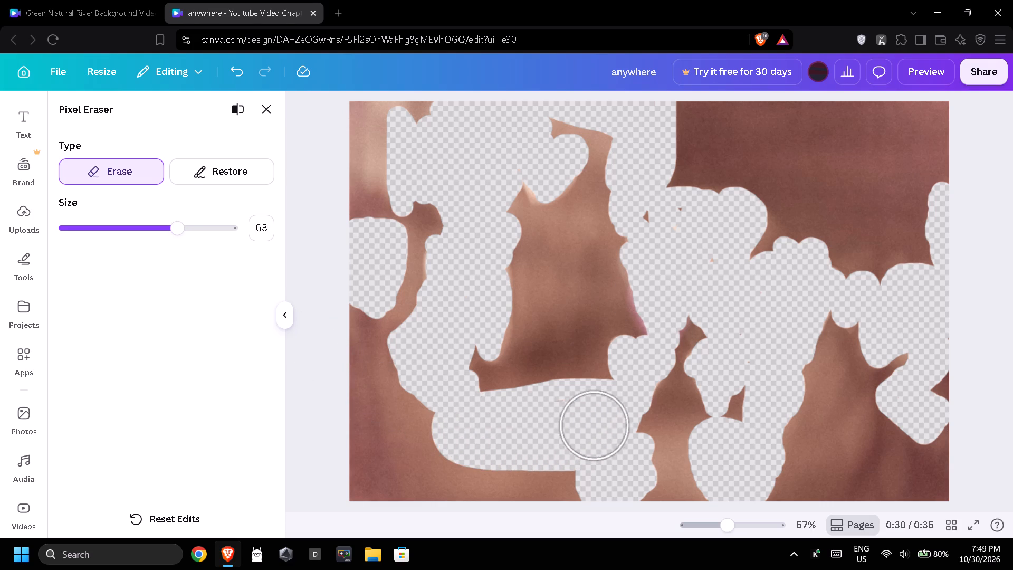
drag(599, 424, 600, 426)
drag(566, 454, 492, 469)
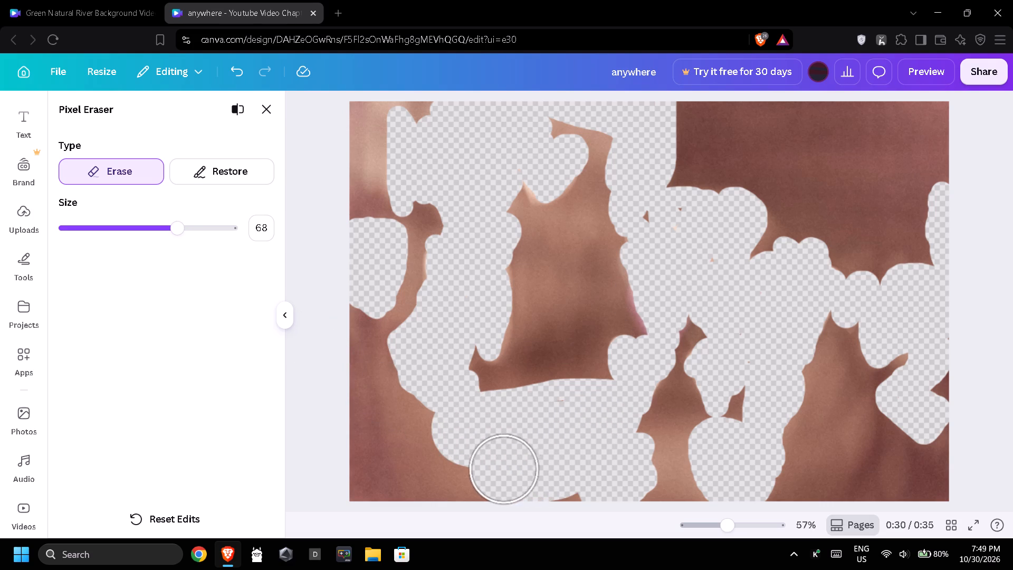
drag(492, 469, 411, 408)
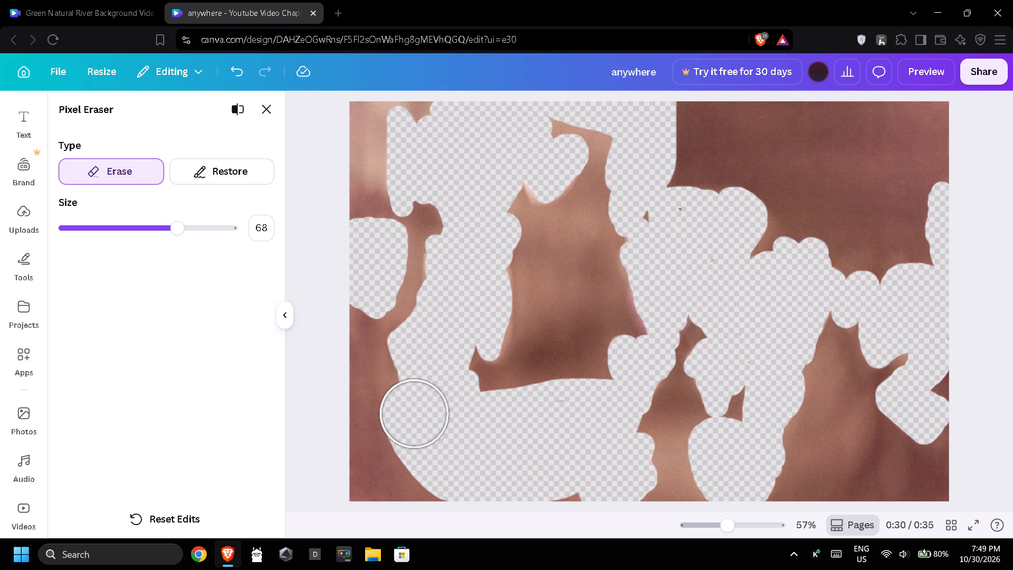
drag(411, 408, 404, 391)
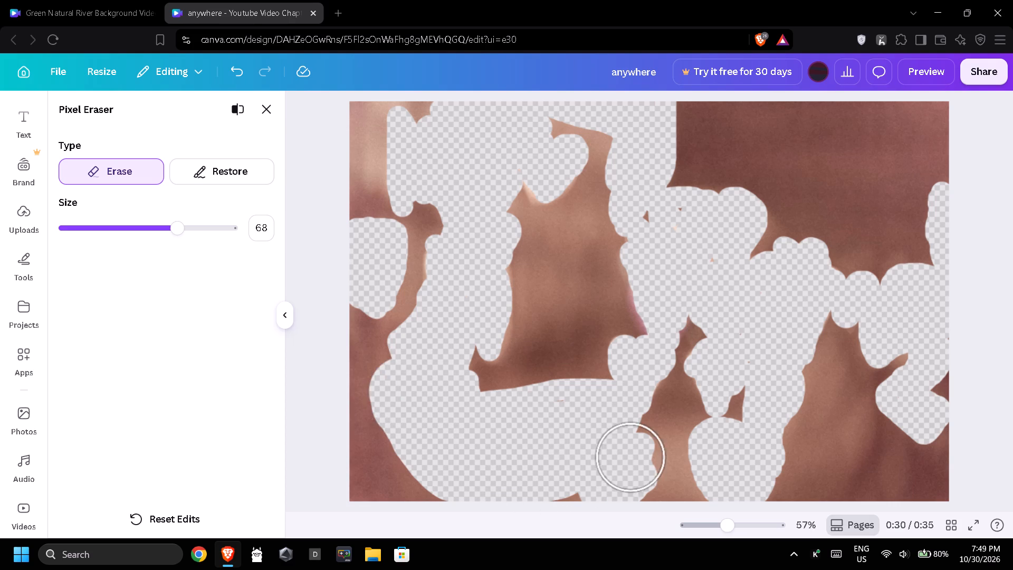
Widen the erased bottom-edge patch below the cluster's lower left heart toward the neighbouring patch on its right.
click(644, 460)
click(646, 471)
click(642, 479)
click(650, 482)
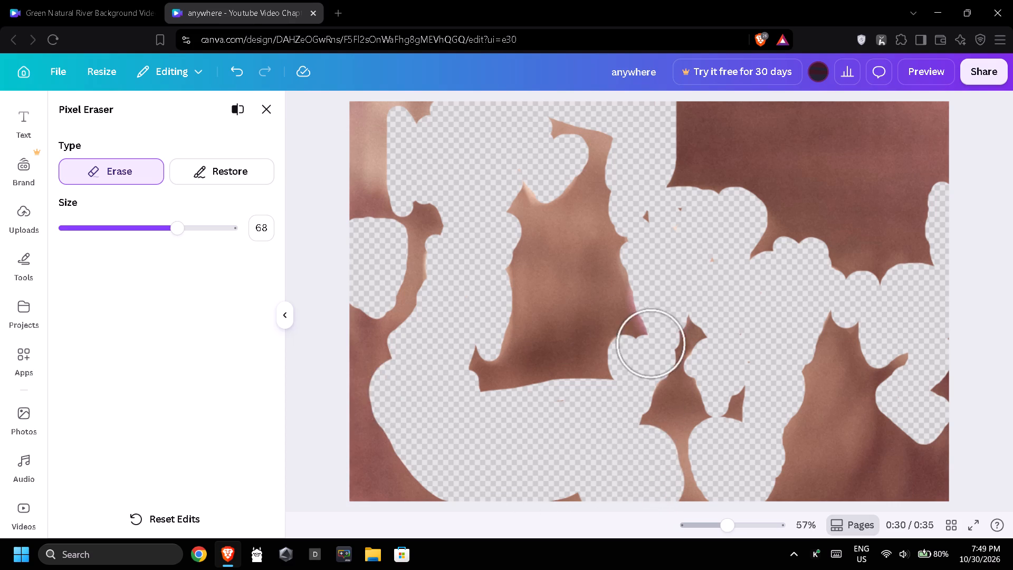
Erase the central brown area between the left-hand hearts and the cluster, continuing up beneath the upper heart.
click(527, 299)
click(546, 299)
click(548, 282)
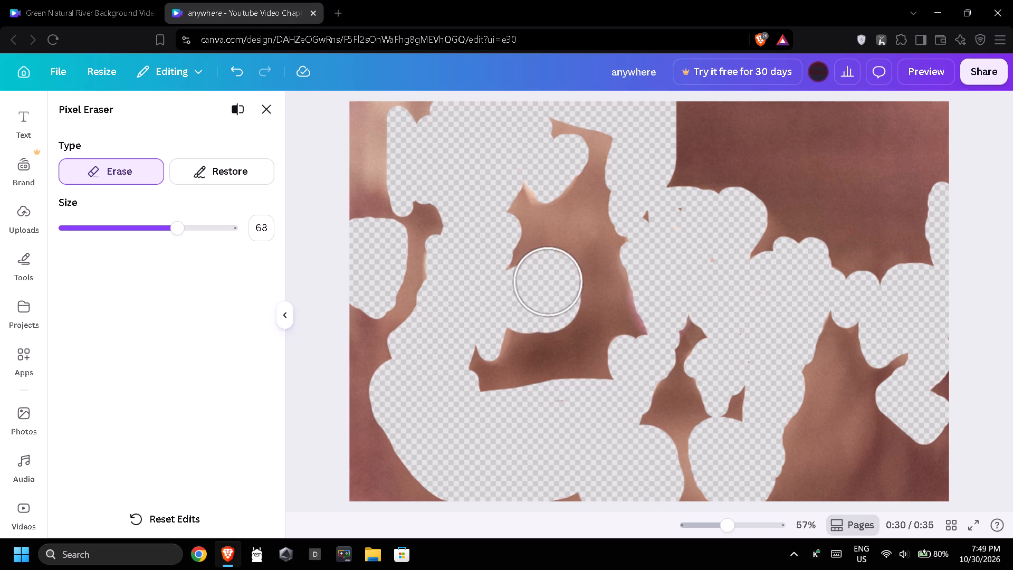
click(525, 271)
click(542, 254)
click(556, 263)
click(568, 242)
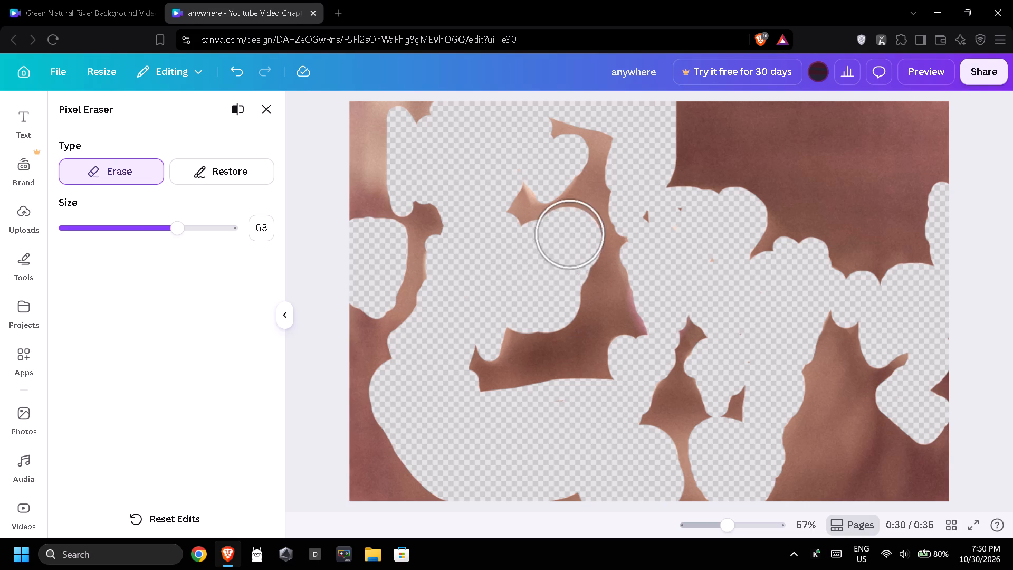
click(570, 234)
triple_click(574, 227)
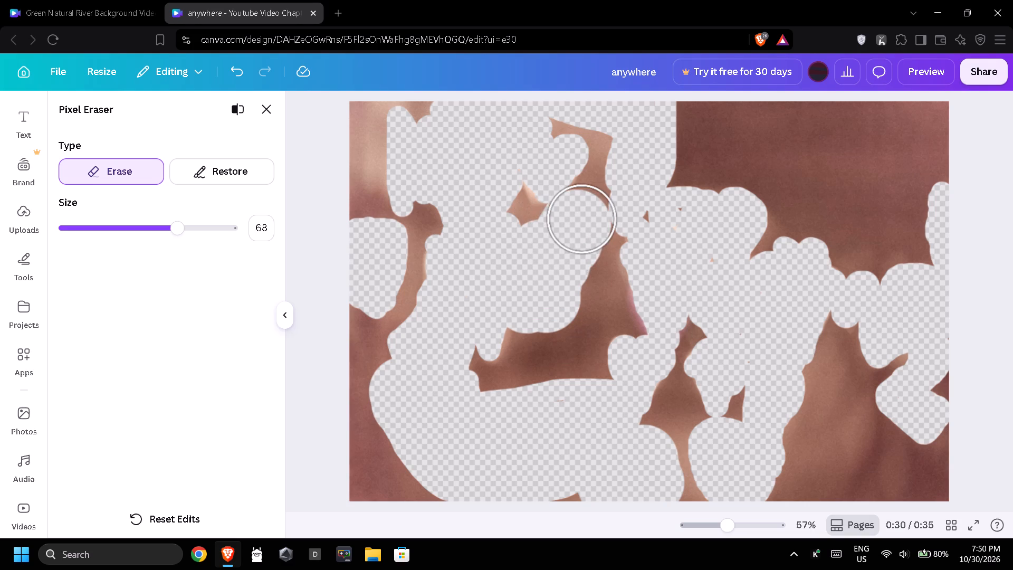
Erase the leftover pale area in the photo's upper left corner and the strip beside the upper heart.
click(369, 158)
click(370, 143)
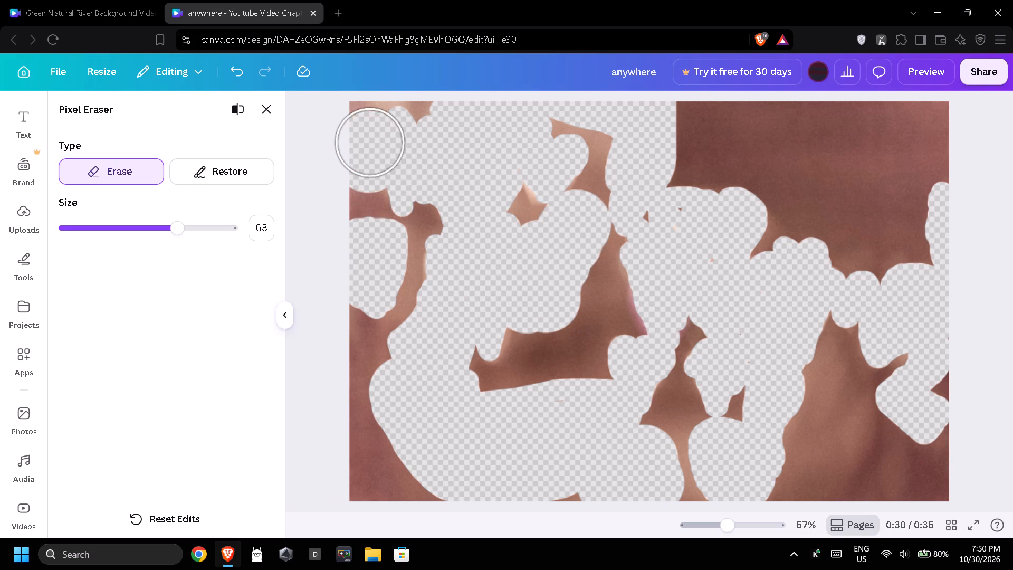
click(376, 131)
click(378, 124)
click(400, 126)
double_click(408, 128)
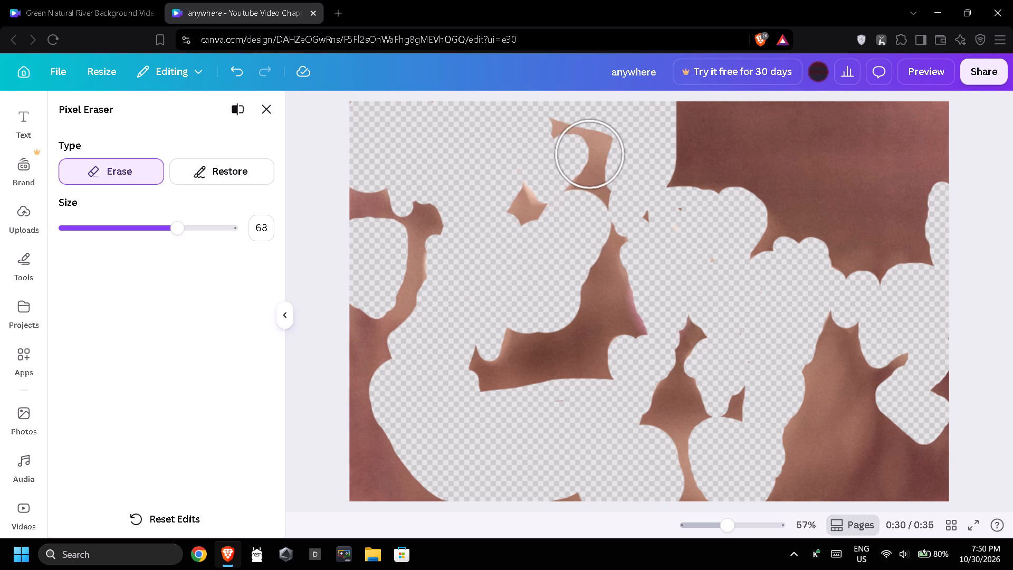
click(589, 138)
Erase a wide area of the photo's lower right background, extending the cluster's erased lower right side.
click(820, 367)
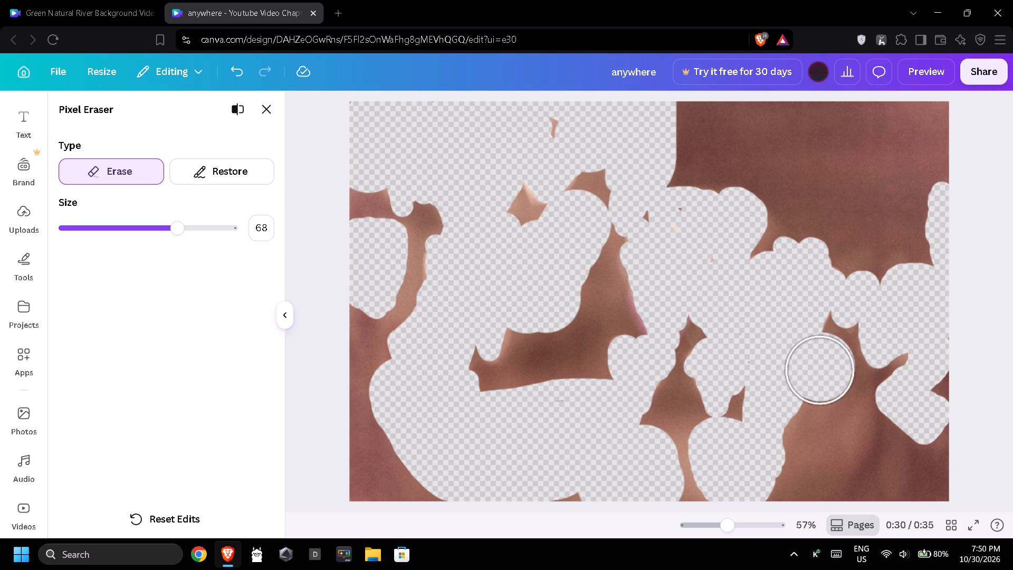
click(810, 407)
click(826, 415)
click(818, 436)
click(797, 446)
click(779, 460)
drag(790, 464, 795, 464)
click(828, 450)
click(839, 446)
click(842, 438)
click(840, 427)
click(839, 416)
click(839, 403)
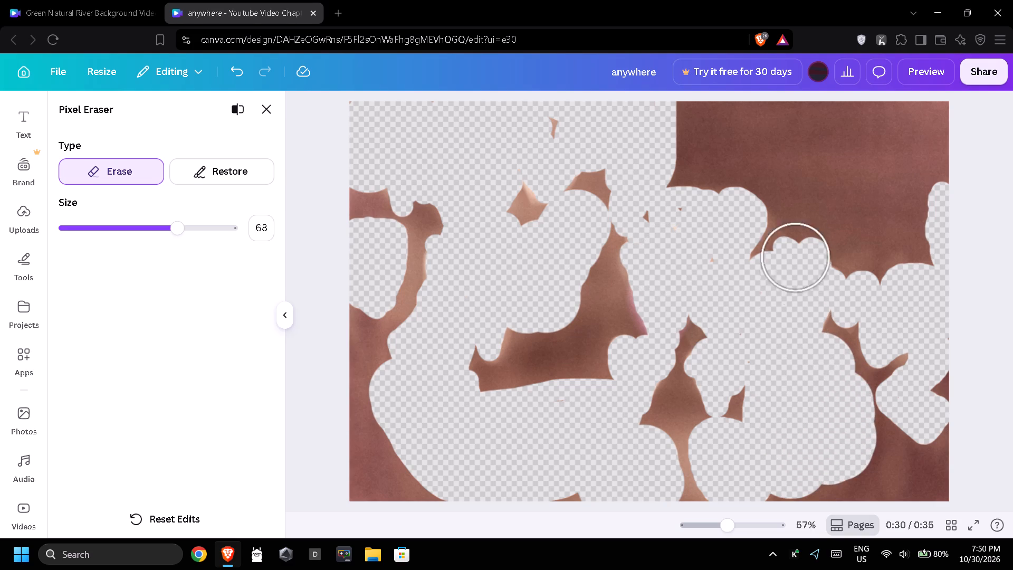
Erase a broad band from above the right-hand hearts up to the photo's upper right corner.
click(875, 249)
drag(876, 235, 883, 229)
click(890, 214)
drag(896, 203, 901, 199)
click(903, 187)
drag(906, 170, 911, 168)
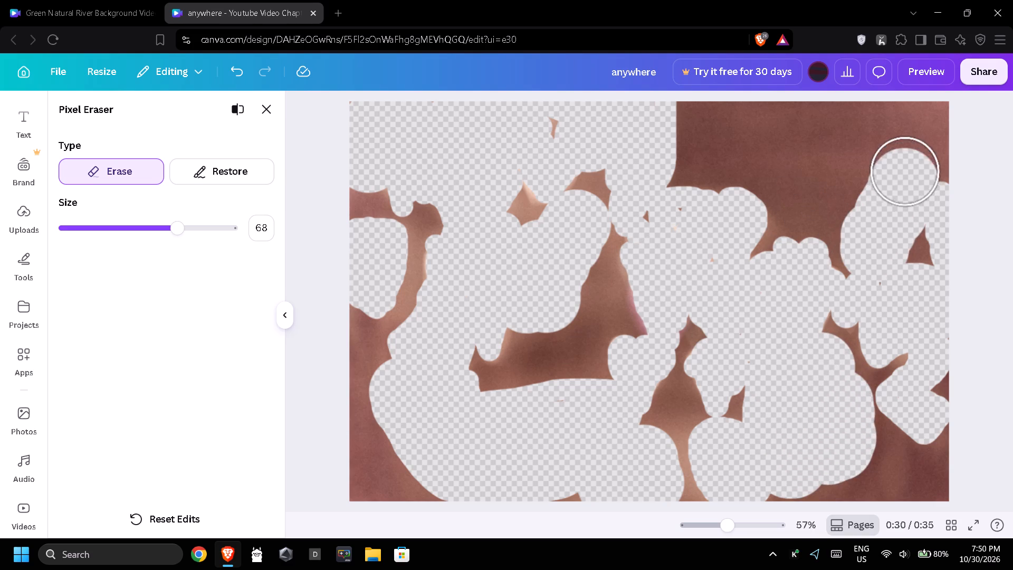
drag(911, 168, 913, 161)
click(913, 151)
click(913, 139)
click(898, 131)
double_click(889, 128)
click(877, 146)
click(877, 149)
double_click(877, 154)
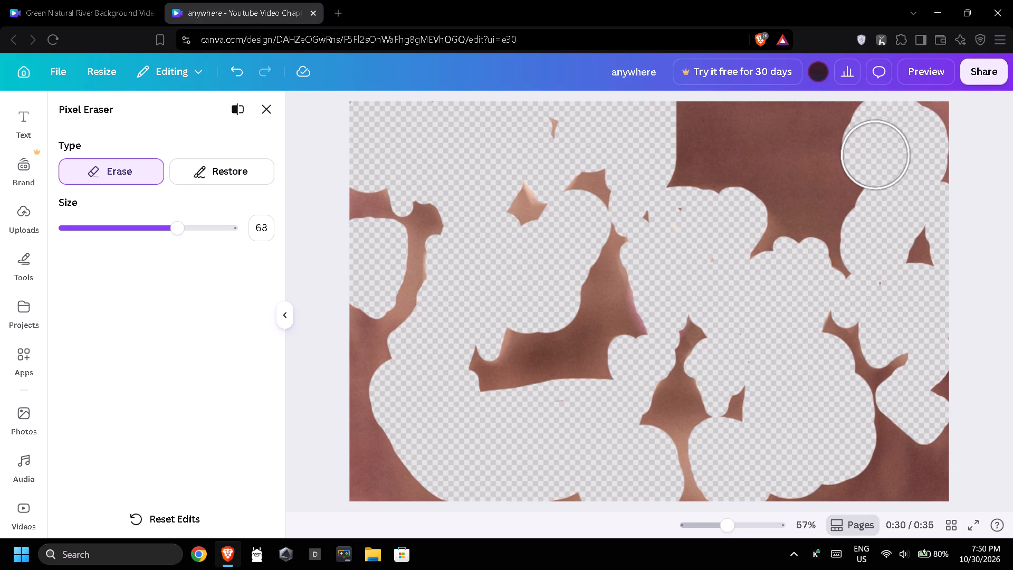
Extend the erased upper right area left and down to the cluster's upper edge, and finish pixel erasing.
click(874, 159)
click(868, 161)
double_click(841, 150)
drag(834, 162, 834, 182)
double_click(834, 186)
click(837, 191)
drag(838, 194, 839, 198)
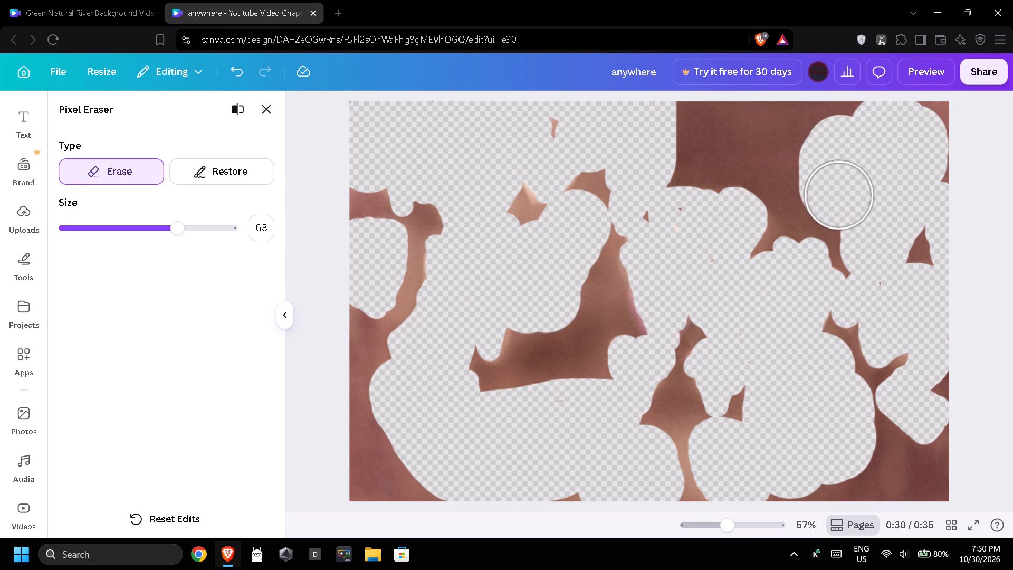
drag(839, 198, 839, 200)
click(839, 208)
drag(837, 213, 830, 223)
click(823, 227)
click(819, 227)
click(814, 215)
double_click(807, 199)
triple_click(804, 193)
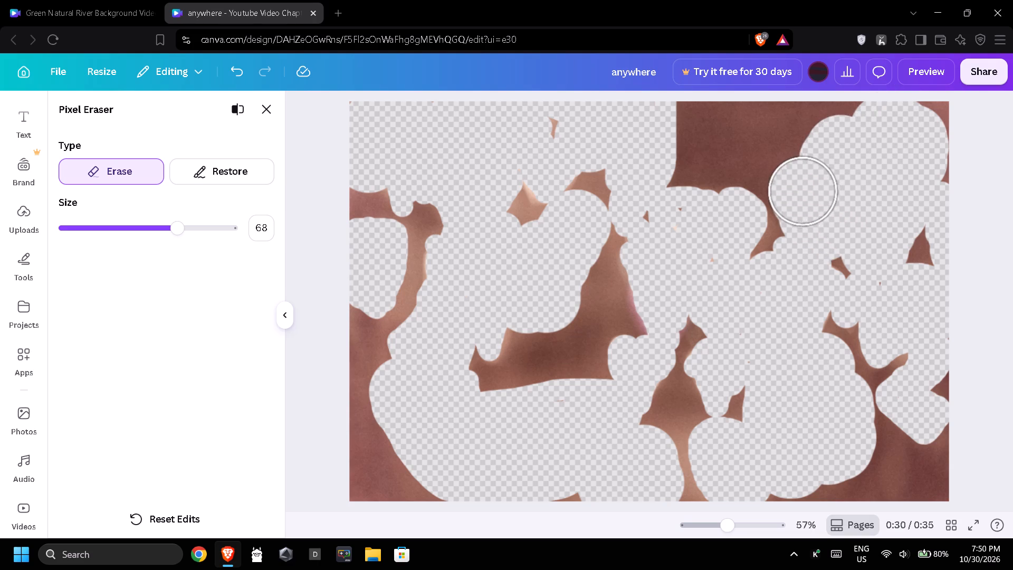
click(801, 184)
click(801, 174)
click(801, 168)
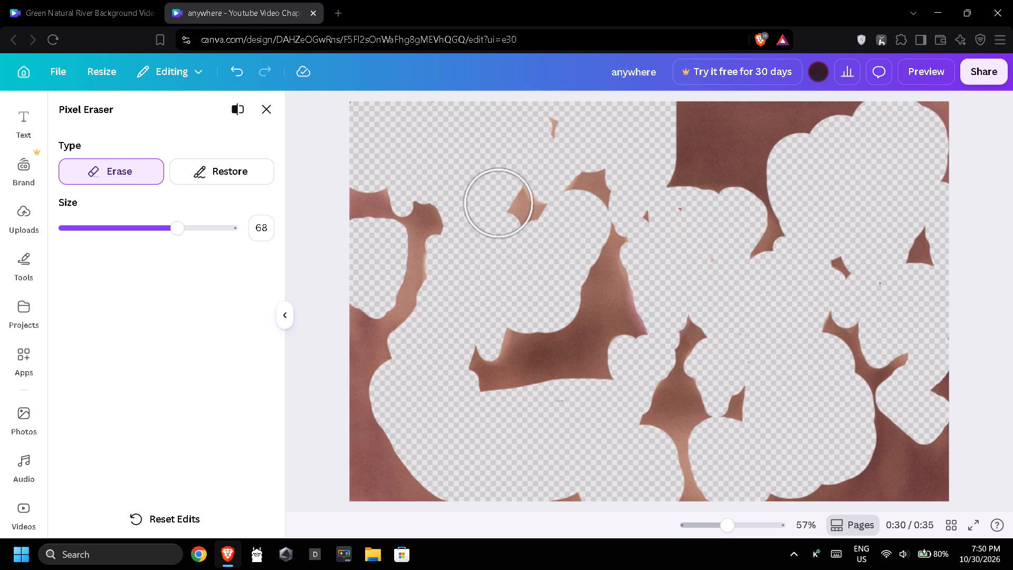
click(272, 116)
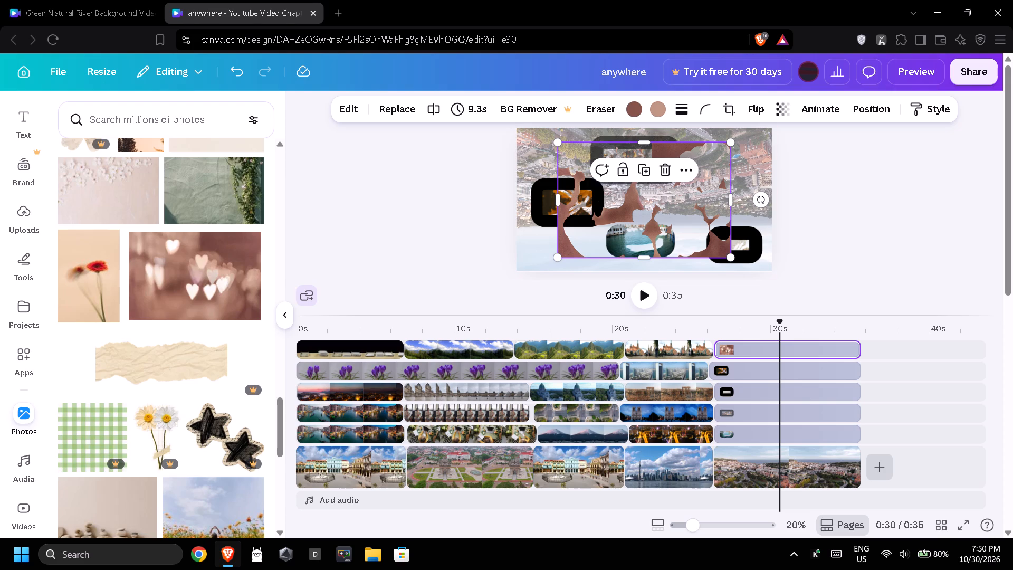
Shrink the heart-lights photo to a small overlay and place it in the upper right of the fifth scene.
drag(561, 256, 668, 211)
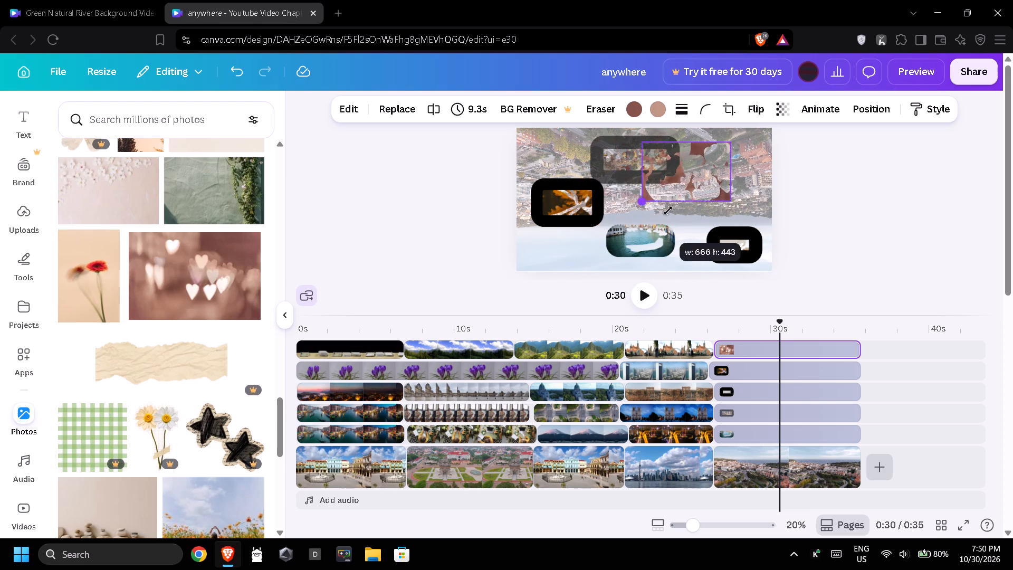
drag(668, 211, 672, 204)
drag(679, 178, 718, 182)
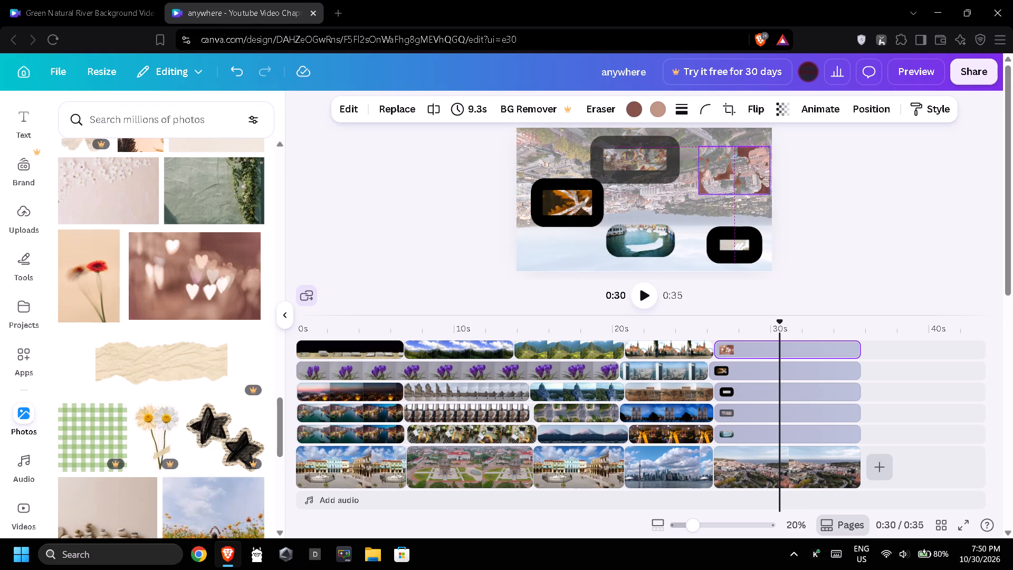
Give the heart-lights overlay a solid black border with stroke weight 100 and strongly rounded corners.
click(687, 113)
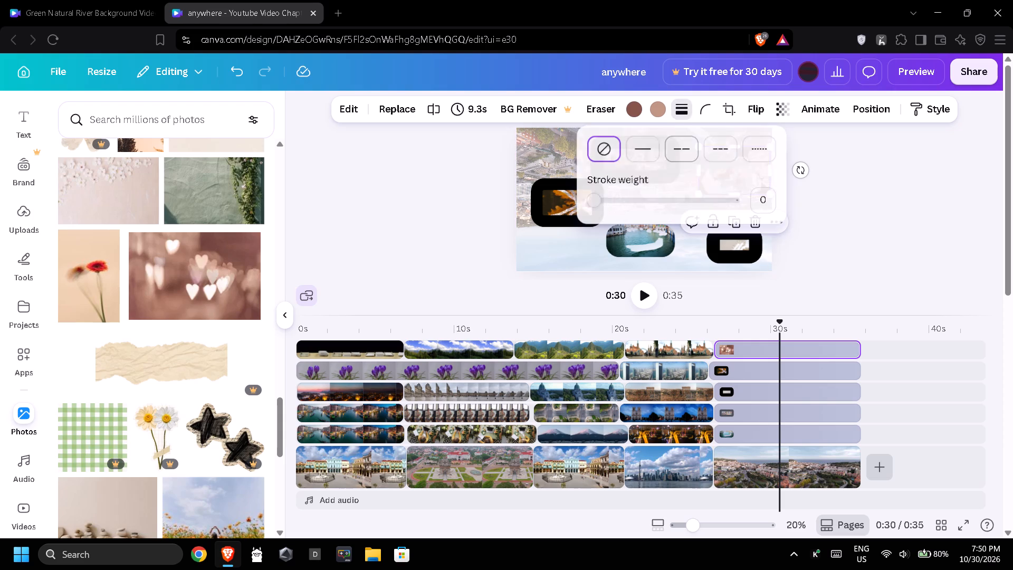
drag(712, 206, 742, 207)
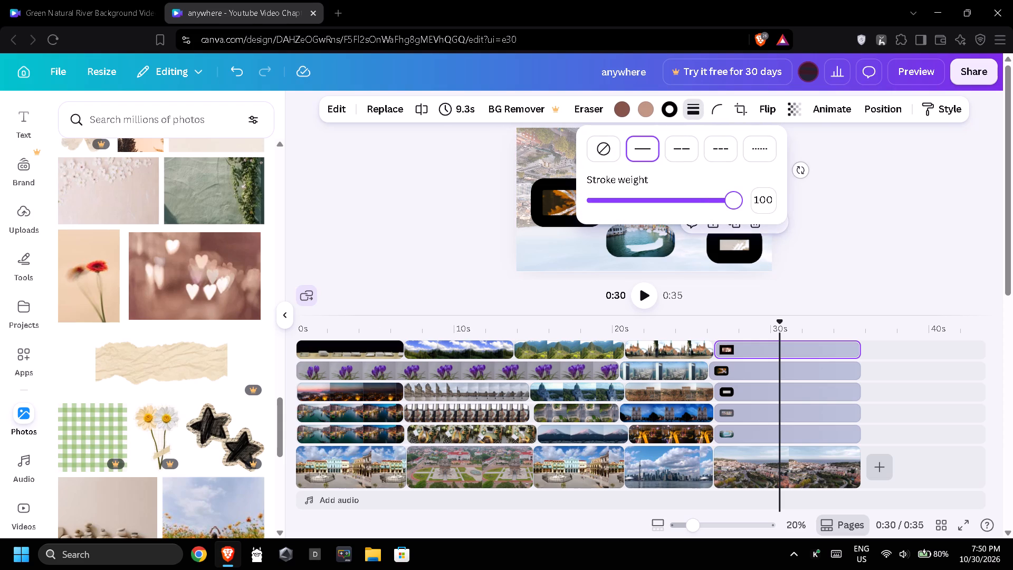
click(714, 112)
click(737, 172)
drag(742, 166, 746, 166)
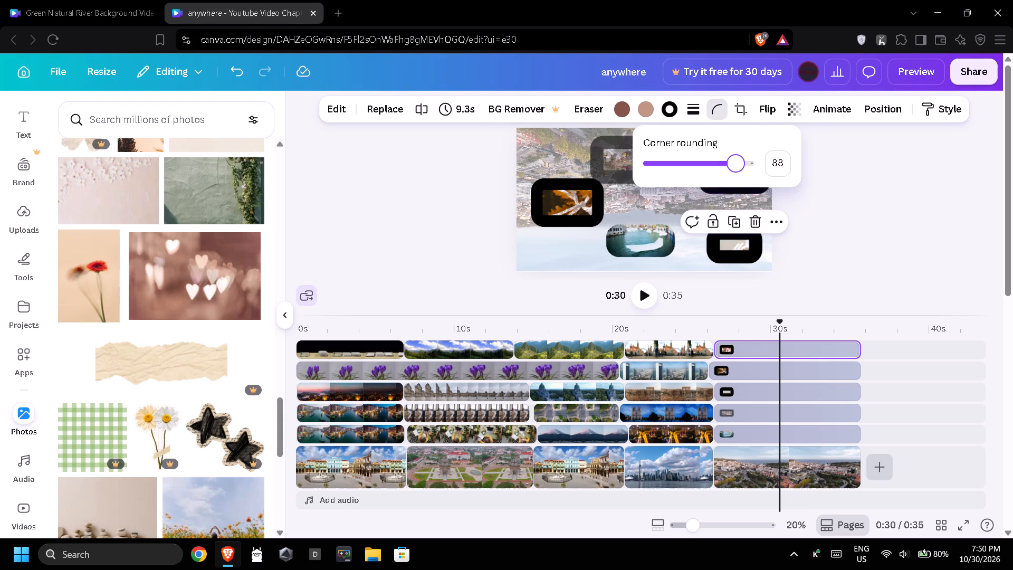
drag(746, 166, 754, 169)
click(882, 213)
click(865, 234)
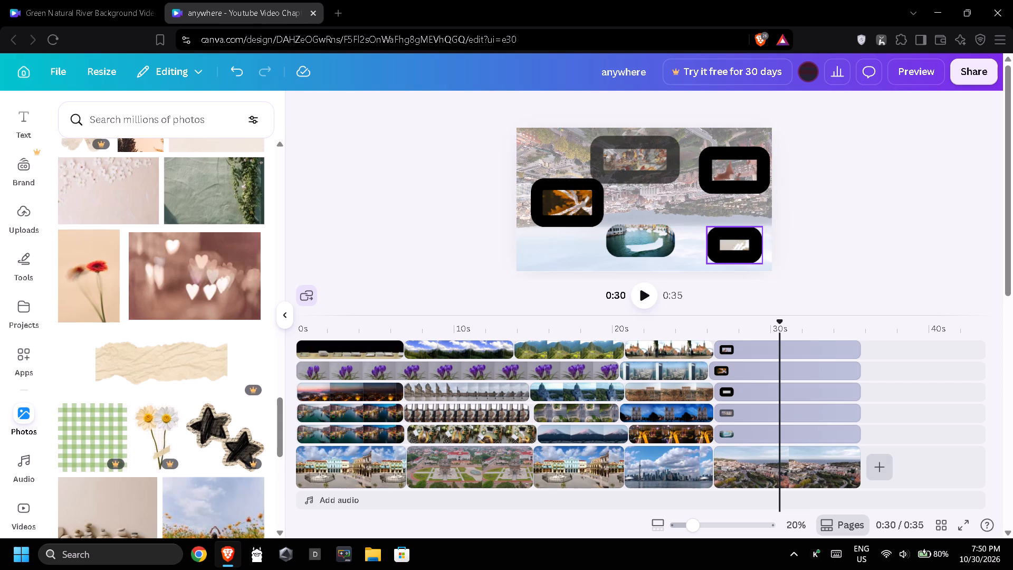
click(466, 261)
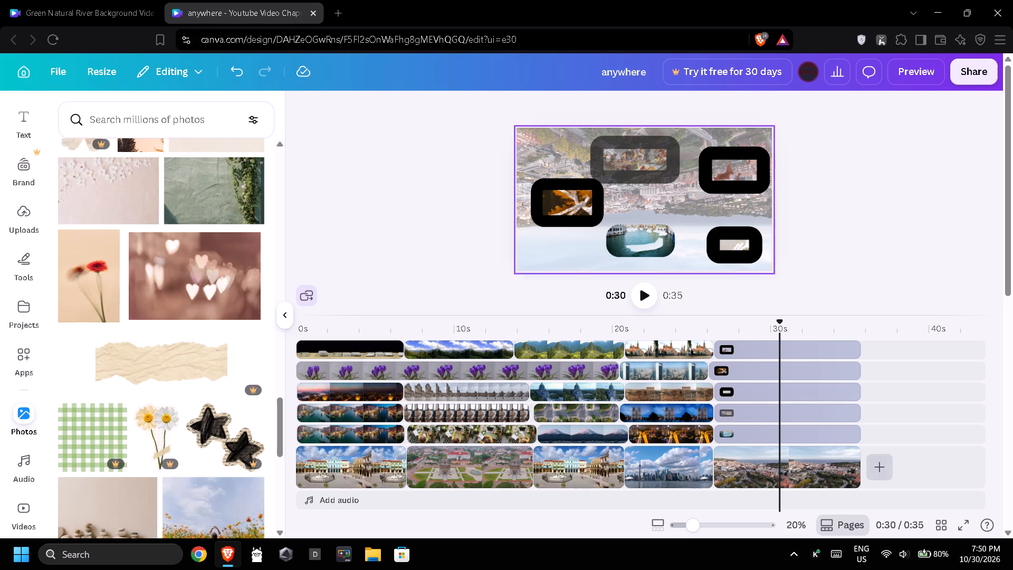
Add a solid black border with stroke weight 57 to the lake photo overlay at the scene's bottom centre.
click(653, 242)
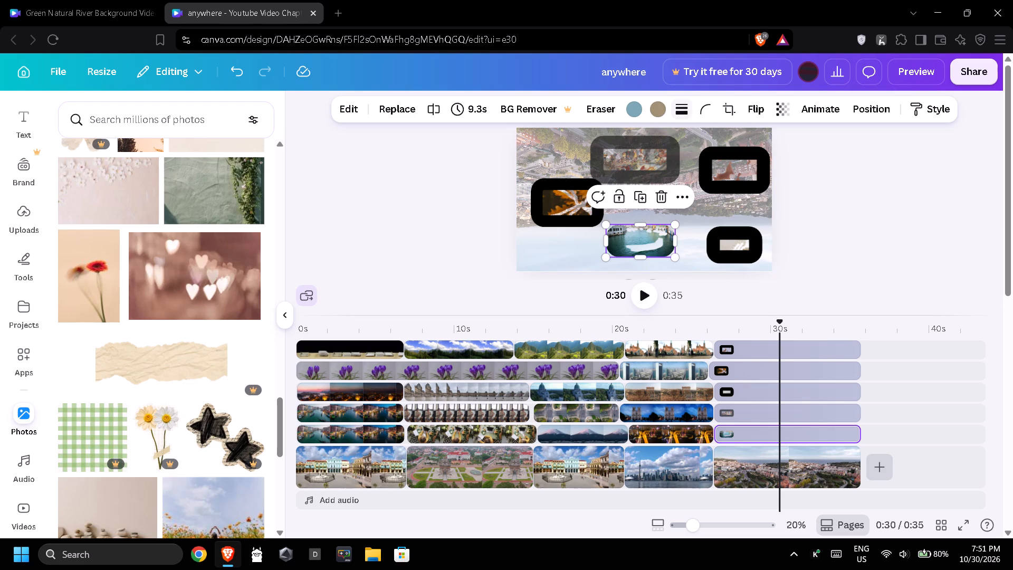
click(684, 105)
click(673, 192)
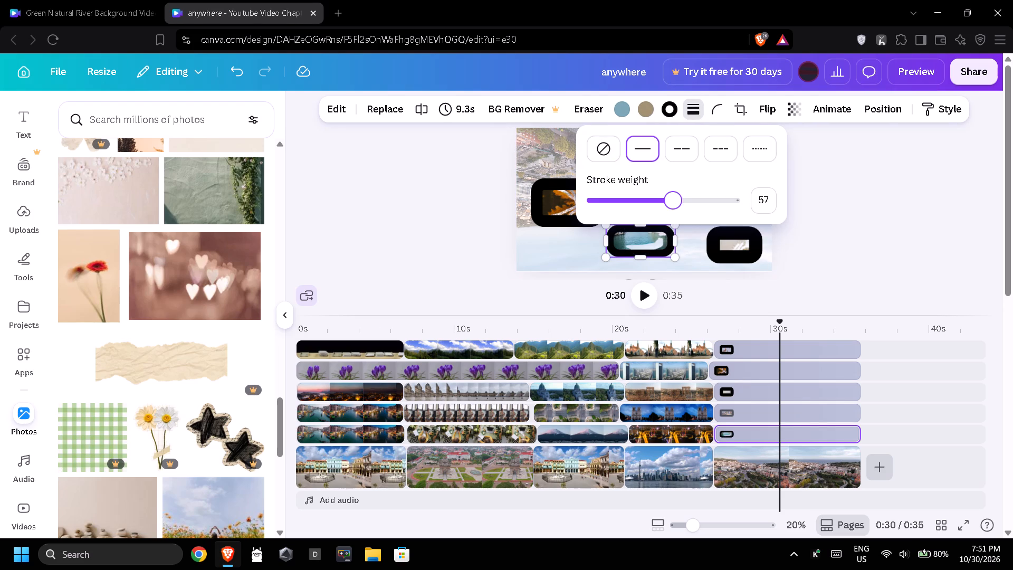
click(481, 251)
click(481, 249)
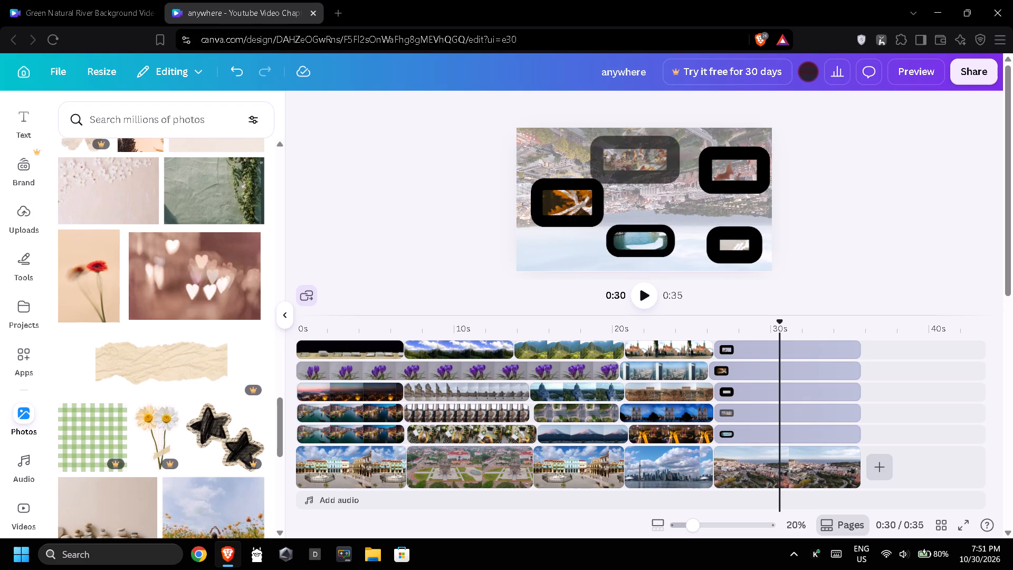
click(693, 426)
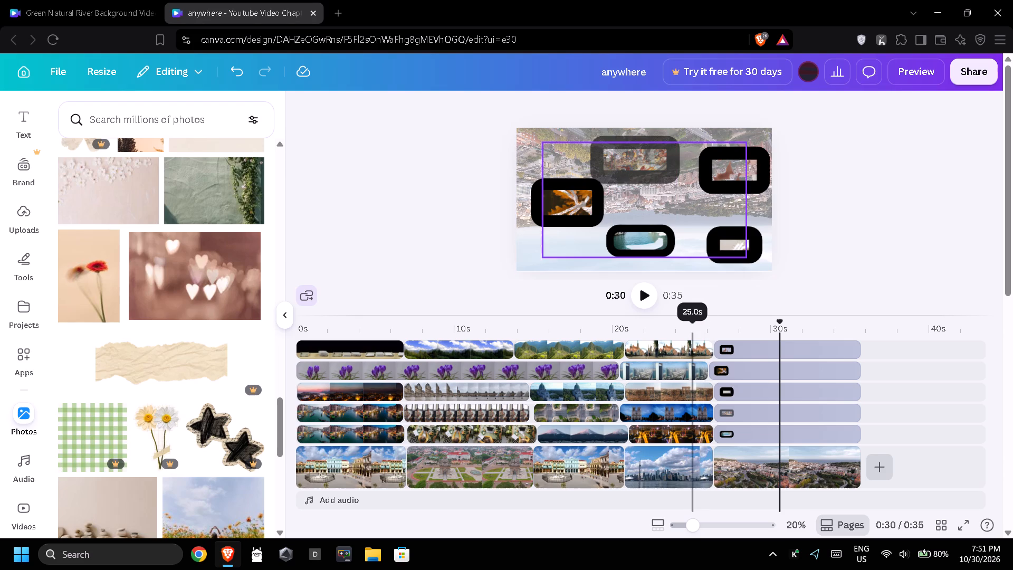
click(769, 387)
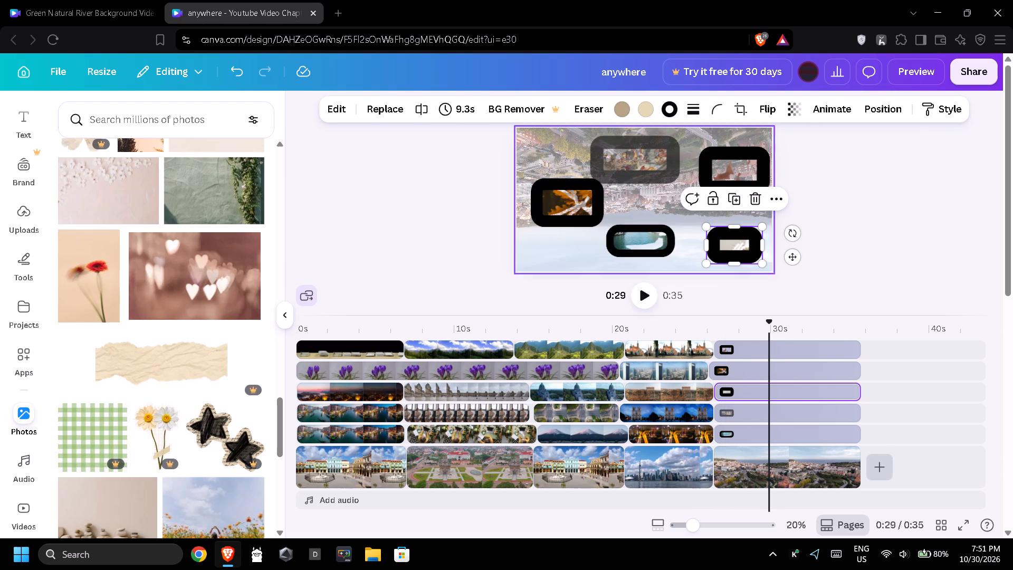
Move the overlays into the scene's corners: orange photo lower left, lake upper left, heart-lights upper right, beige photo lower right.
drag(580, 198, 558, 249)
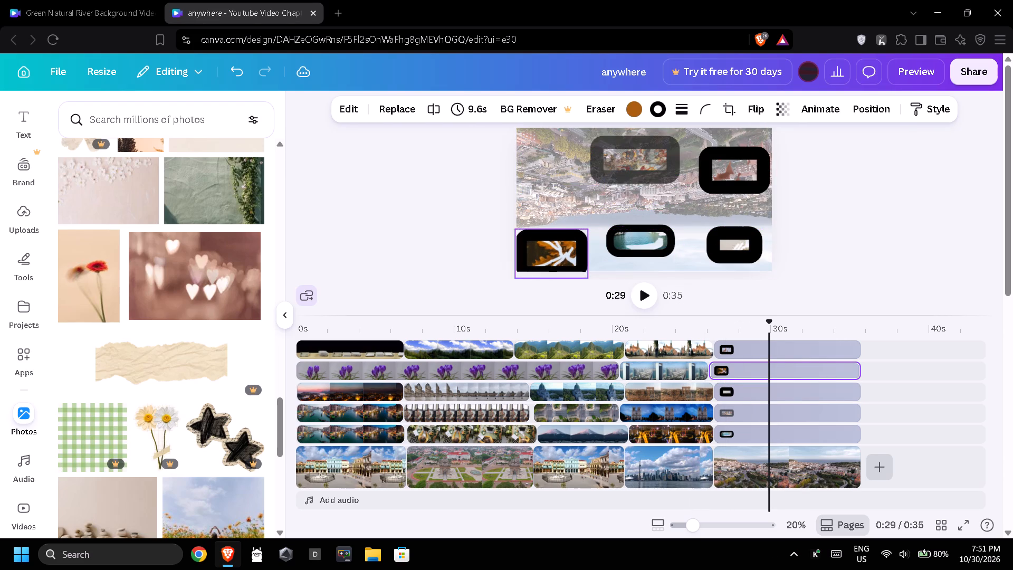
drag(558, 249, 554, 249)
drag(647, 236, 533, 140)
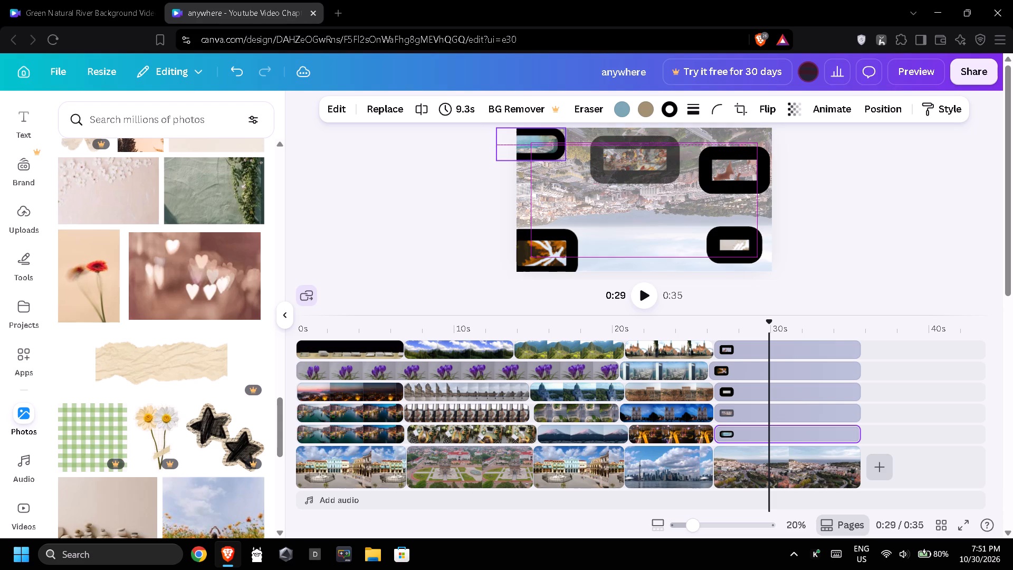
drag(533, 140, 532, 140)
drag(742, 170, 747, 156)
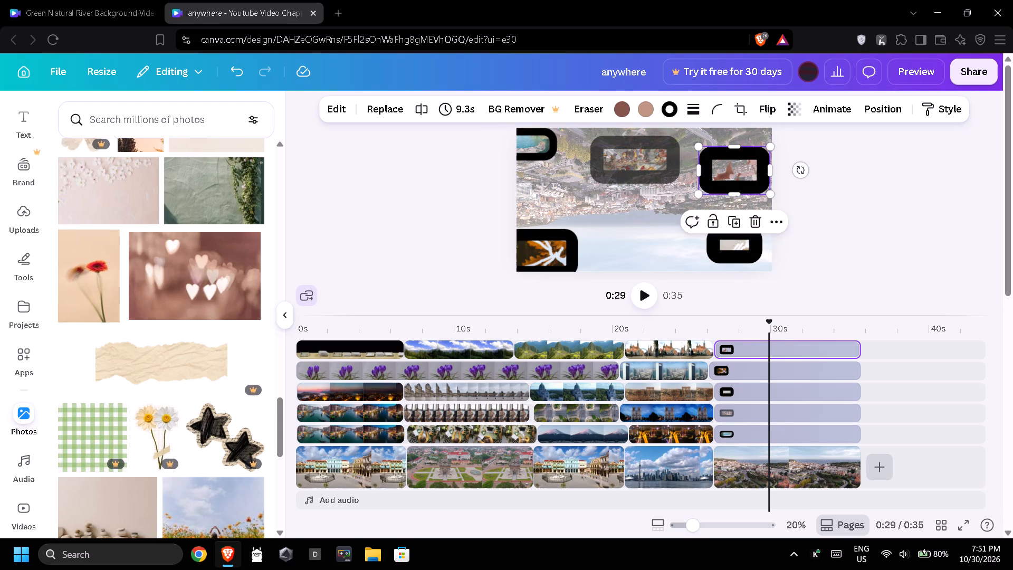
drag(747, 156, 766, 146)
drag(742, 237, 762, 249)
click(669, 229)
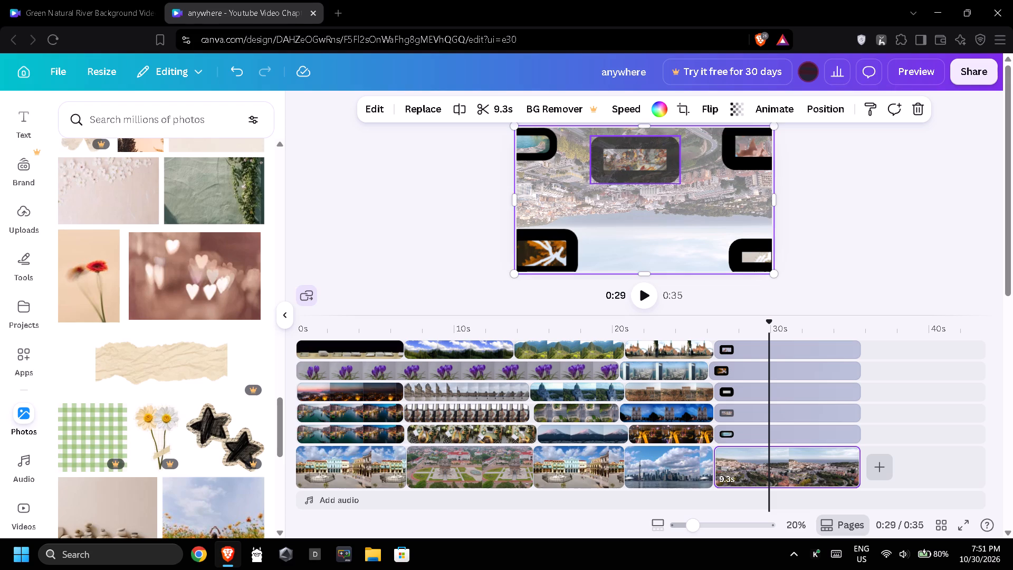
Move the semi-transparent framed overlay from the scene's top to its centre.
drag(645, 154, 662, 197)
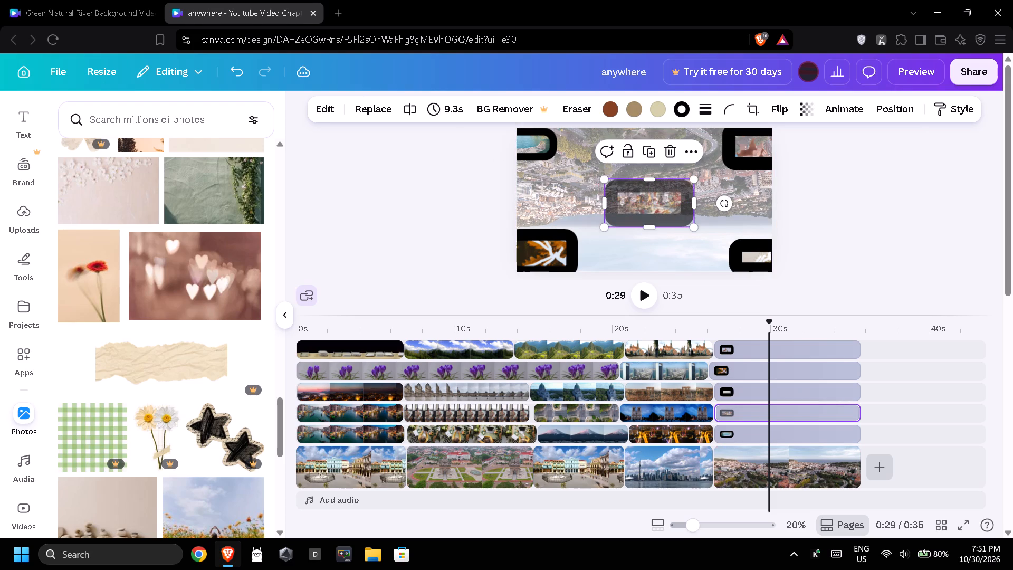
click(758, 182)
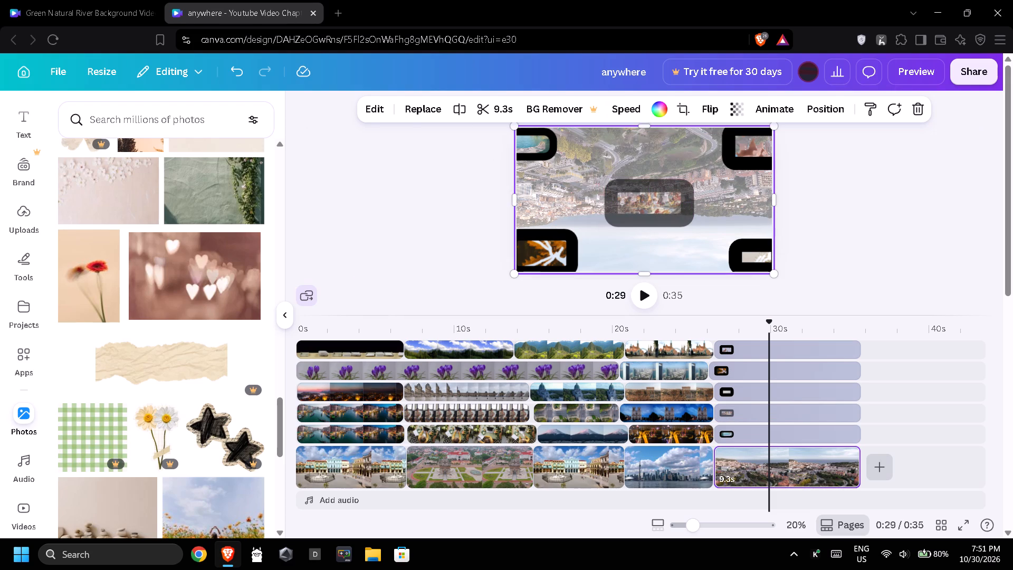